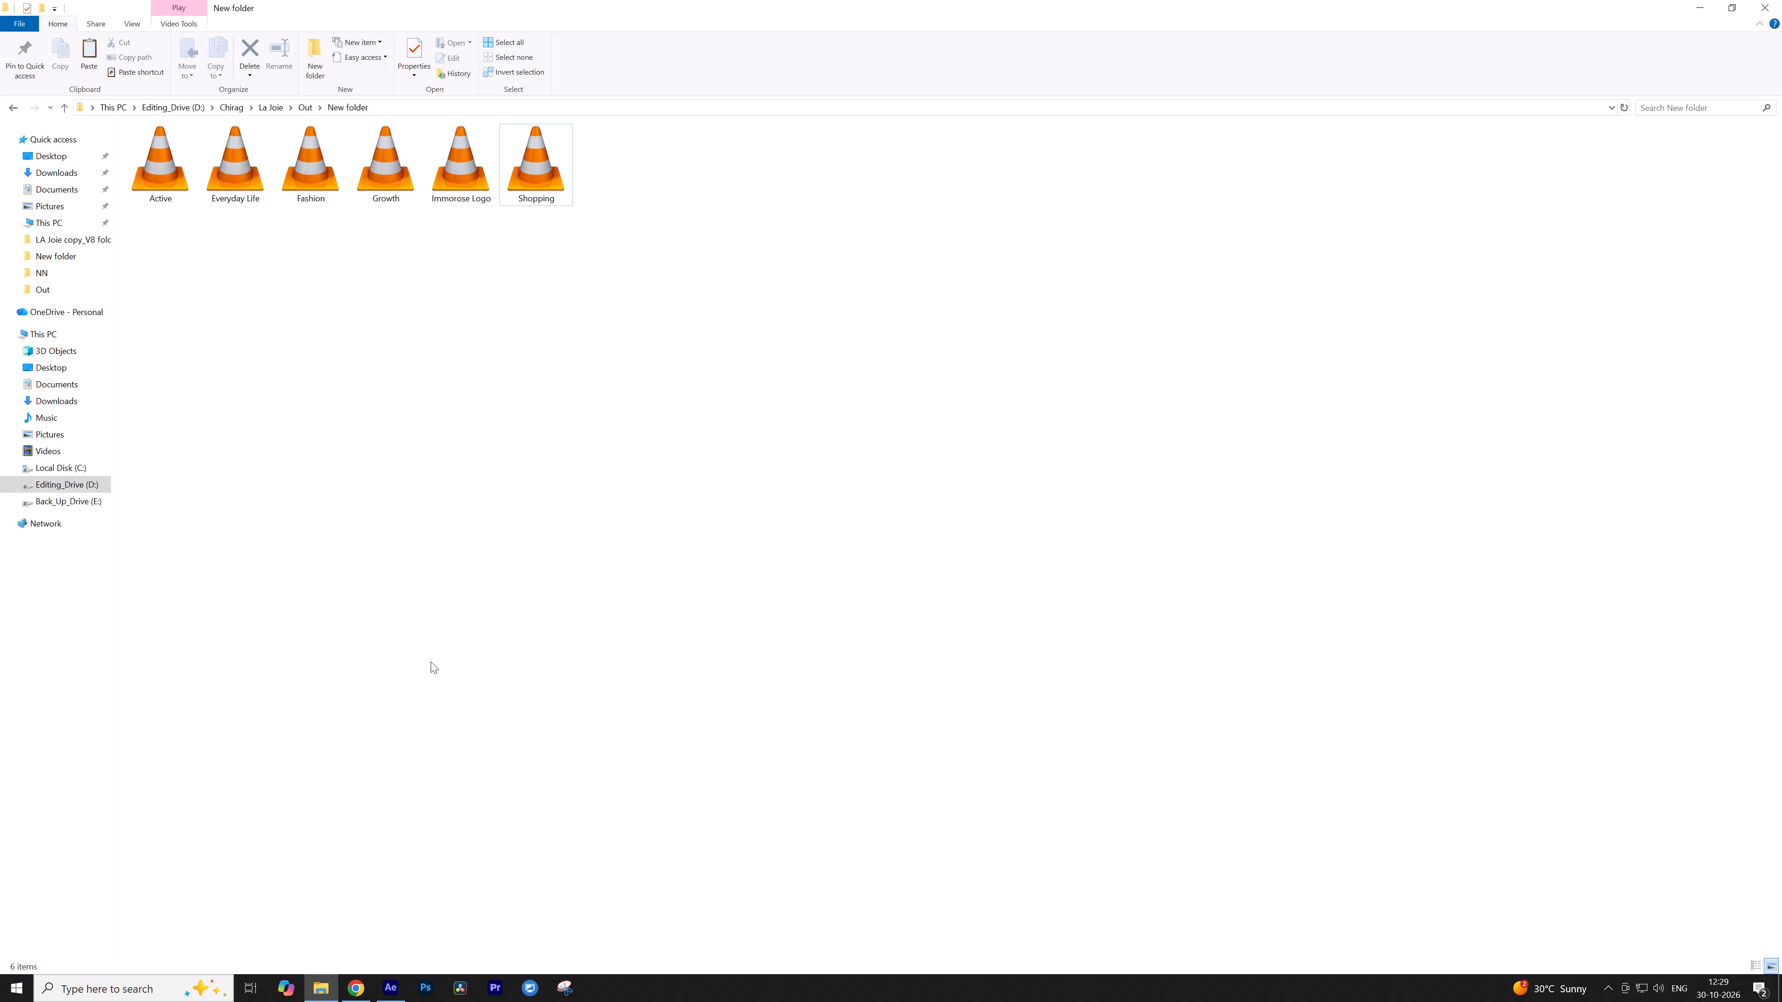
Switch to After Effects and set the work area start to the beginning of the Everyday Life.mp4 layer.
left_click(376, 987)
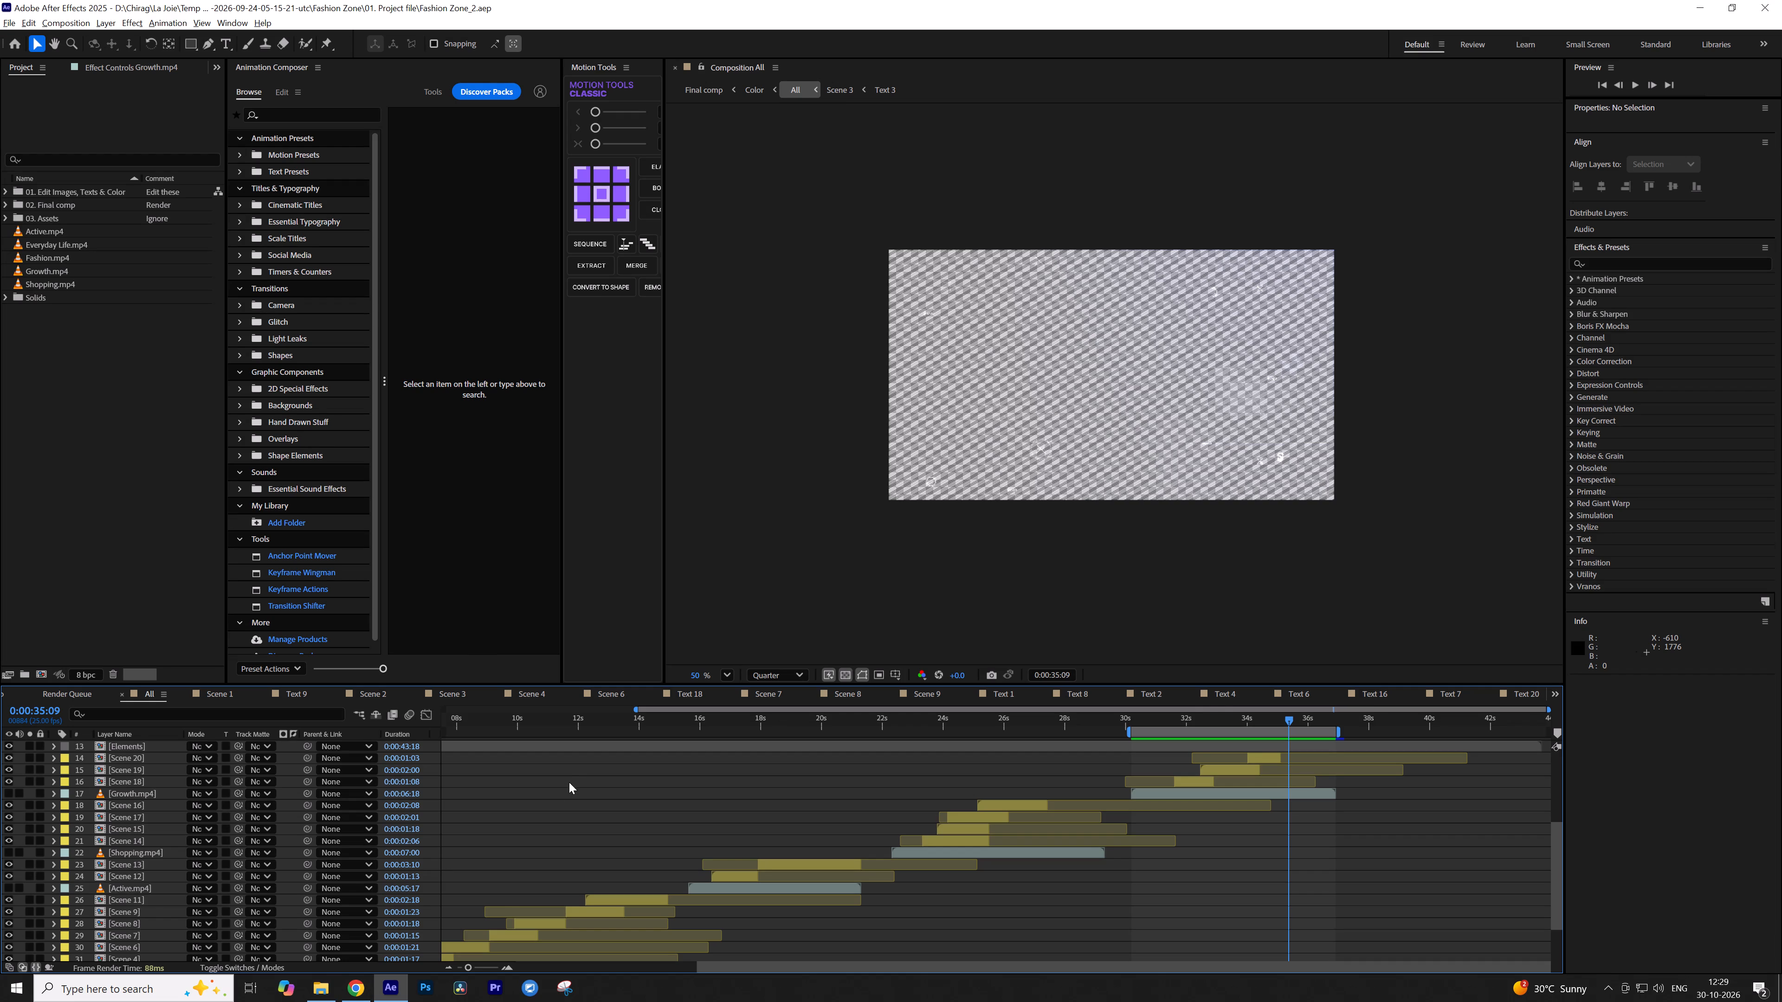
scroll(567, 772, "down", 8)
scroll(540, 800, "up", 1)
middle_click_drag(549, 805, 1029, 745)
scroll(830, 822, "down", 5)
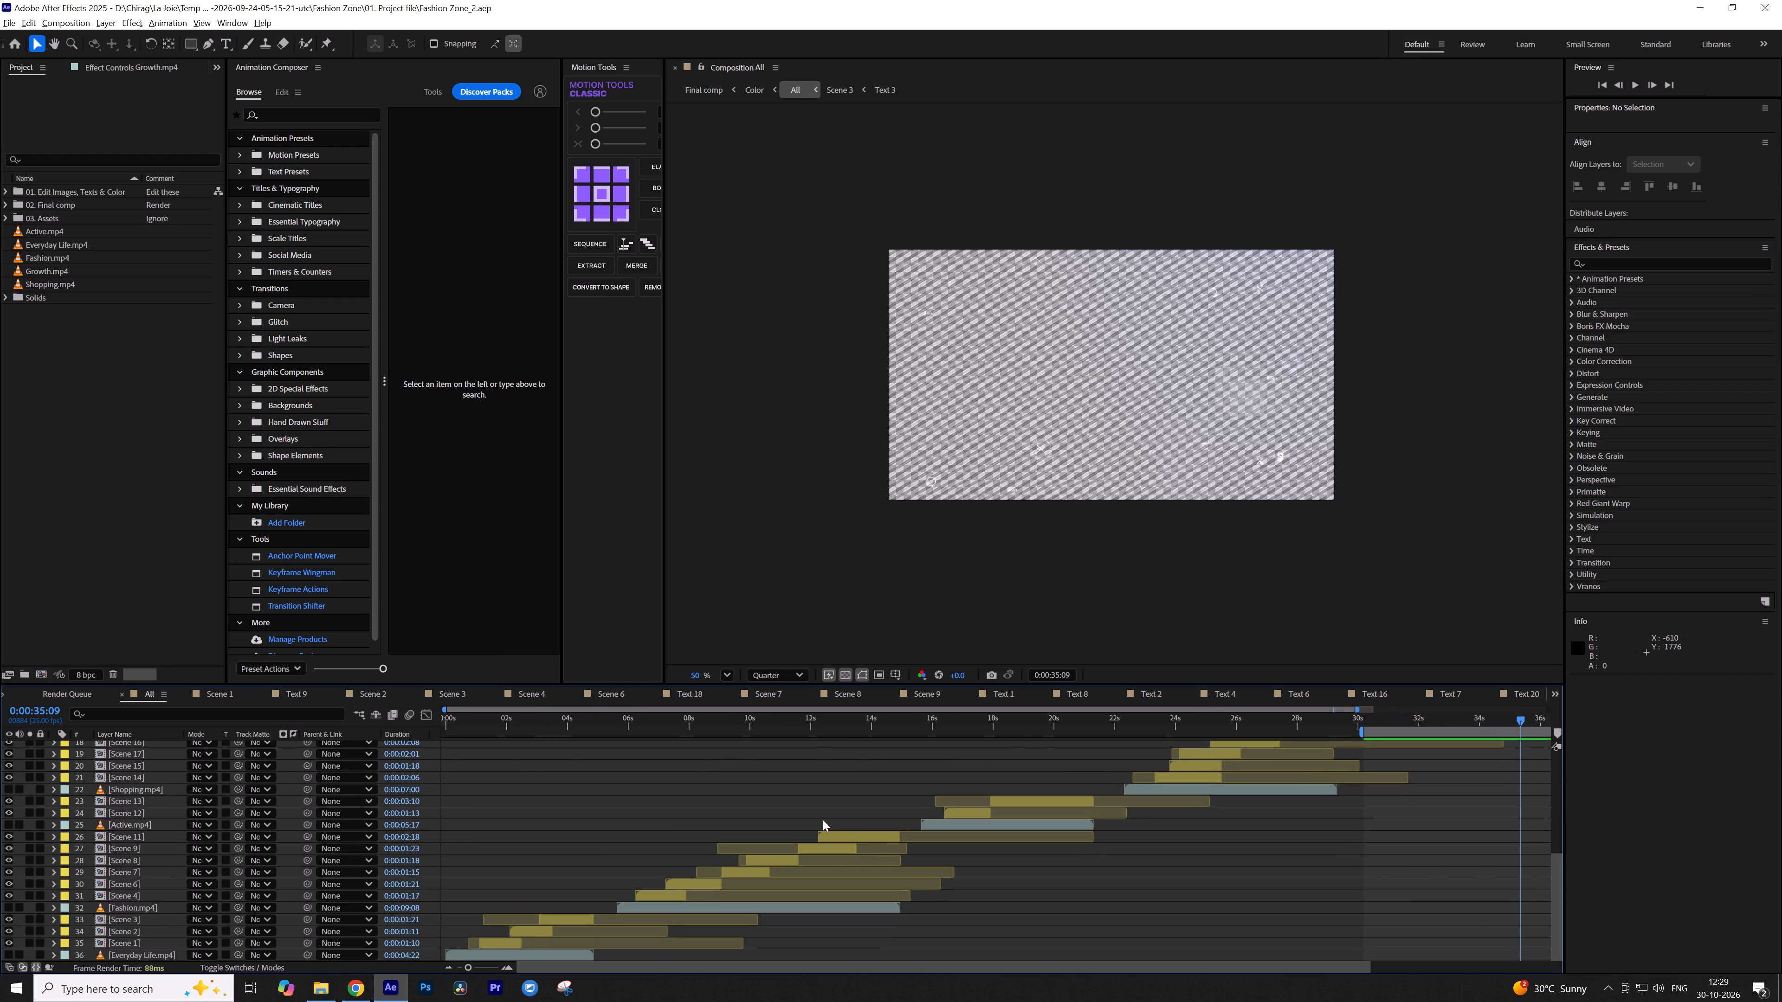
left_click_drag(466, 726, 421, 728)
left_click(470, 952)
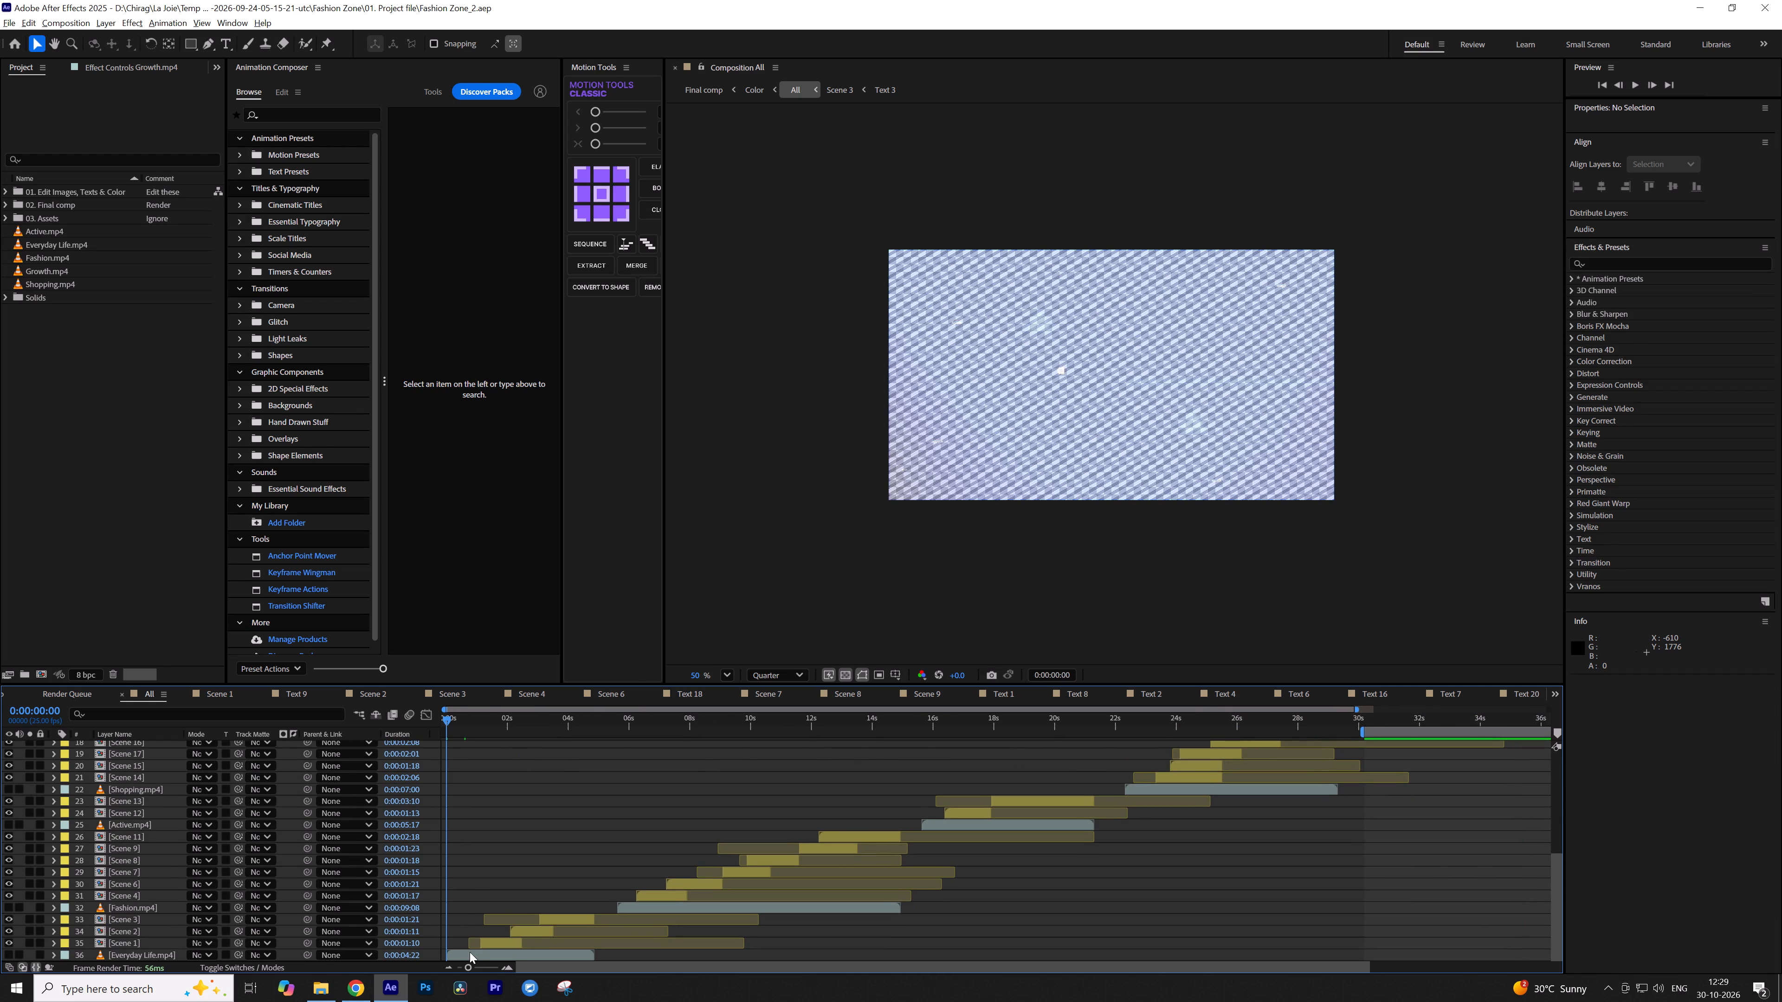
key("i")
key("b")
Turn on video and audio for the Everyday Life.mp4 reference layer after a short preview from the start.
key("space")
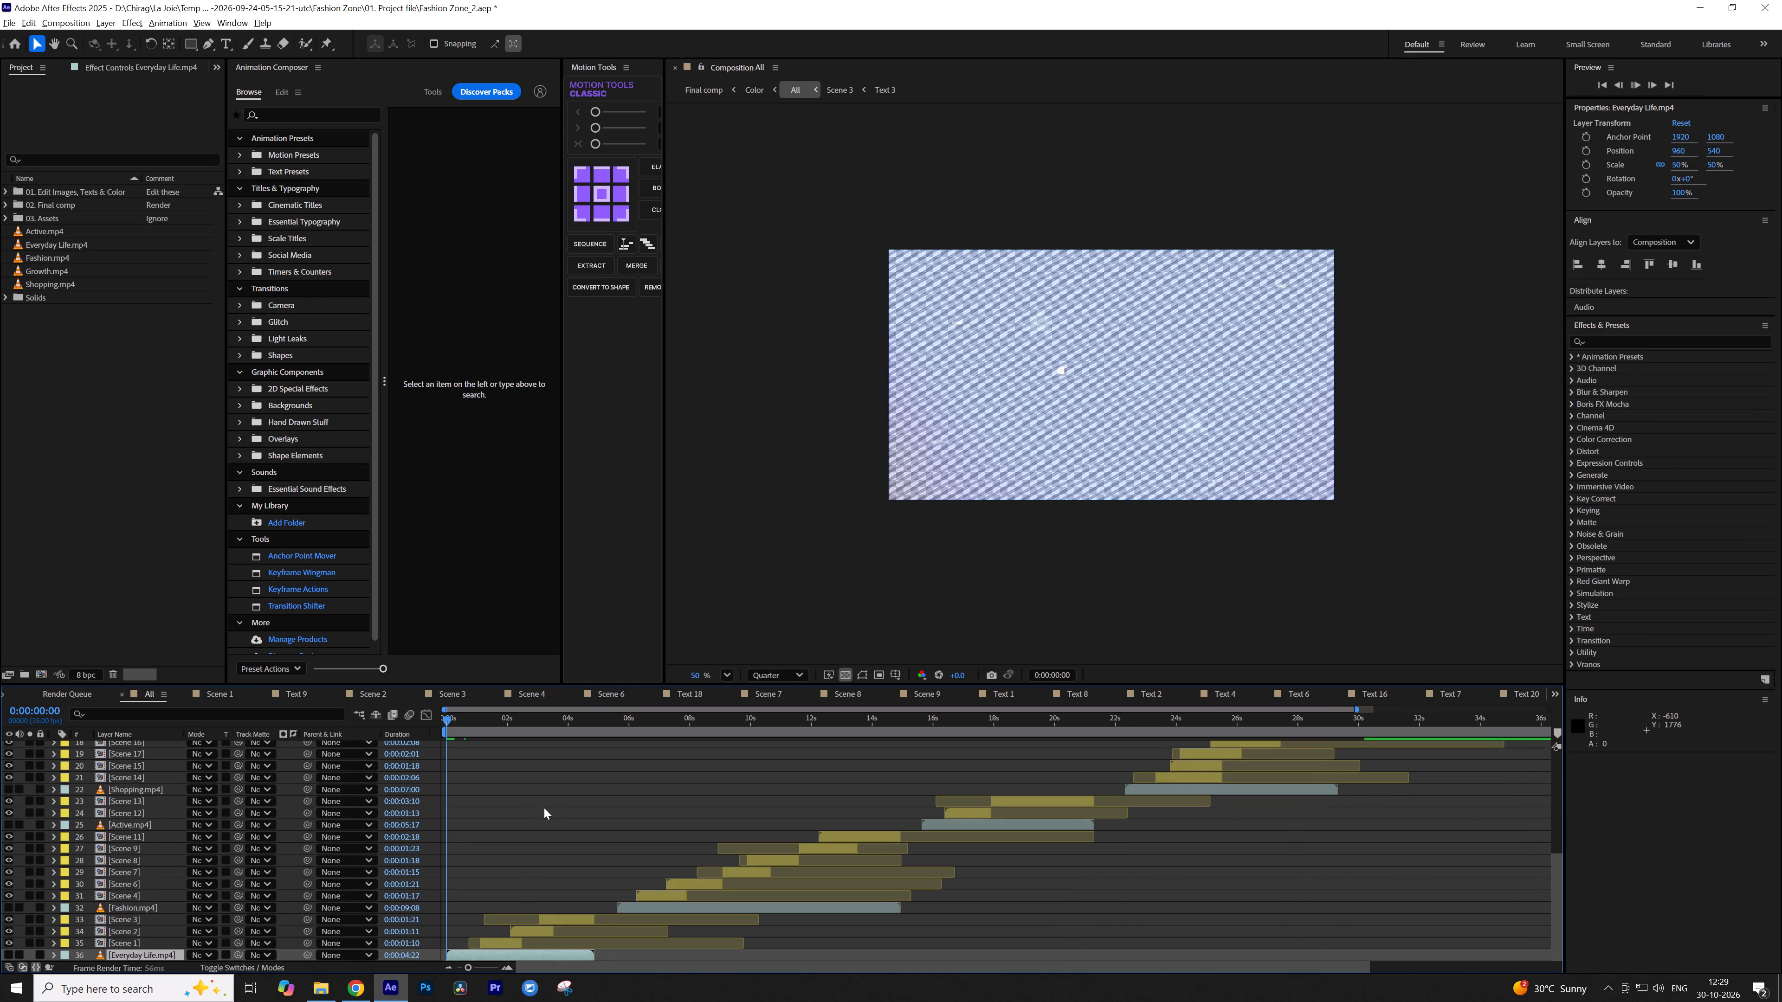
key("space")
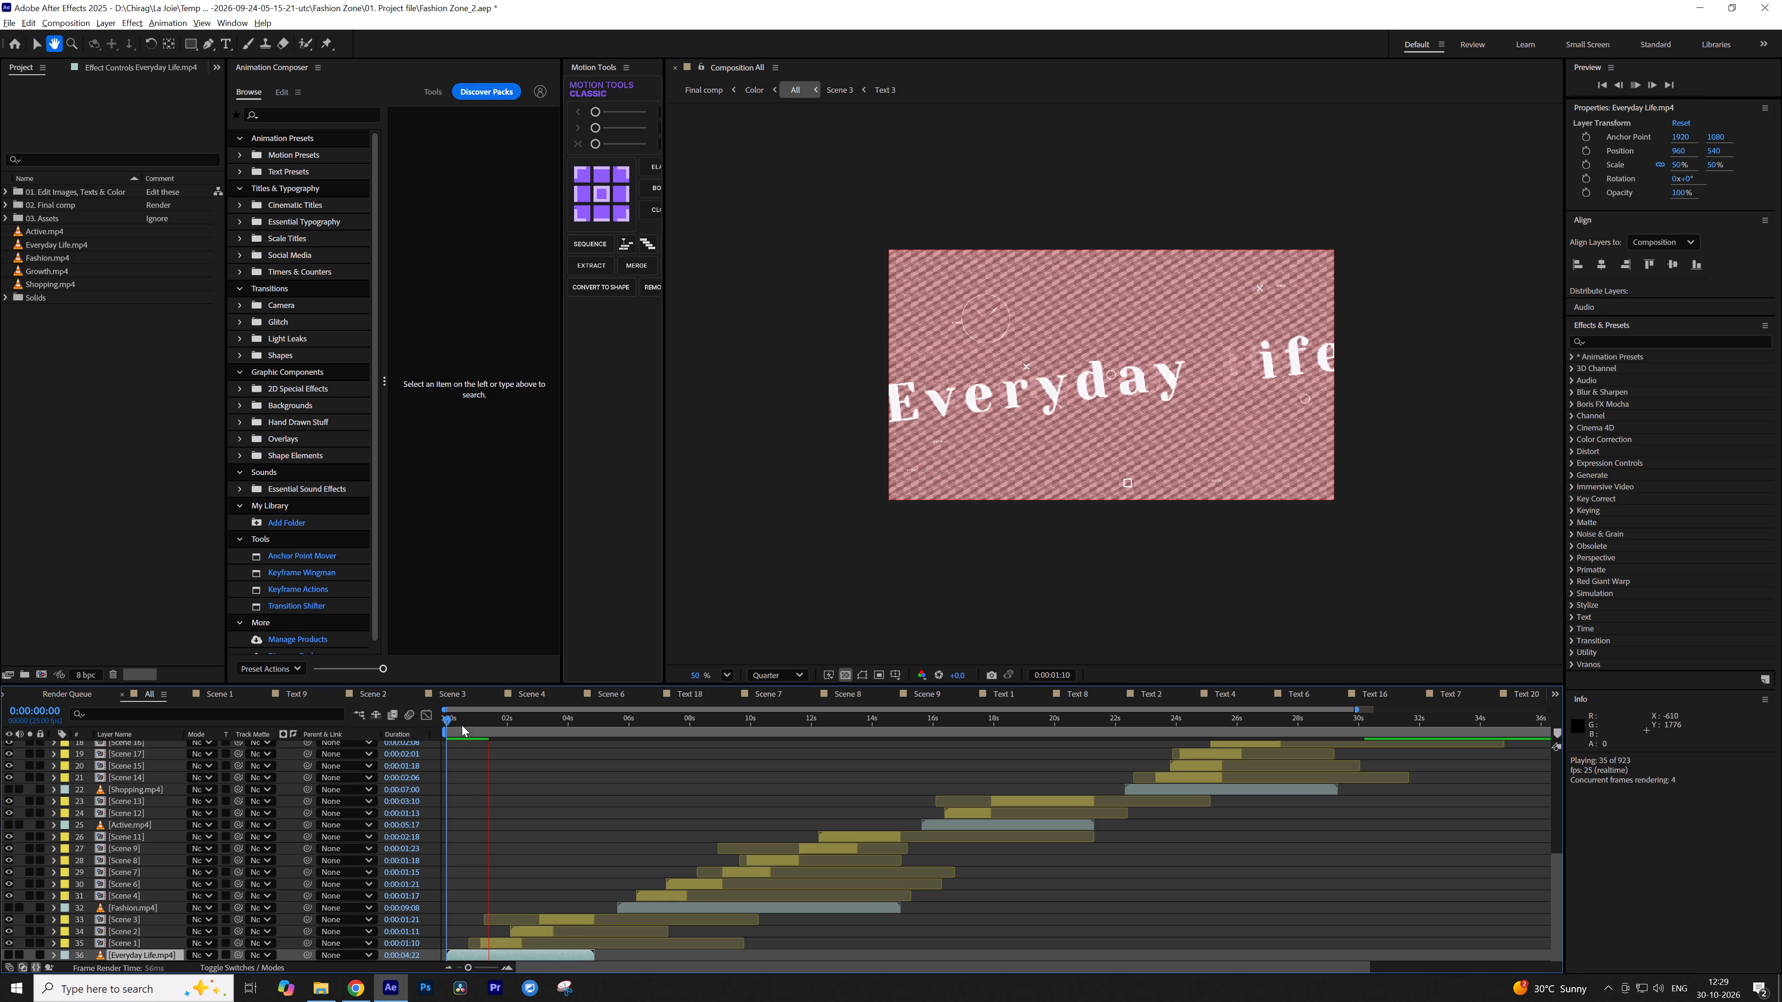
left_click_drag(462, 725, 421, 731)
left_click_drag(9, 954, 16, 954)
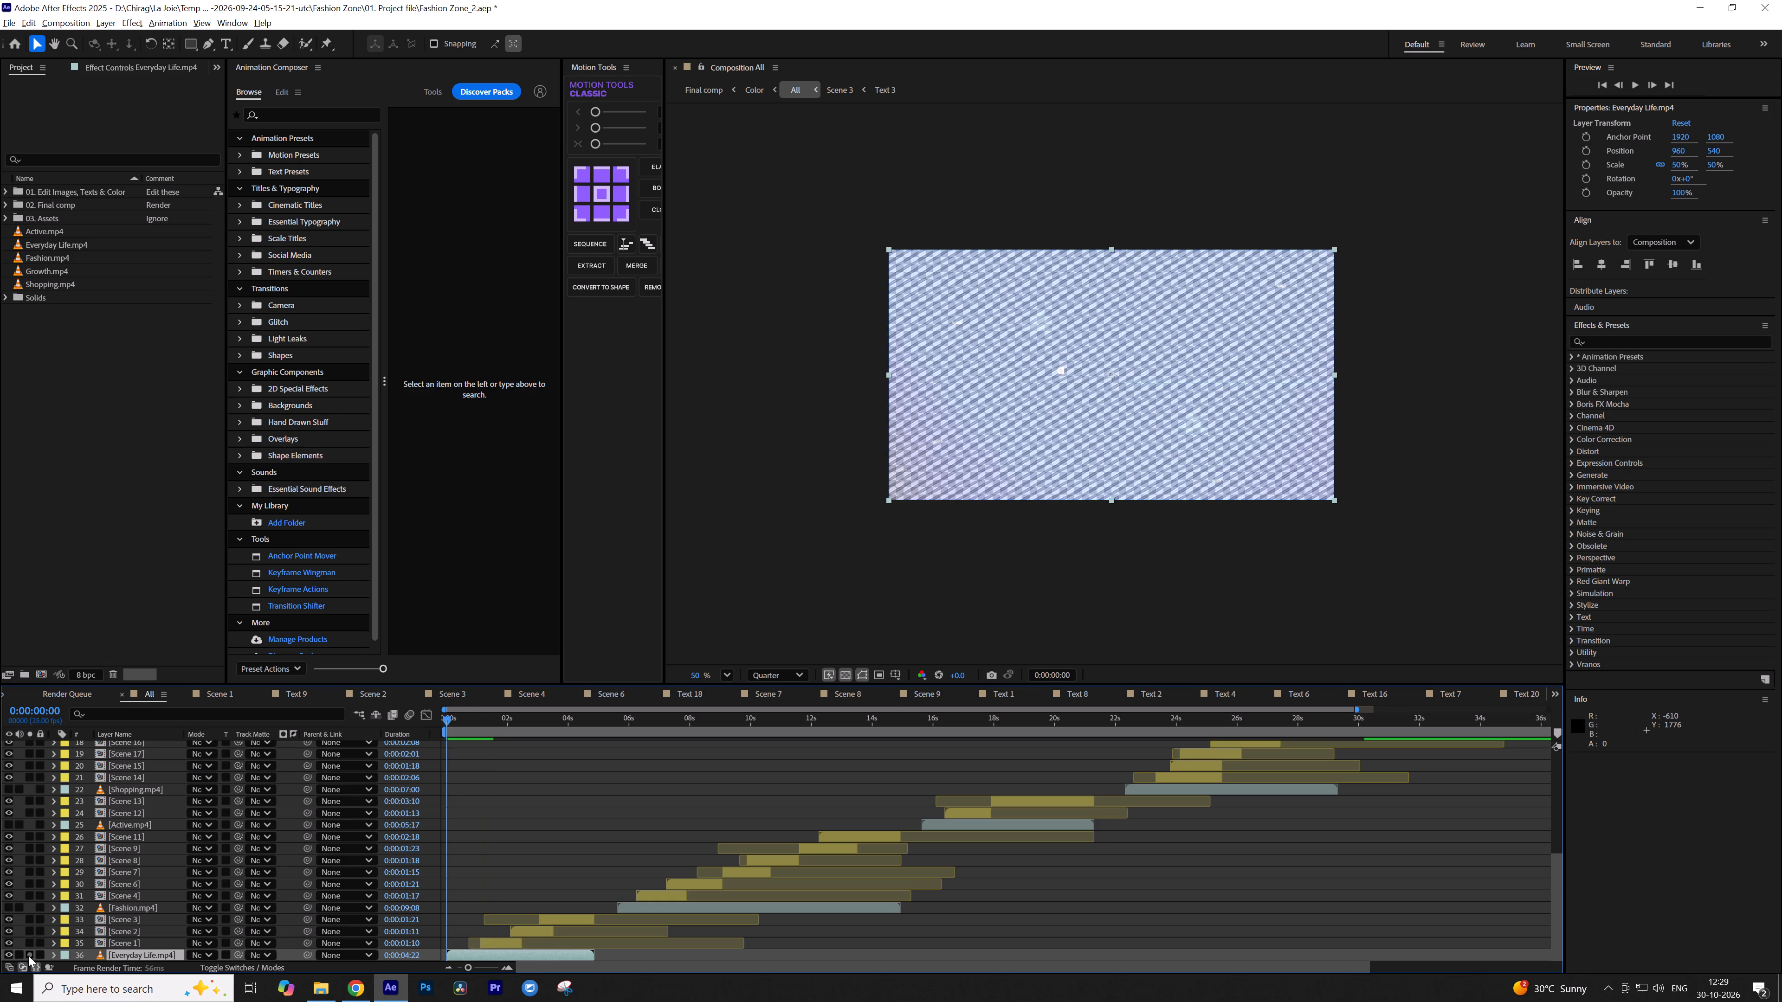
left_click(22, 956)
Set the work area end to the out point of the Everyday Life.mp4 layer.
left_click(610, 865)
left_click(562, 960)
key("o")
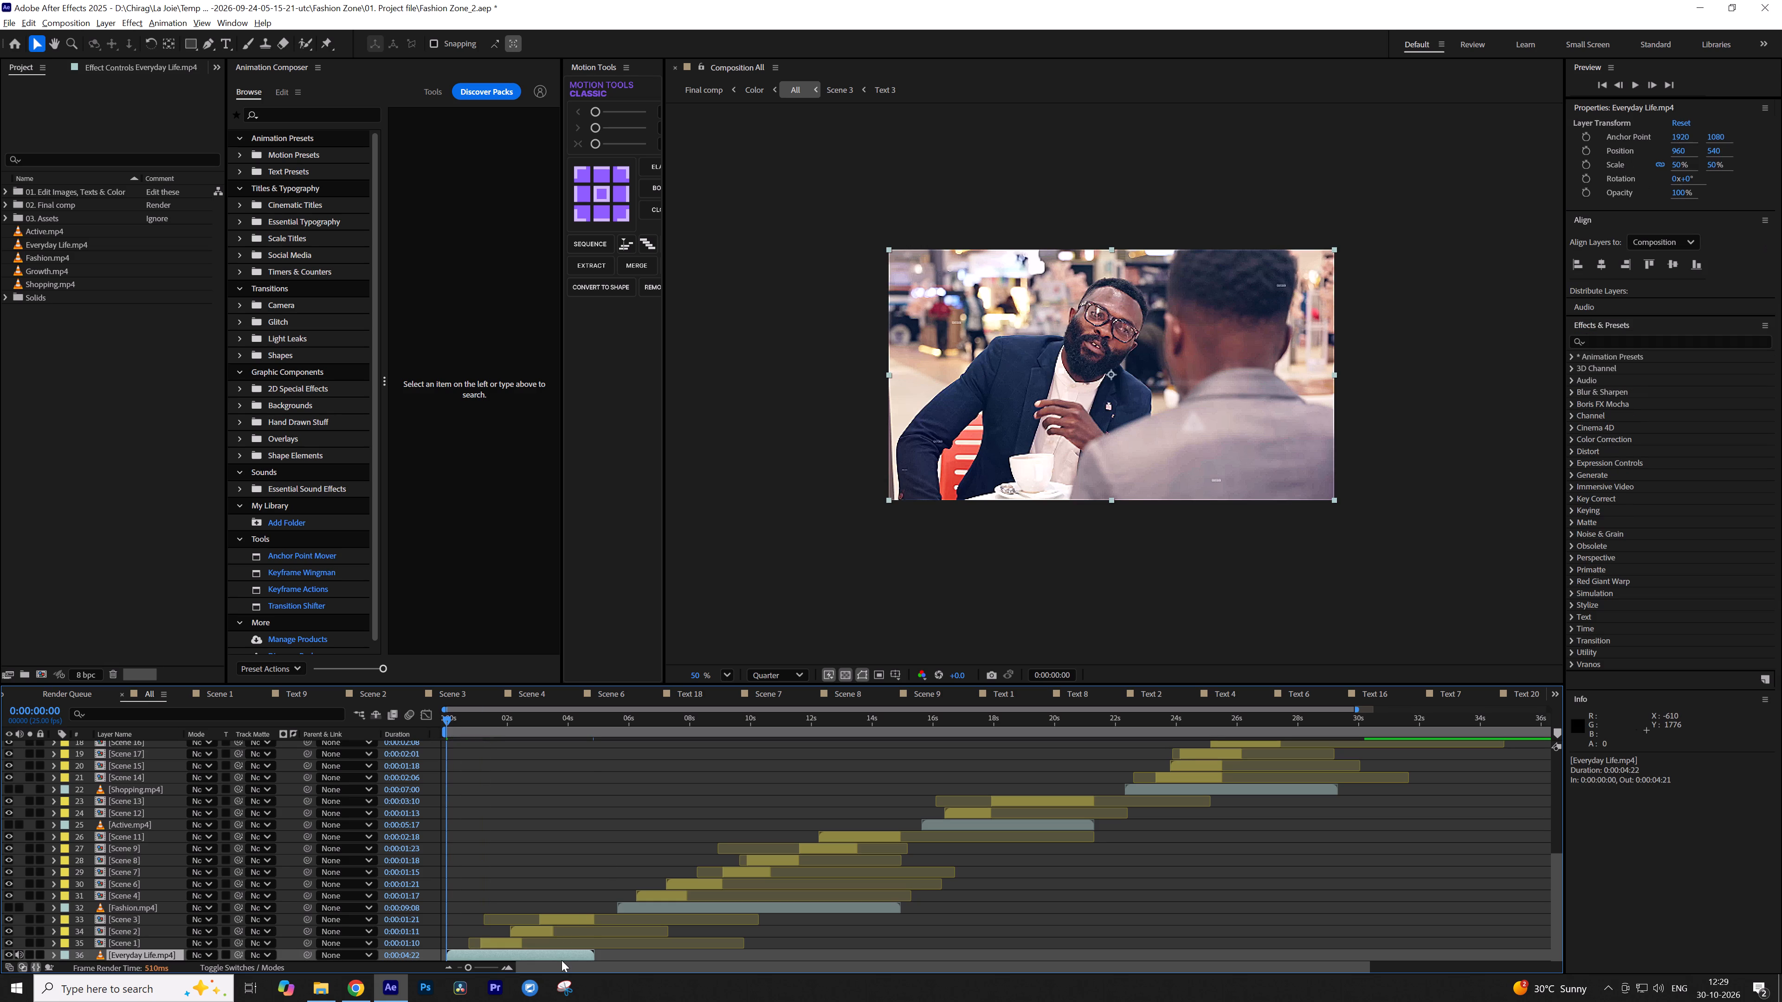
key("n")
left_click(581, 841)
Preview the section, move Scene 3 to start at 0:00:03:10, and trim its end to 0:00:04:21.
left_click_drag(451, 715, 433, 720)
key("space")
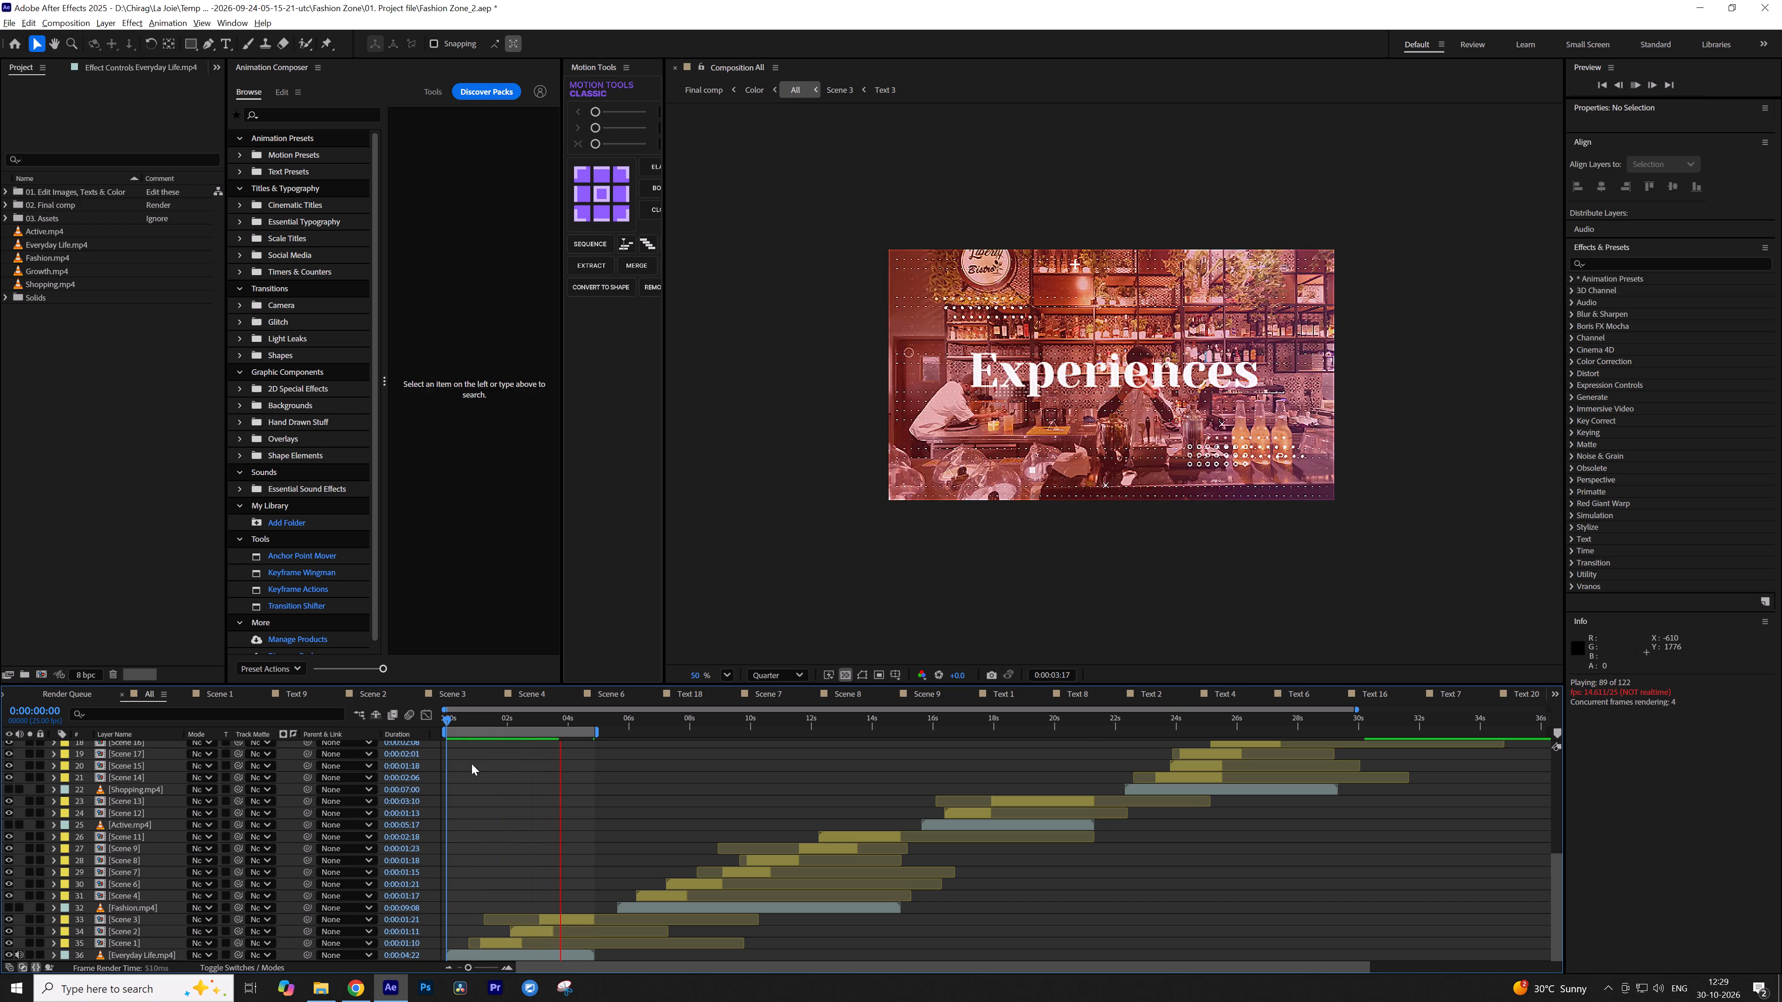
key("space")
left_click_drag(565, 719, 562, 720)
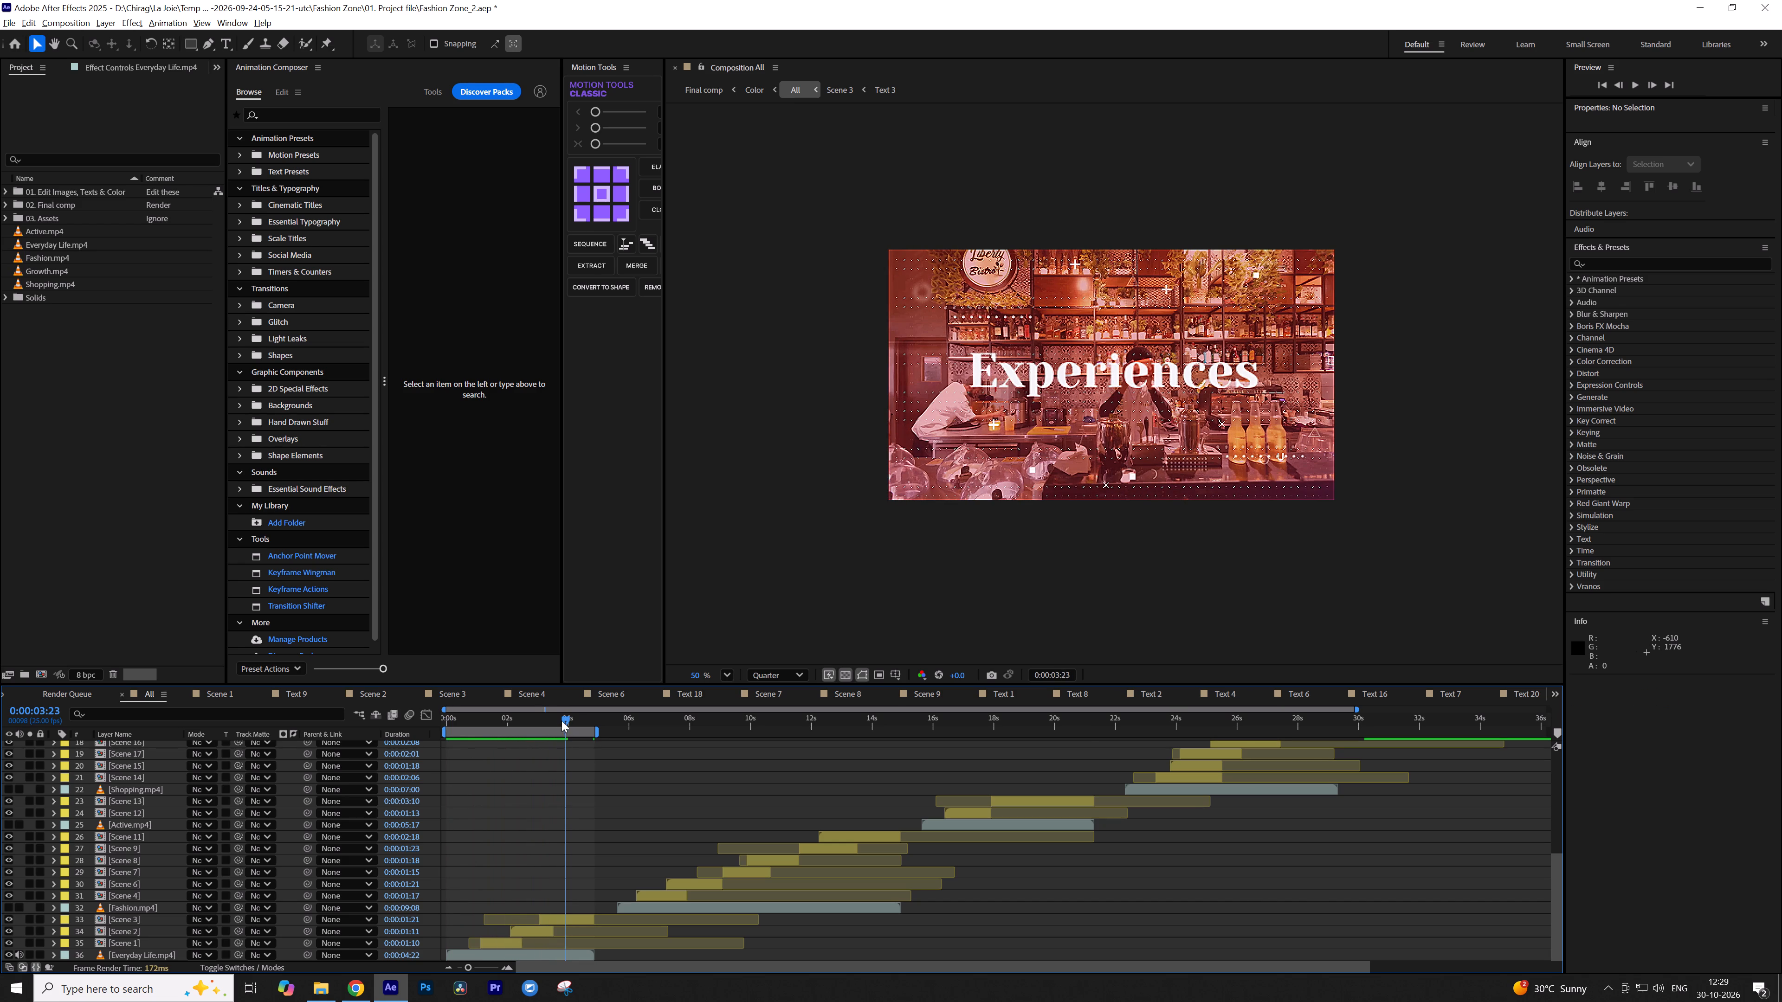
left_click_drag(562, 720, 543, 728)
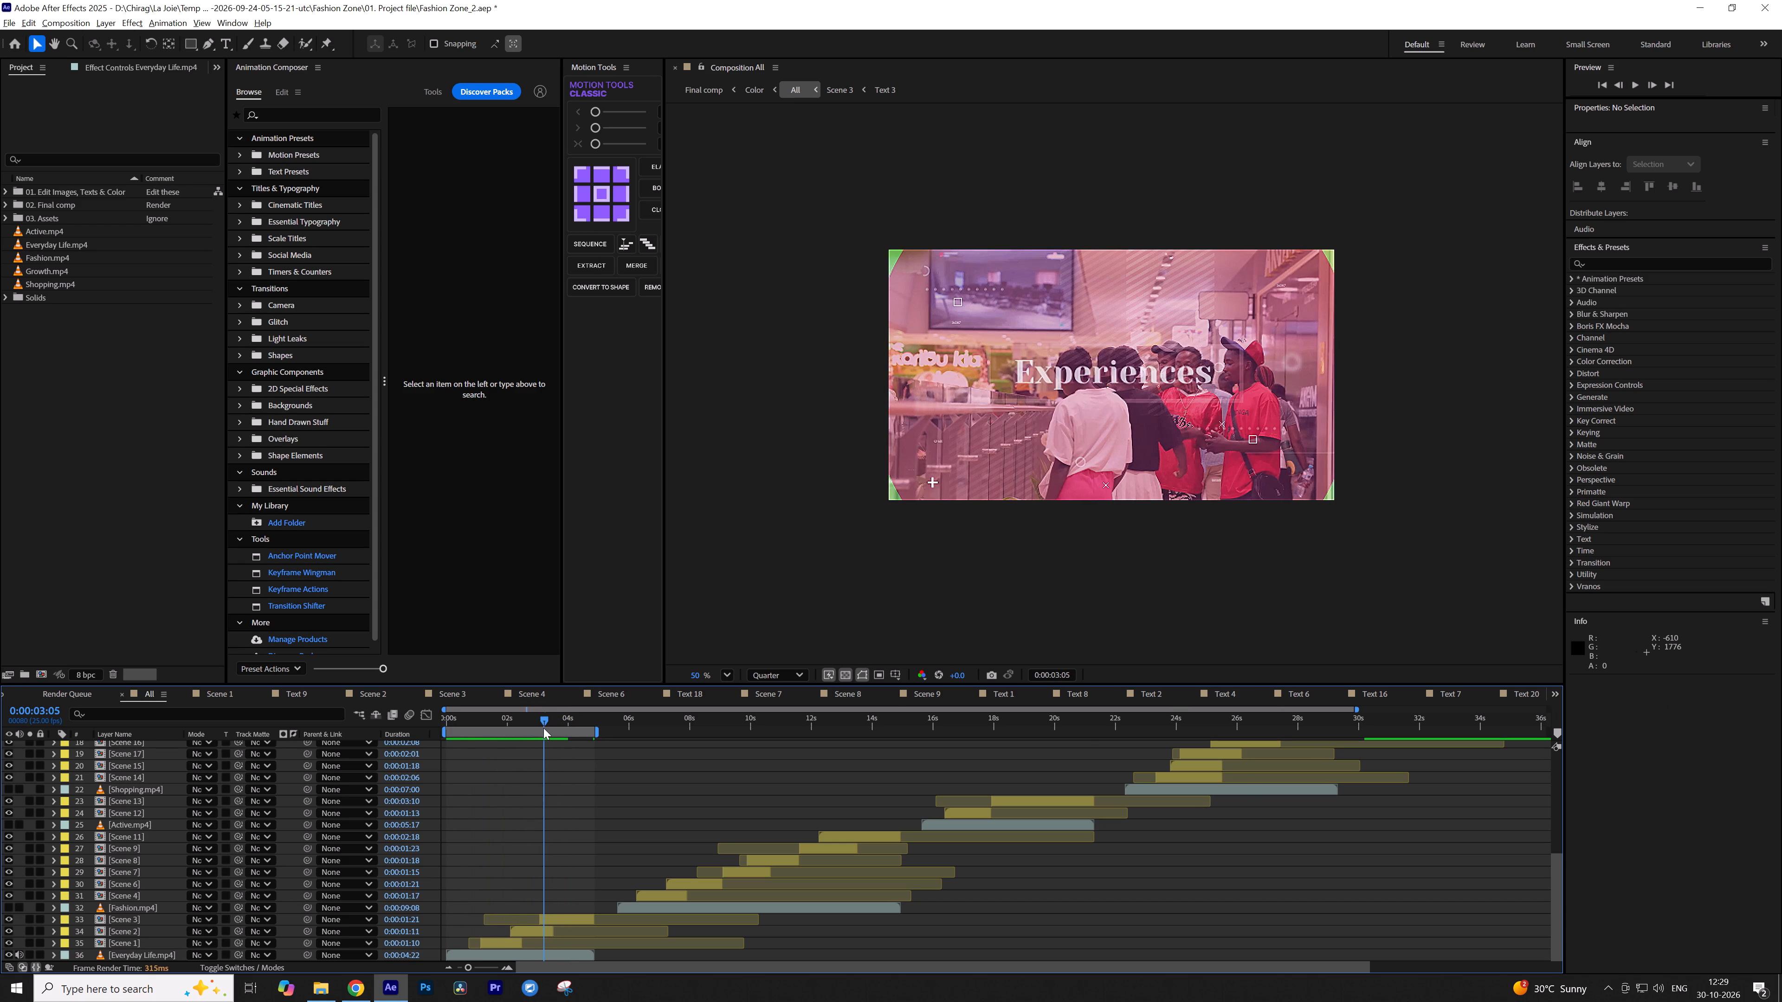
left_click_drag(543, 728, 540, 730)
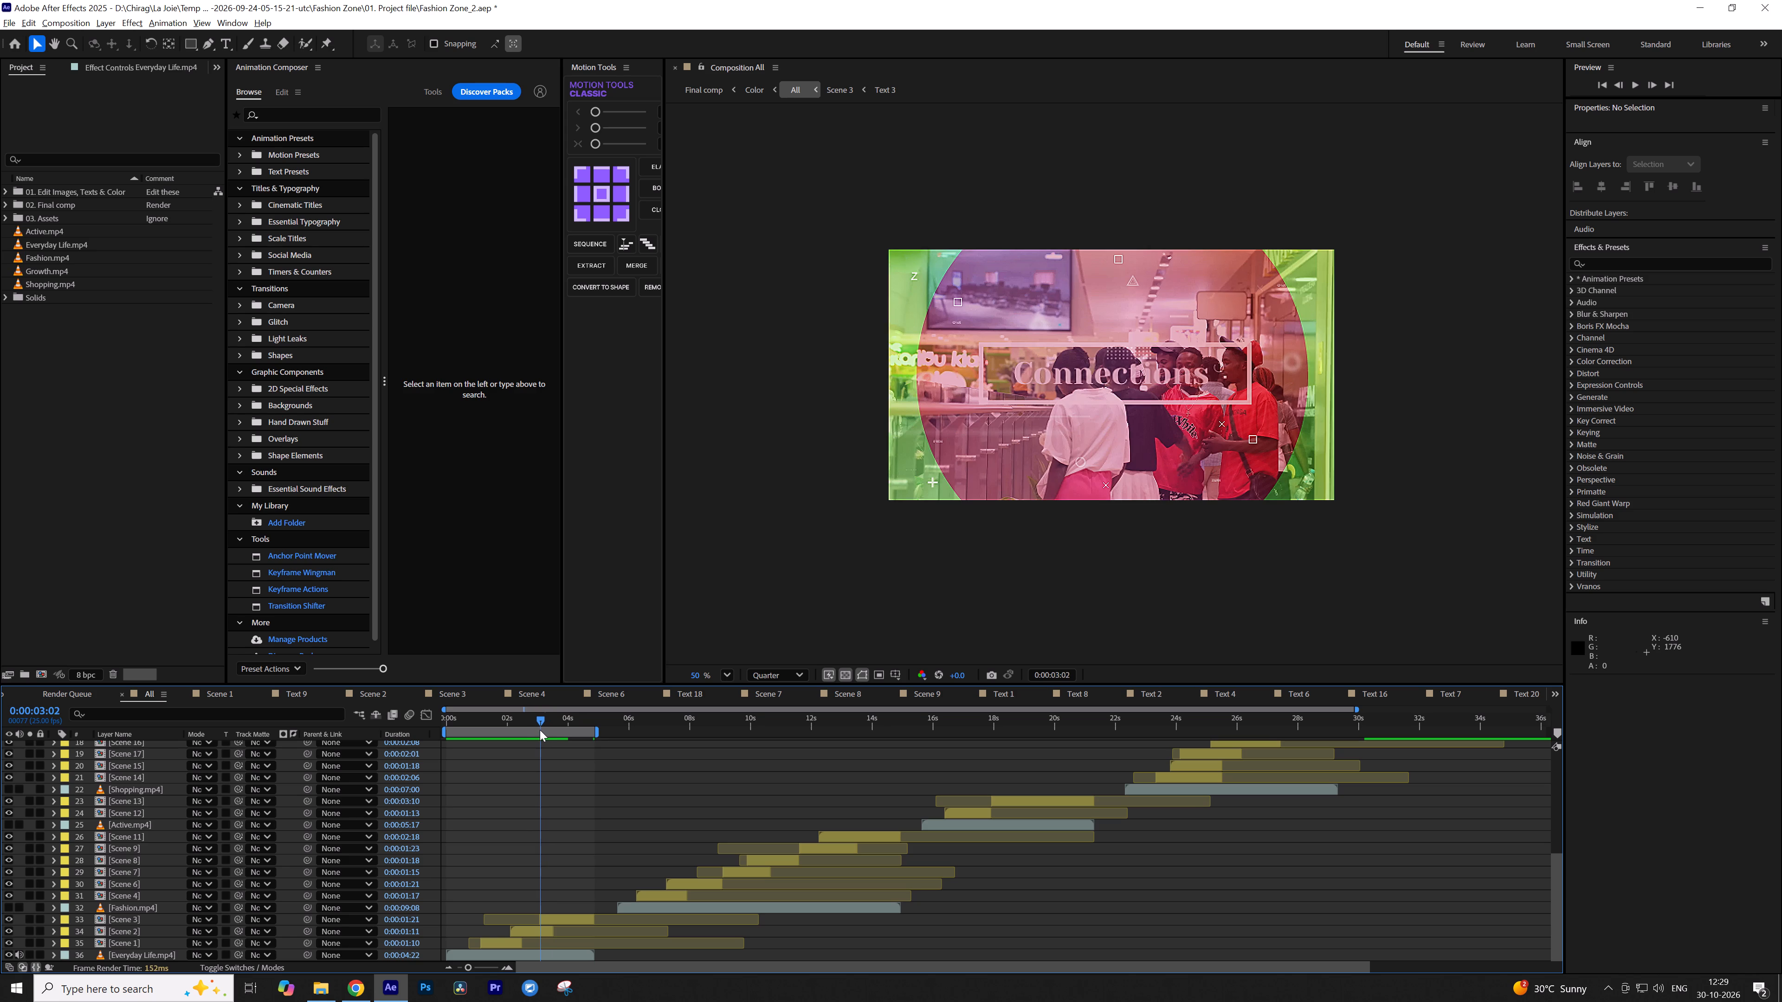
left_click_drag(540, 730, 549, 729)
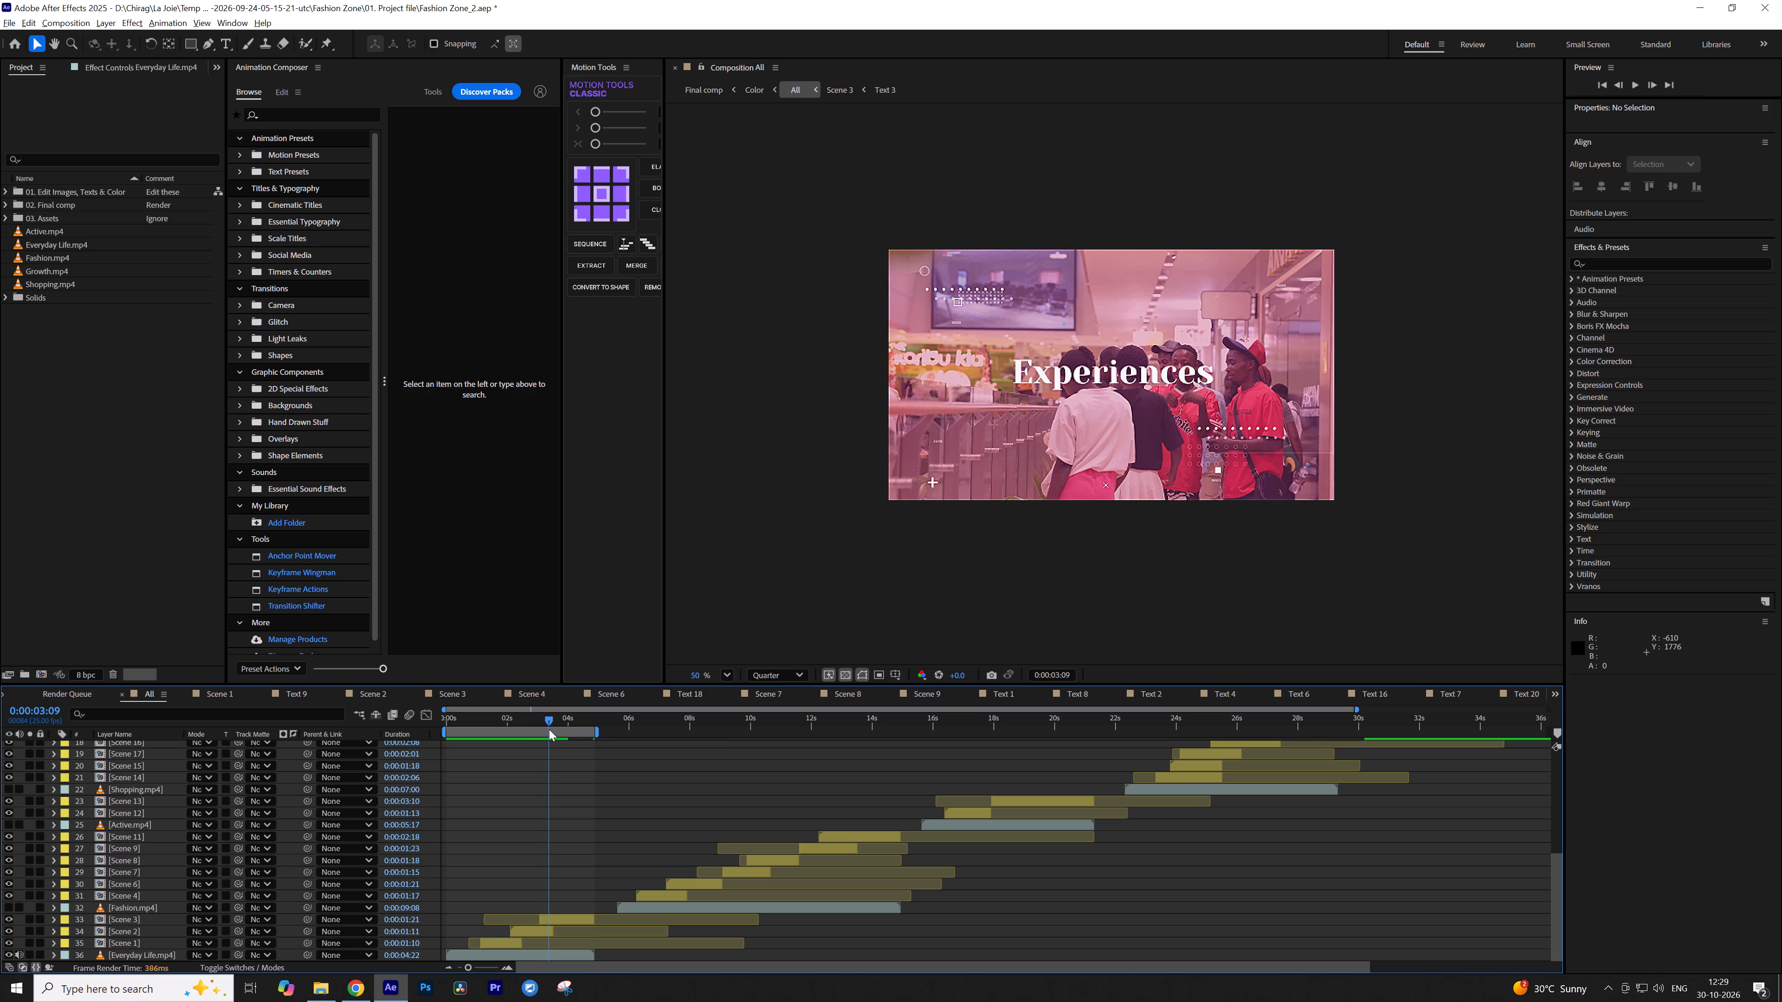
left_click_drag(549, 729, 550, 729)
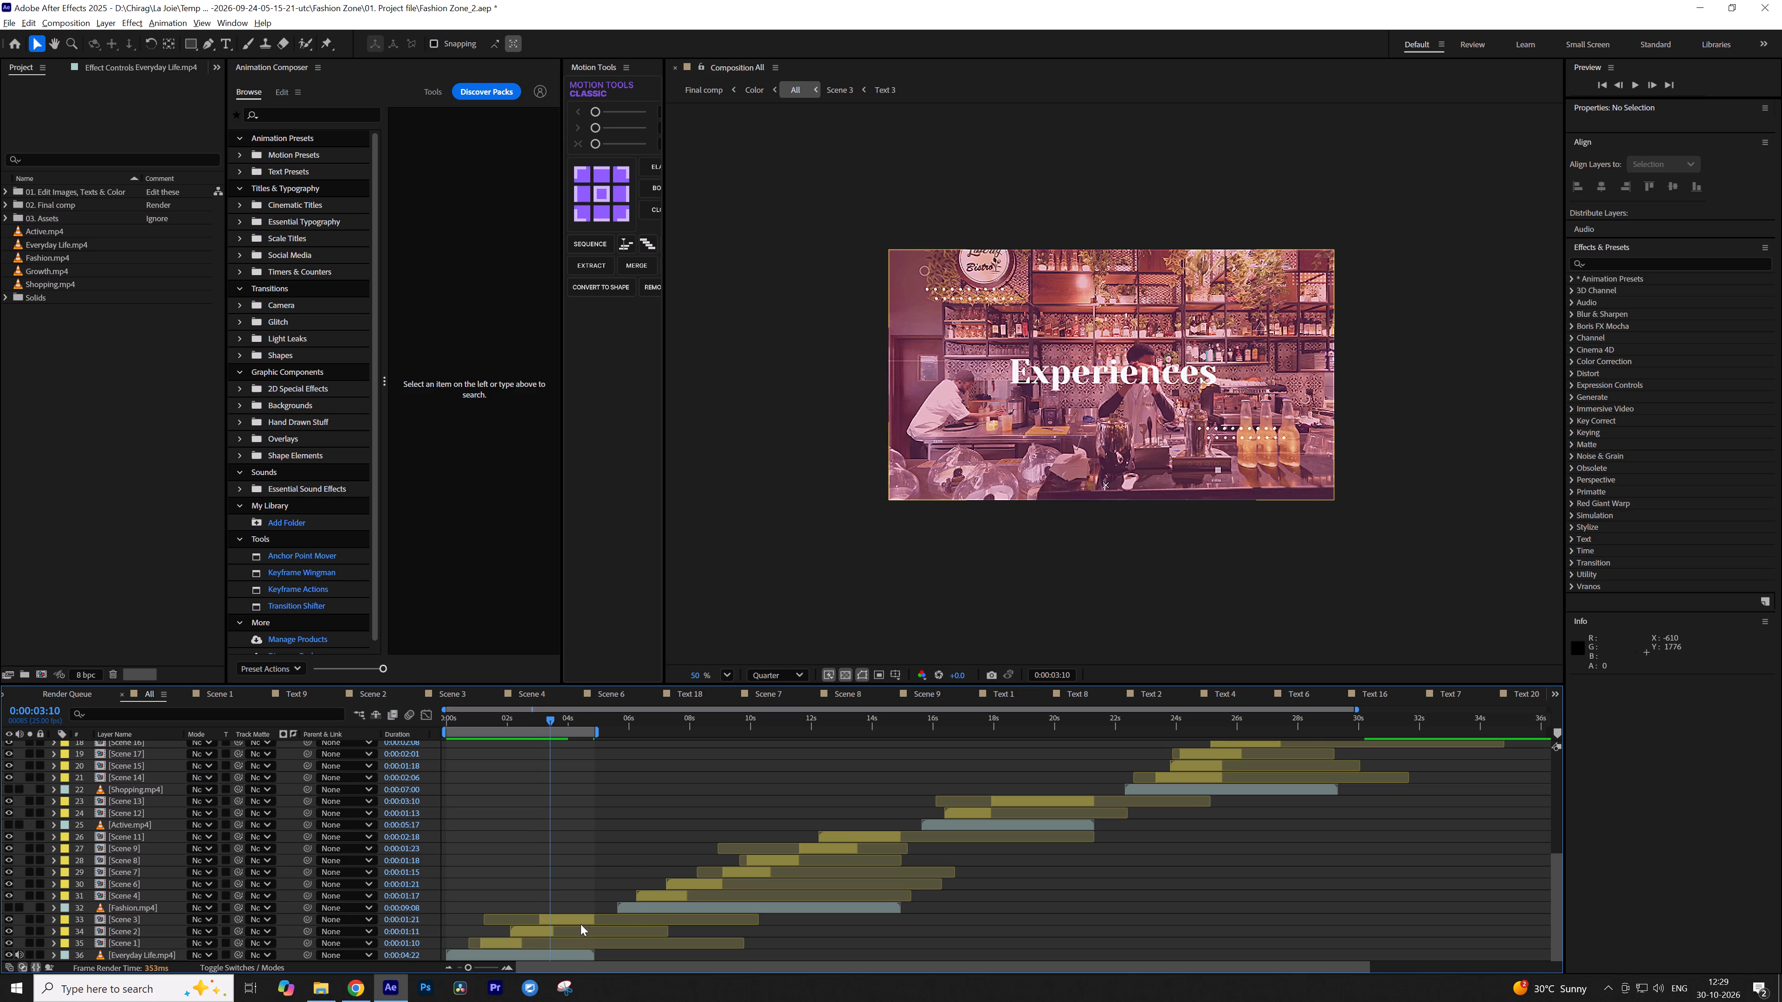
left_click_drag(569, 918, 584, 916)
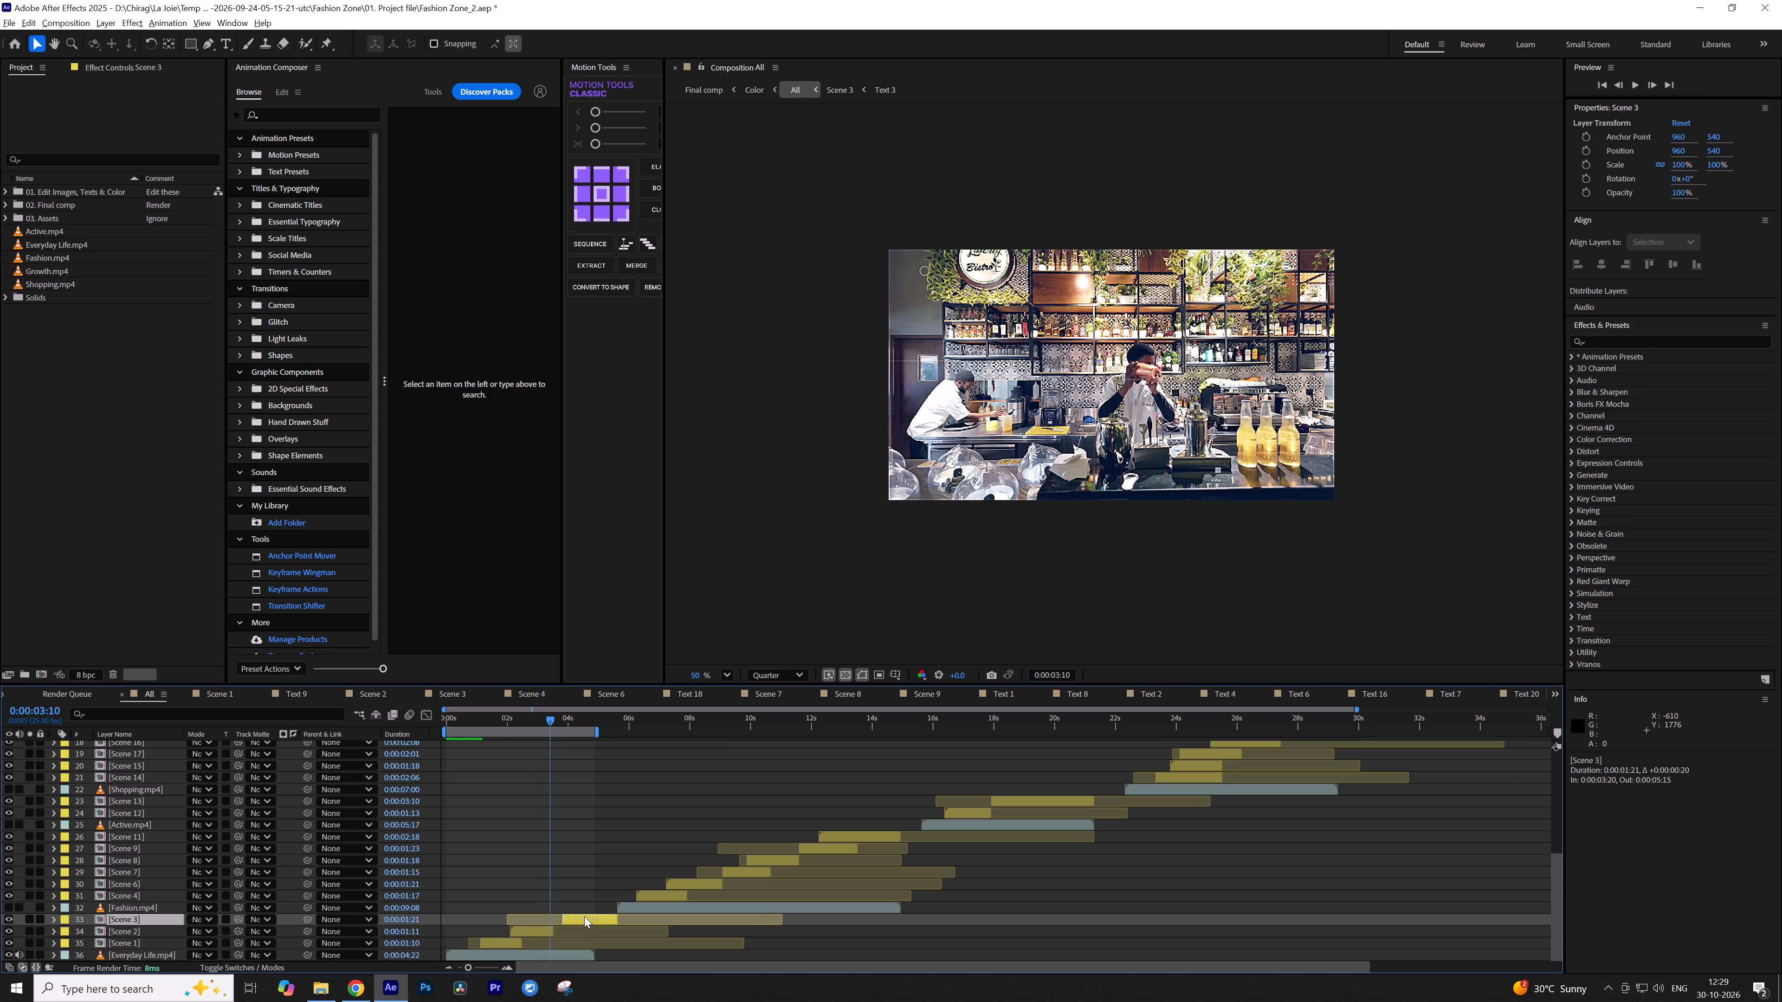
key("bracketleft")
left_click_drag(607, 919, 601, 921, "shift")
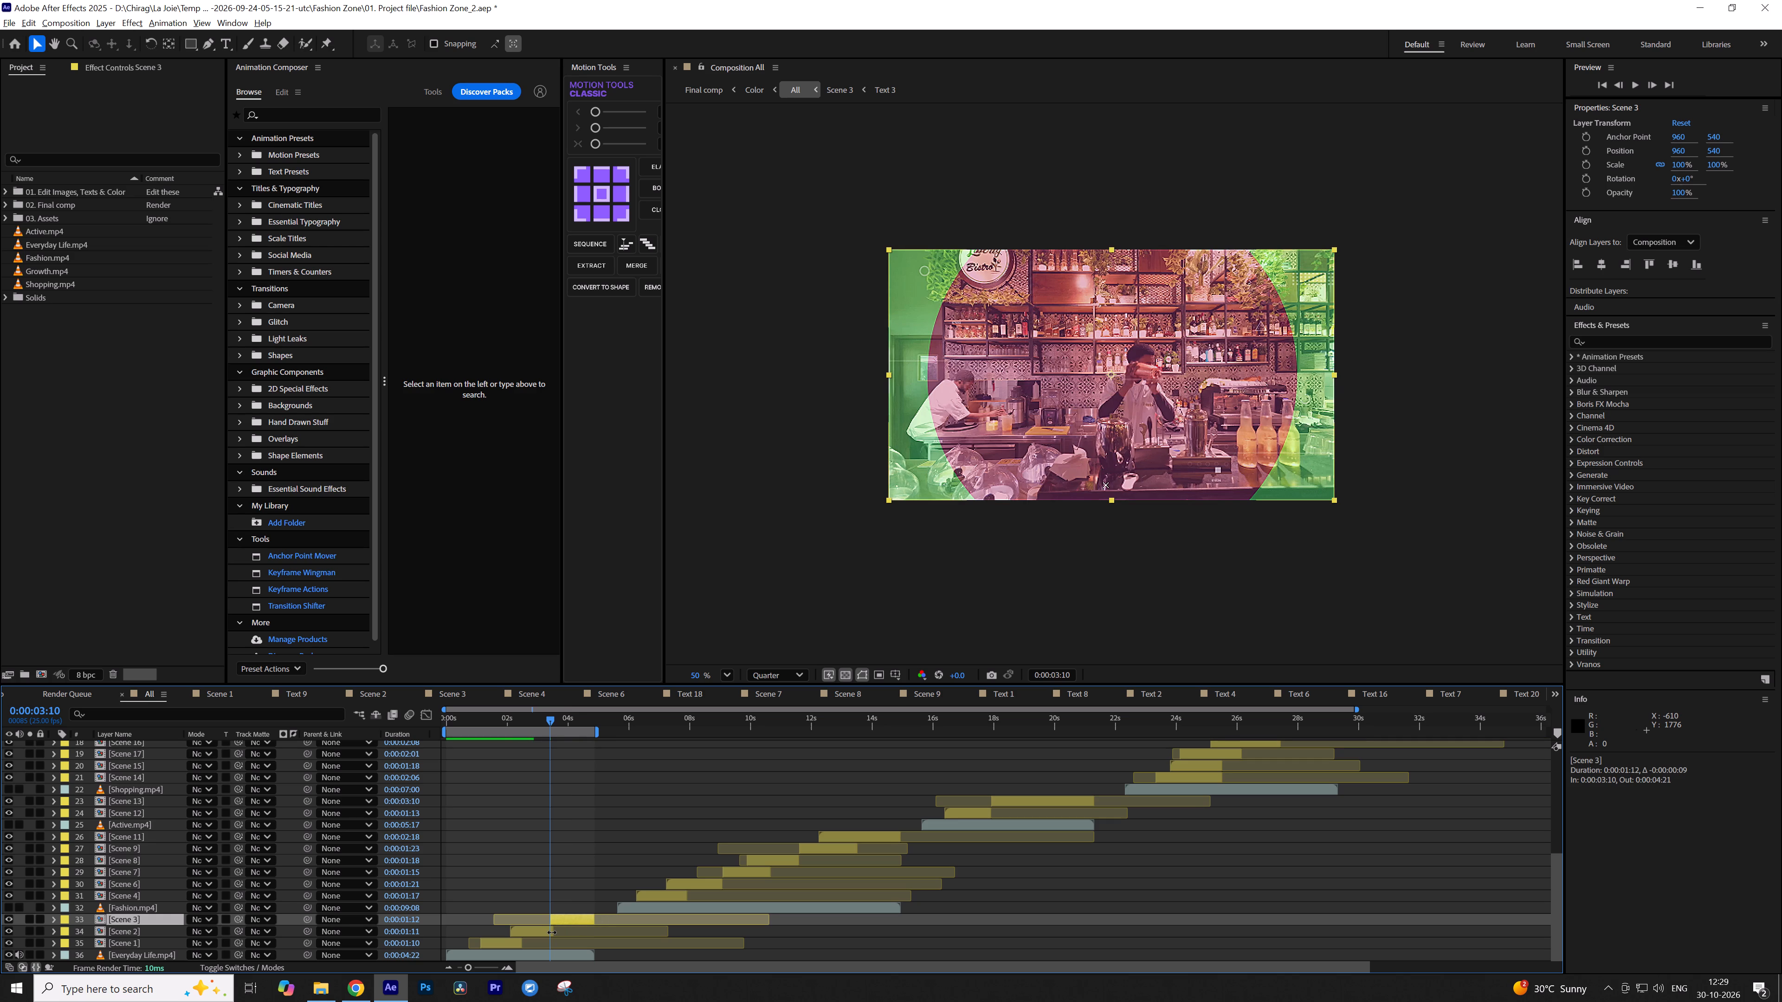
Trim Scene 2's end to 0:00:03:09 so it stops where Scene 3 starts.
left_click(552, 932)
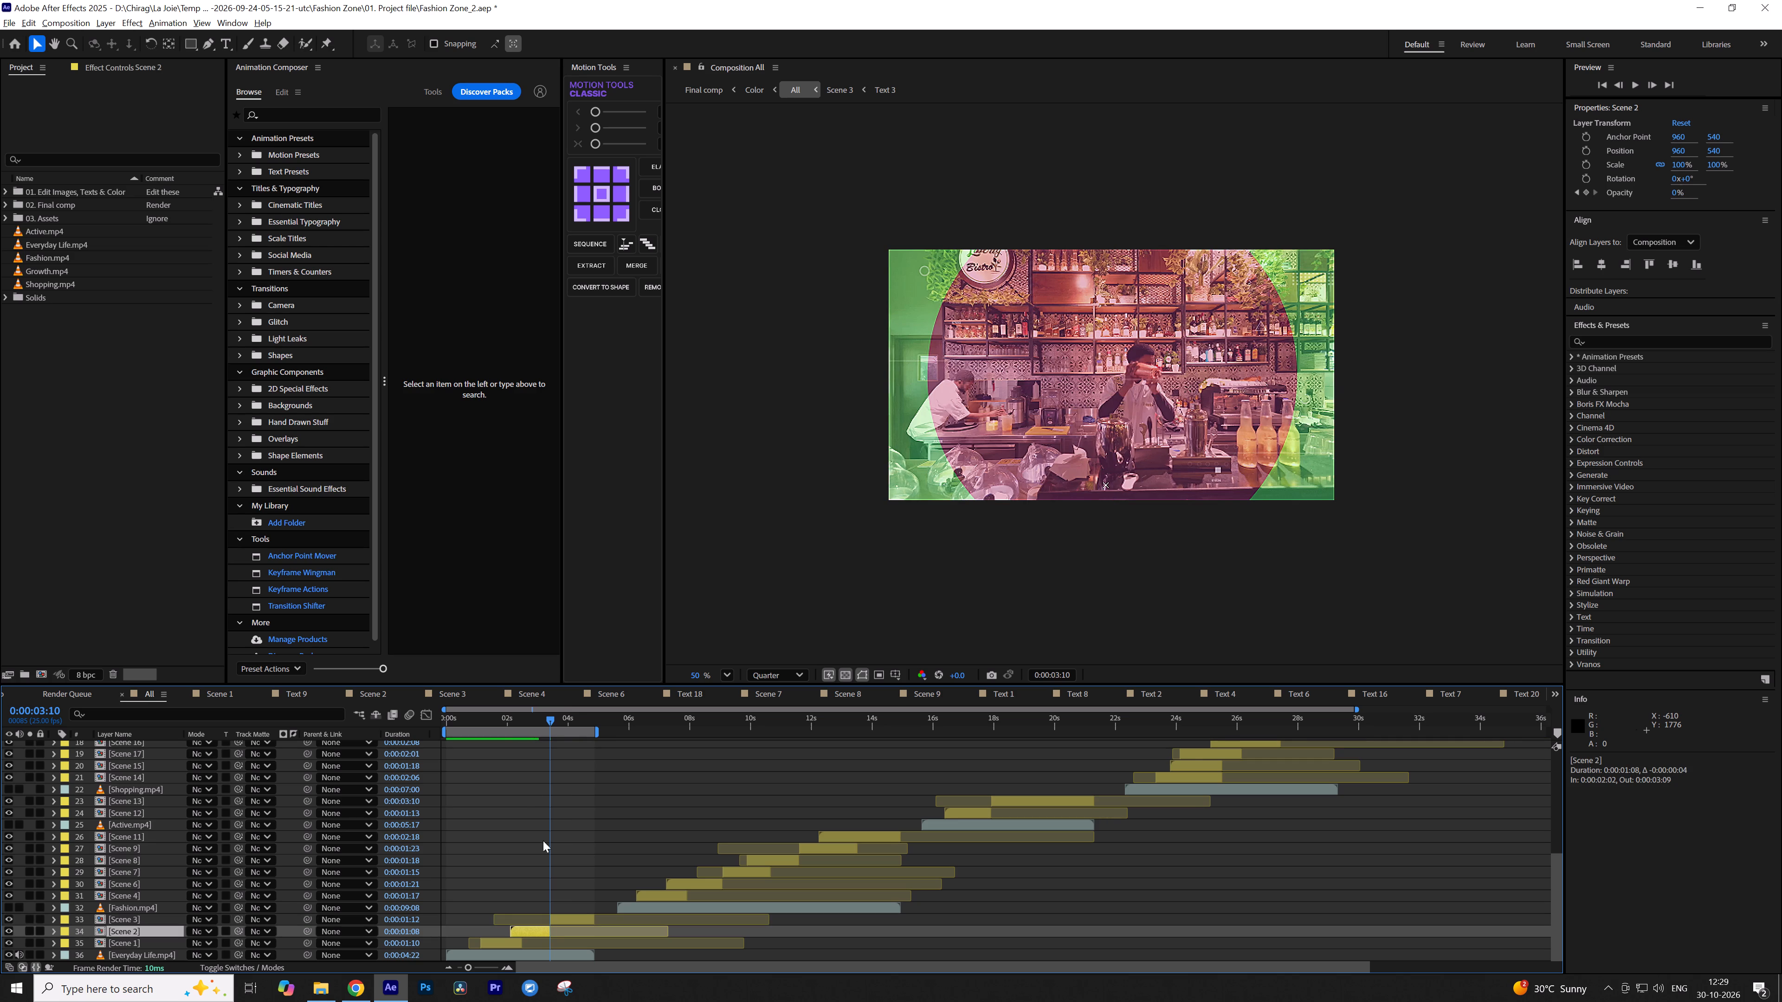
Move Scene 2 earlier to start at 0:00:01:18 and extend its end to 0:00:03:09, meeting Scene 3.
left_click_drag(549, 719, 542, 721)
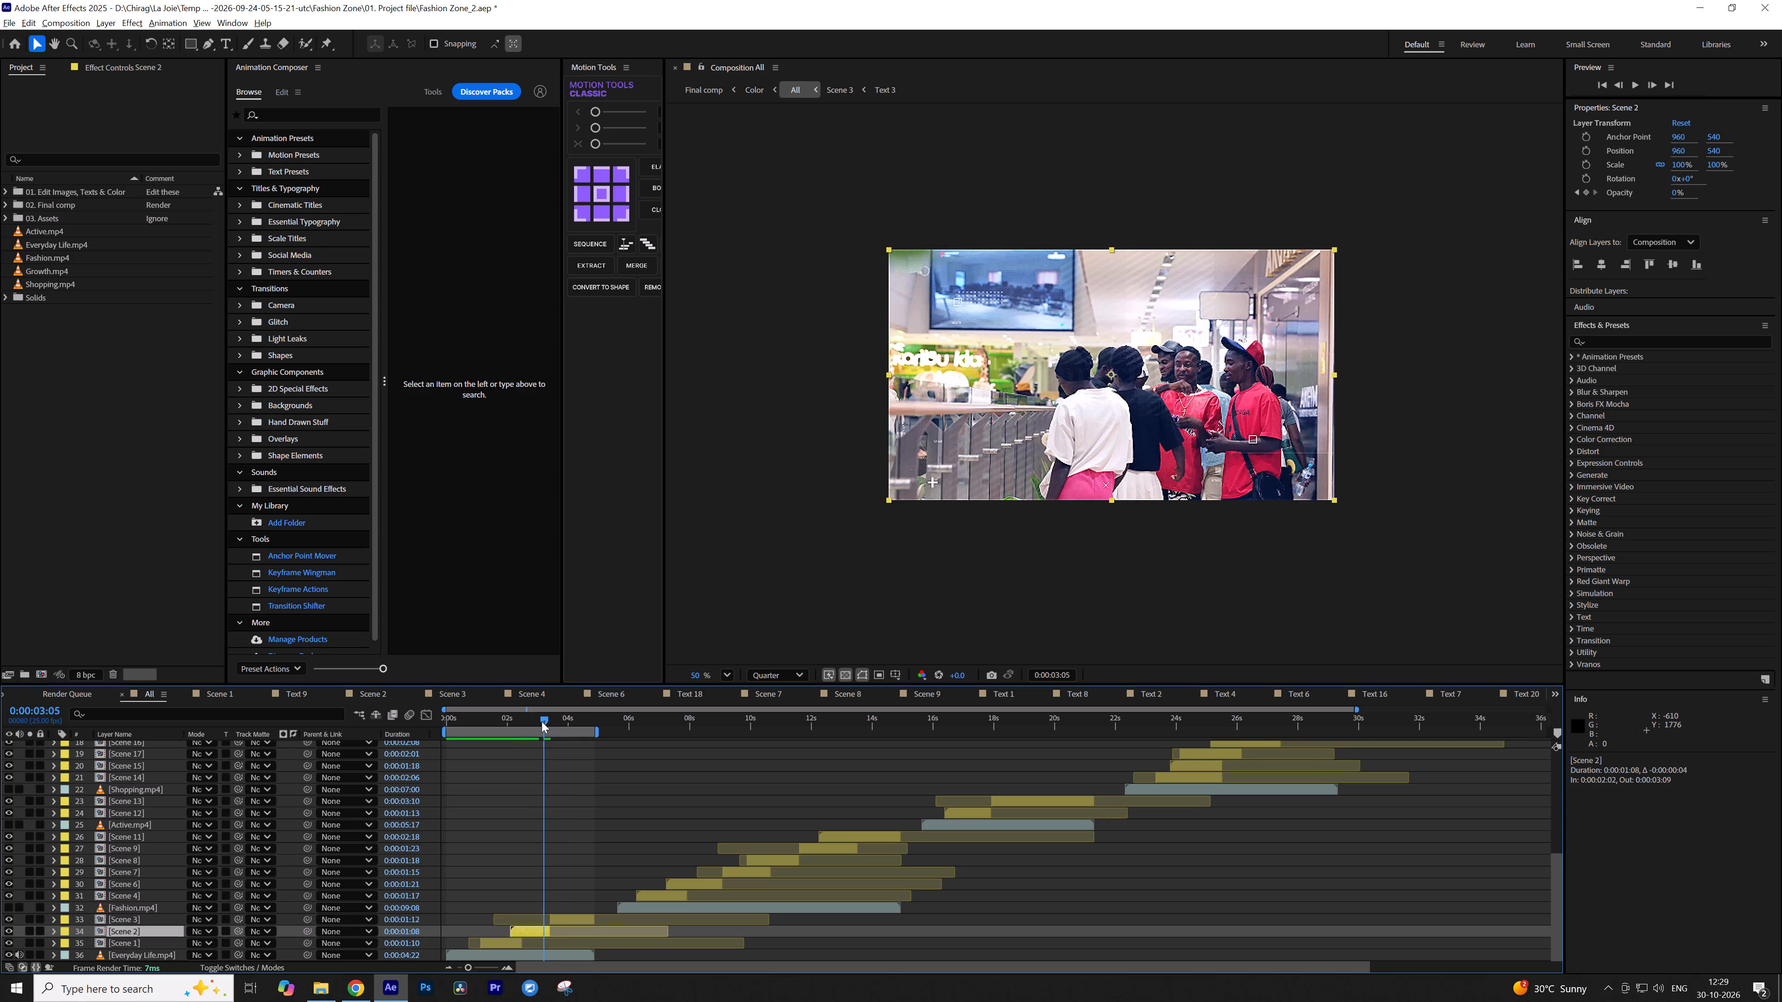
left_click_drag(542, 721, 515, 733)
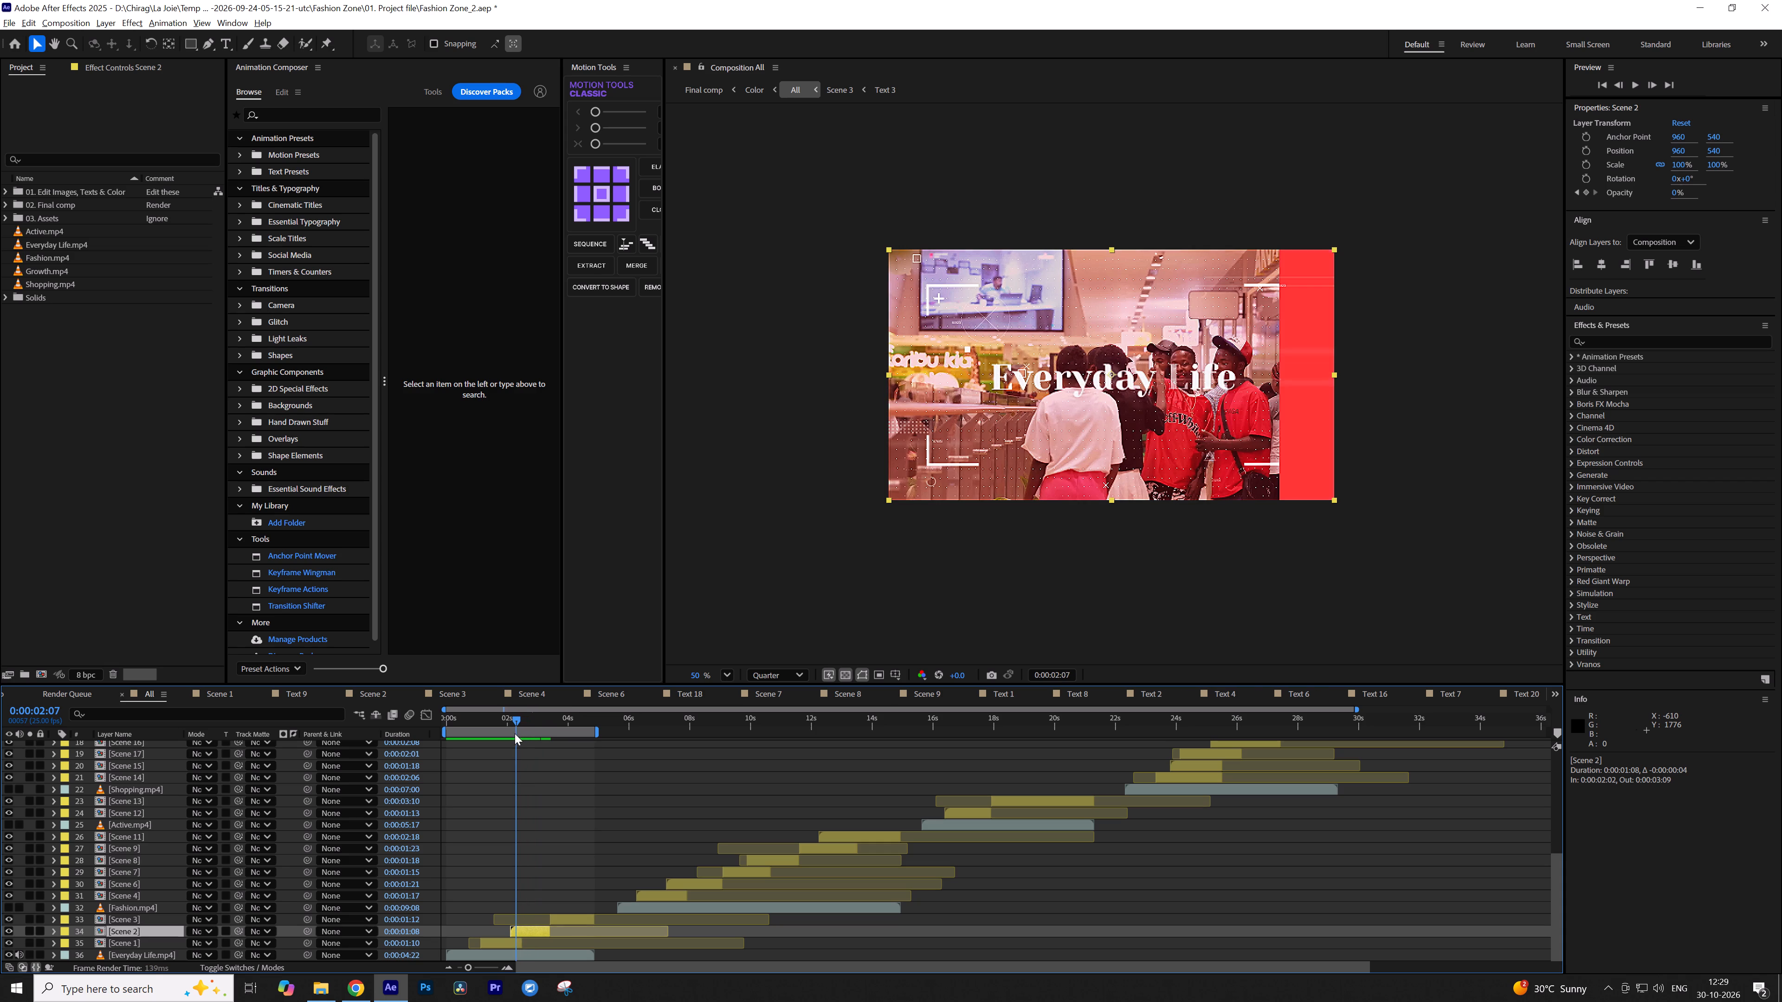
left_click_drag(515, 733, 514, 734)
left_click_drag(512, 734, 502, 737)
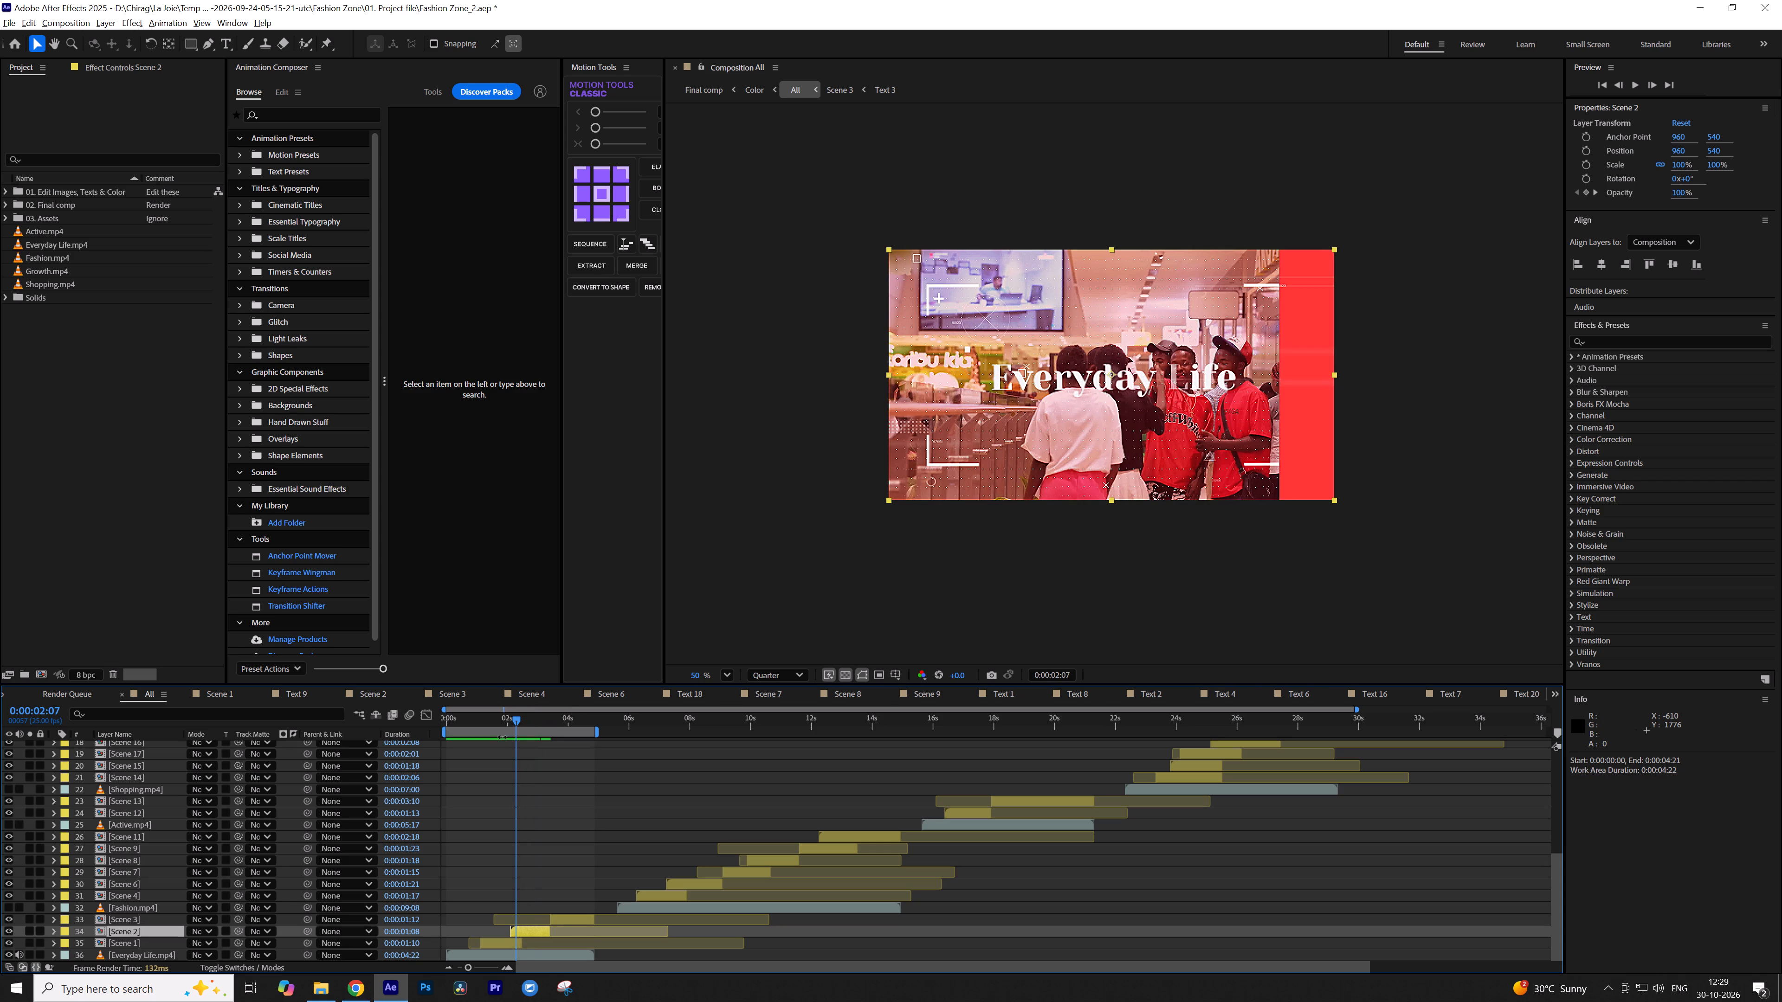
left_click_drag(502, 737, 500, 737)
left_click_drag(514, 724, 506, 727)
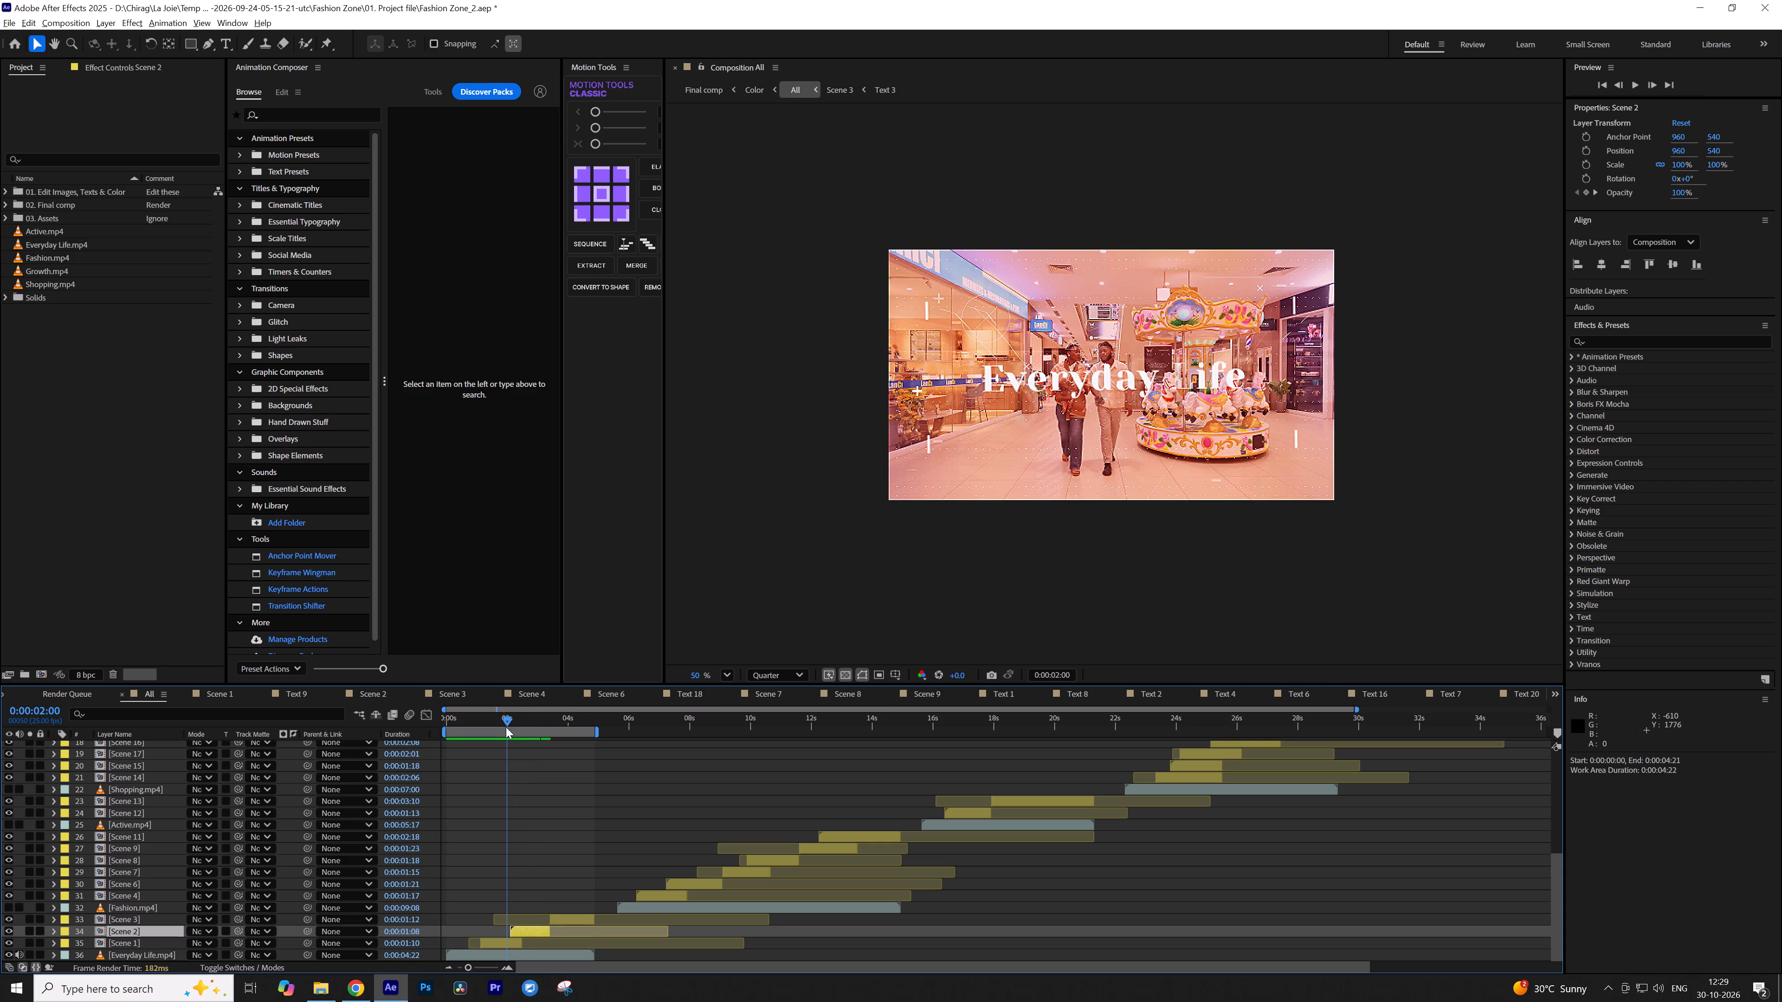
left_click_drag(506, 727, 507, 727)
key("Page_Down")
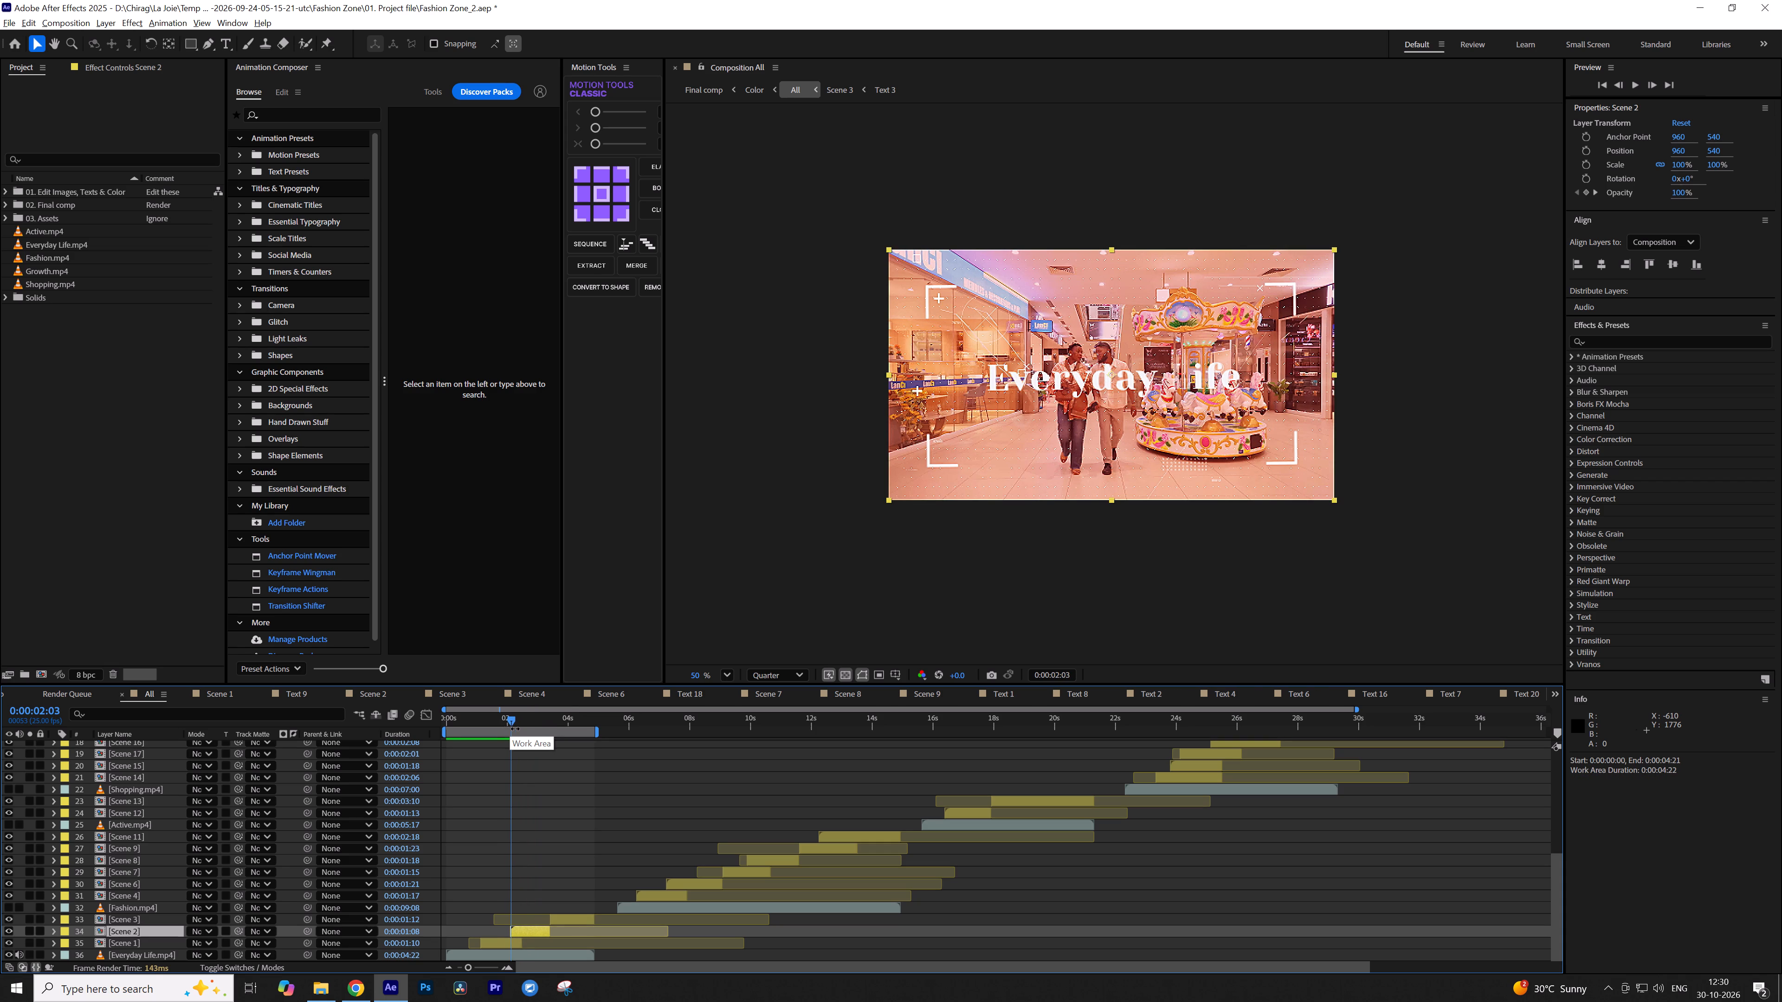
key("equal")
key("equal")
key("equal")
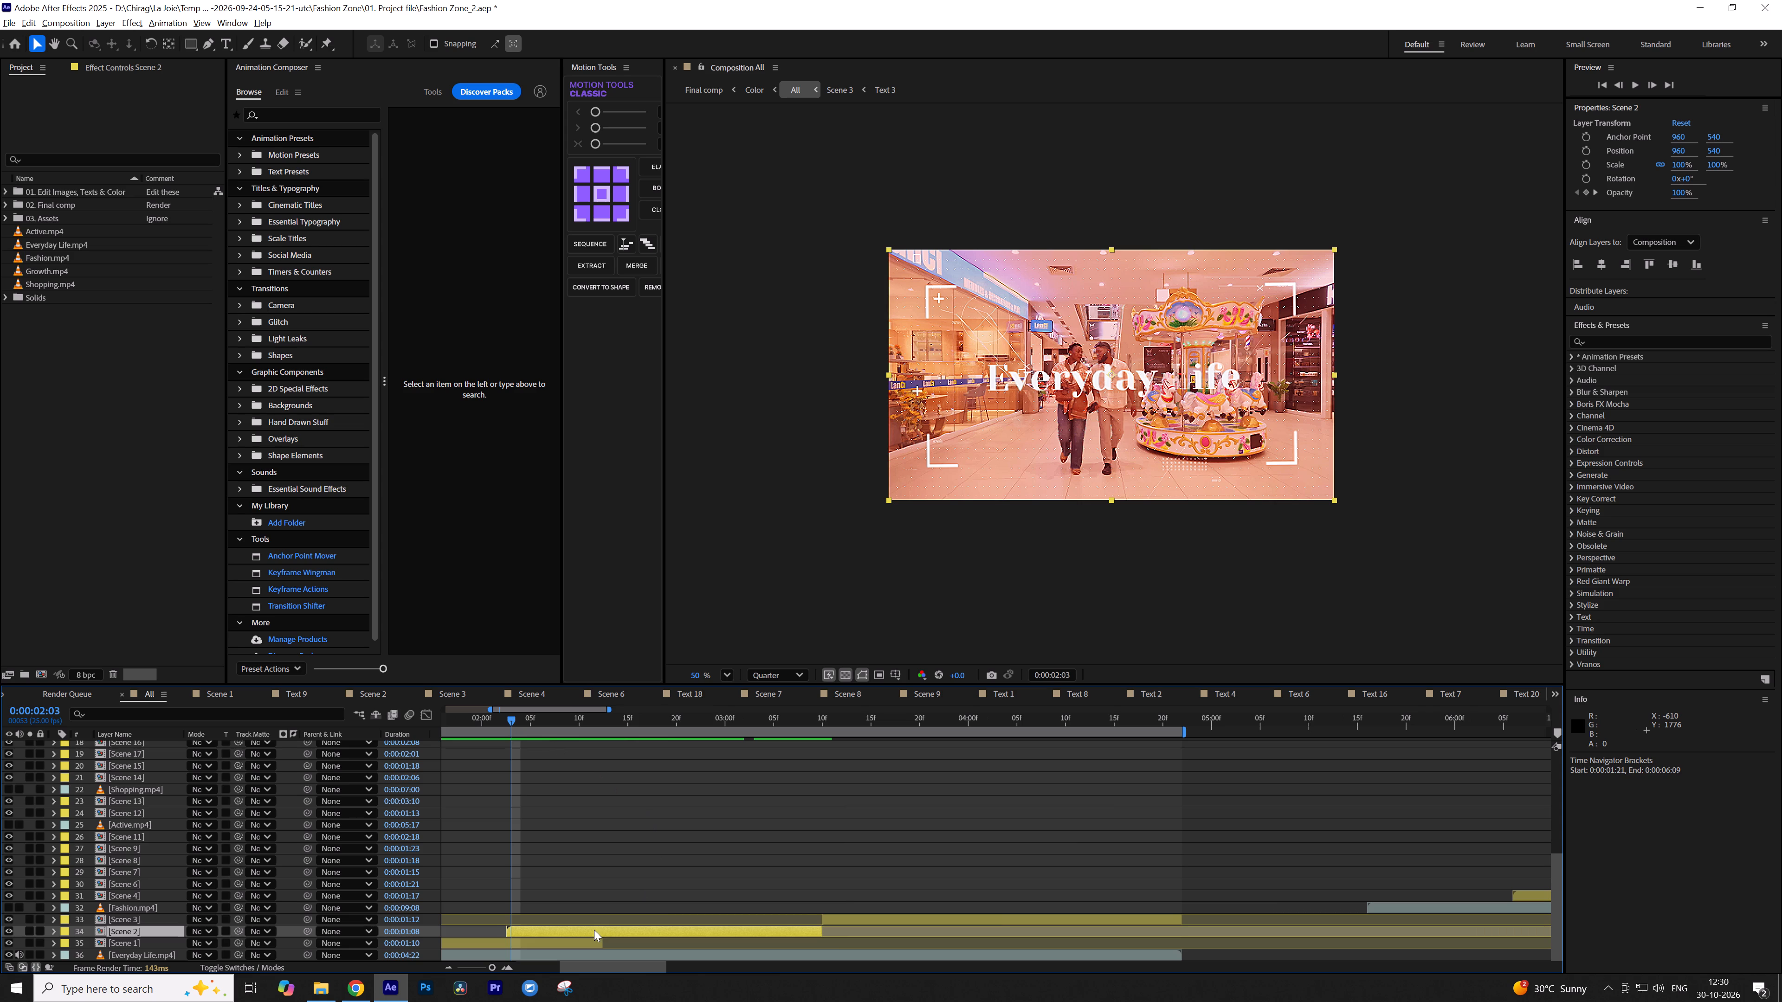
left_click_drag(594, 930, 526, 929)
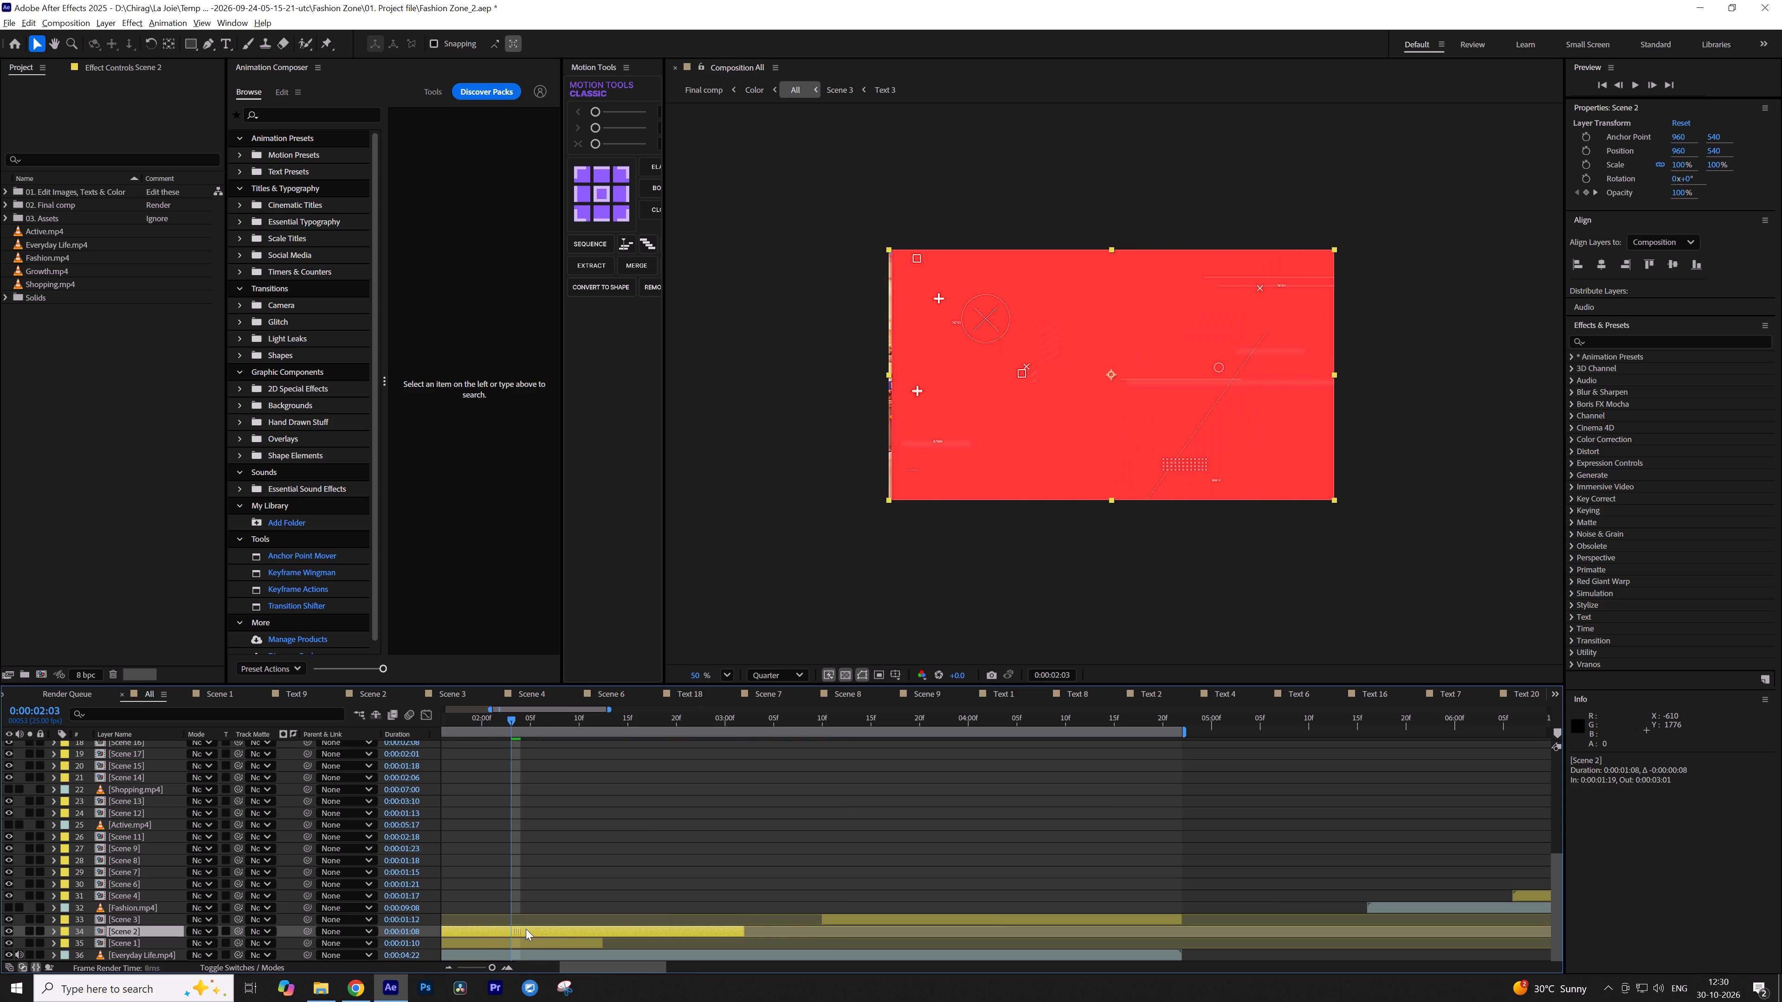
left_click_drag(526, 929, 513, 929)
left_click_drag(733, 930, 733, 930)
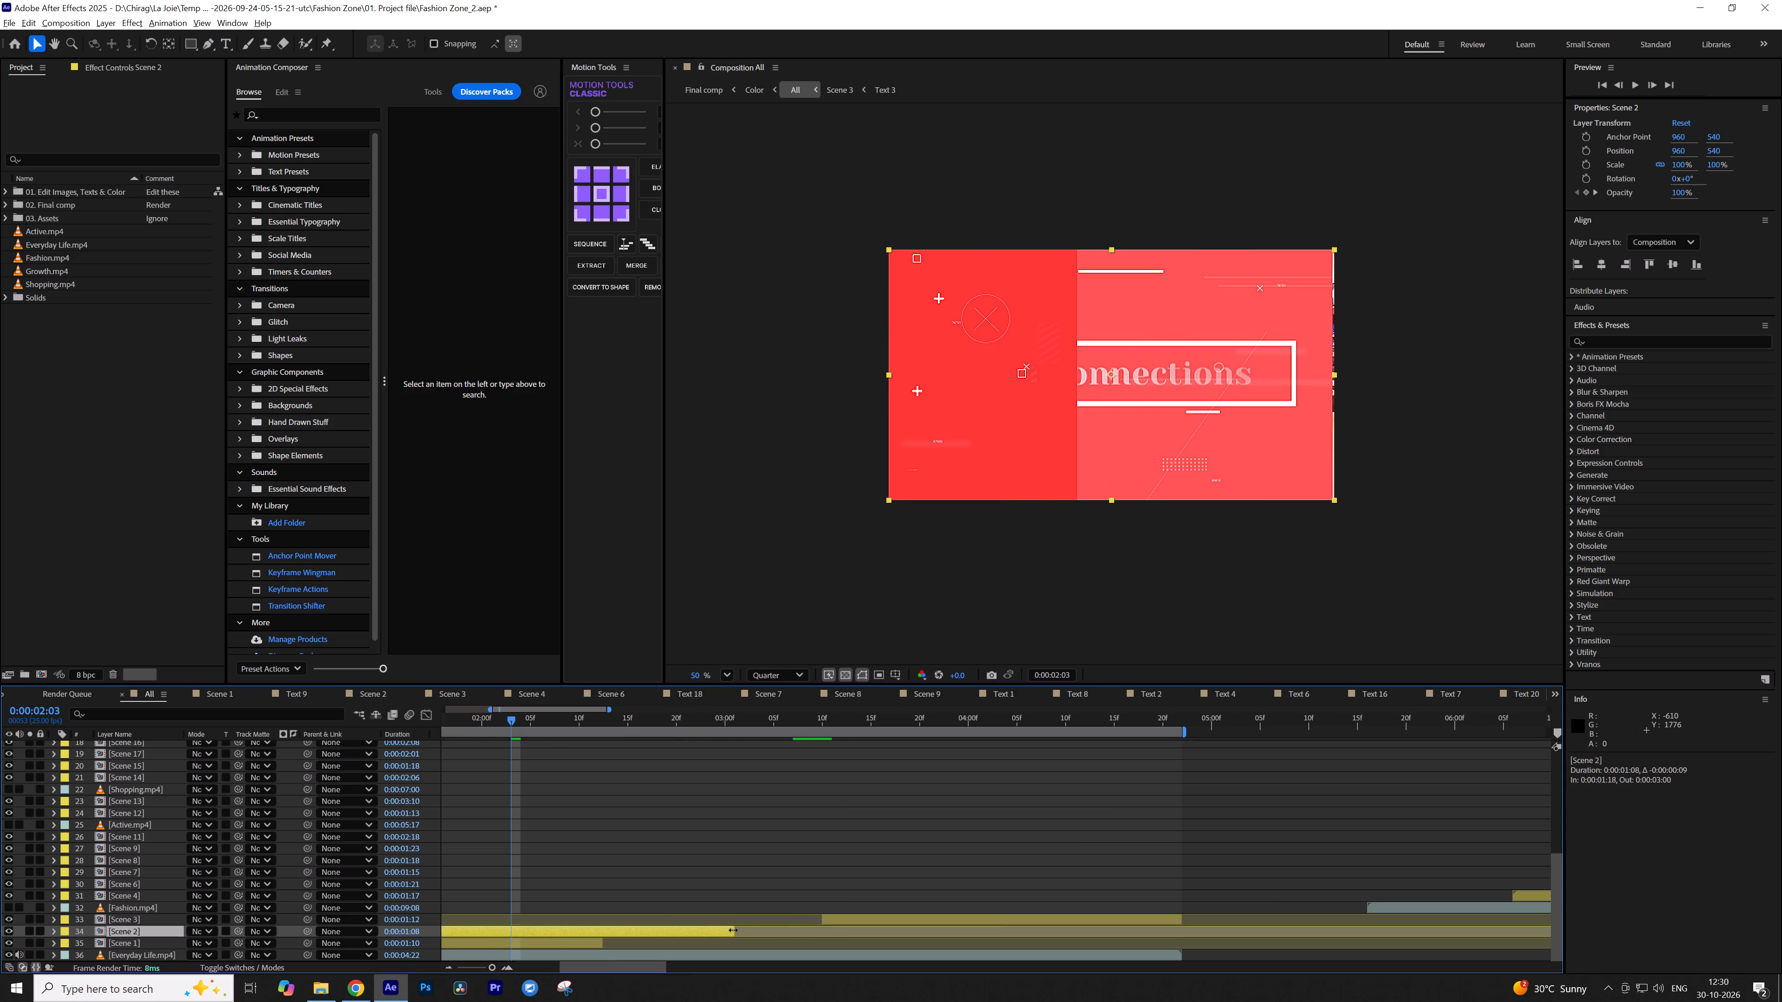
left_click_drag(733, 930, 820, 930)
Trim Scene 1's end to about 0:00:02:03.
left_click_drag(605, 944, 523, 944)
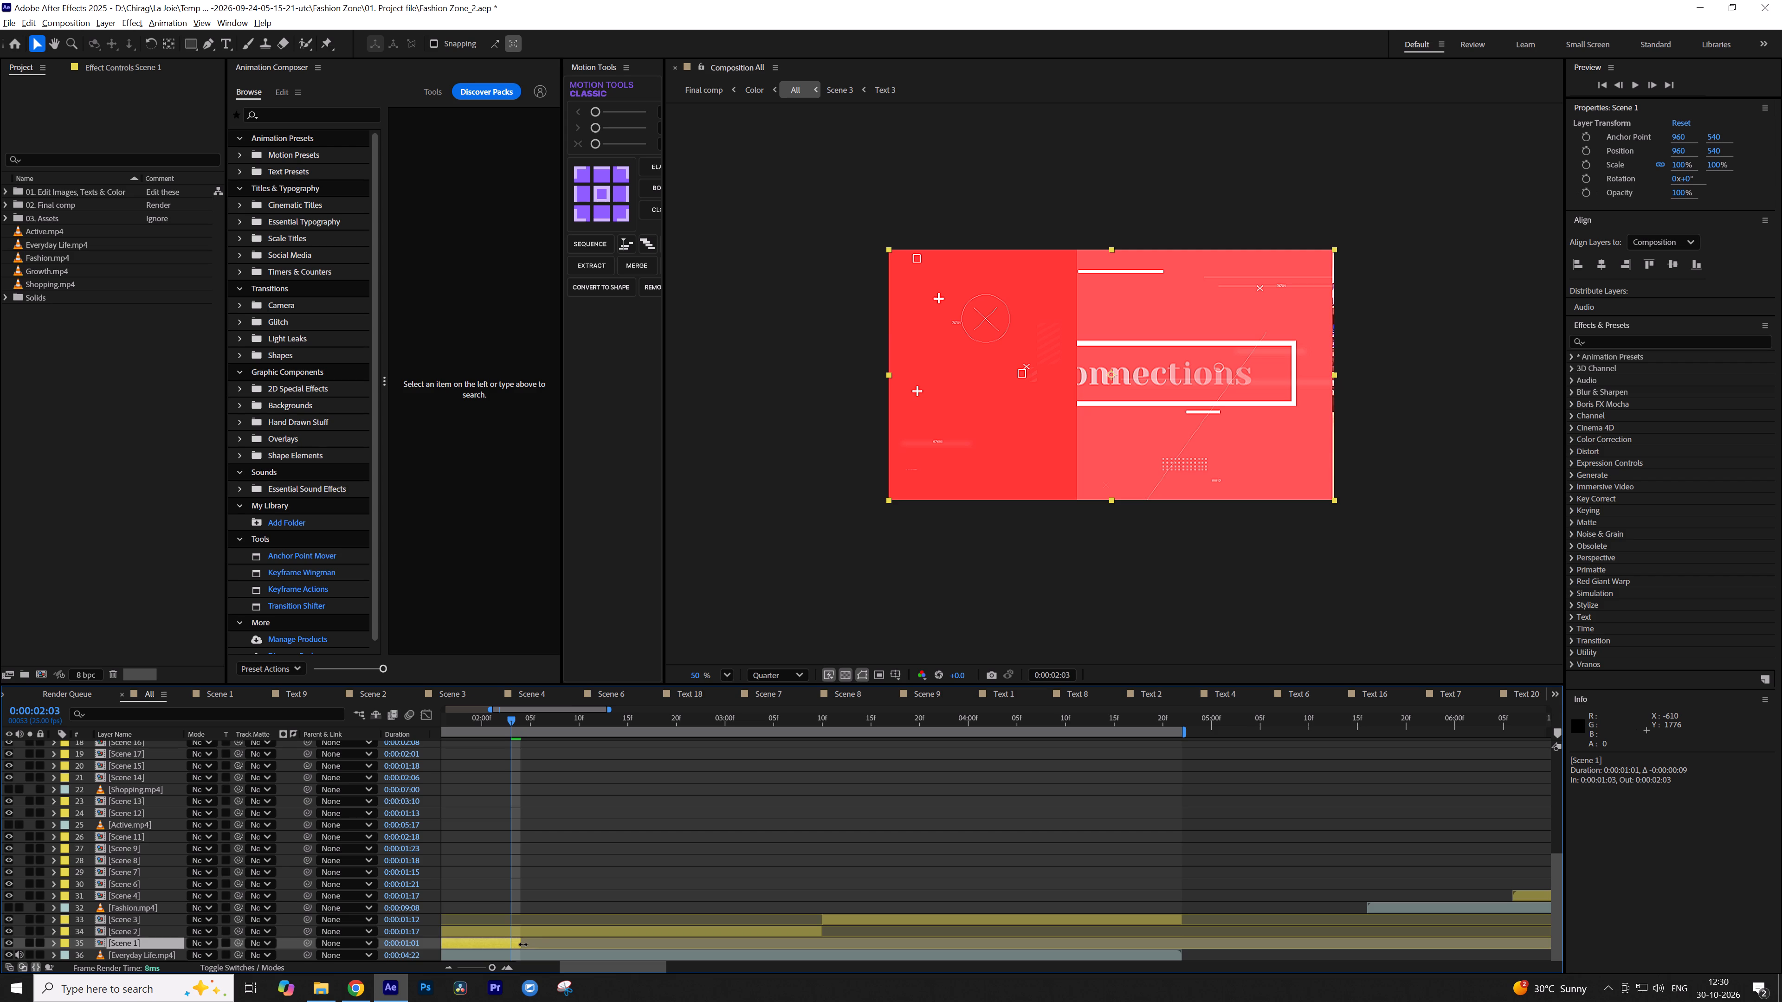
left_click_drag(523, 944, 511, 946)
Play the work area from the start to check the timing of Scenes 1 to 3.
left_click(632, 860)
key("minus")
key("minus")
key("minus")
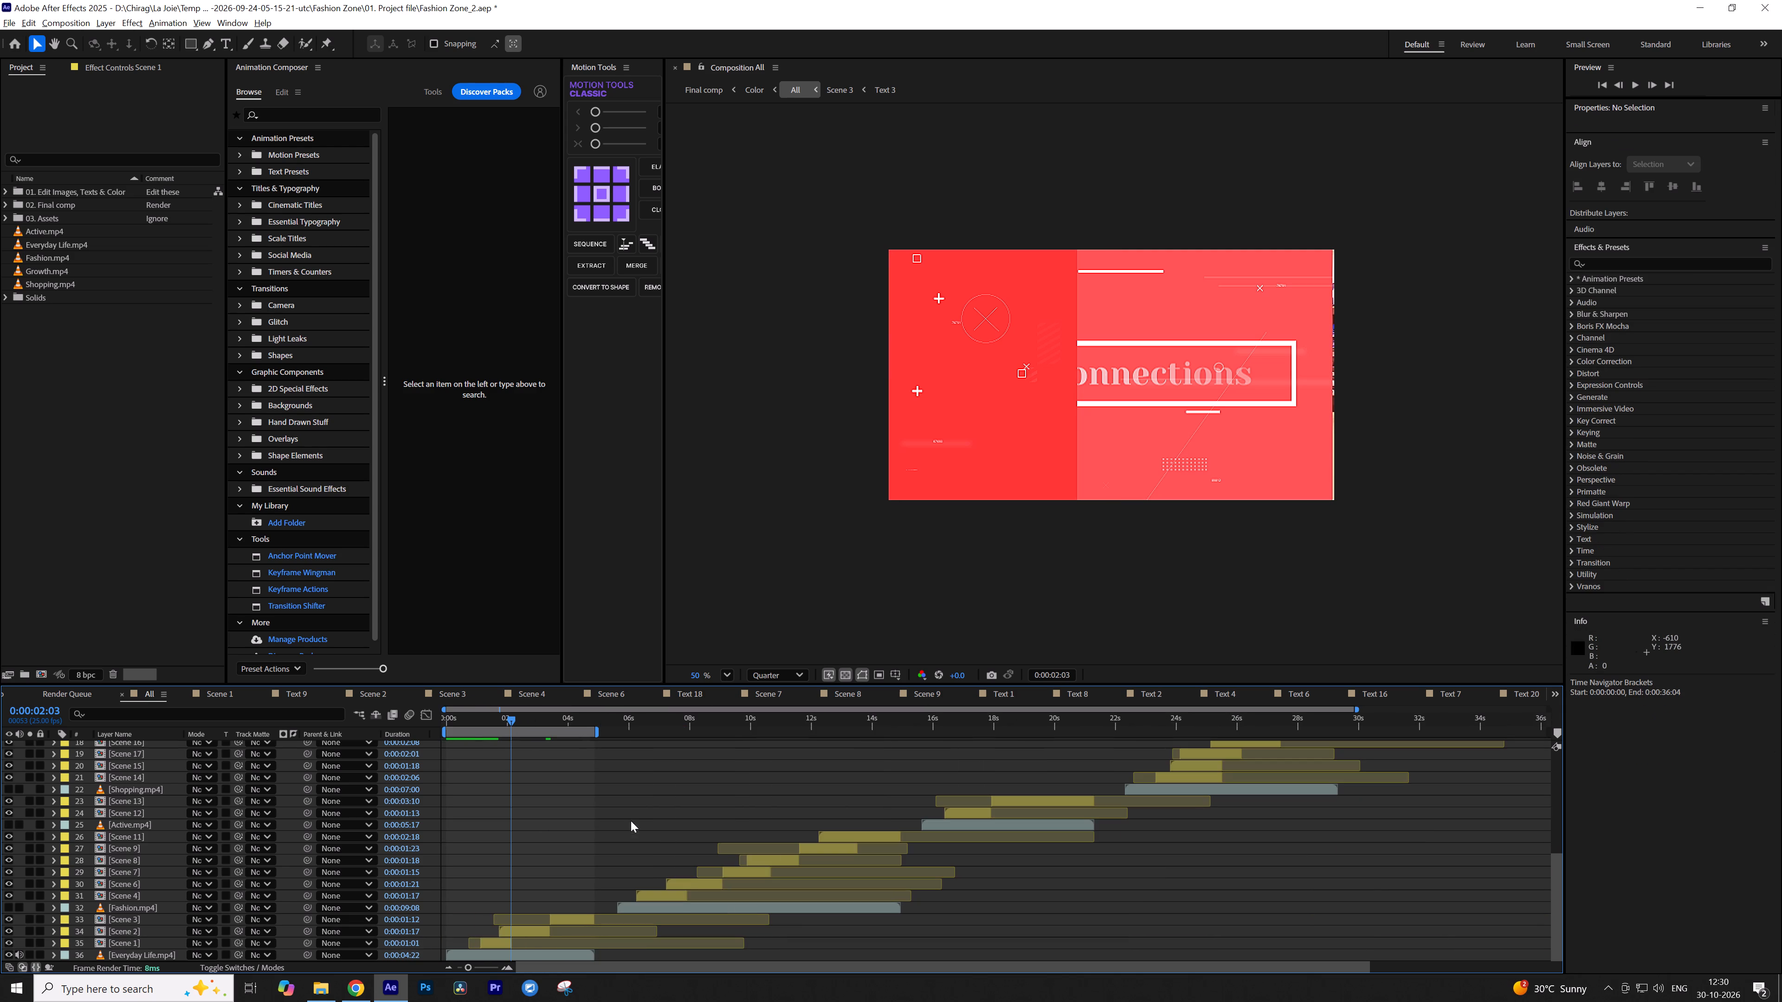
left_click_drag(448, 726, 438, 726)
left_click_drag(443, 722, 413, 722)
key("space")
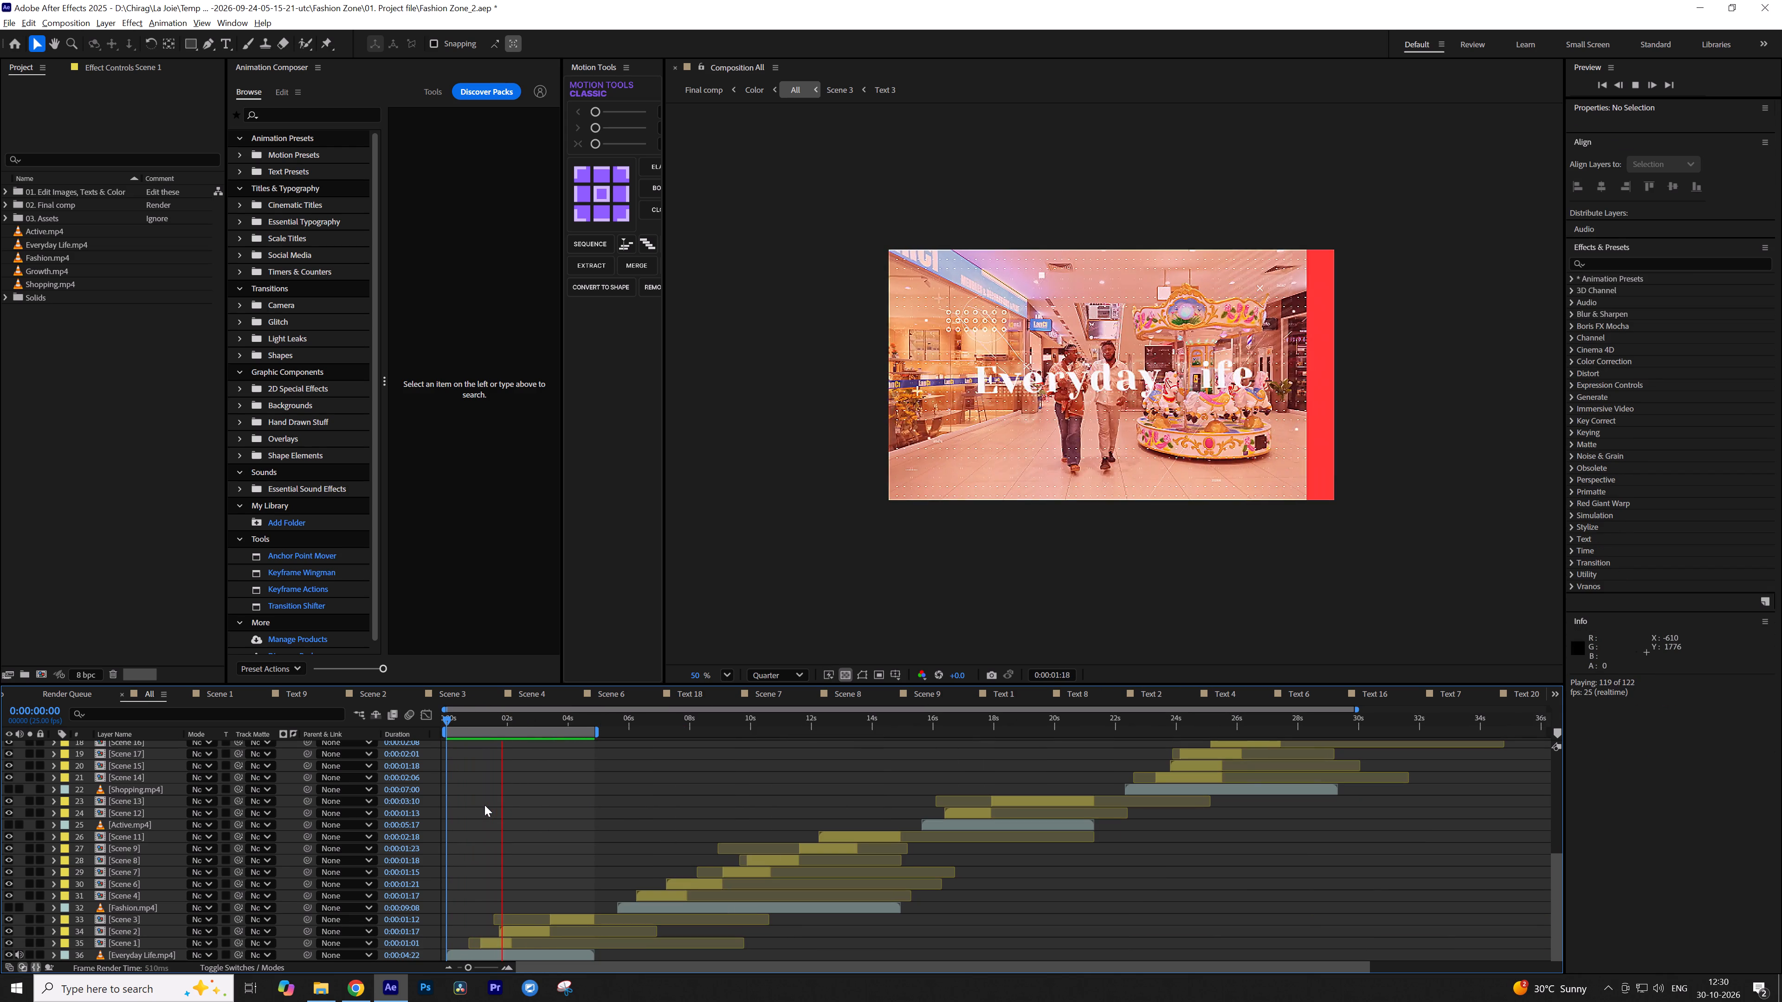
key("space")
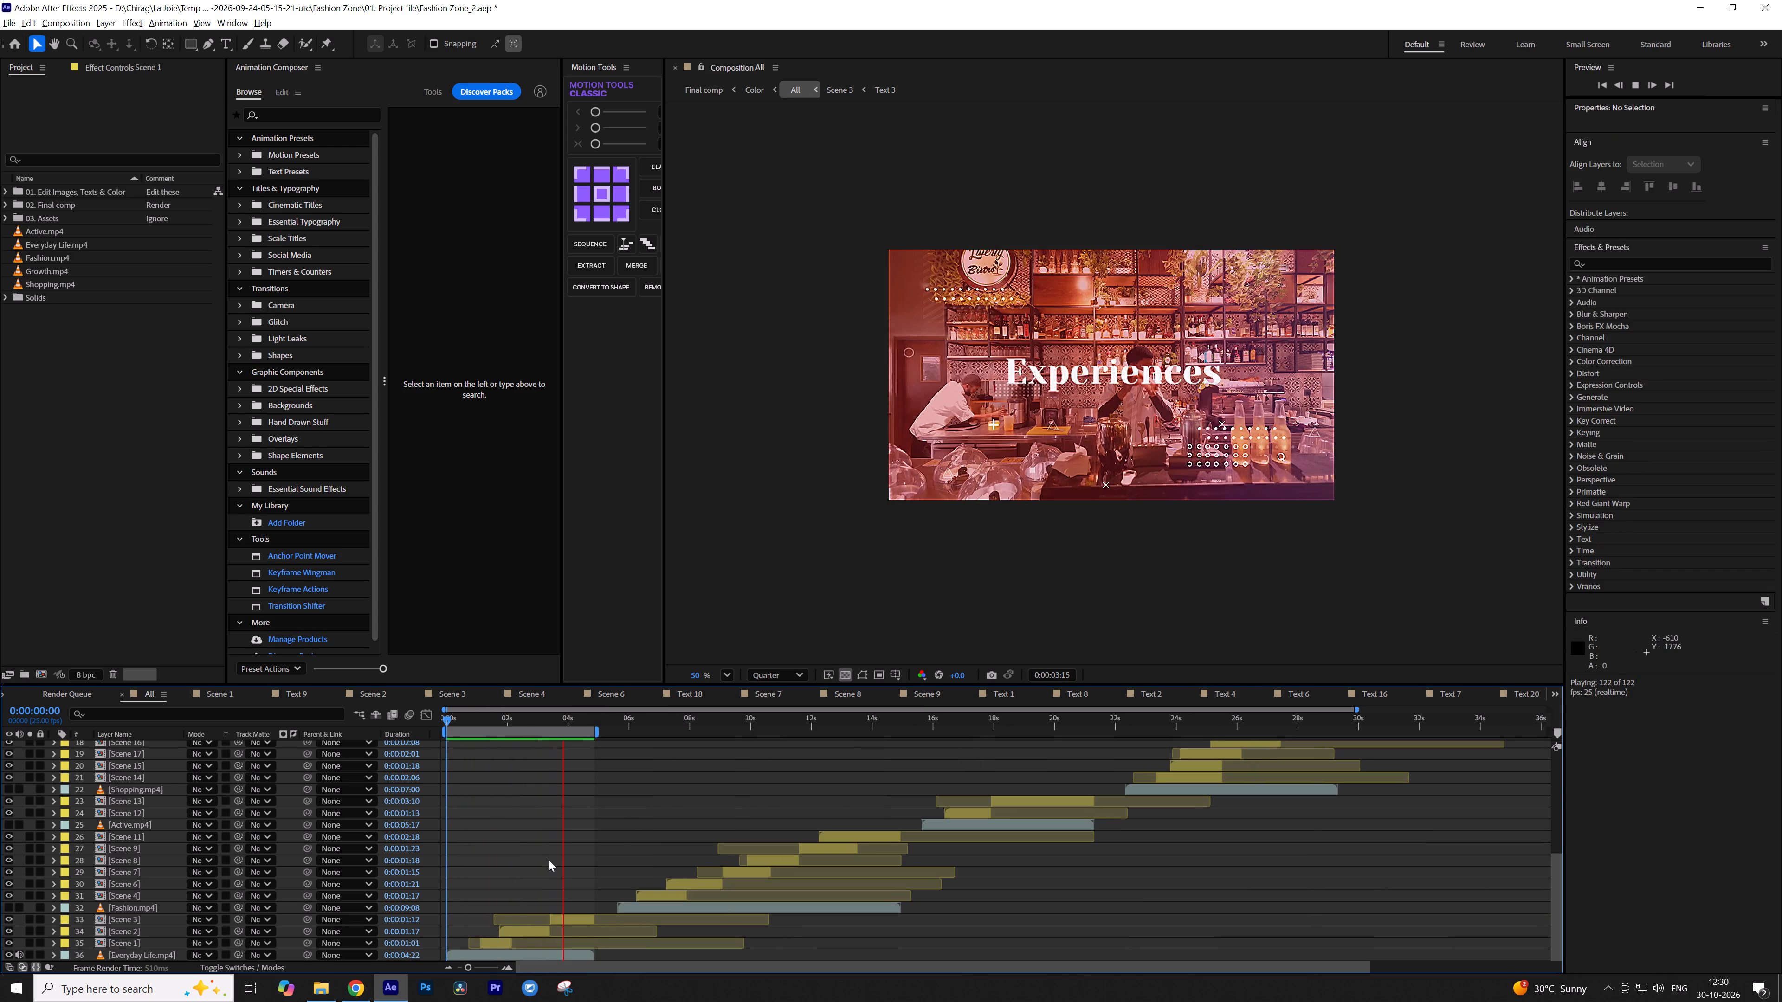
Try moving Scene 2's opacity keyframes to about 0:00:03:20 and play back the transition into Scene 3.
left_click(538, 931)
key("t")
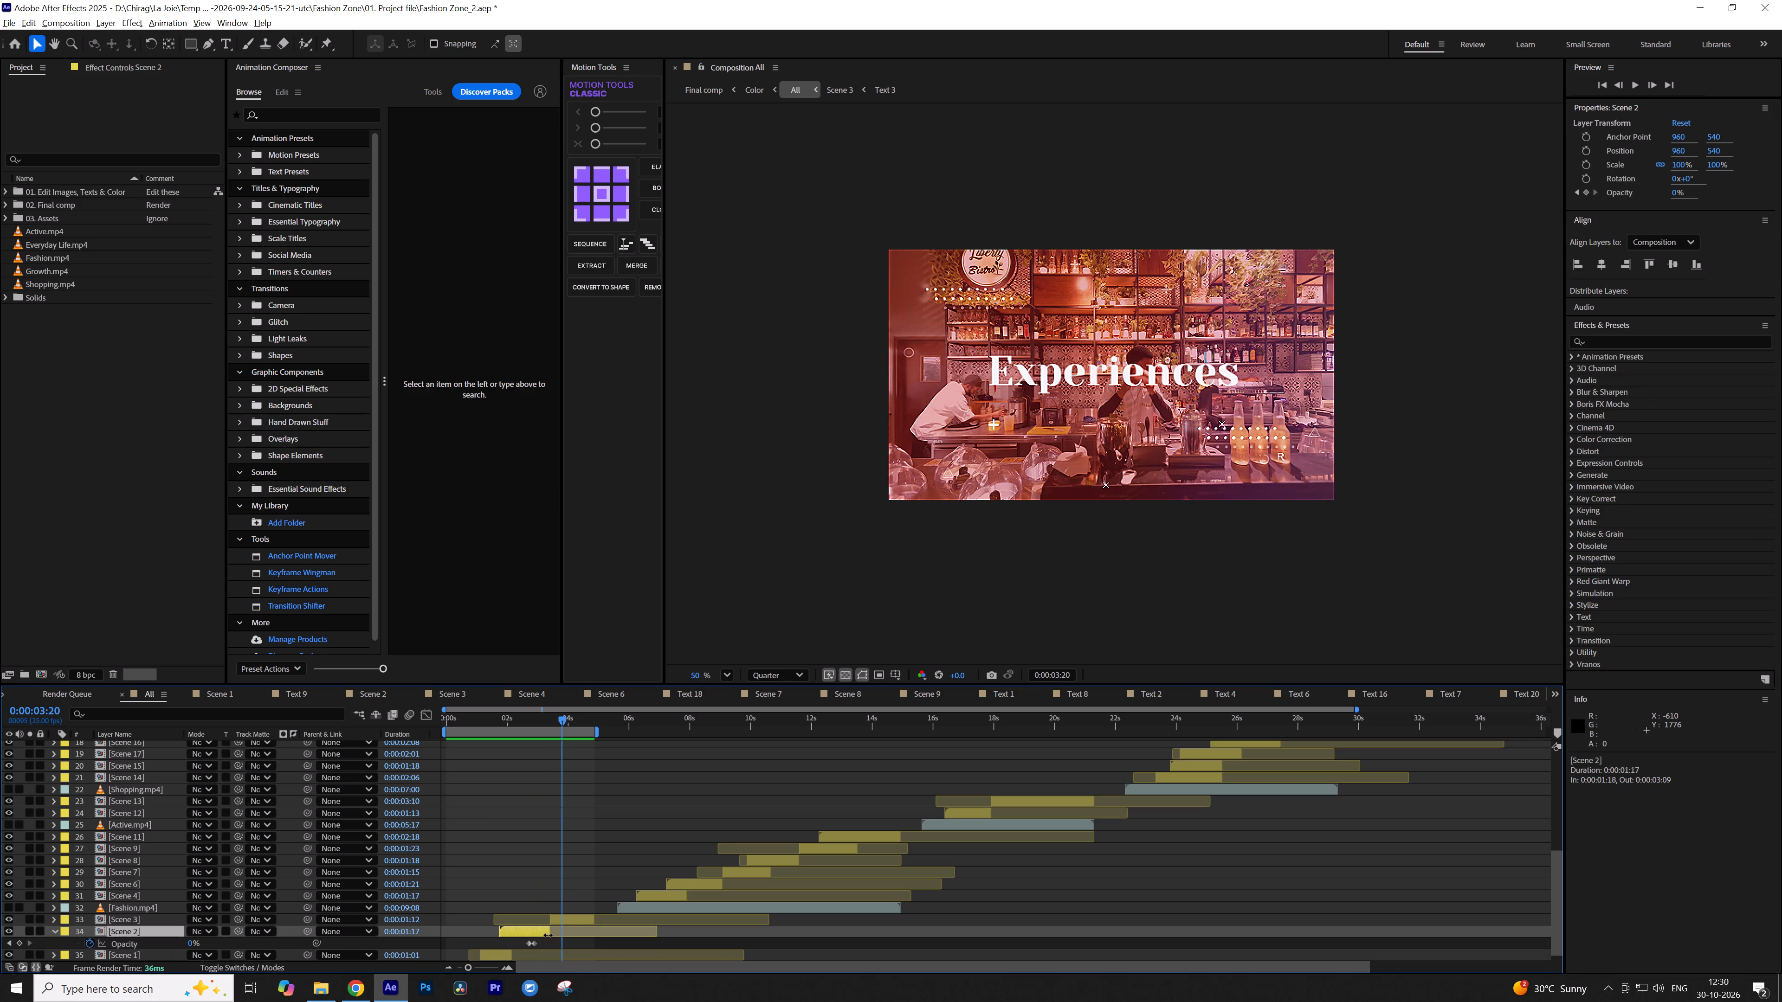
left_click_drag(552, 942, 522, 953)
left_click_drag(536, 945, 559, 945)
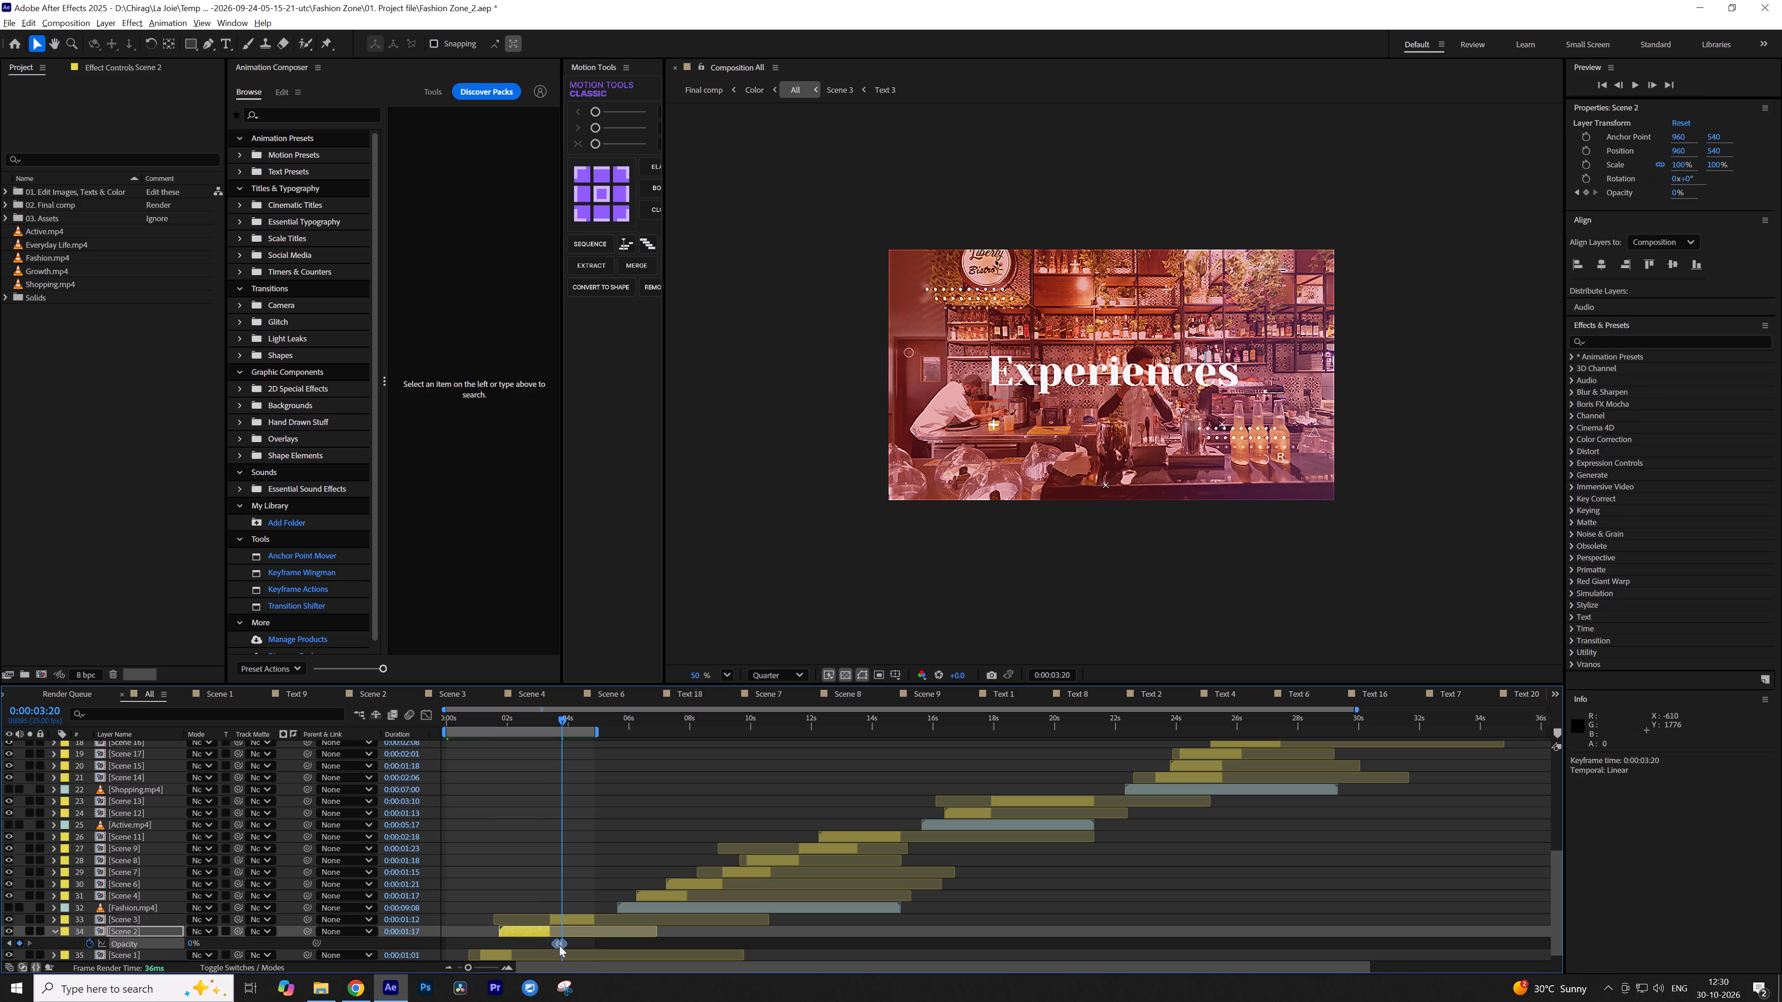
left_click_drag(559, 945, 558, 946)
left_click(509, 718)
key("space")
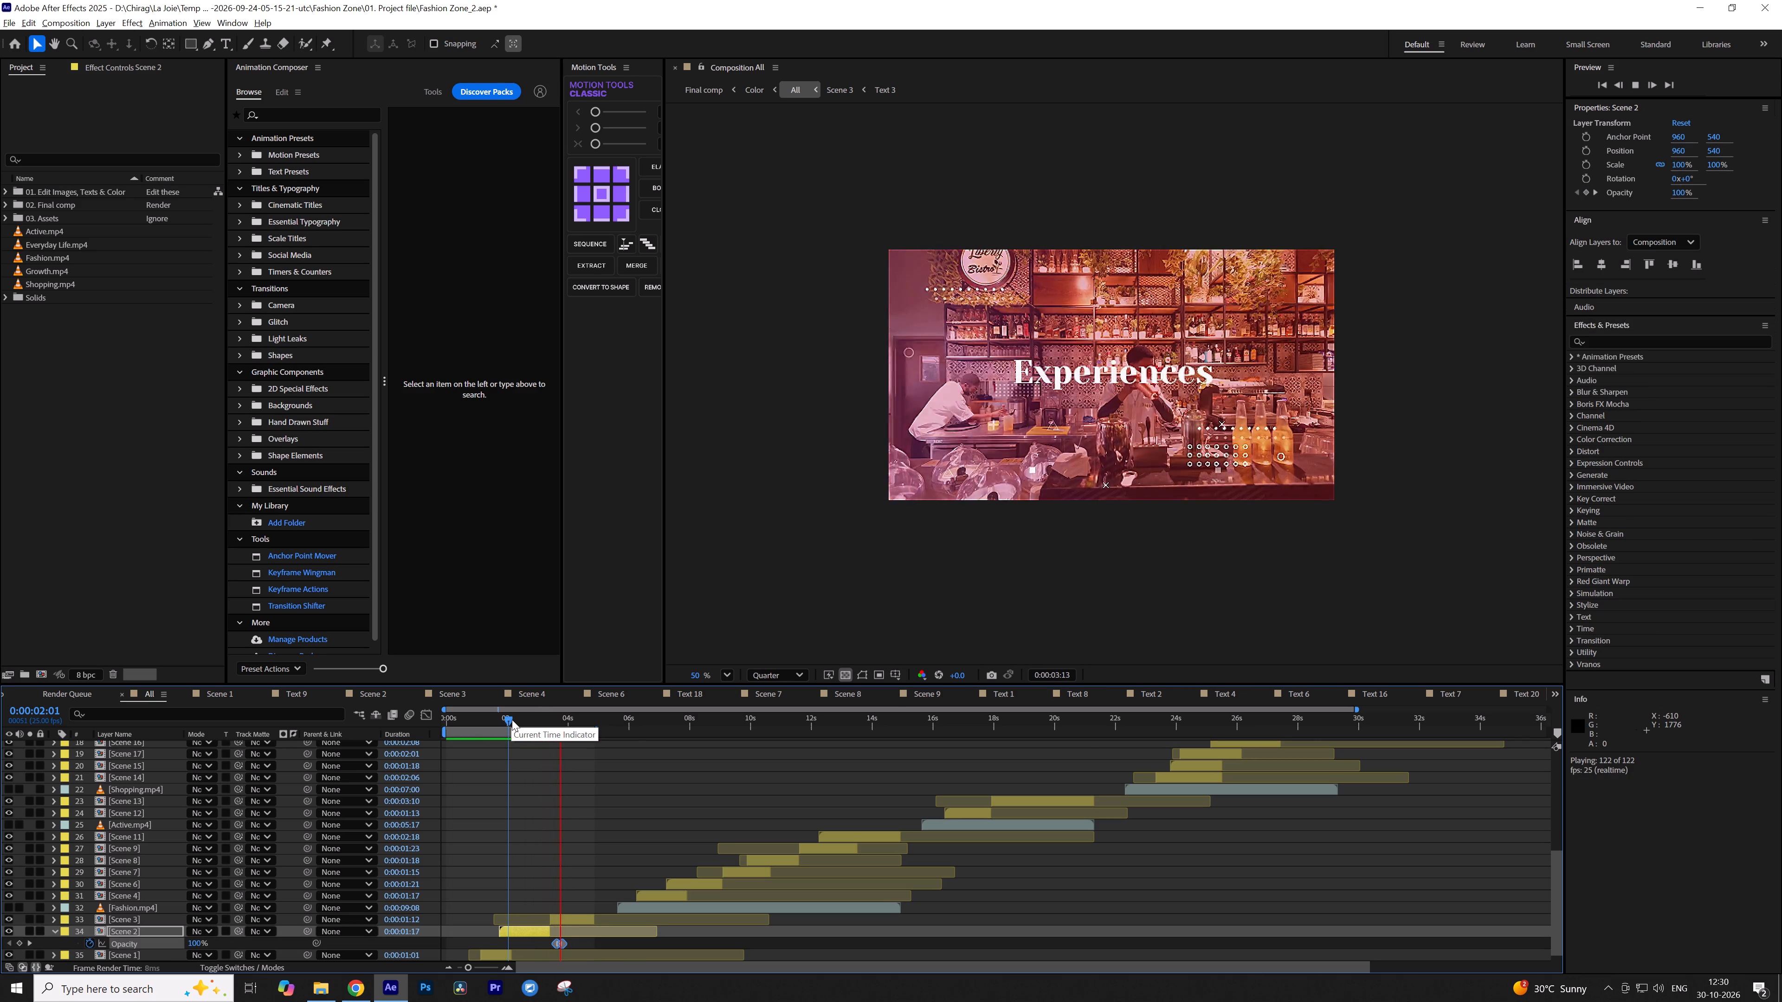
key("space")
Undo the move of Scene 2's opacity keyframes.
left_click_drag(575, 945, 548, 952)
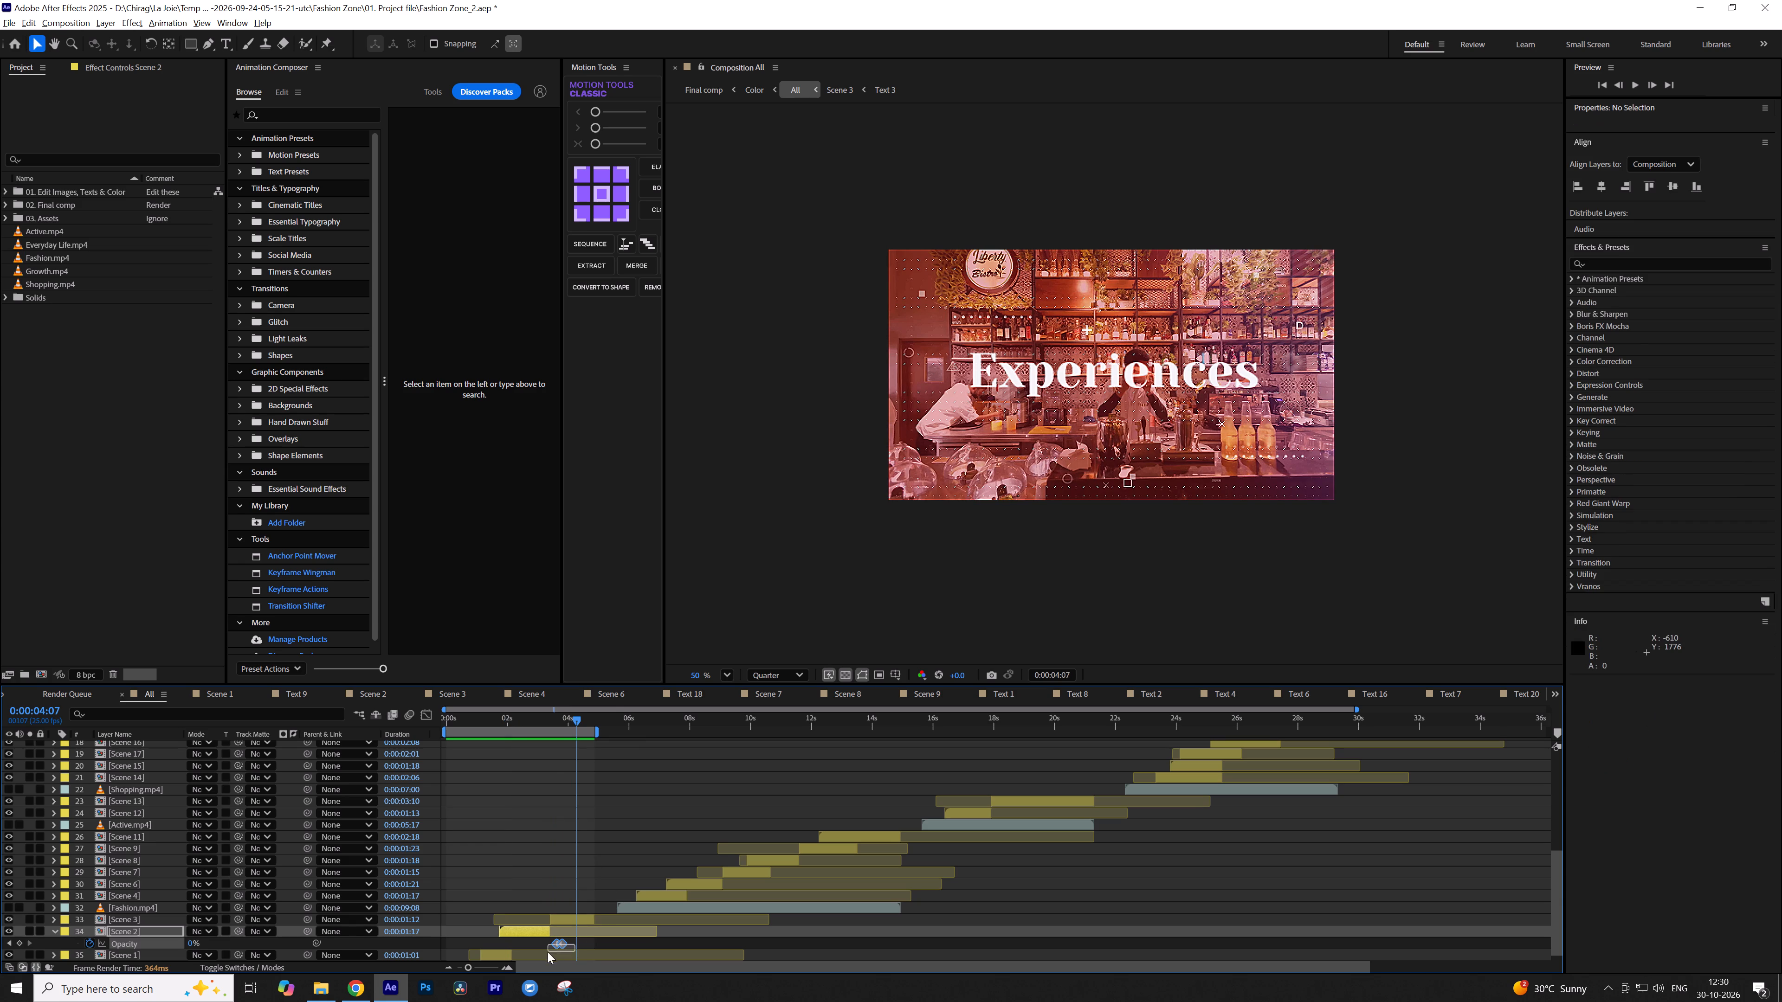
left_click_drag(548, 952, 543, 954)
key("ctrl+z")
Select Scene 2's opacity keyframes and shift them to just past 0:00:03:00.
left_click_drag(539, 946, 522, 951)
left_click(536, 946)
Trim Scene 2's end back to 0:00:03:00.
left_click_drag(559, 717, 534, 725)
left_click_drag(553, 930, 542, 934)
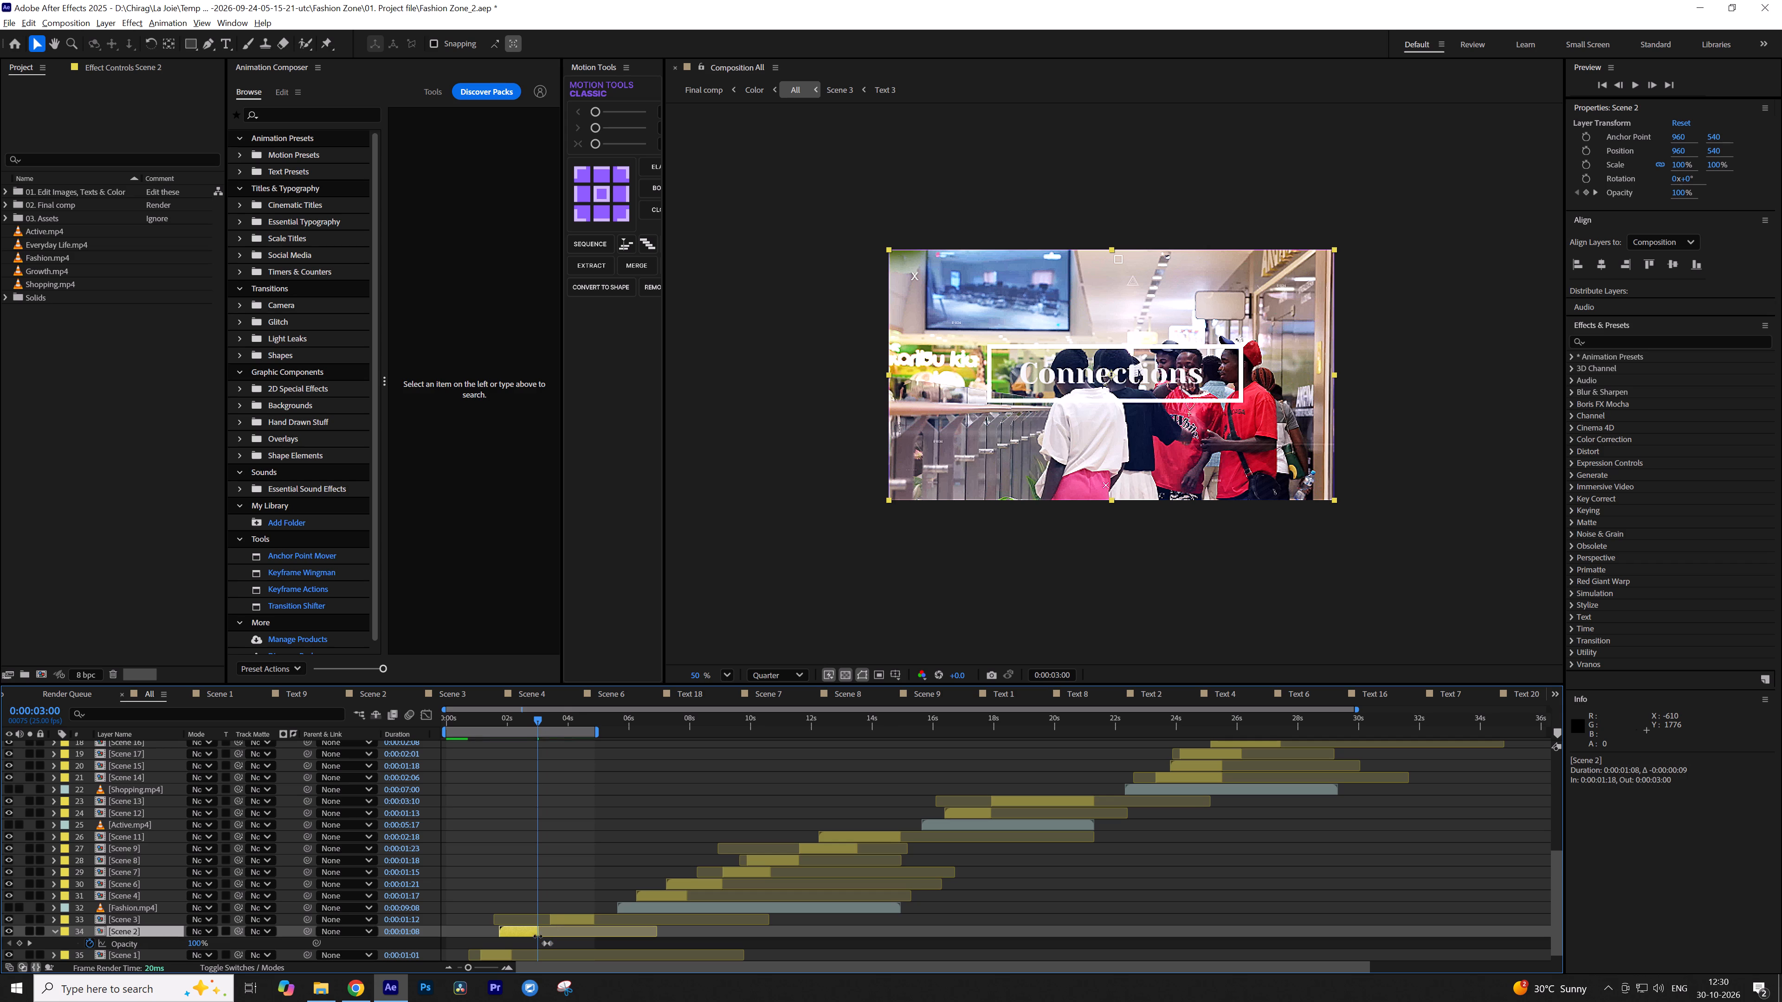
Adjust Scene 2's duration to 0:00:01:17 so the layer ends where Scene 3 begins.
left_click_drag(411, 929, 416, 929)
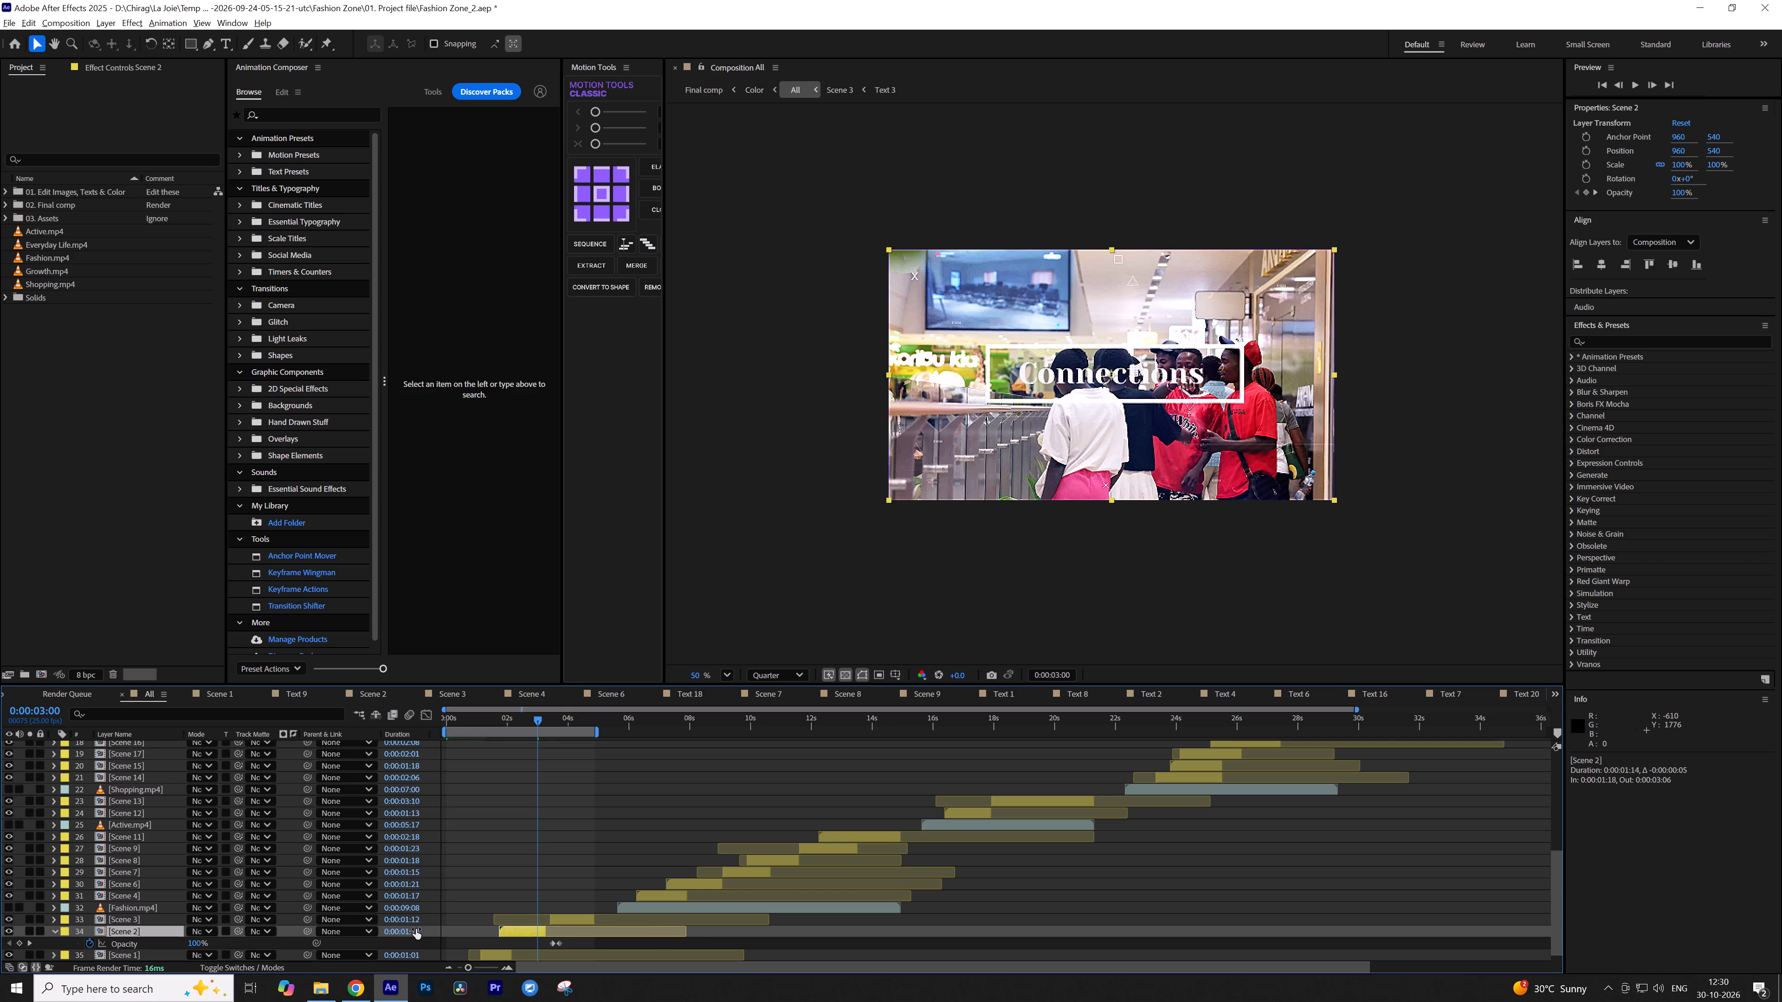
left_click_drag(416, 929, 416, 929)
key("equal")
key("equal")
key("equal")
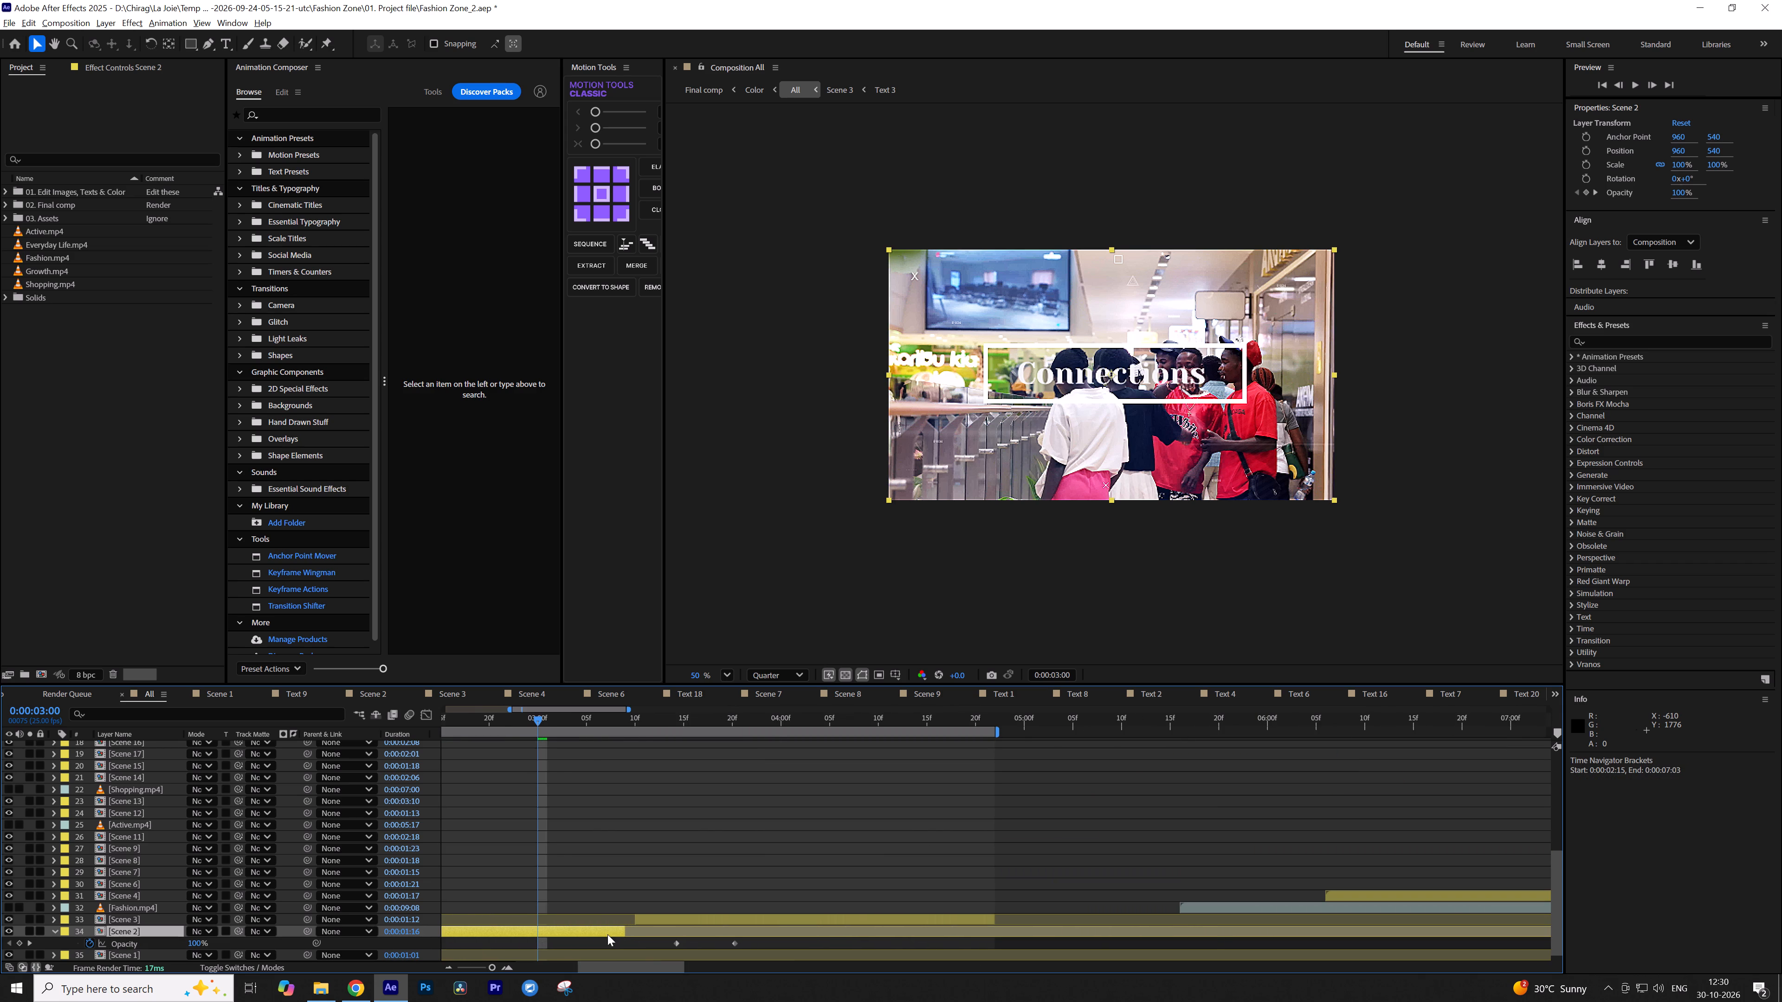
left_click(414, 936)
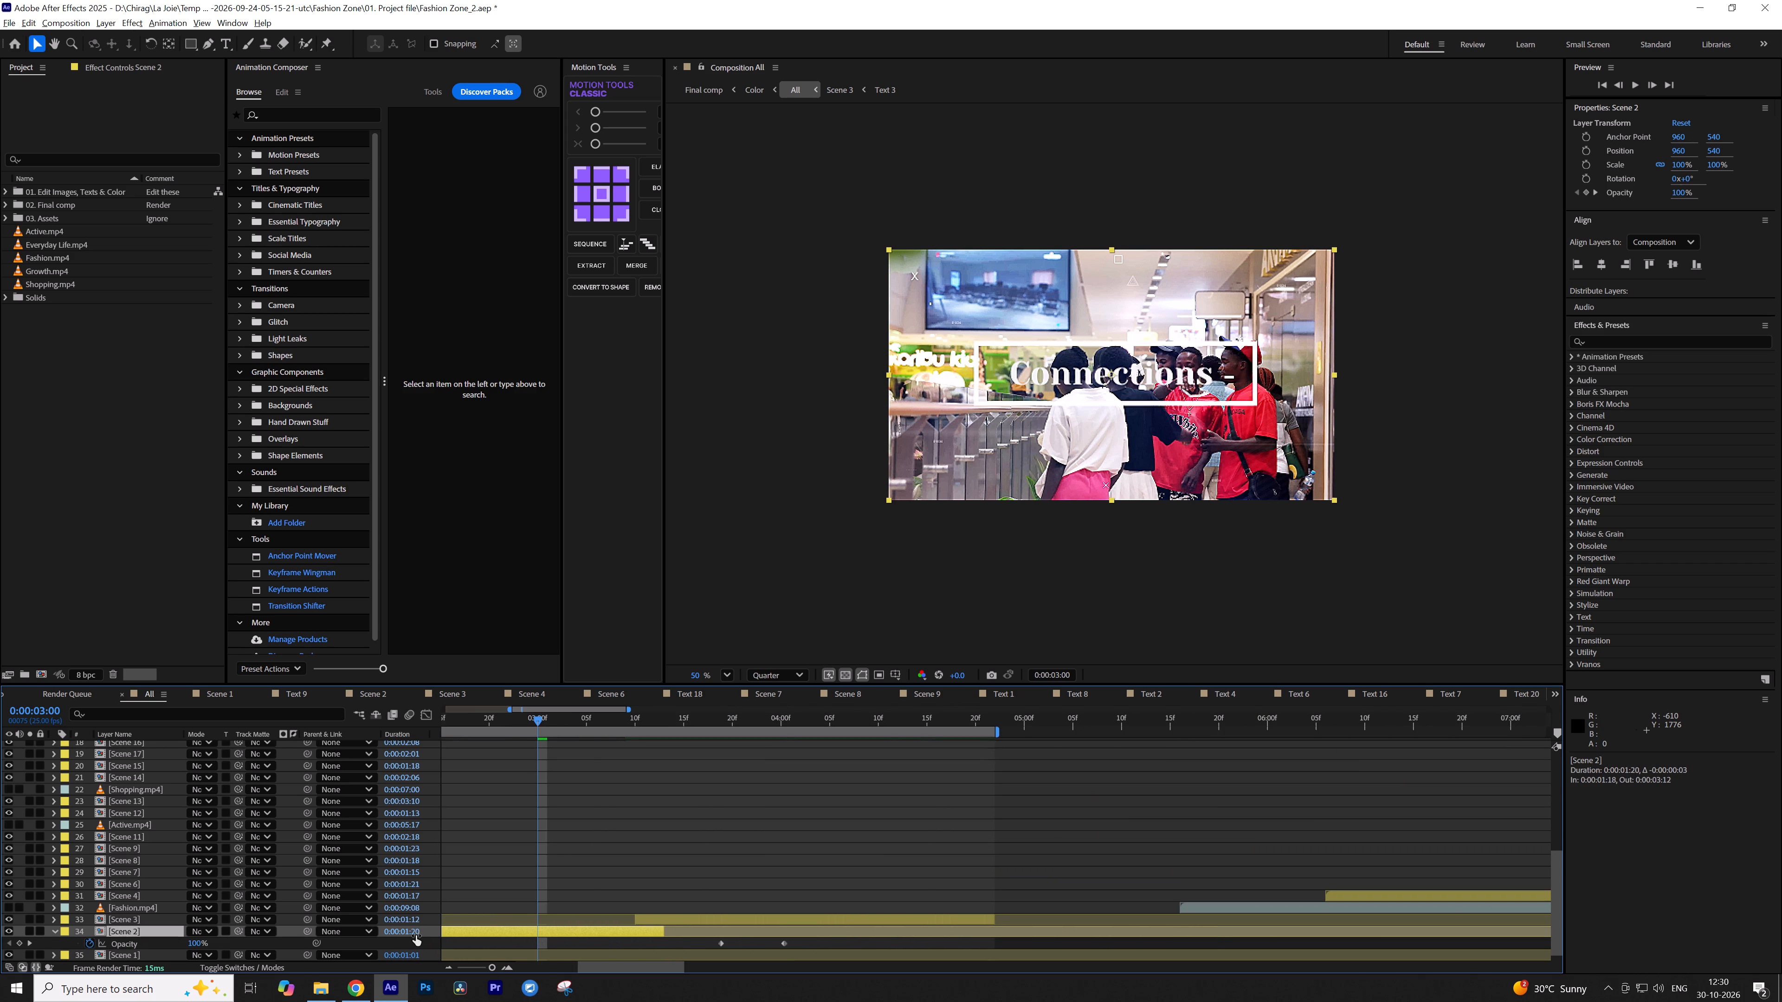
Select both of Scene 2's opacity keyframes and move them earlier so the last one lands on Scene 2's end.
left_click_drag(652, 943, 747, 944)
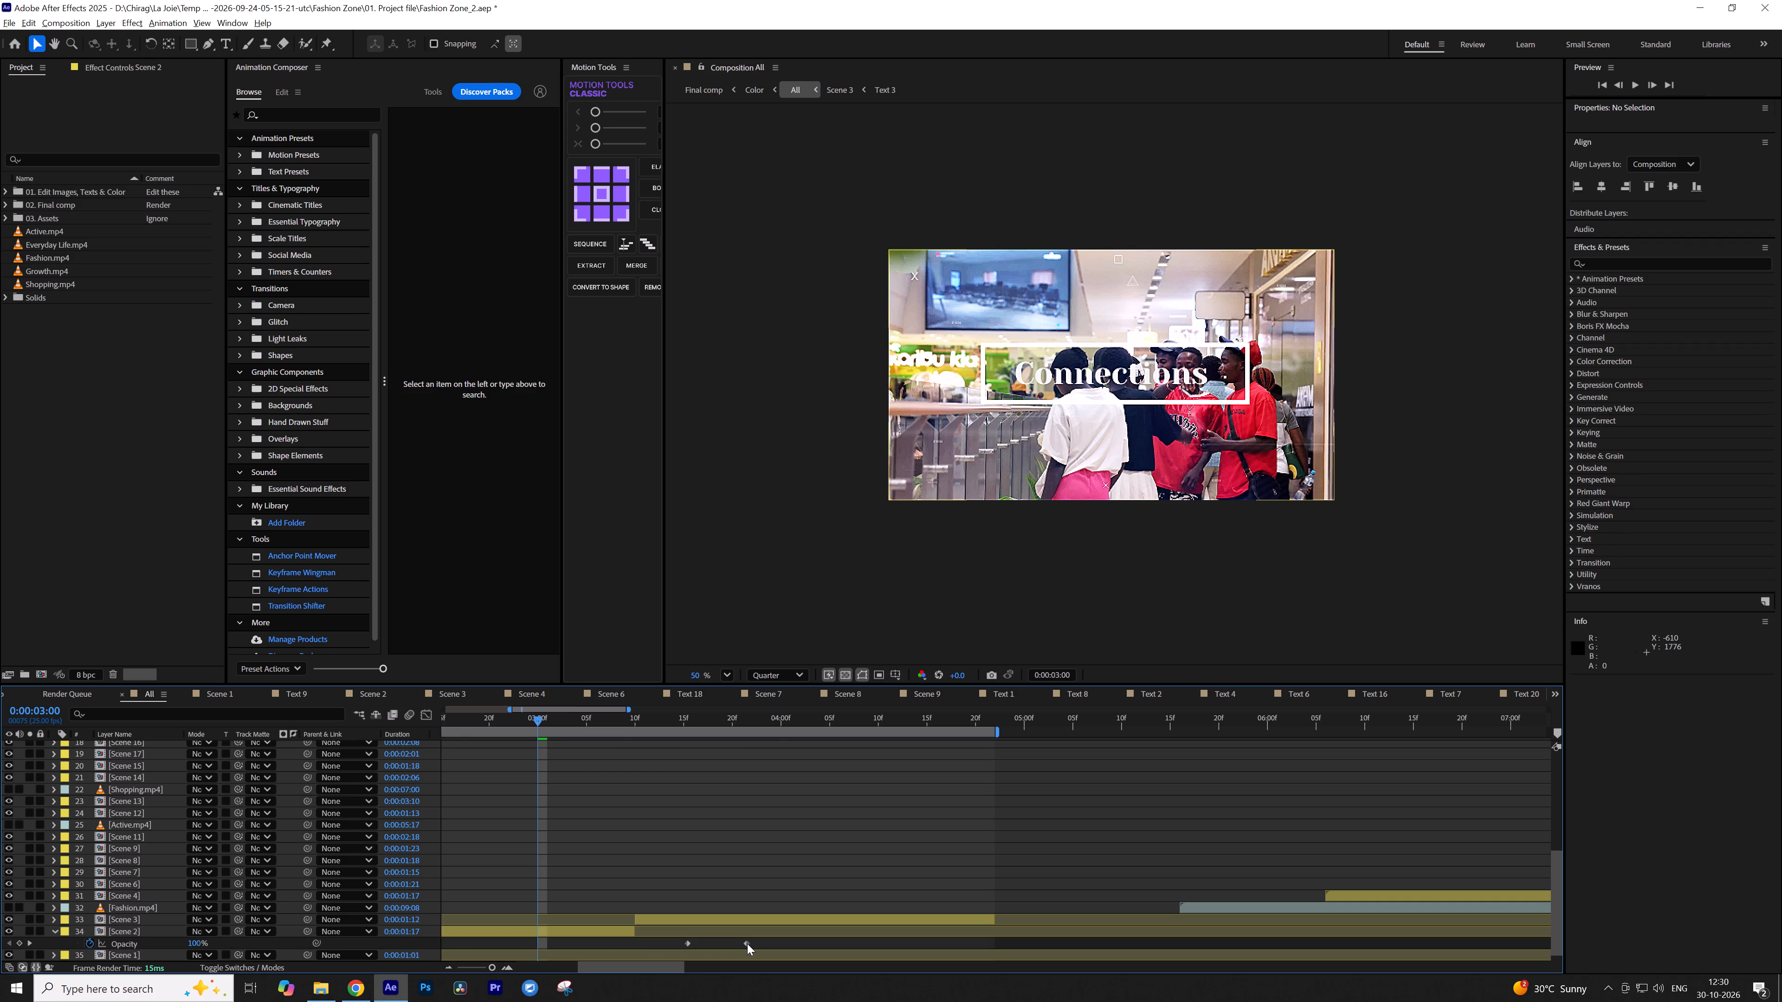
left_click_drag(760, 944, 664, 961)
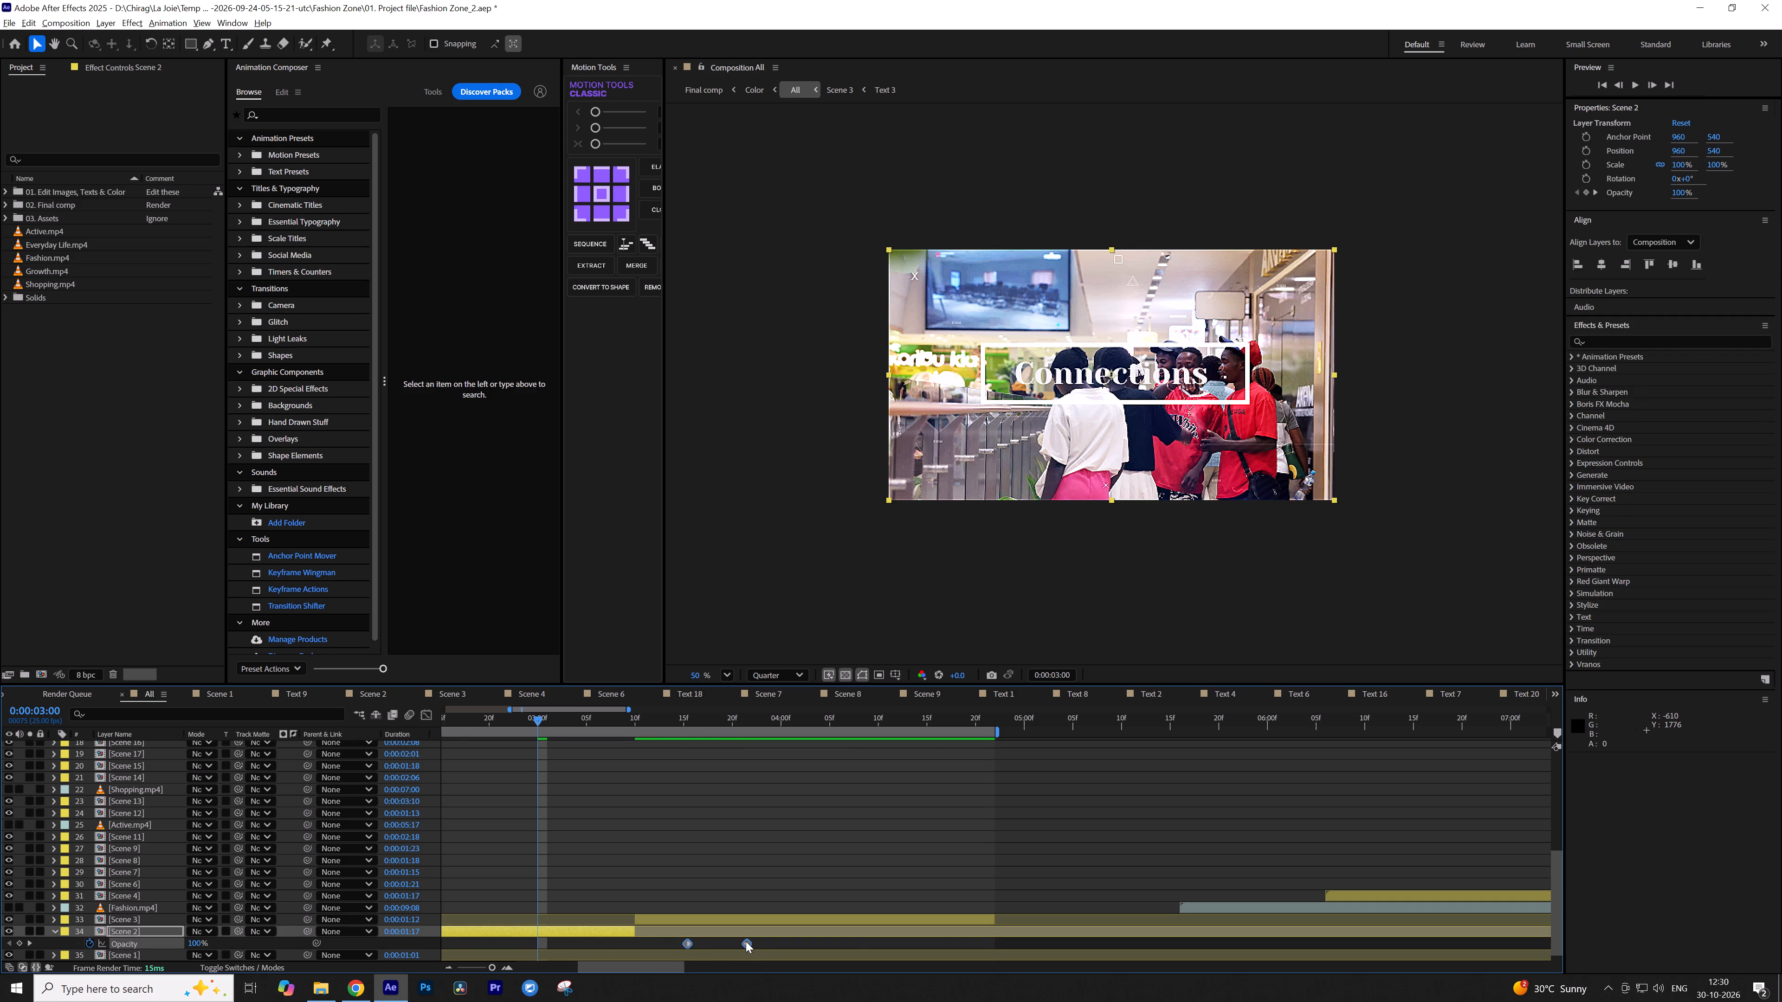
left_click_drag(746, 941, 631, 959)
left_click(662, 944)
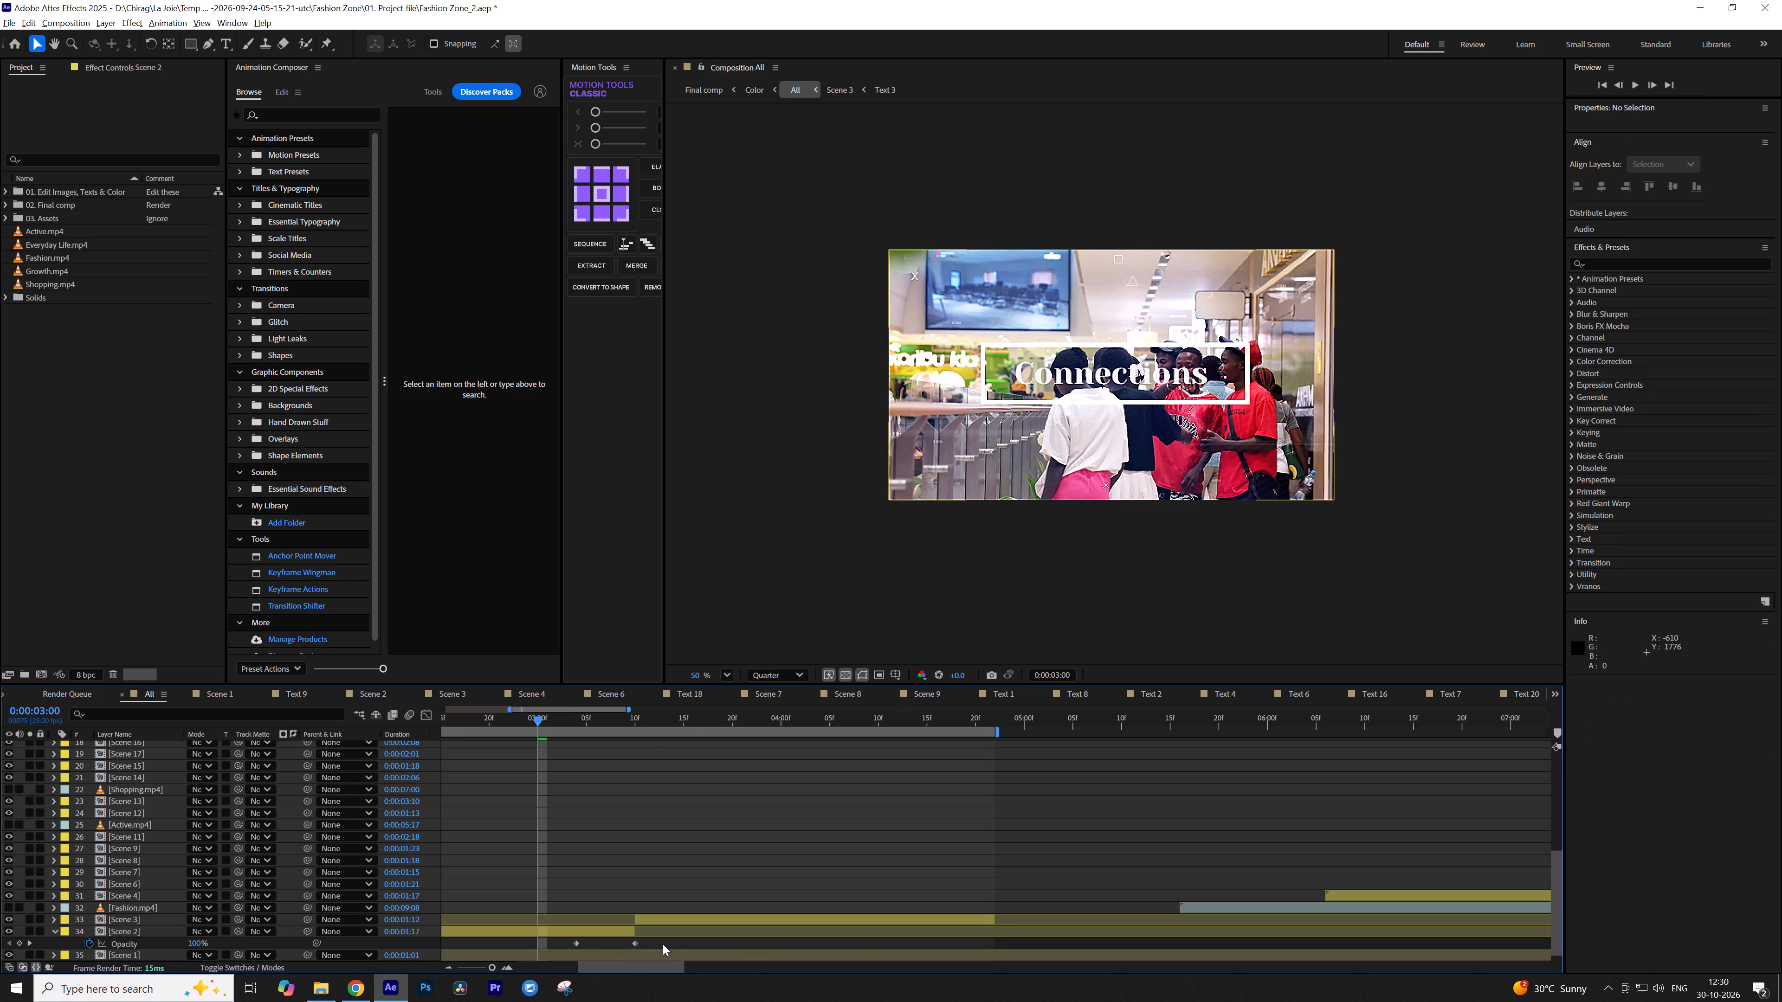
Save the project and collapse Scene 2's revealed opacity property.
key("ctrl+s")
key("minus")
key("minus")
key("minus")
left_click(701, 812)
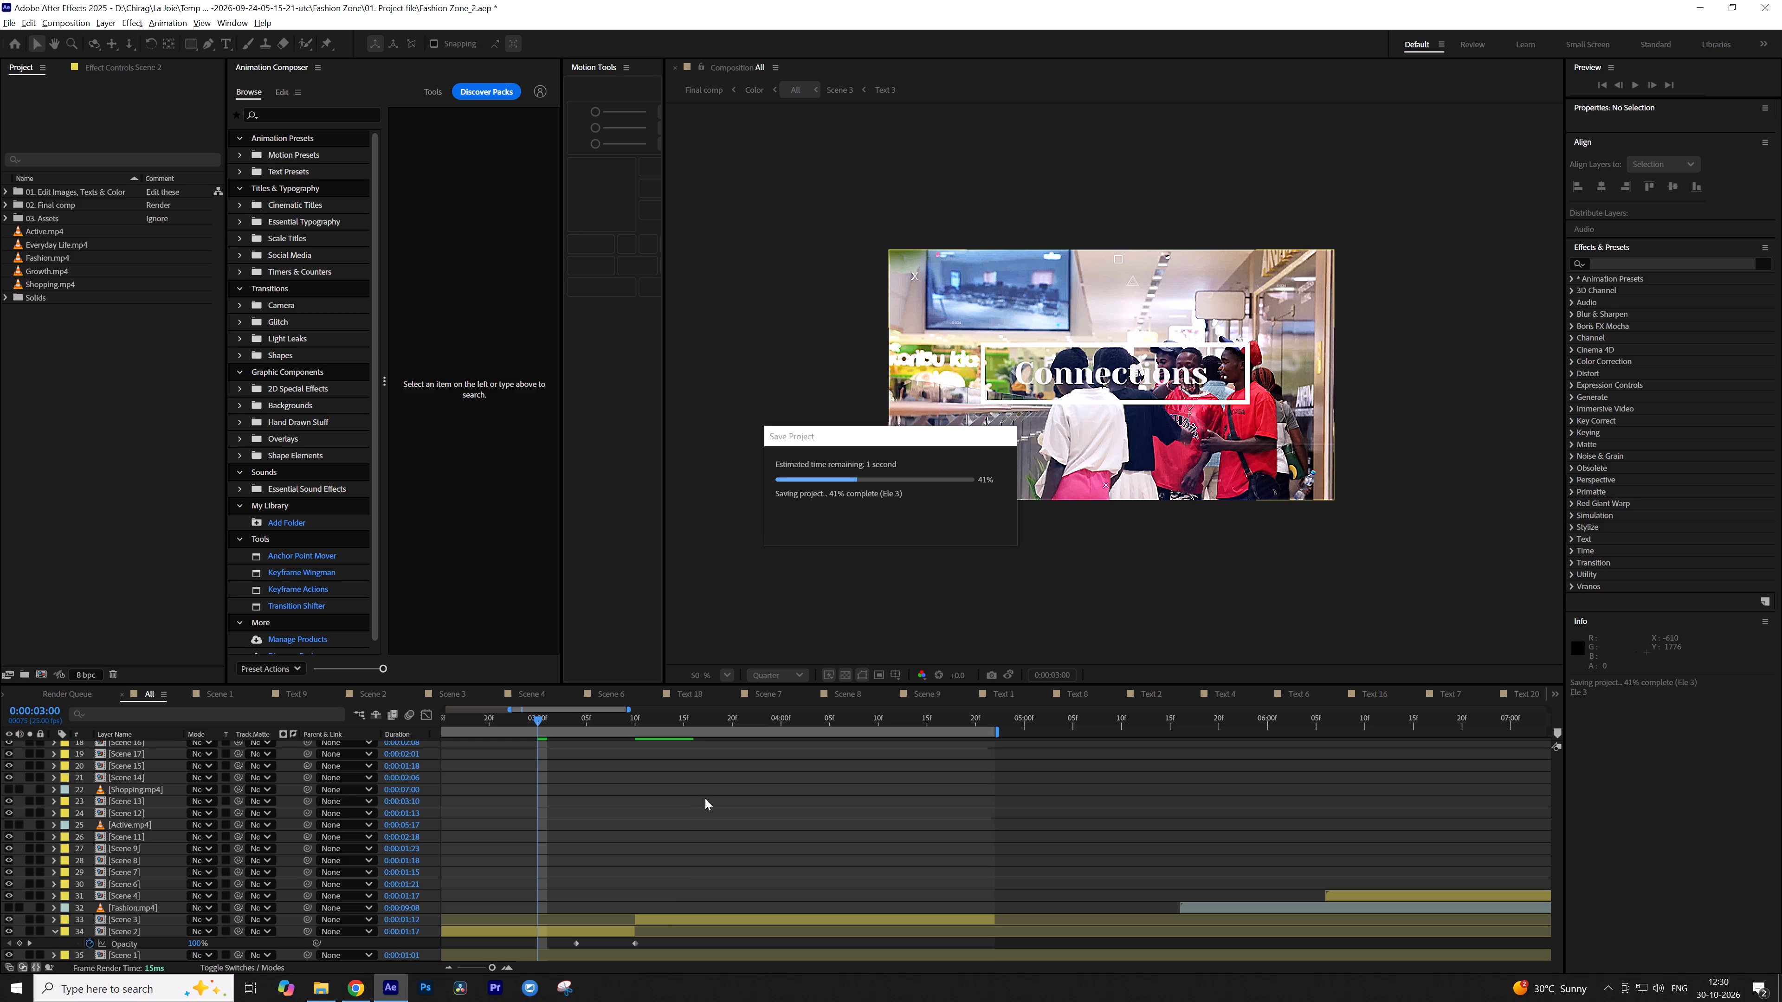
key("minus")
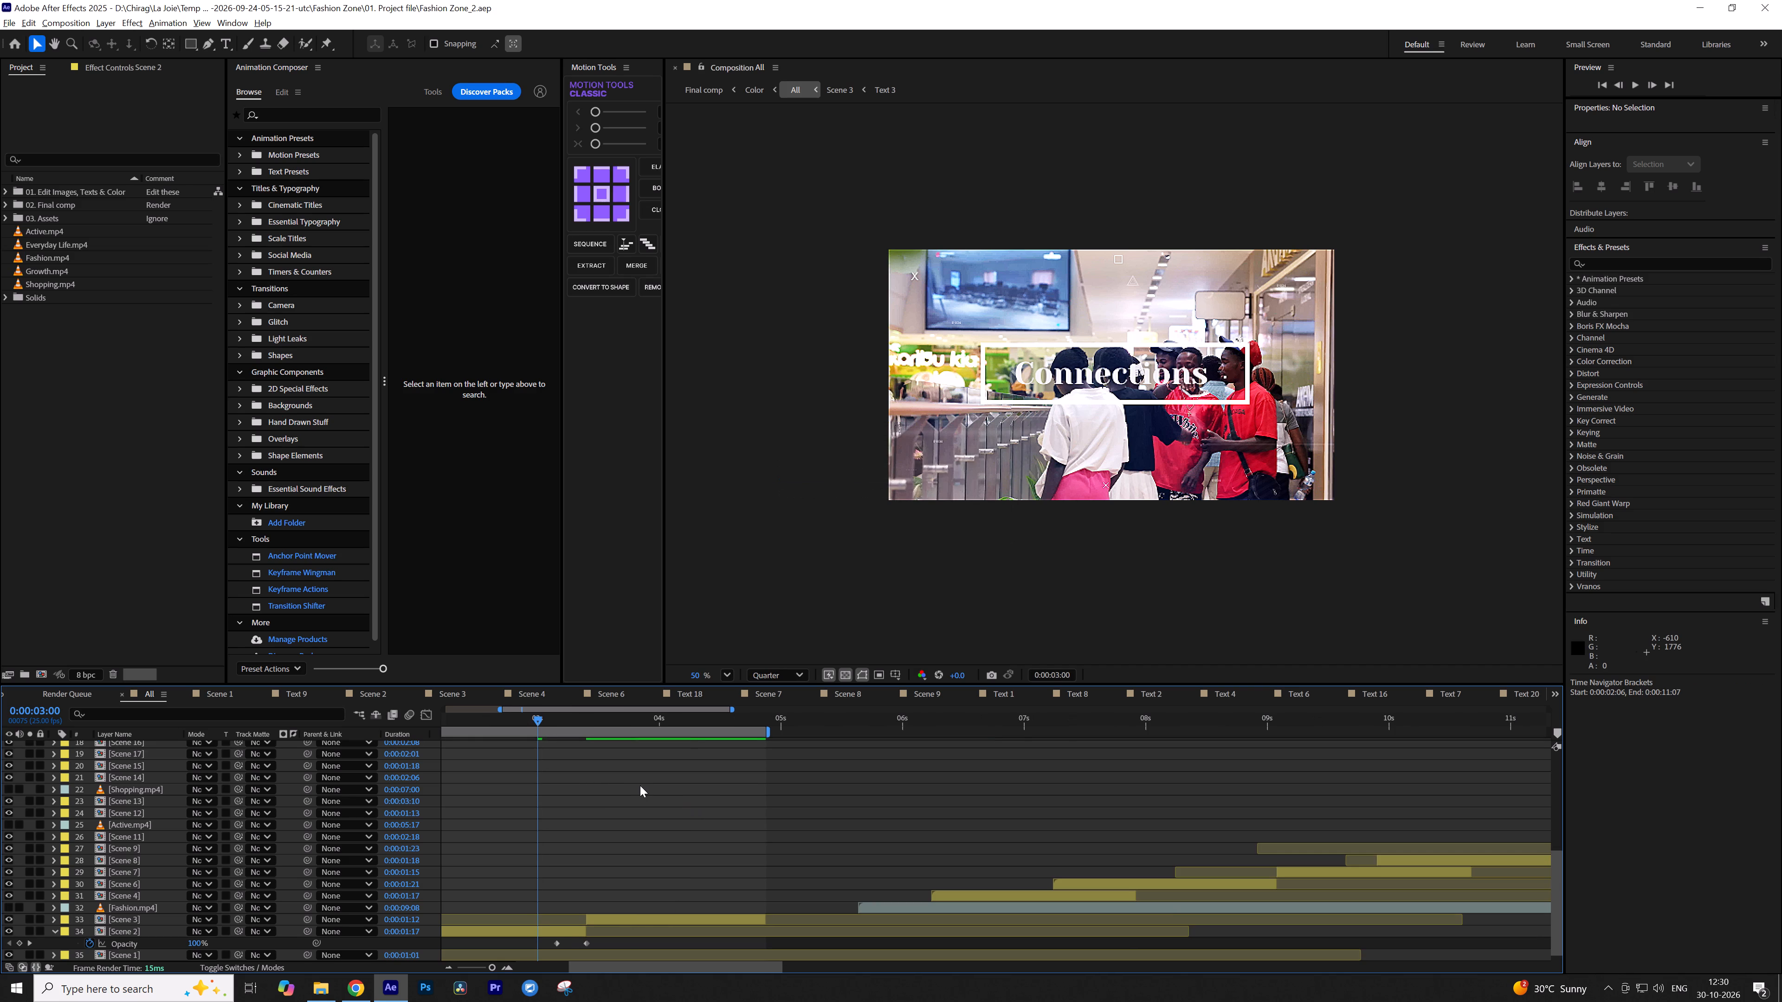
type("--")
middle_click_drag(587, 824, 659, 821)
left_click(657, 818)
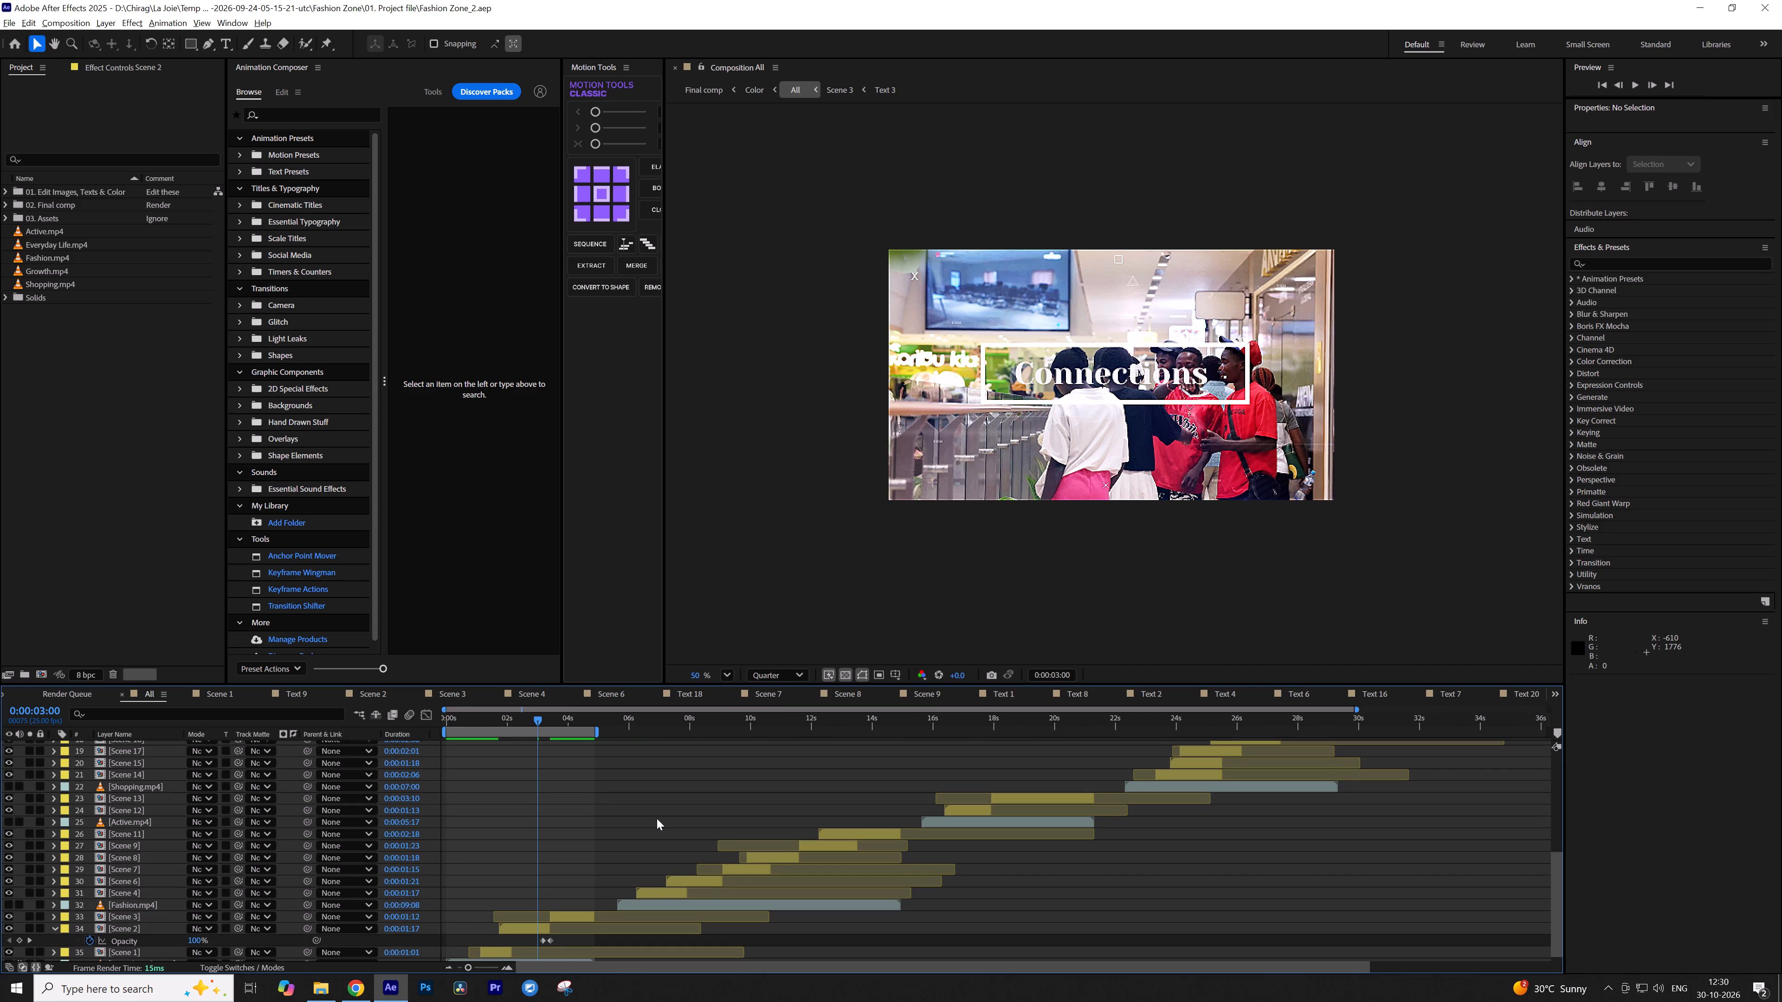
key("s")
key("s")
scroll(654, 817, "down", 7)
scroll(612, 817, "down", 6)
key("ctrl+s")
Open the Scene 3 composition from about 0:00:03:24 and set Medium Lime Green Solid 1's opacity to 25%.
left_click(579, 721)
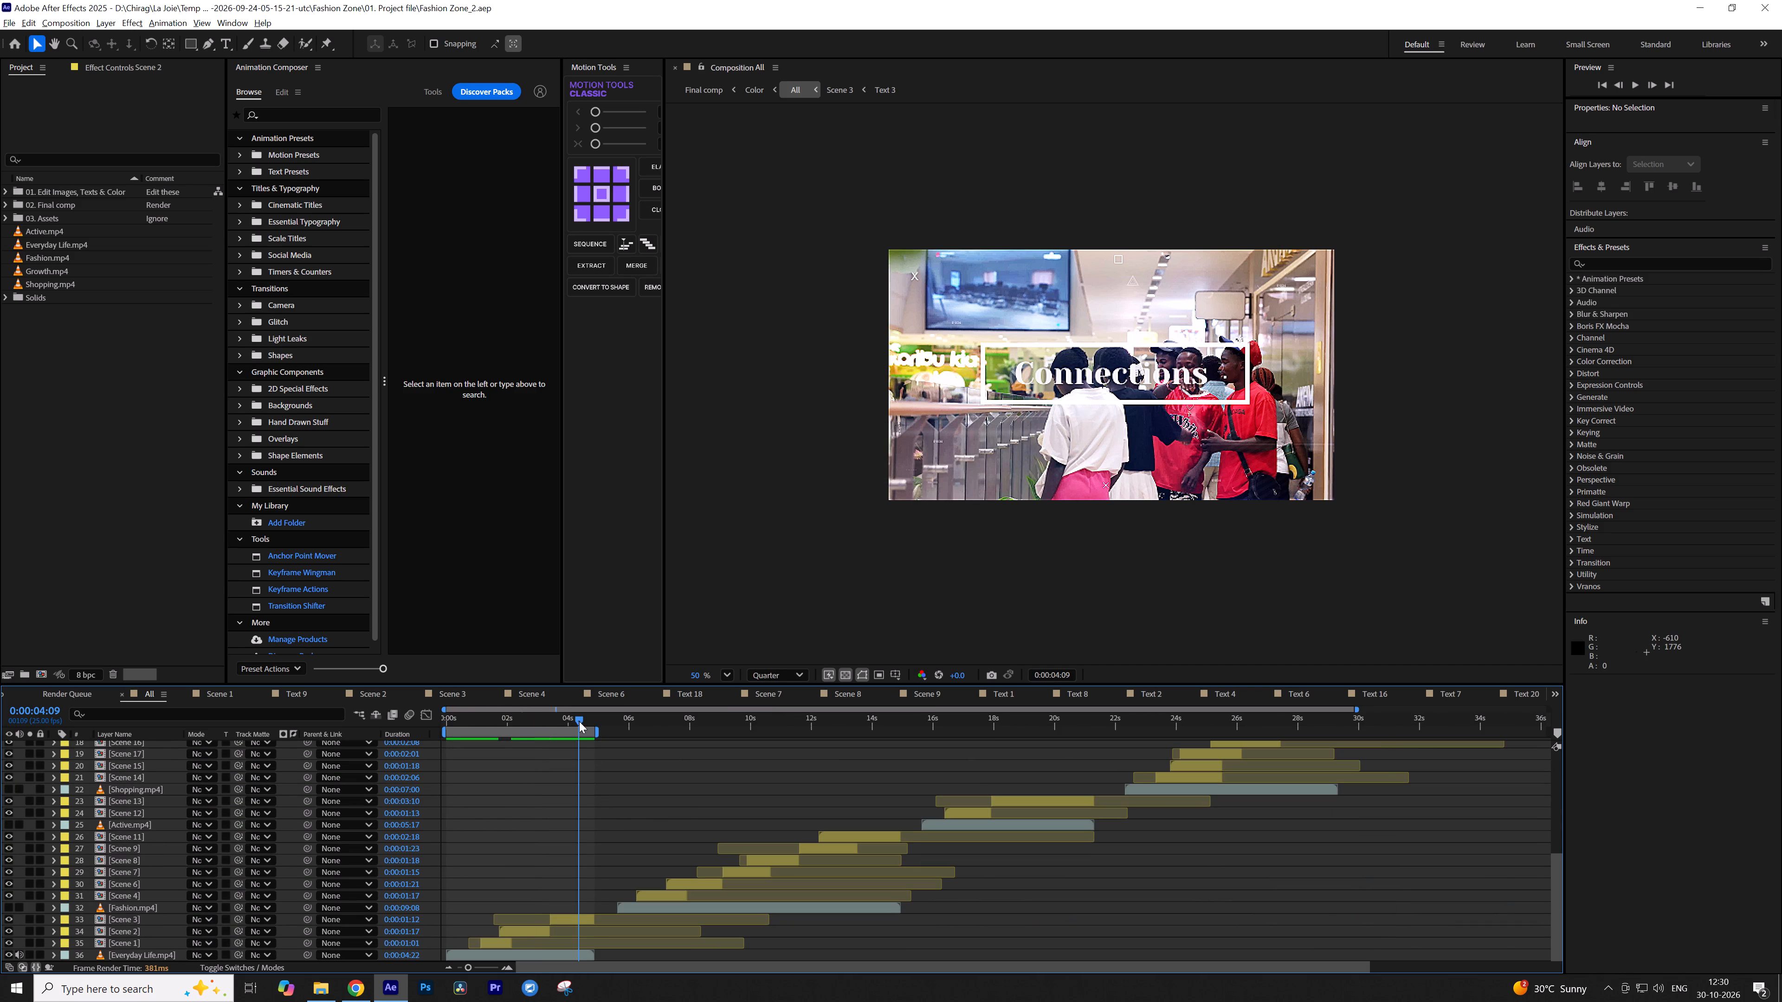
left_click_drag(573, 722, 567, 723)
double_click(578, 918)
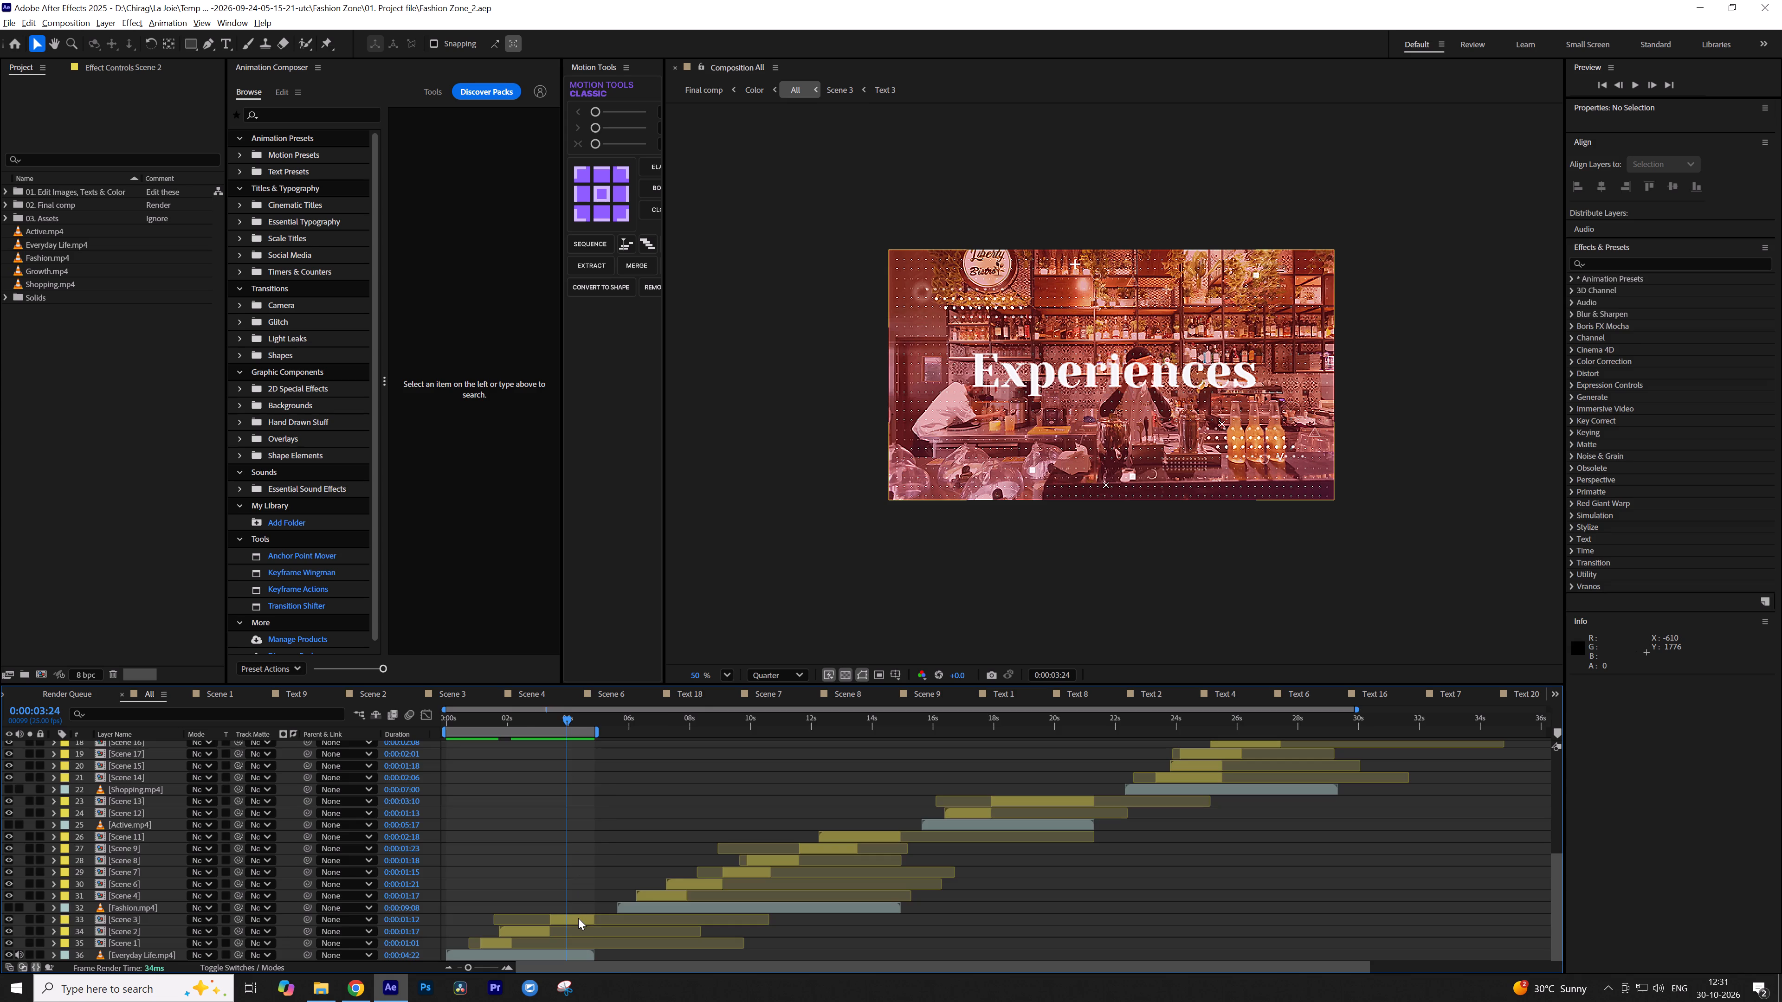
left_click_drag(194, 937, 185, 938)
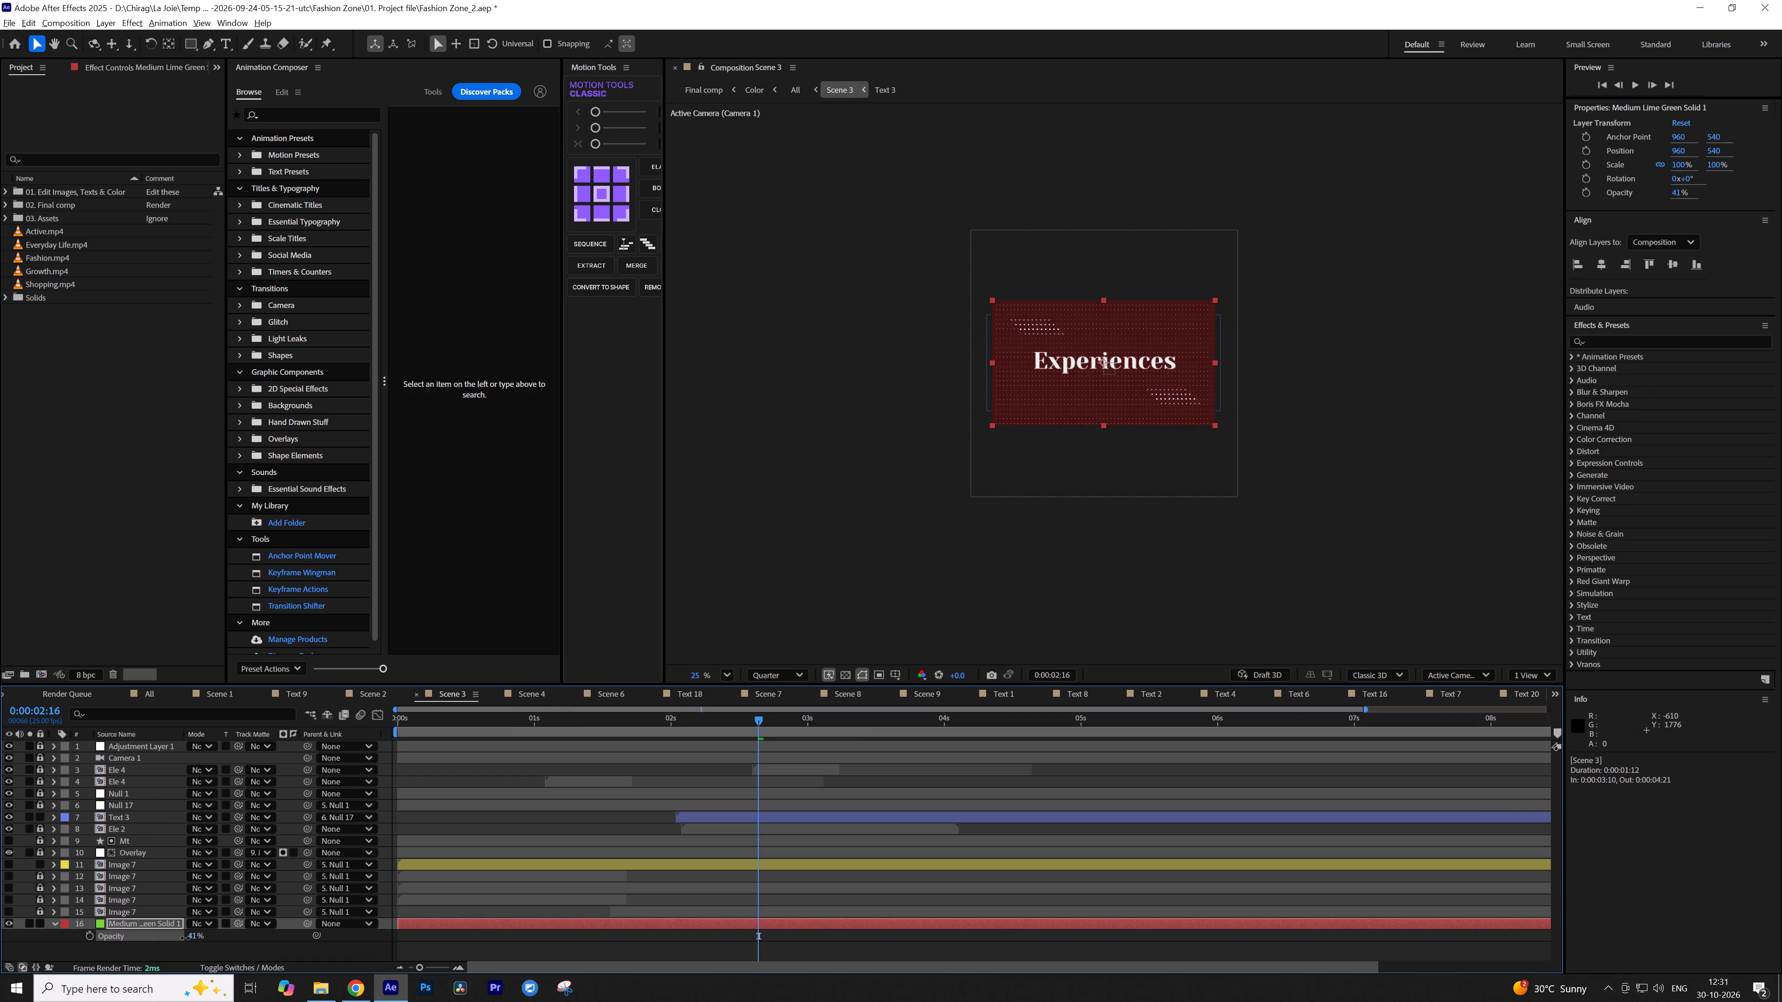
left_click_drag(185, 938, 182, 938)
left_click(188, 938)
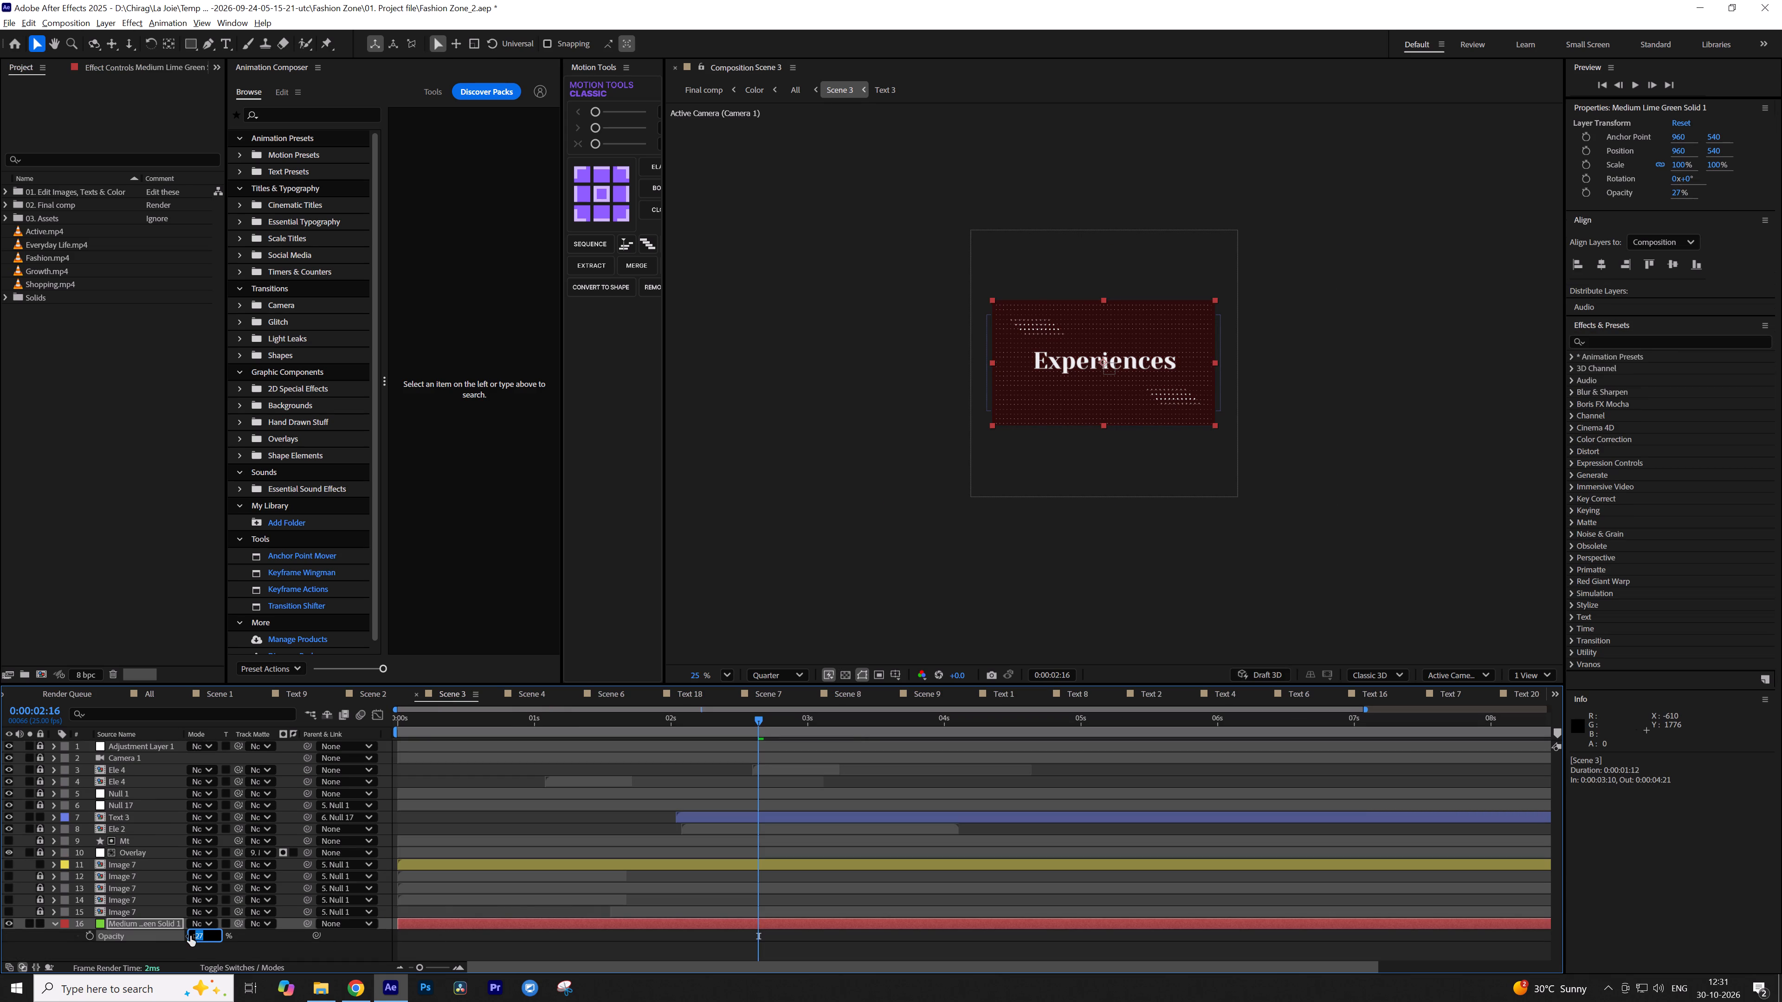
key("2")
key("5")
key("Return")
Return to the All composition and review the colour tints across the scenes from about 0:00:01:12 to 0:00:08:11.
left_click(314, 944)
key("Tab")
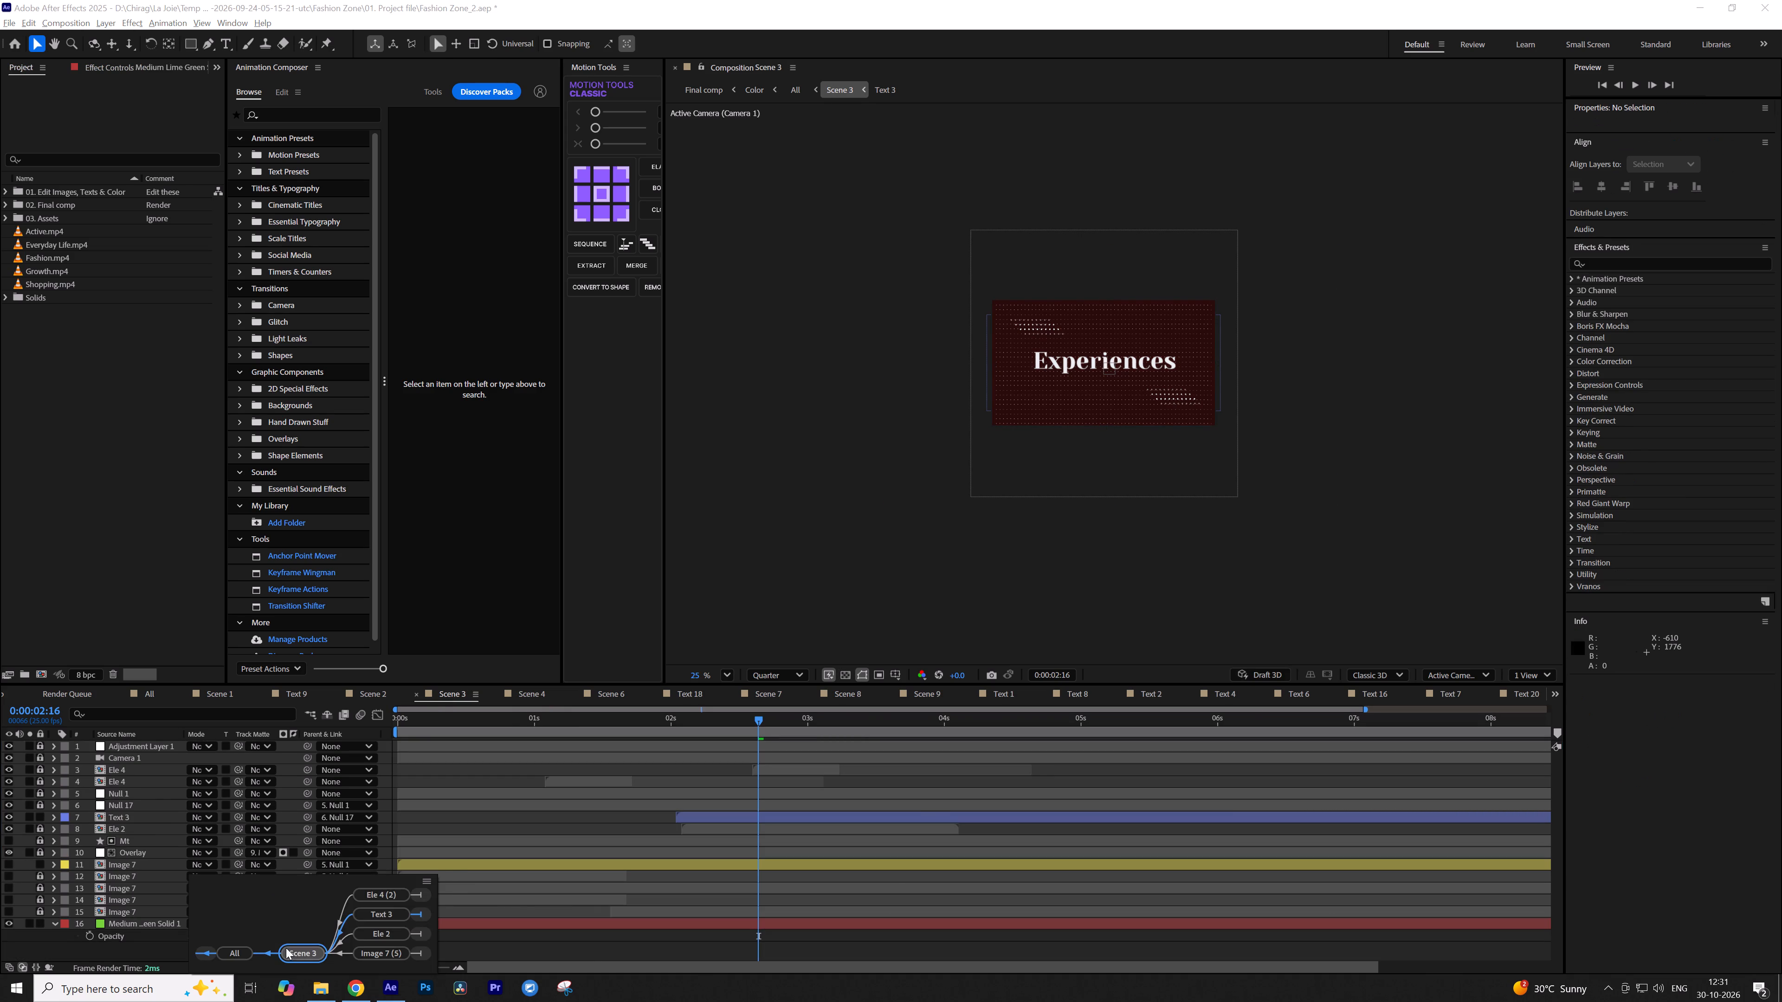
left_click(247, 947)
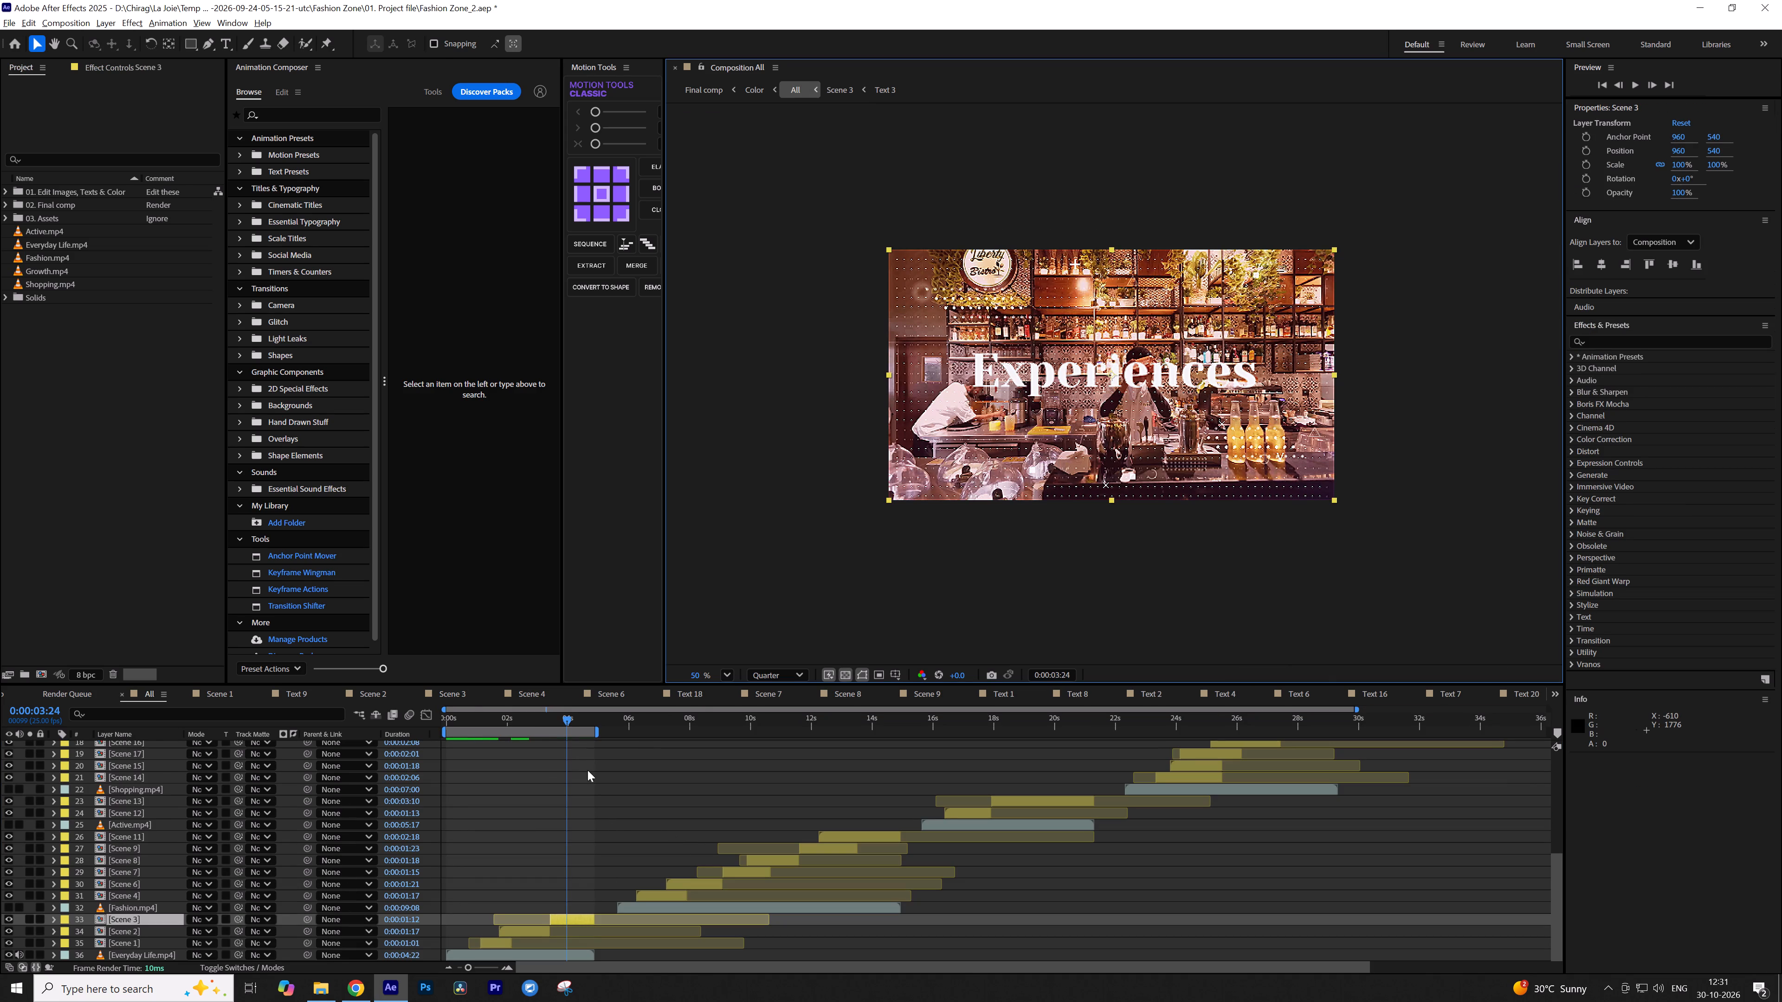
left_click_drag(532, 723, 513, 727)
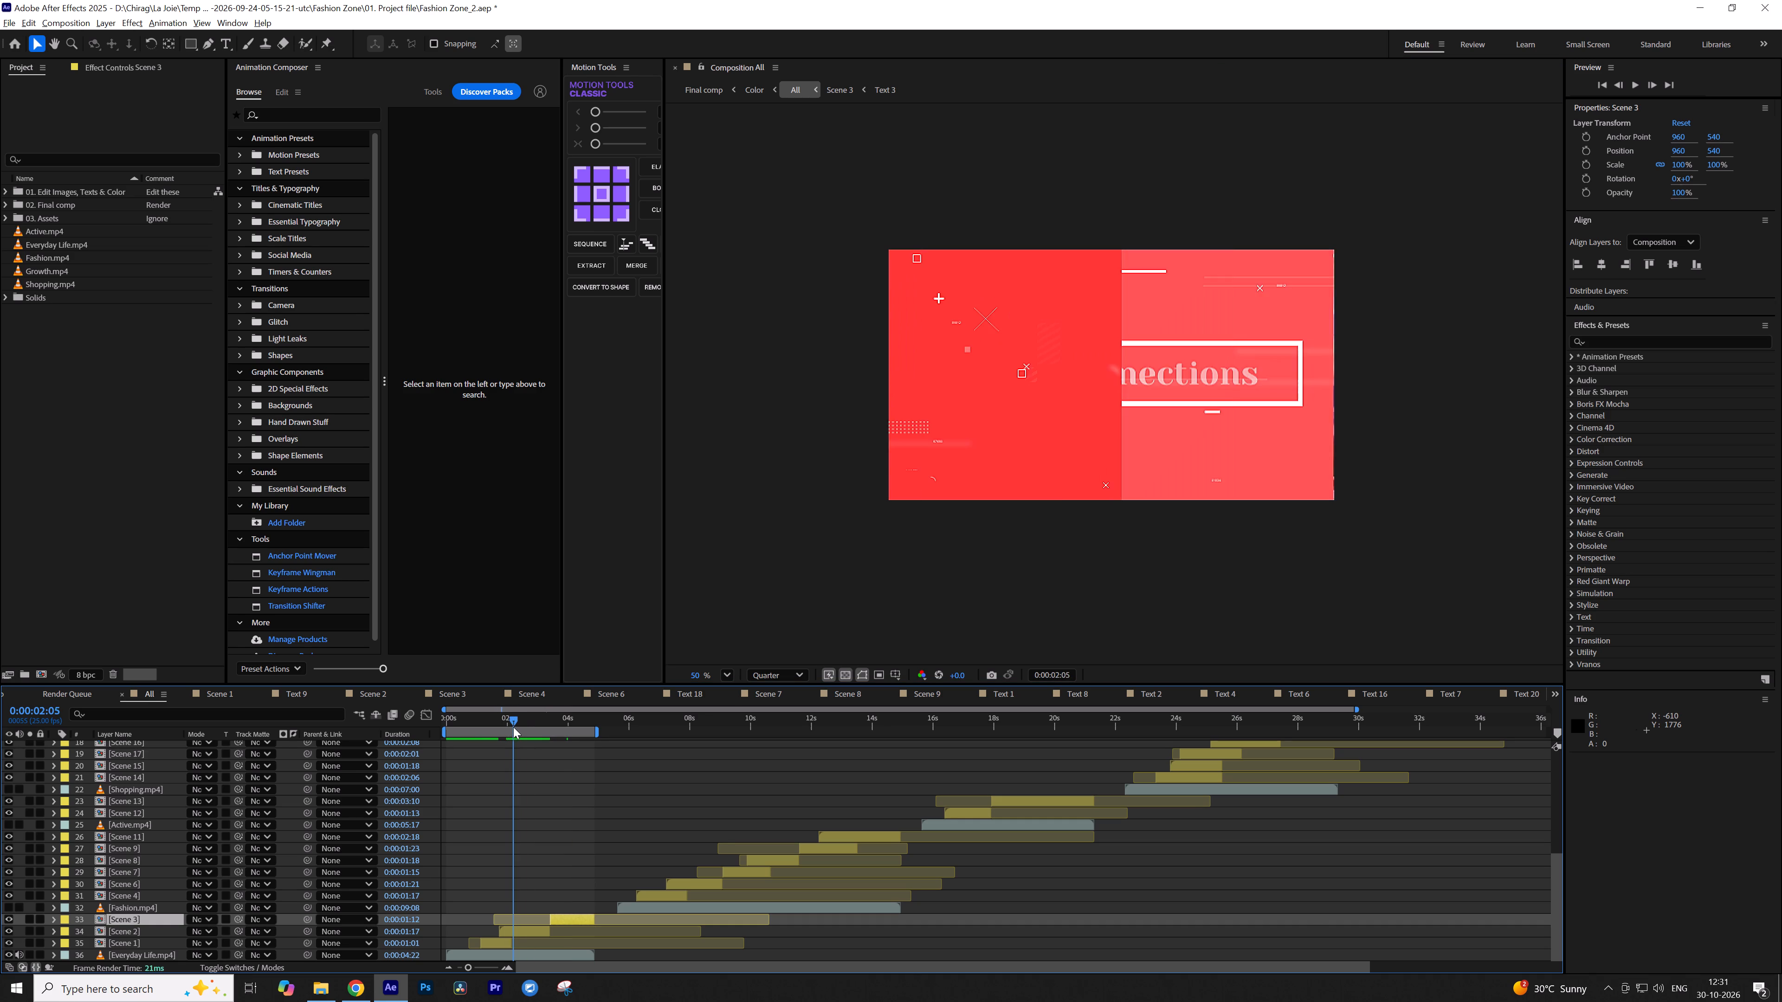
left_click_drag(513, 727, 503, 739)
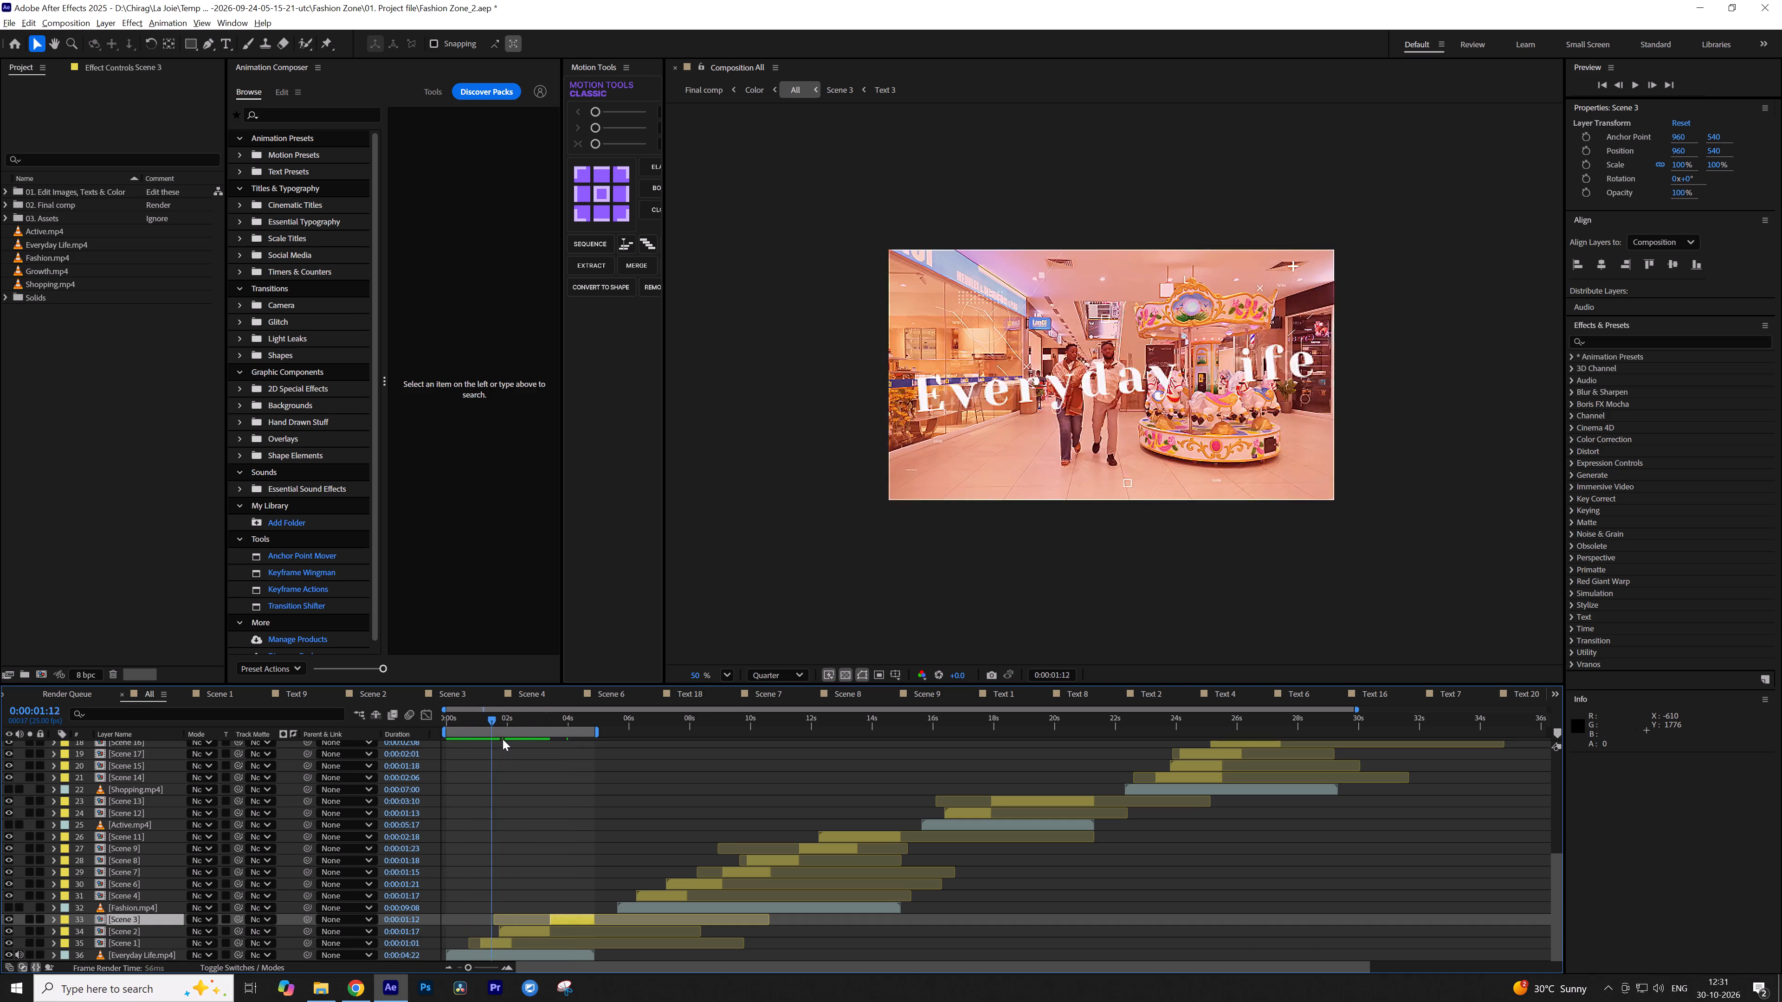
left_click_drag(503, 739, 586, 748)
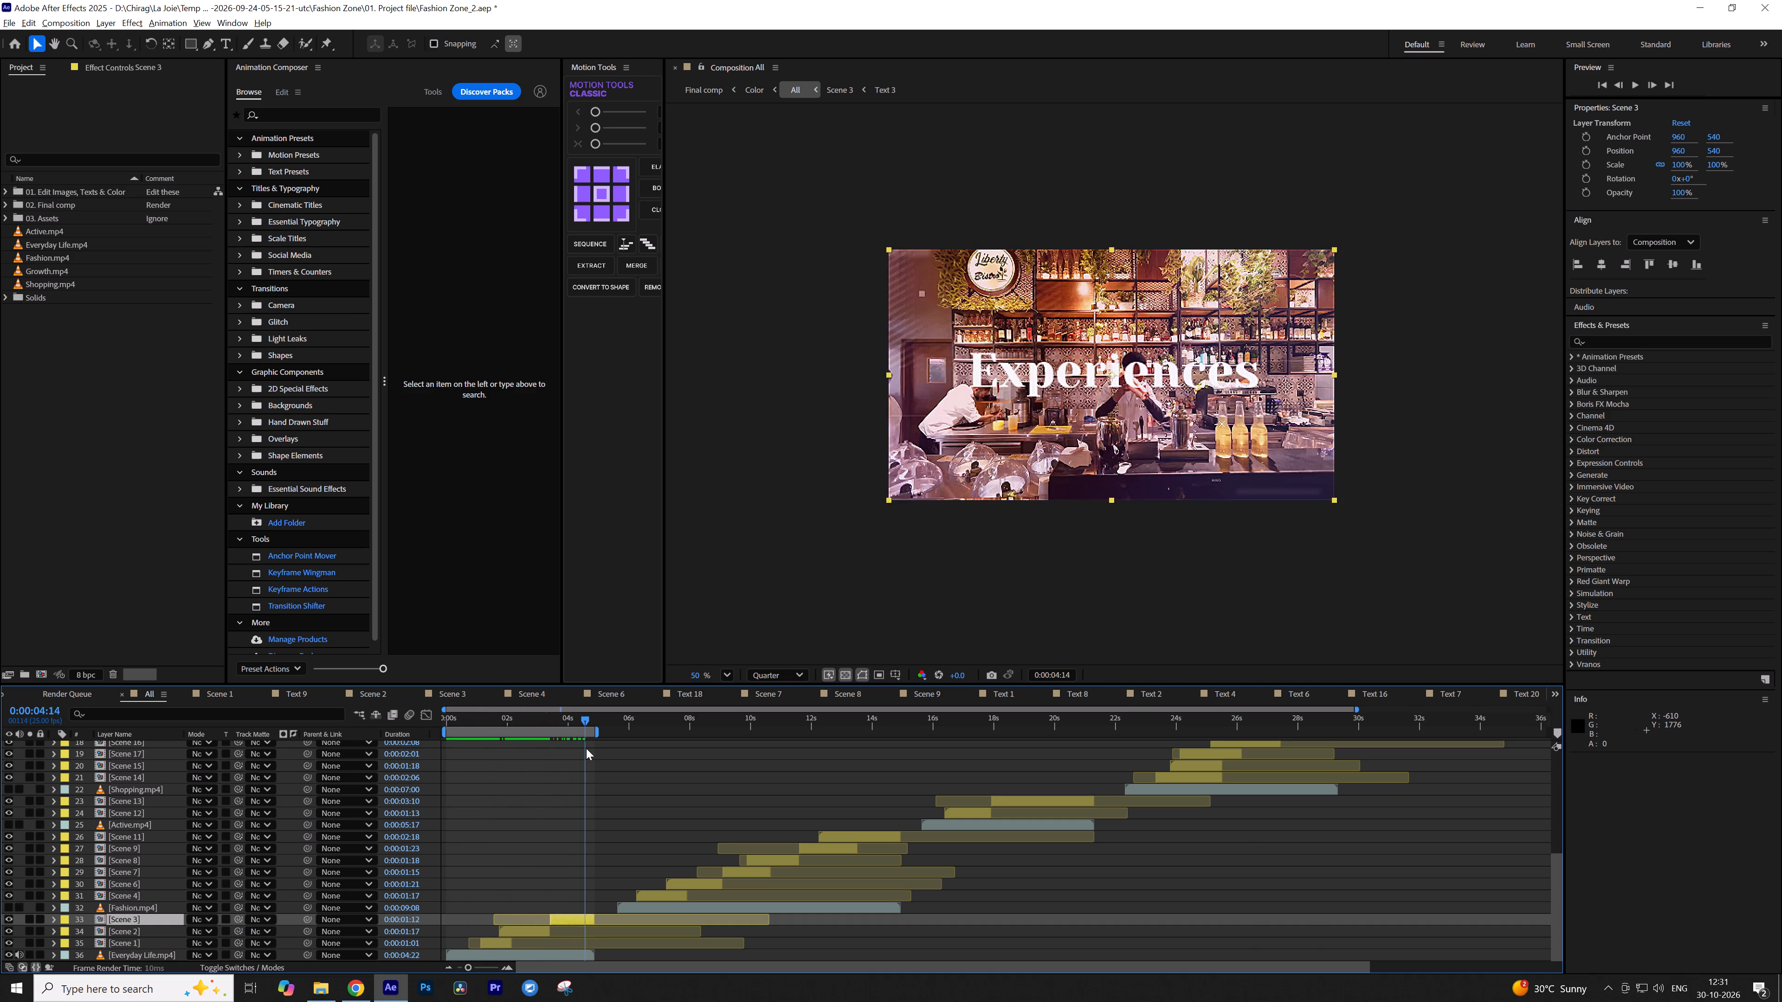
left_click_drag(586, 748, 660, 757)
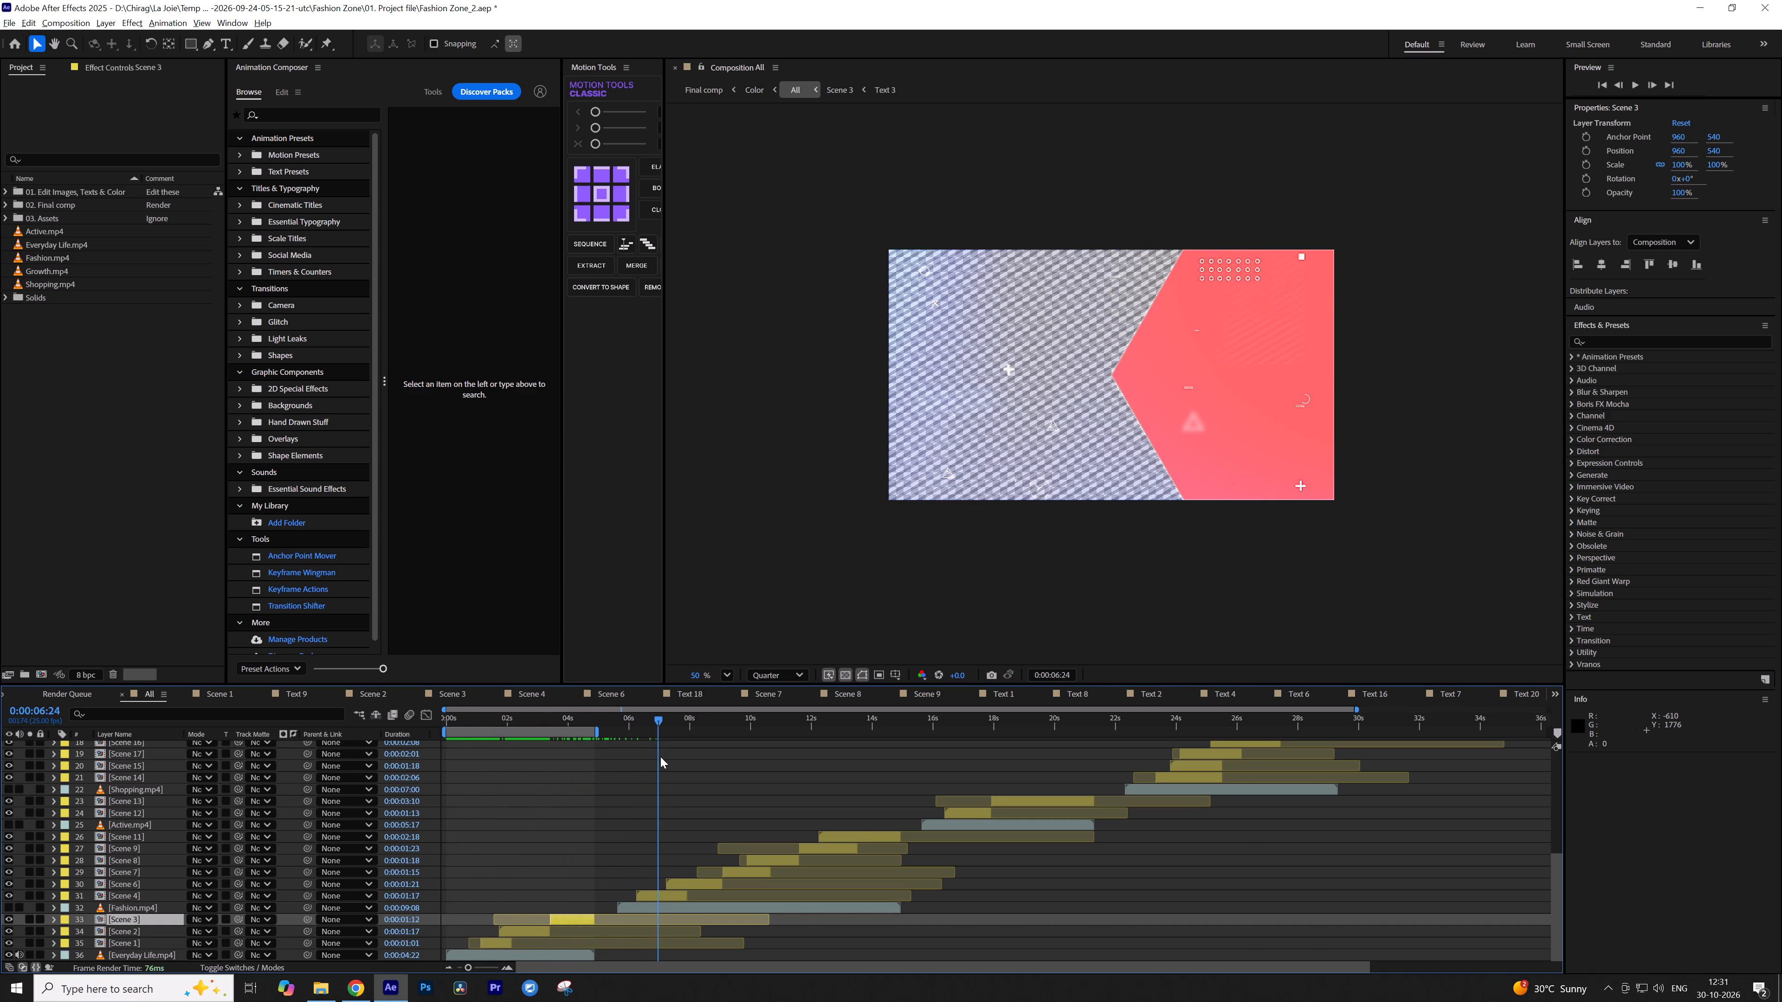
left_click_drag(660, 757, 703, 757)
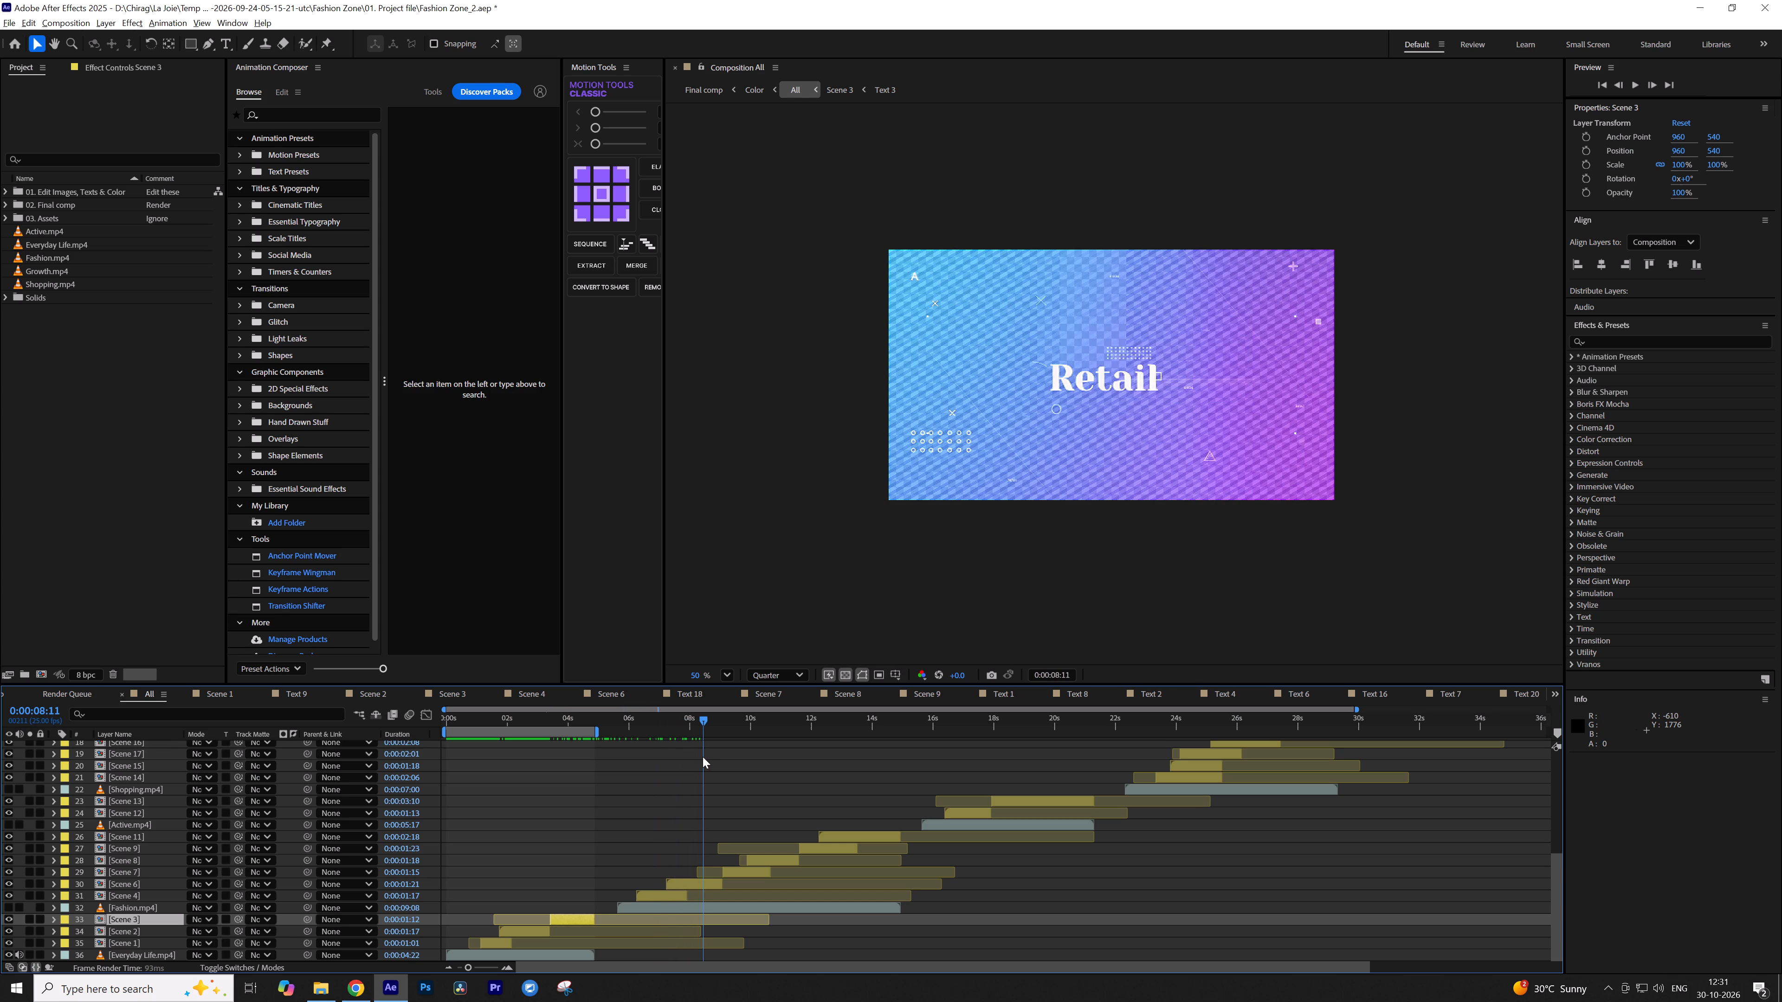
left_click_drag(703, 757, 699, 759)
Open the Scene 6 composition, reveal its hidden layers, and check the Overlay layer's effect by toggling its visibility.
double_click(710, 882)
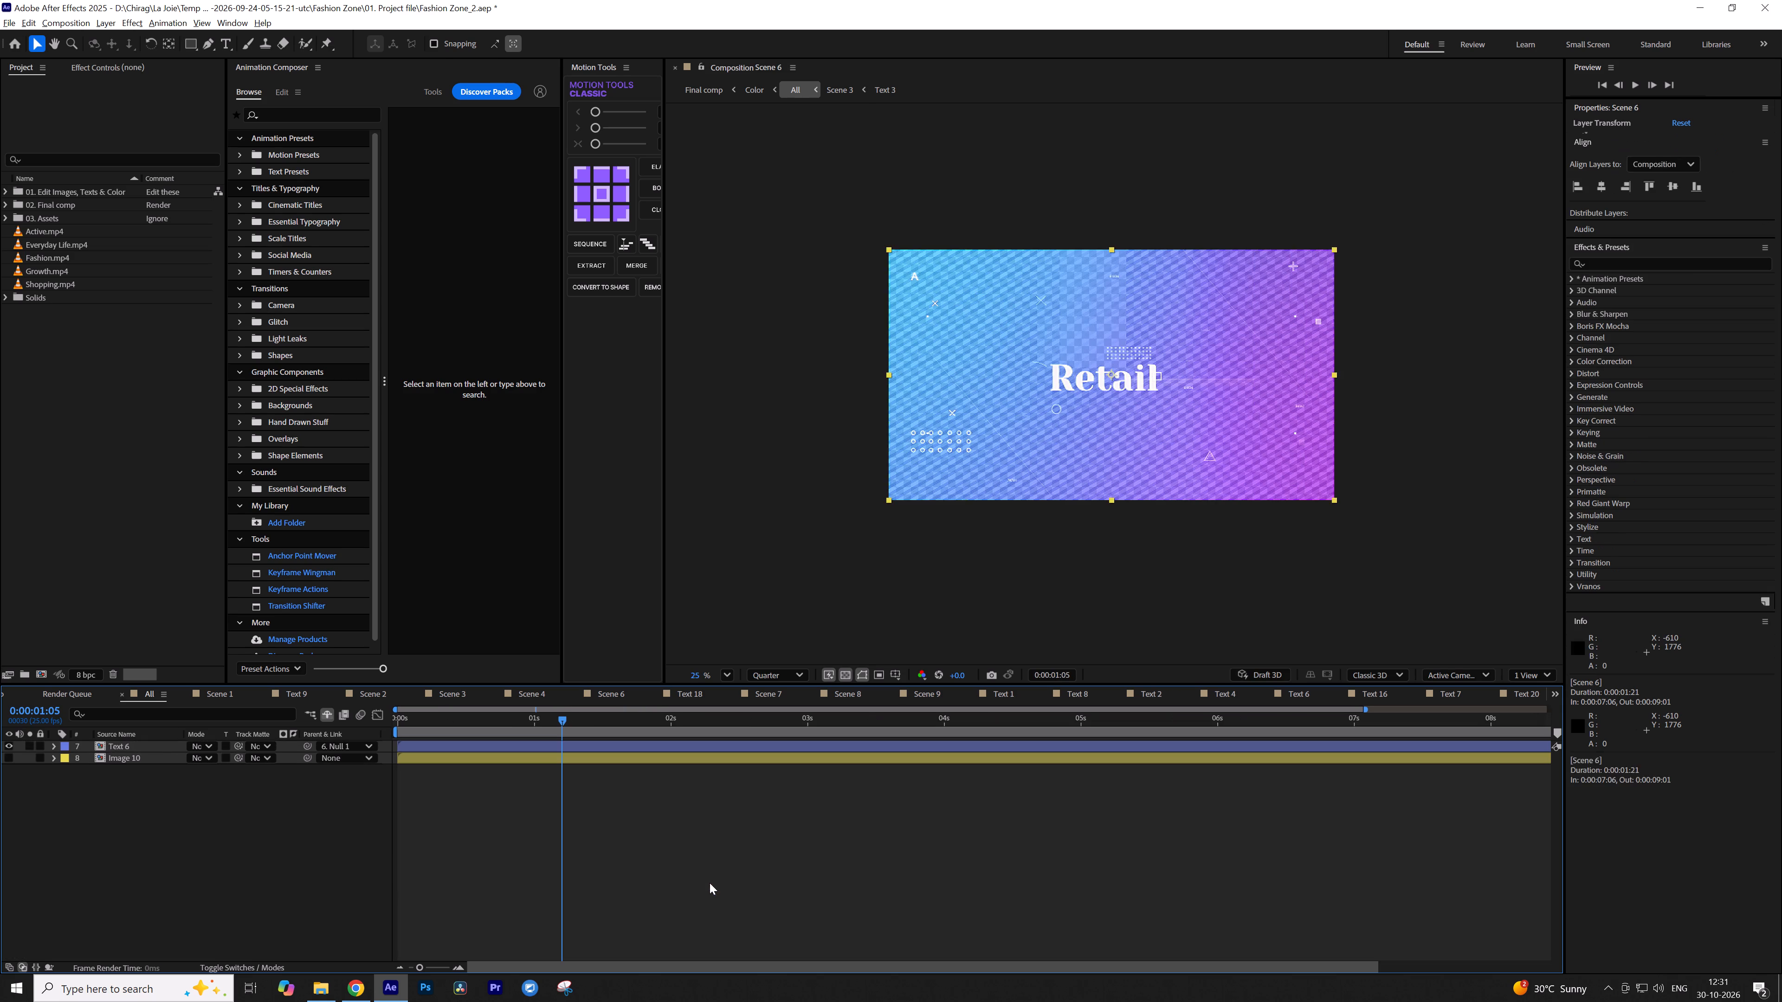
left_click(321, 720)
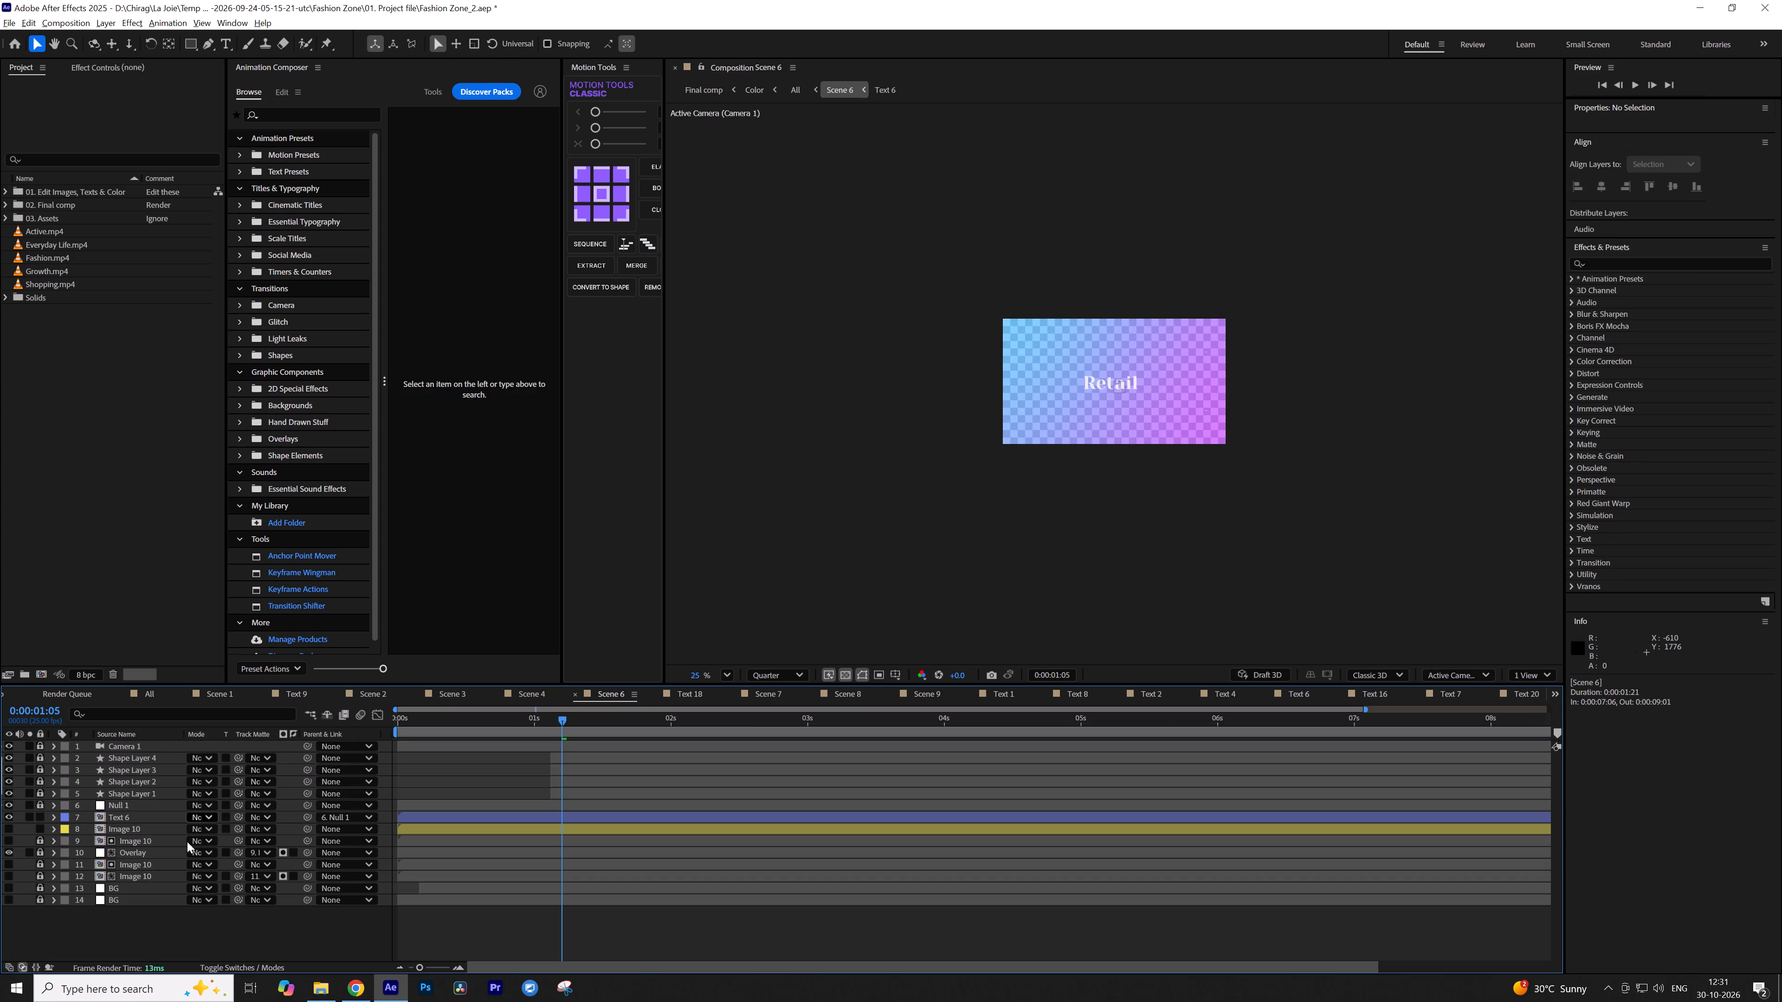
left_click(146, 897)
left_click(132, 872)
left_click(127, 856)
left_click(7, 850)
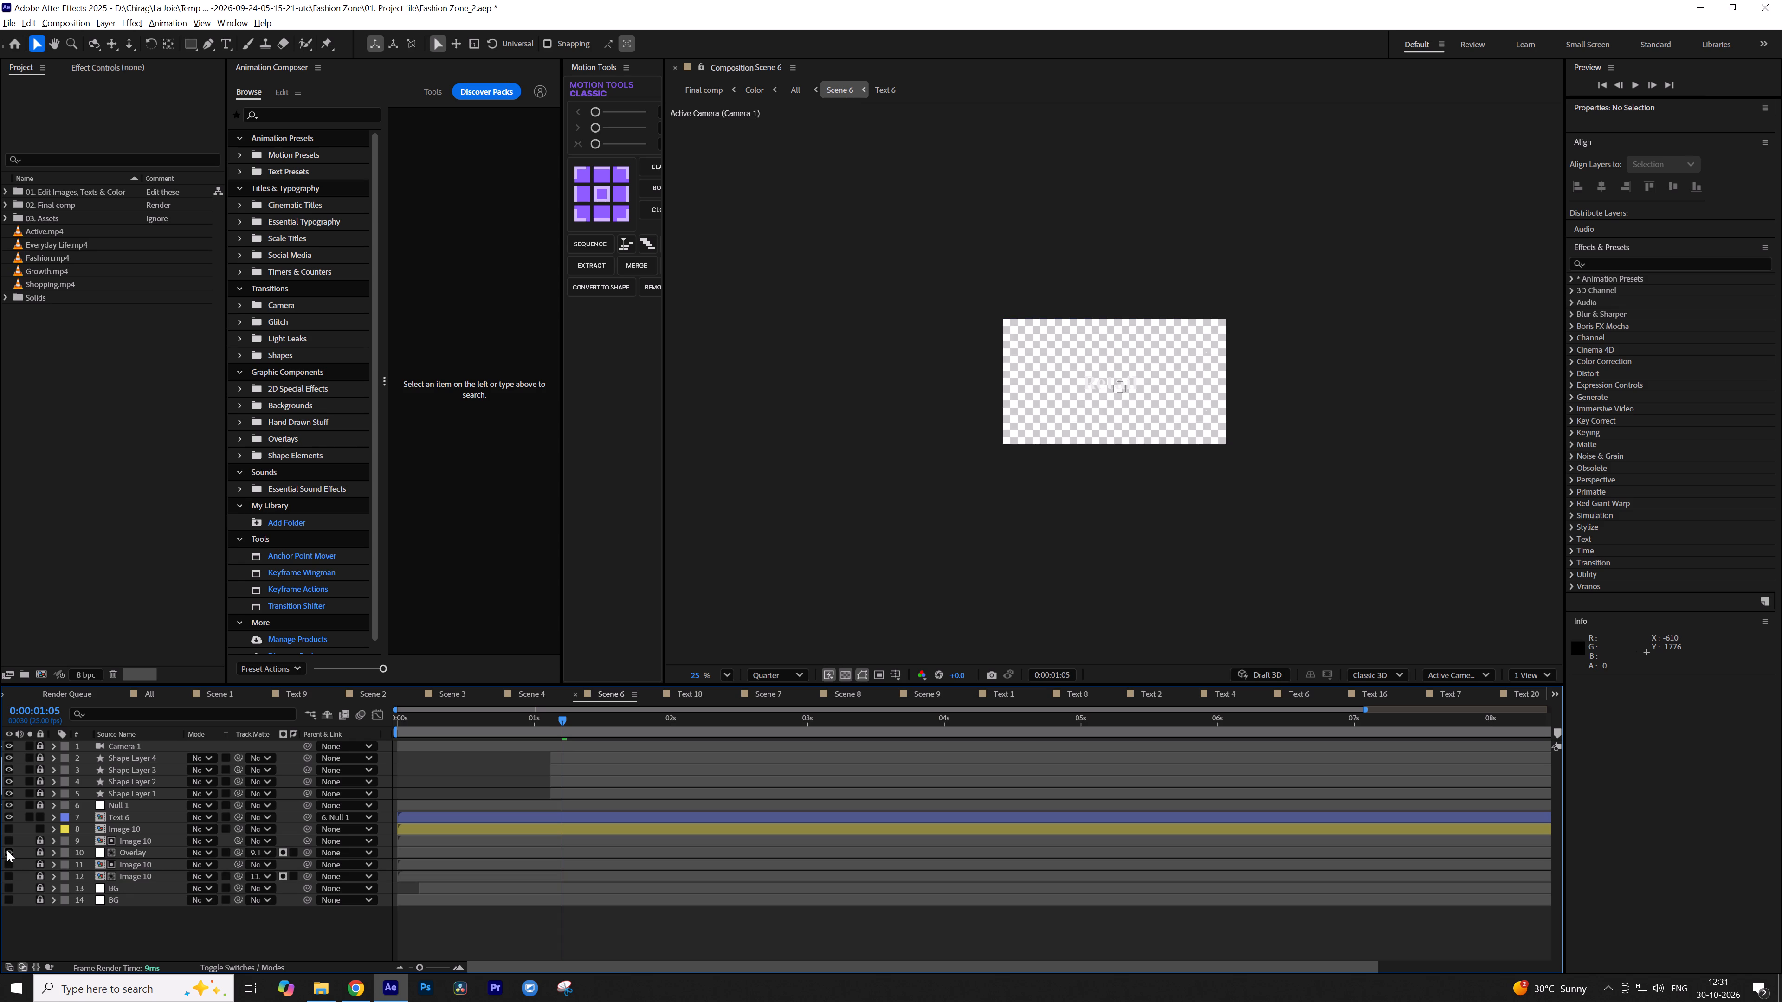
left_click(7, 850)
Unlock the Overlay layer in Scene 6, set its opacity to 25%, and lock it again.
left_click(146, 850)
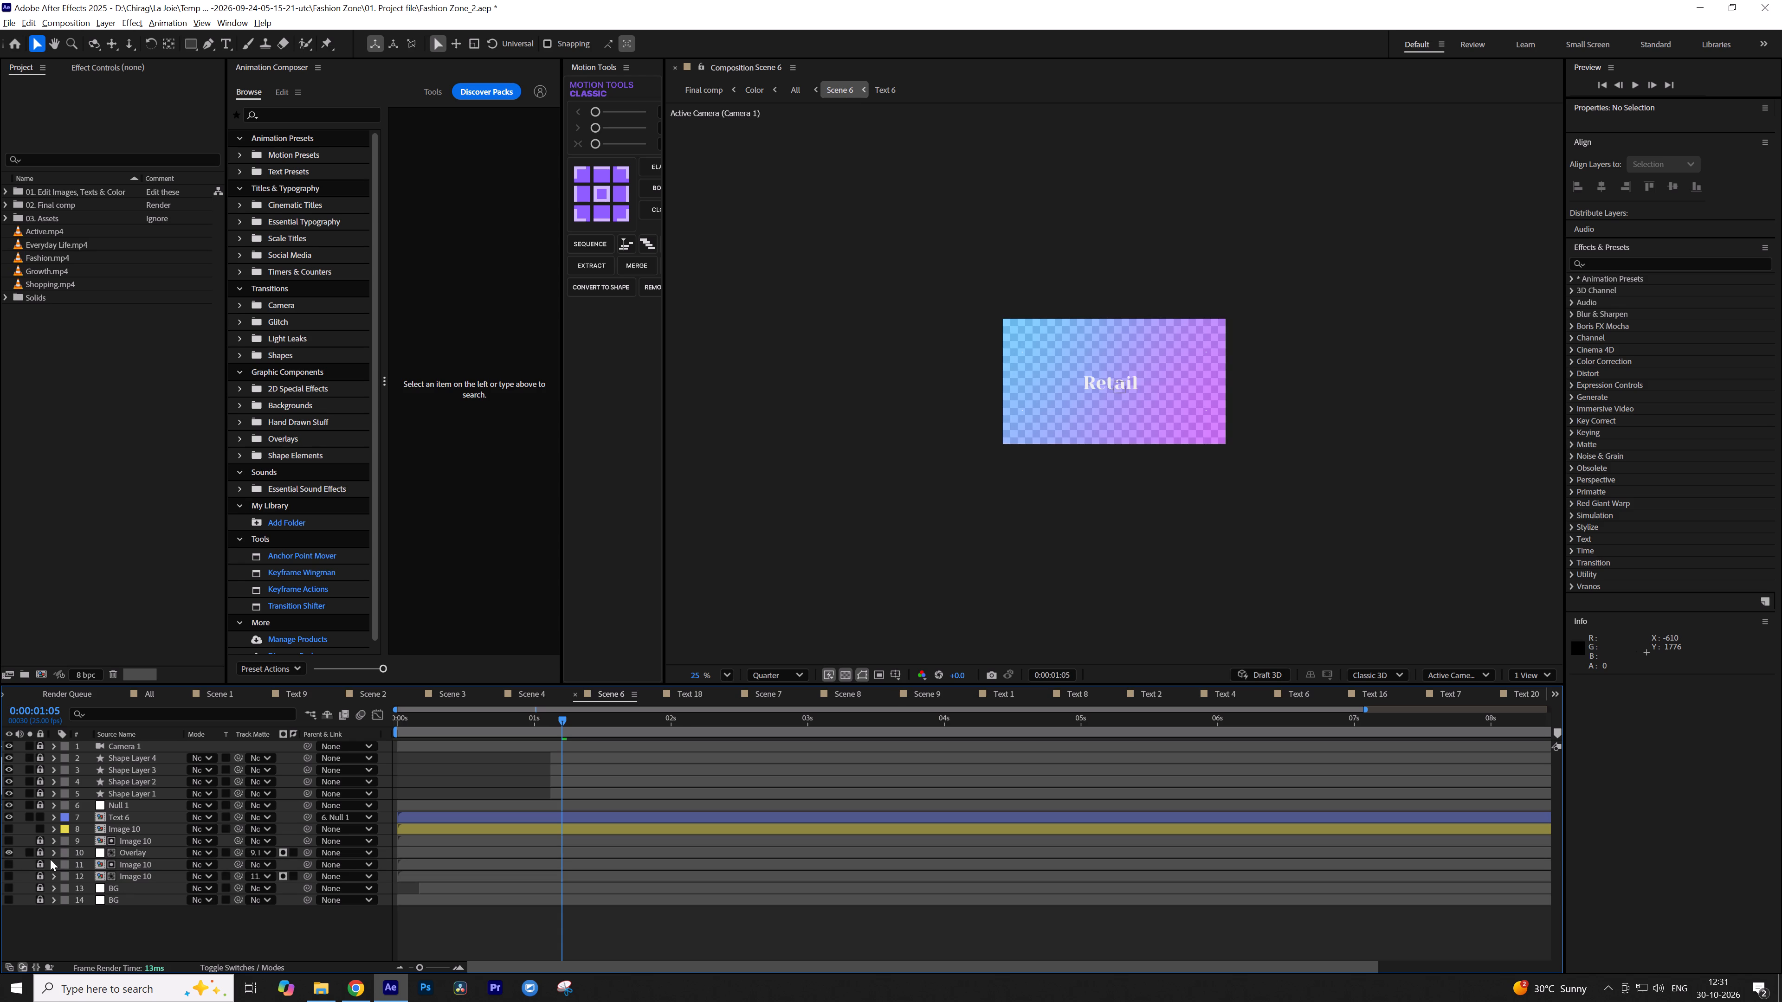
left_click(43, 856)
left_click(142, 855)
key("t")
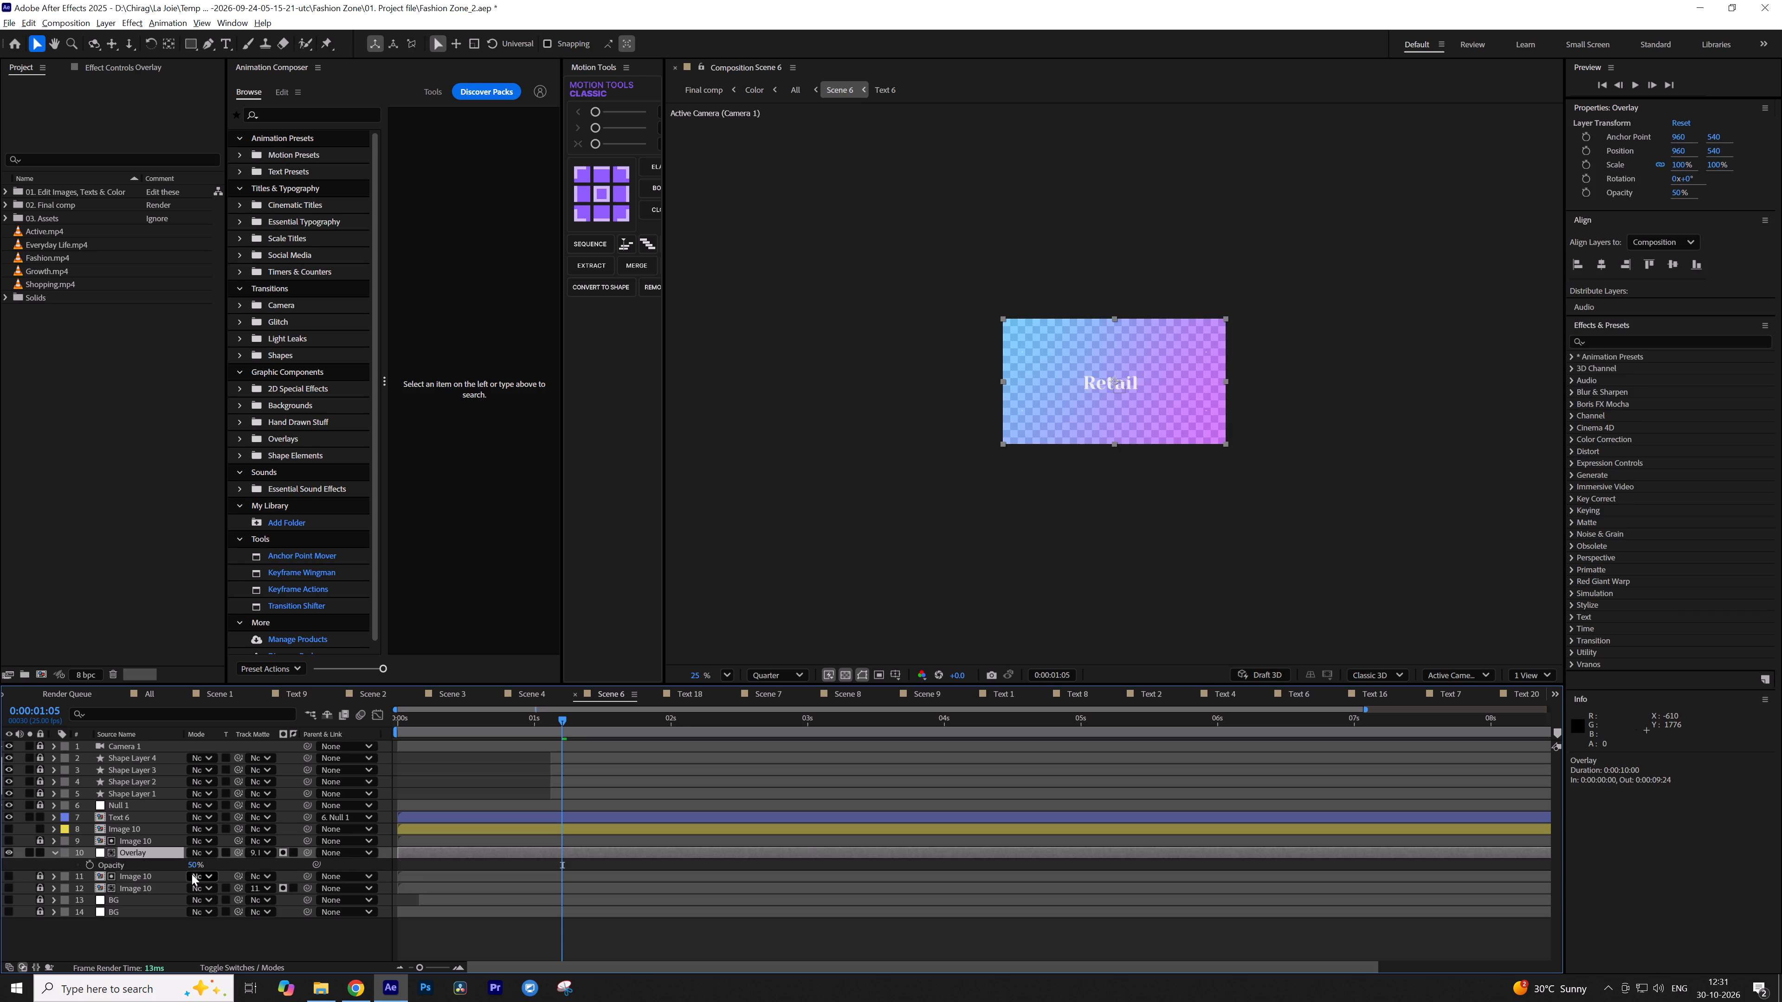
left_click(194, 867)
key("2")
key("5")
key("Return")
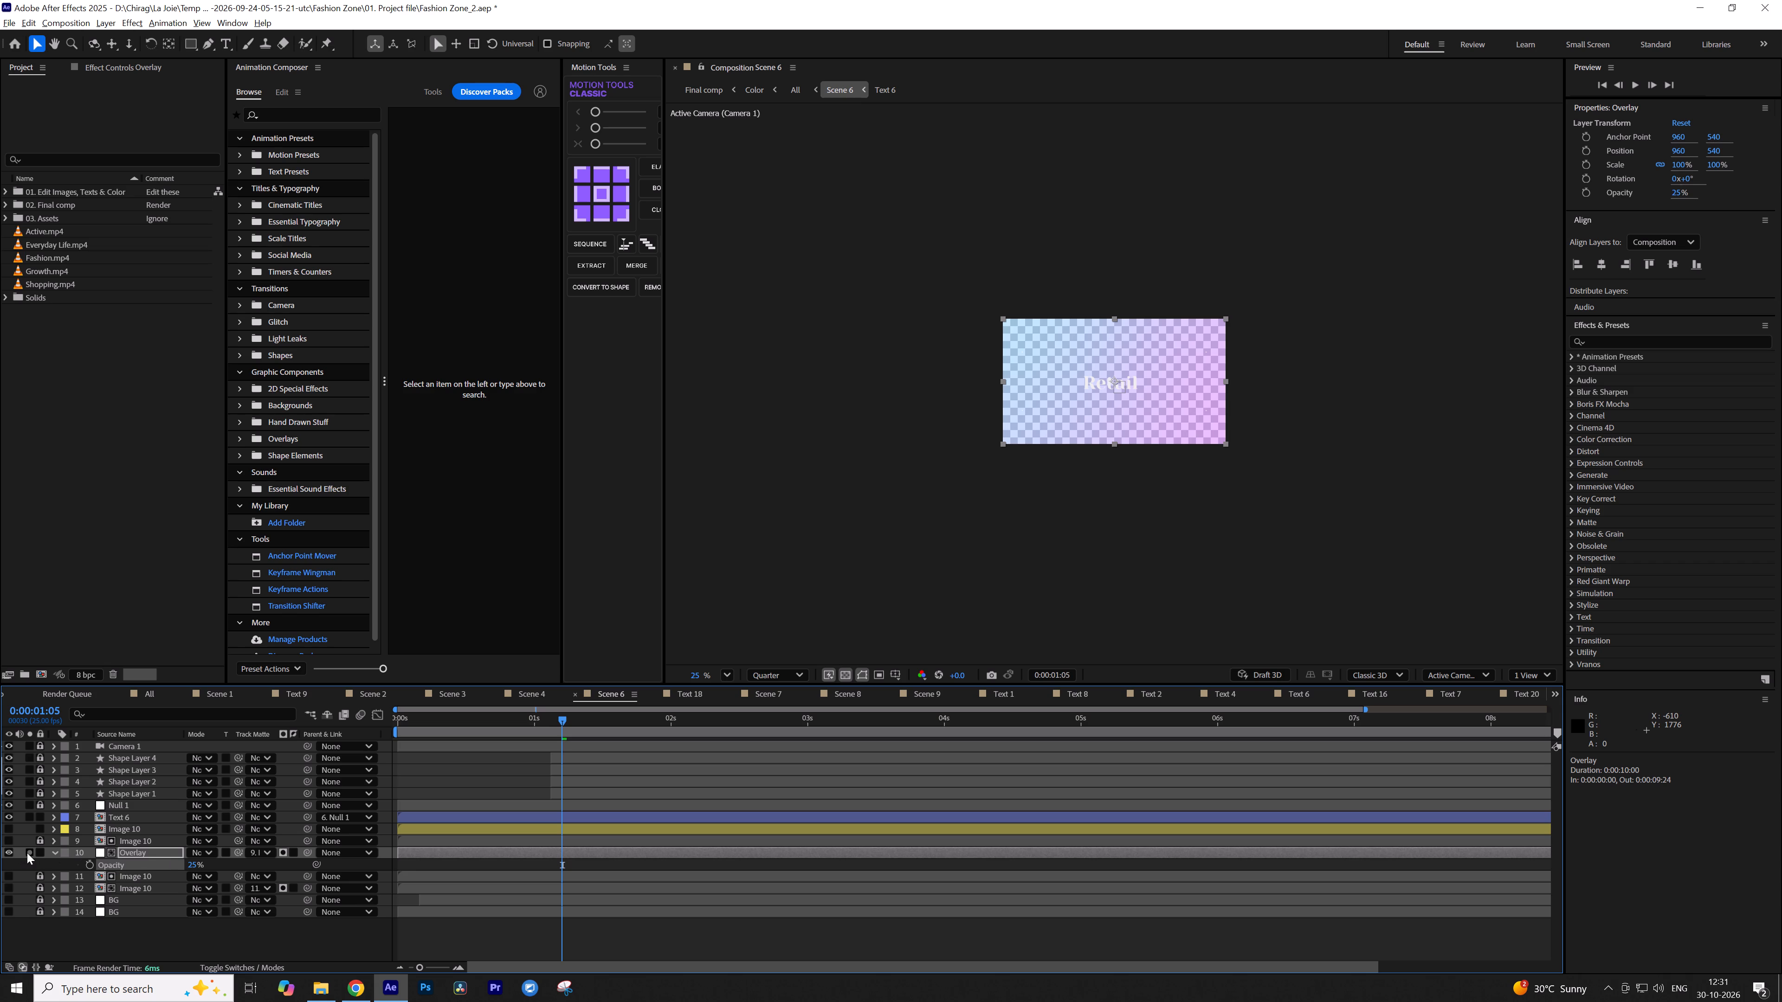
left_click(27, 853)
left_click(39, 853)
left_click(32, 853)
Deselect the Overlay layer, collapse the layer properties in Scene 6, and return to the All composition.
left_click(62, 934)
key("s")
key("s")
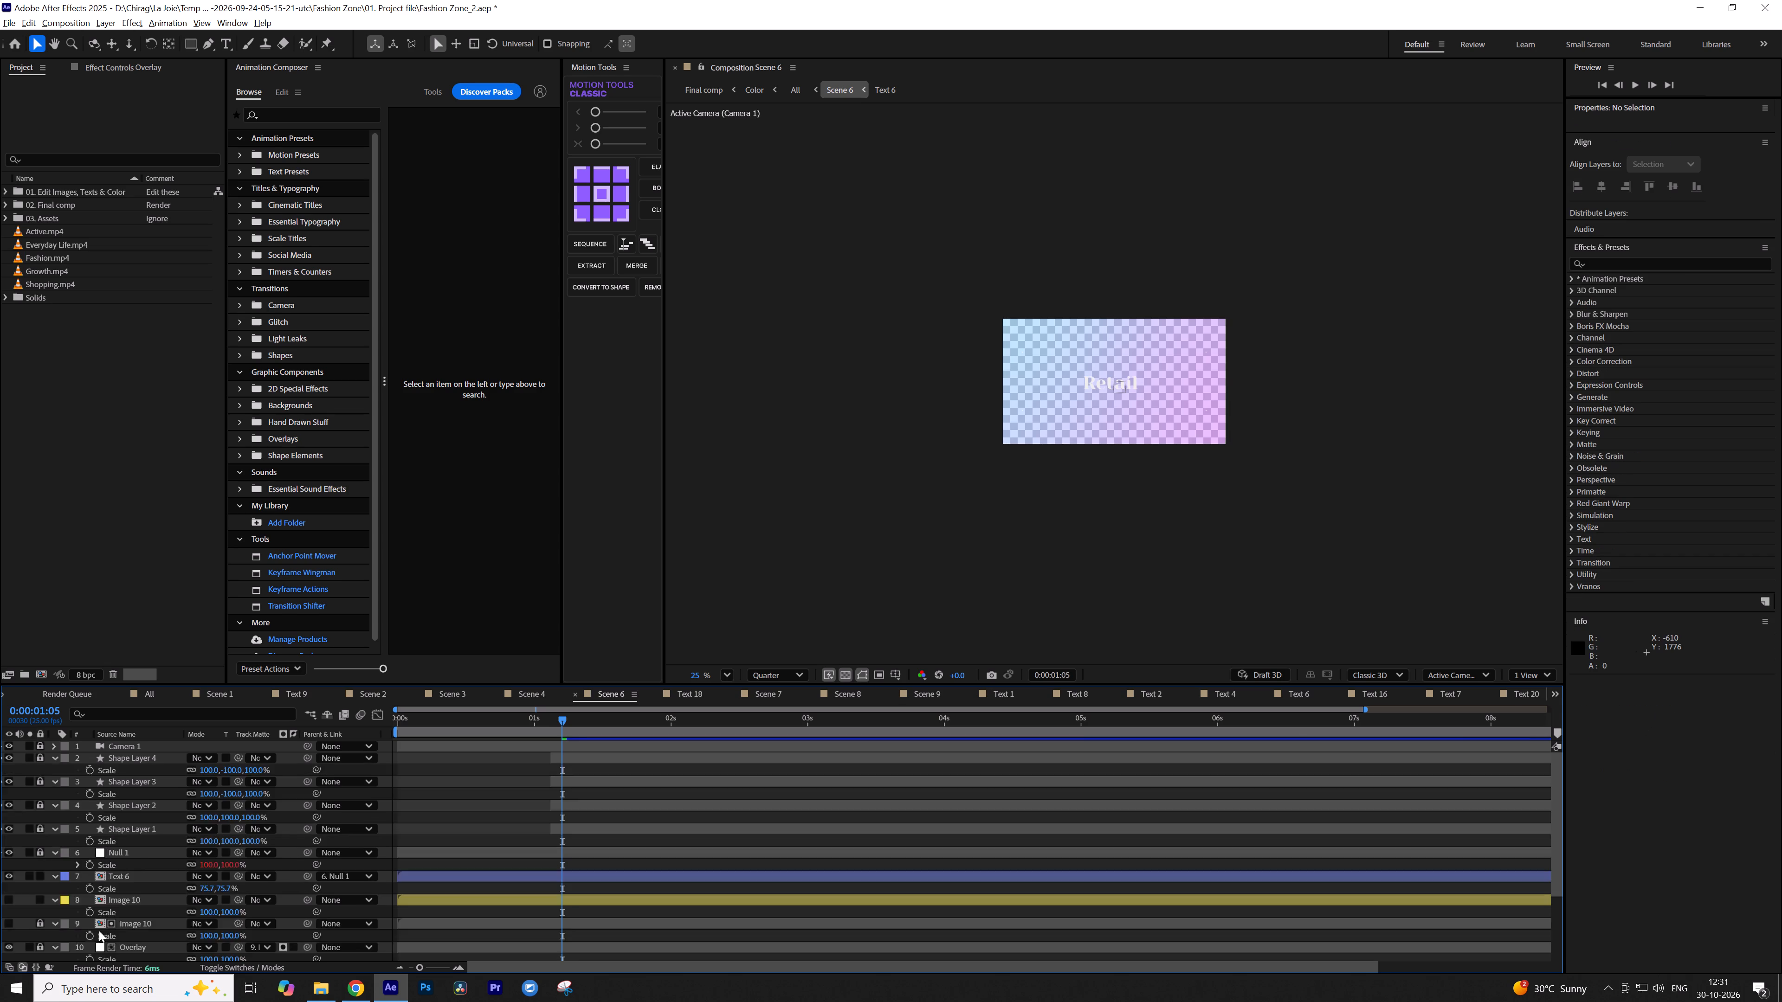
key("Tab")
left_click(334, 913)
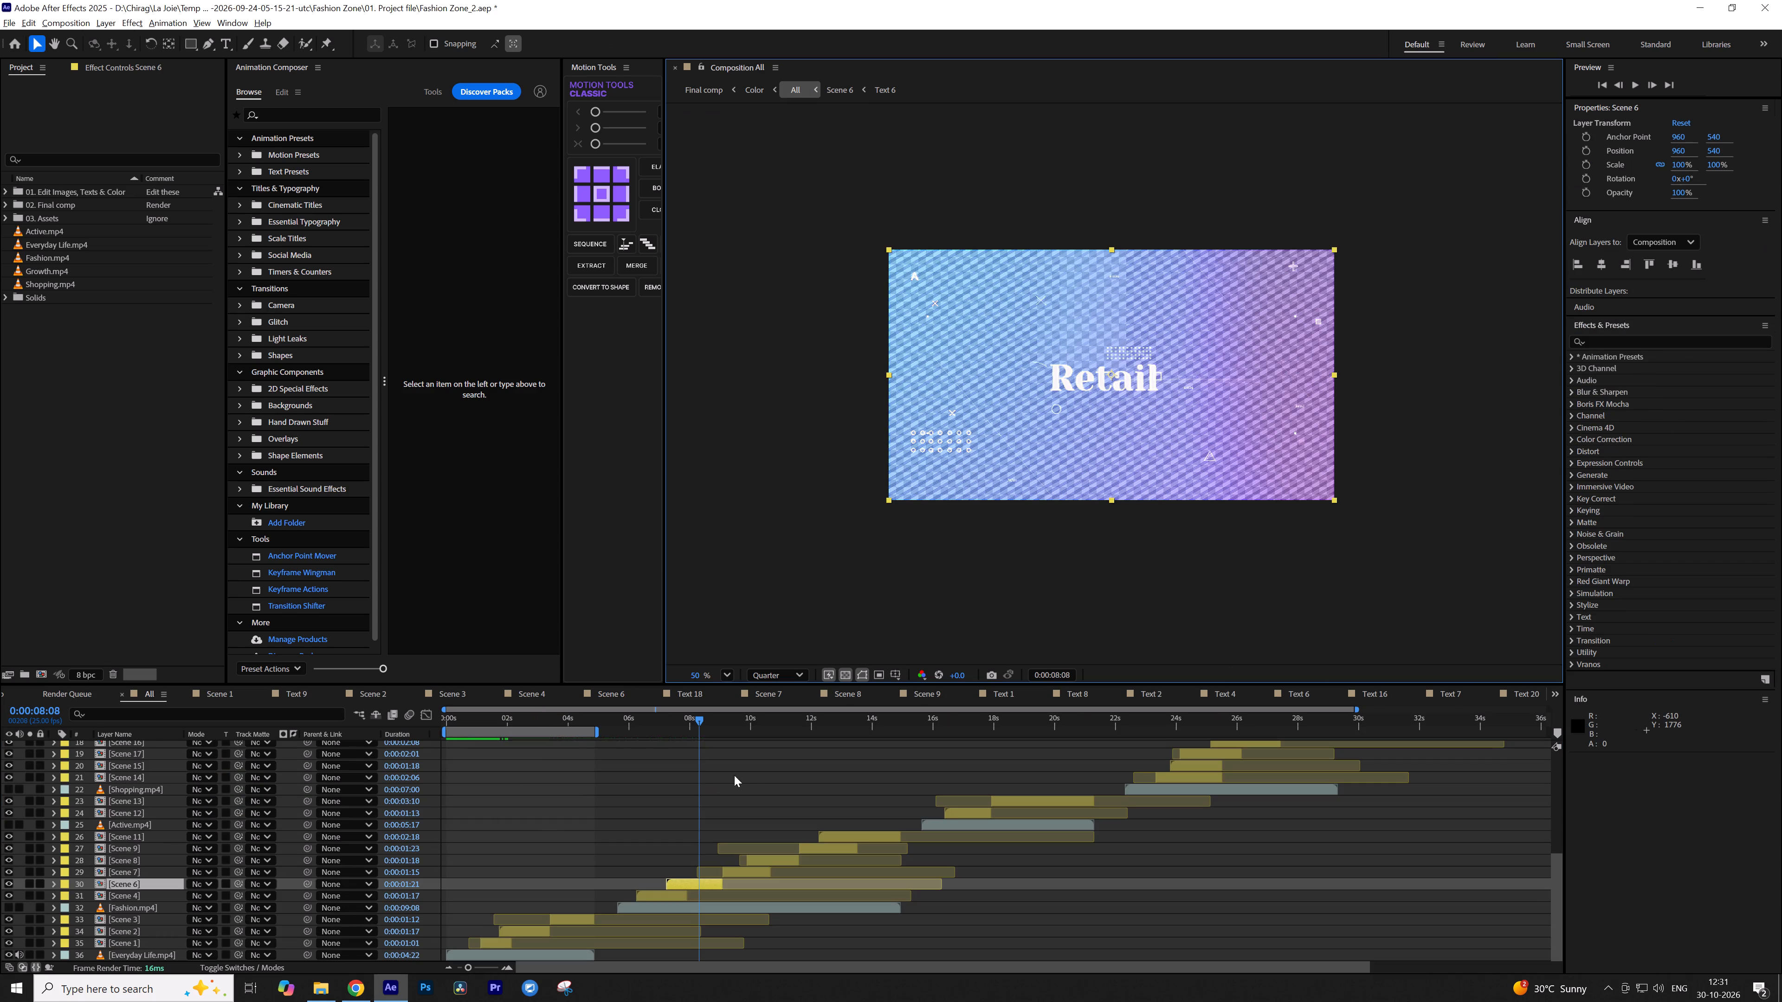
Open the Scene 7 composition from about 0:00:09:17 and reveal its hidden layers.
left_click_drag(731, 724, 741, 723)
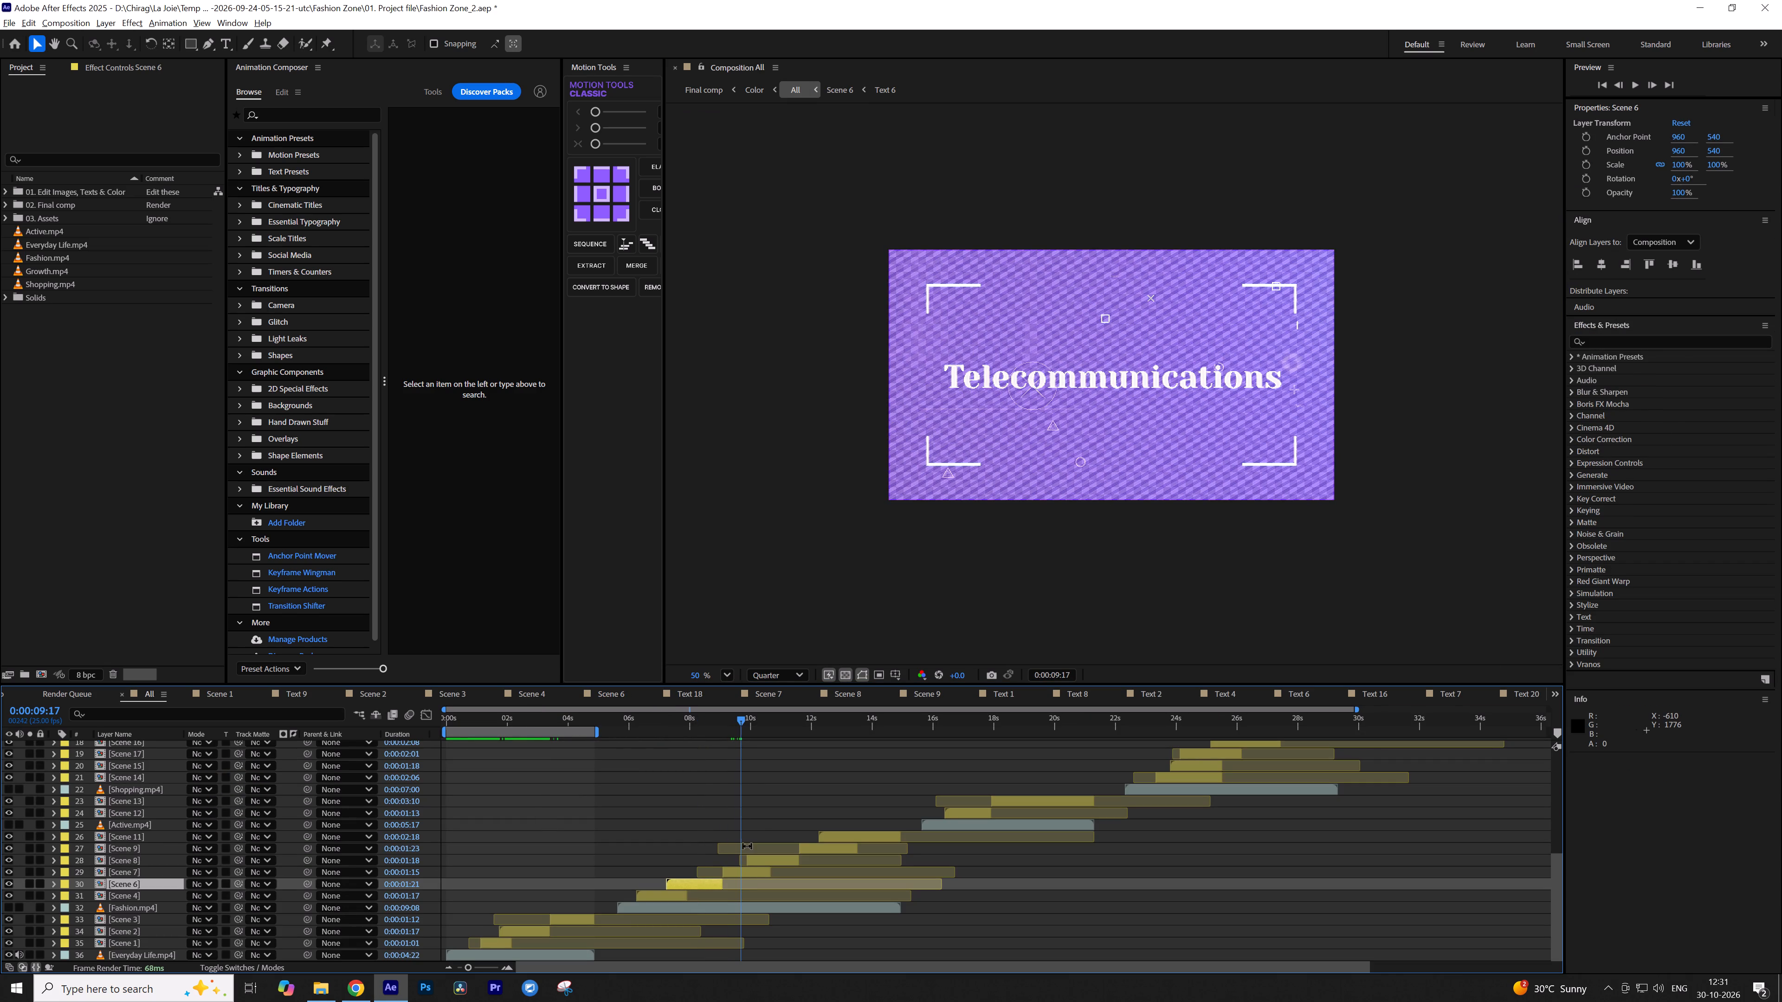
double_click(747, 874)
left_click(307, 869)
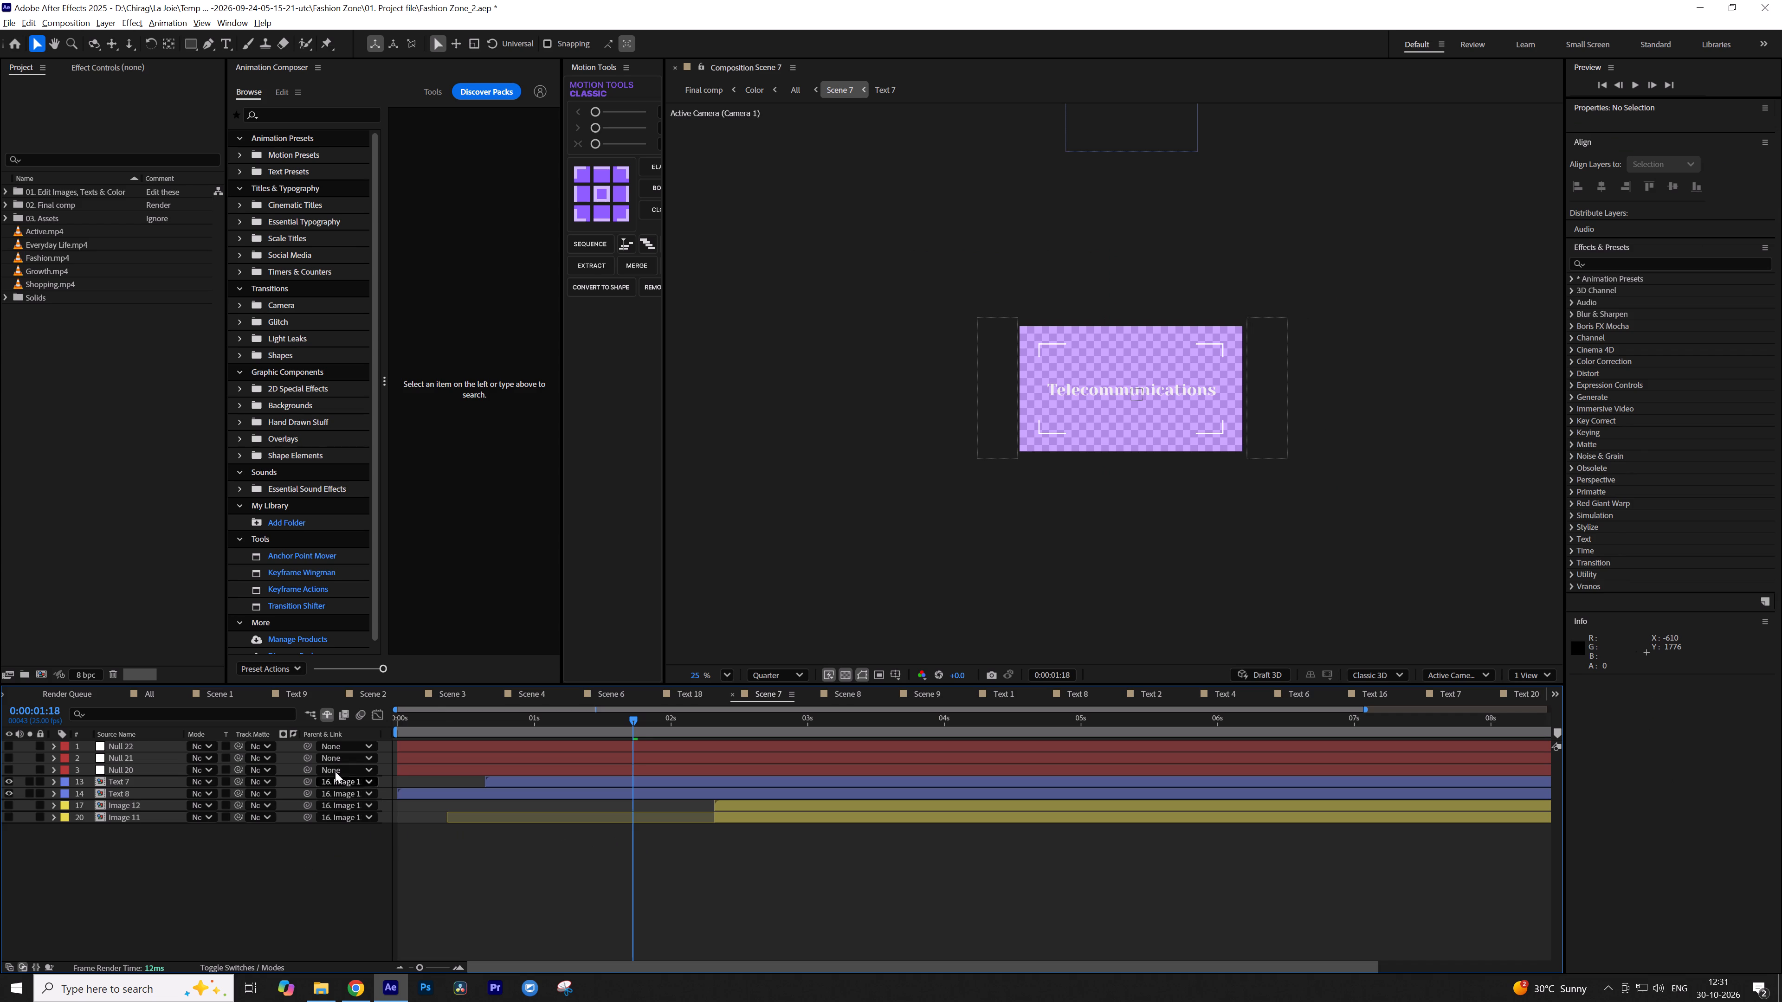
left_click(328, 722)
left_click(328, 717)
scroll(222, 885, "down", 7)
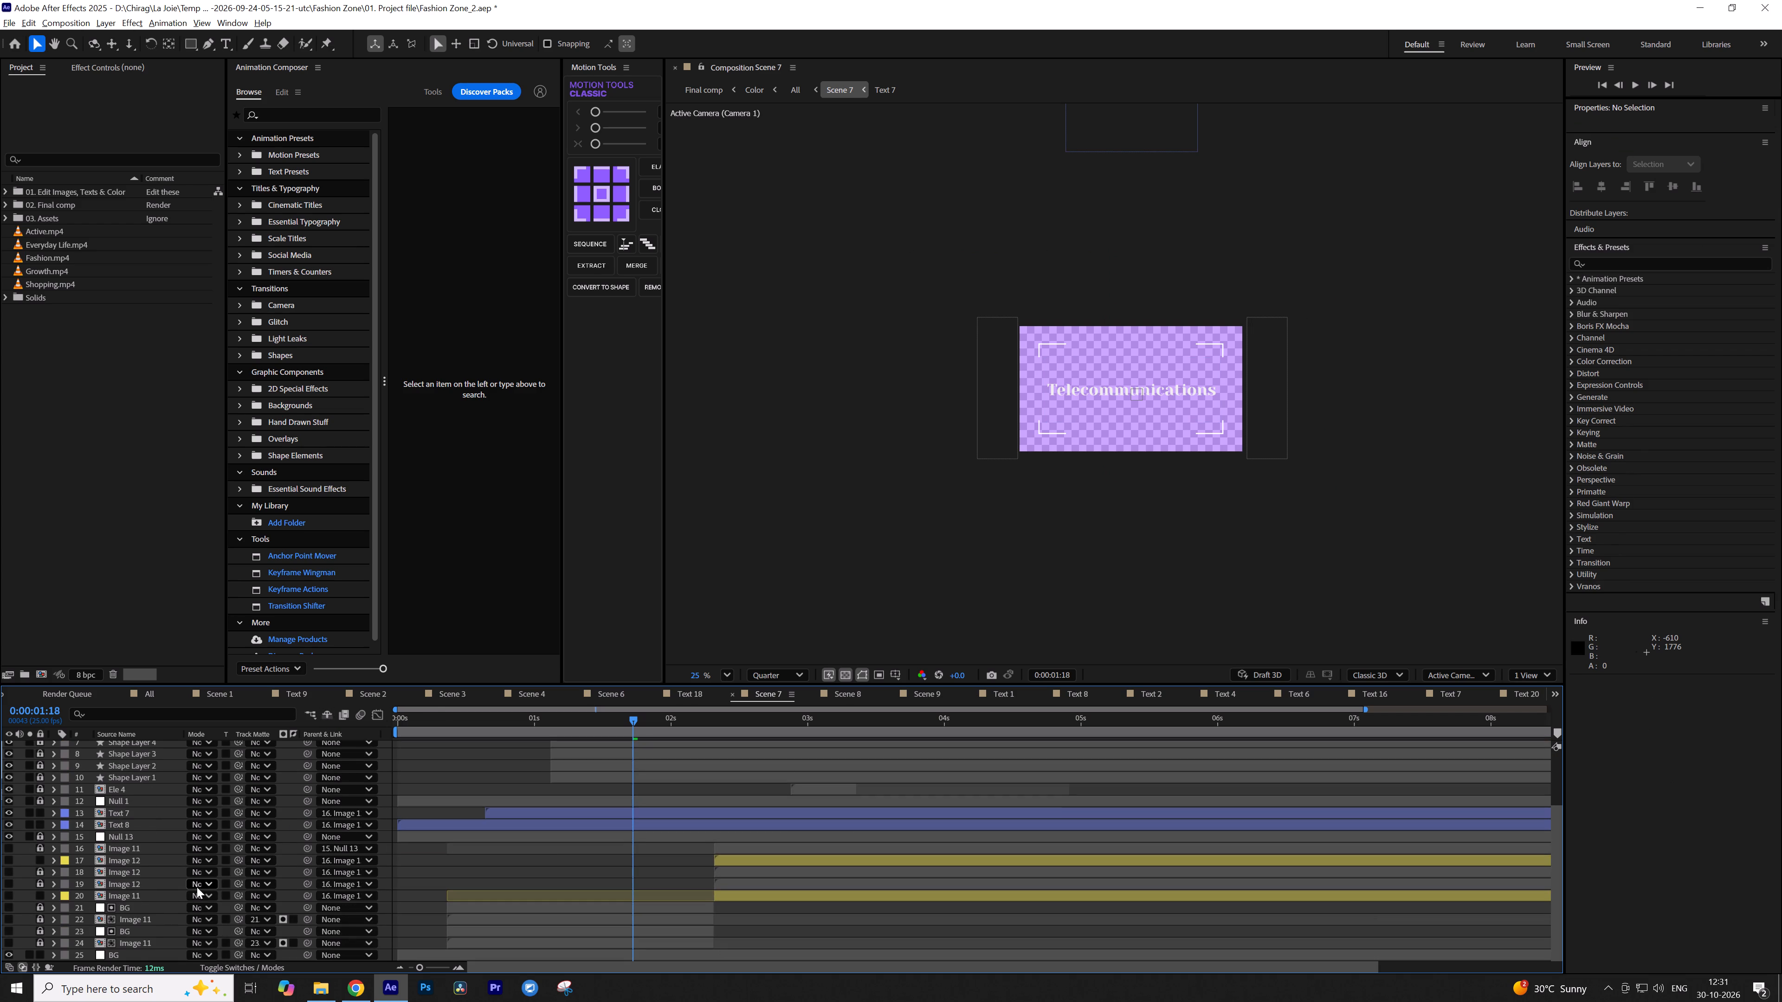
Set the opacity of the bottommost BG layer in Scene 7 to 25% and deselect it.
left_click(113, 952)
key("t")
scroll(183, 959, "down", 3)
left_click(195, 957)
key("2")
key("5")
key("Return")
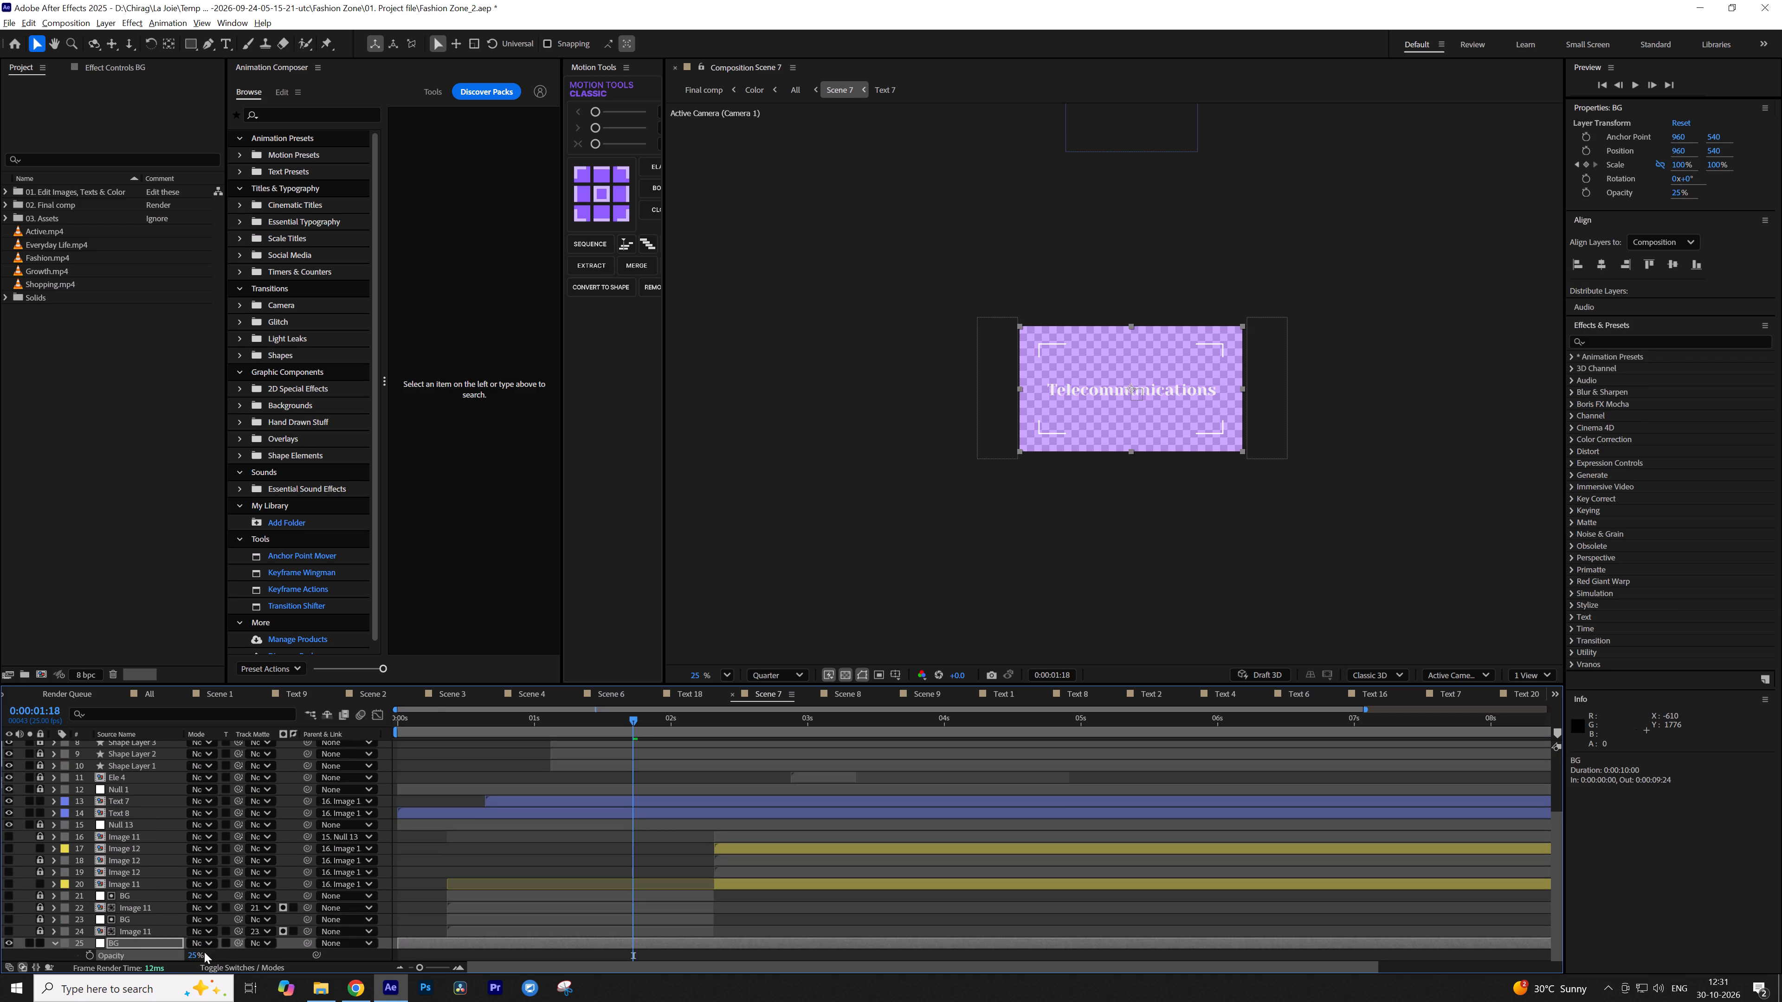
left_click(556, 860)
key("Tab")
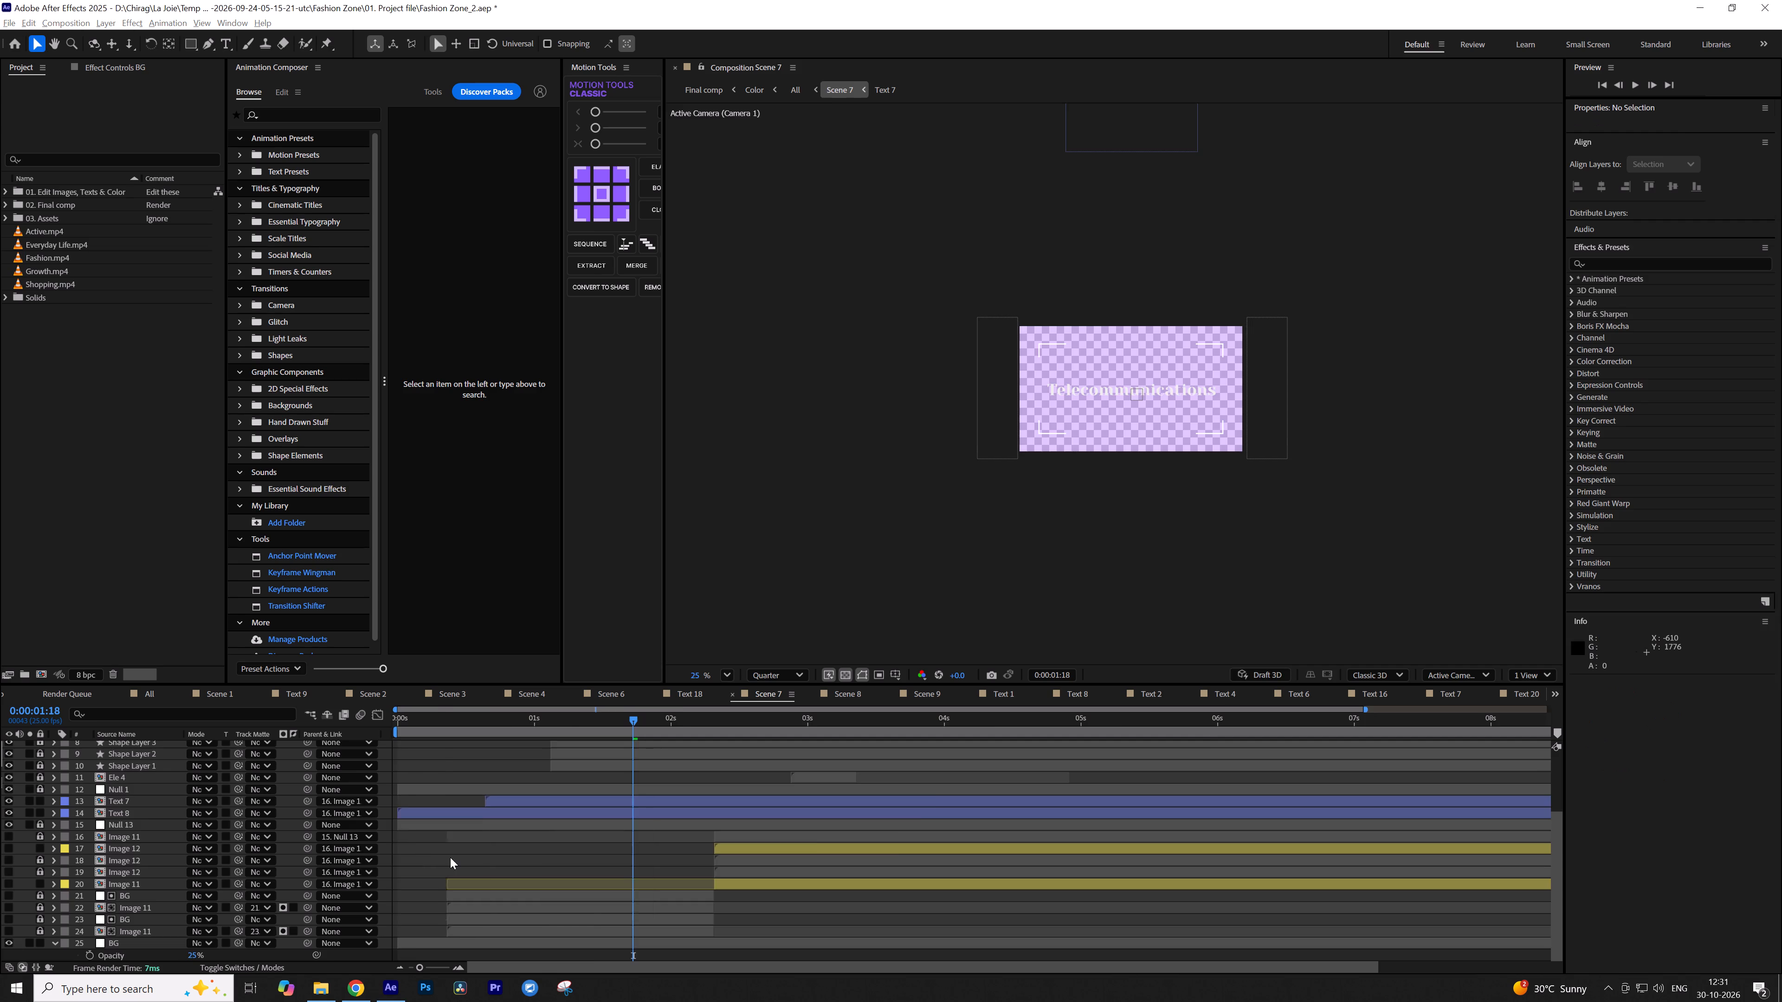
Return from the Scene 7 composition to the All composition.
left_click(450, 857)
left_click(640, 848)
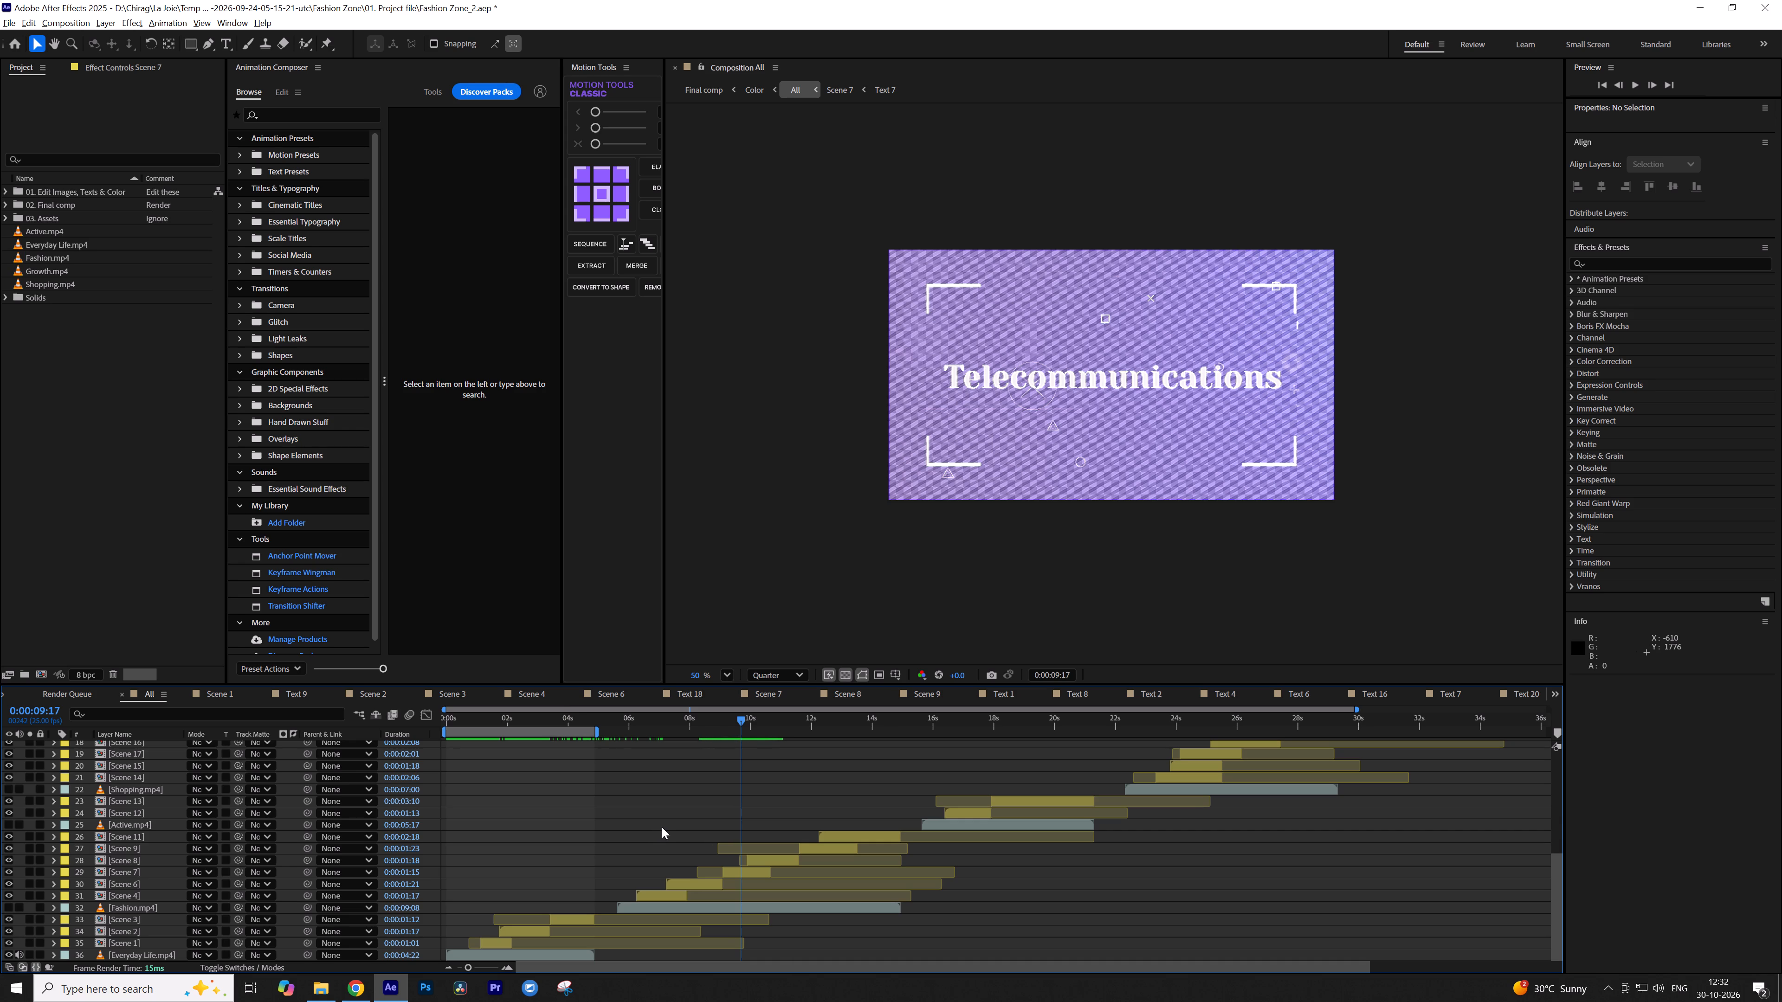
Examine the Active section of the All composition from 0:00:16:03 to 0:00:17:08, selecting the Active.mp4 layer.
left_click_drag(937, 717, 936, 717)
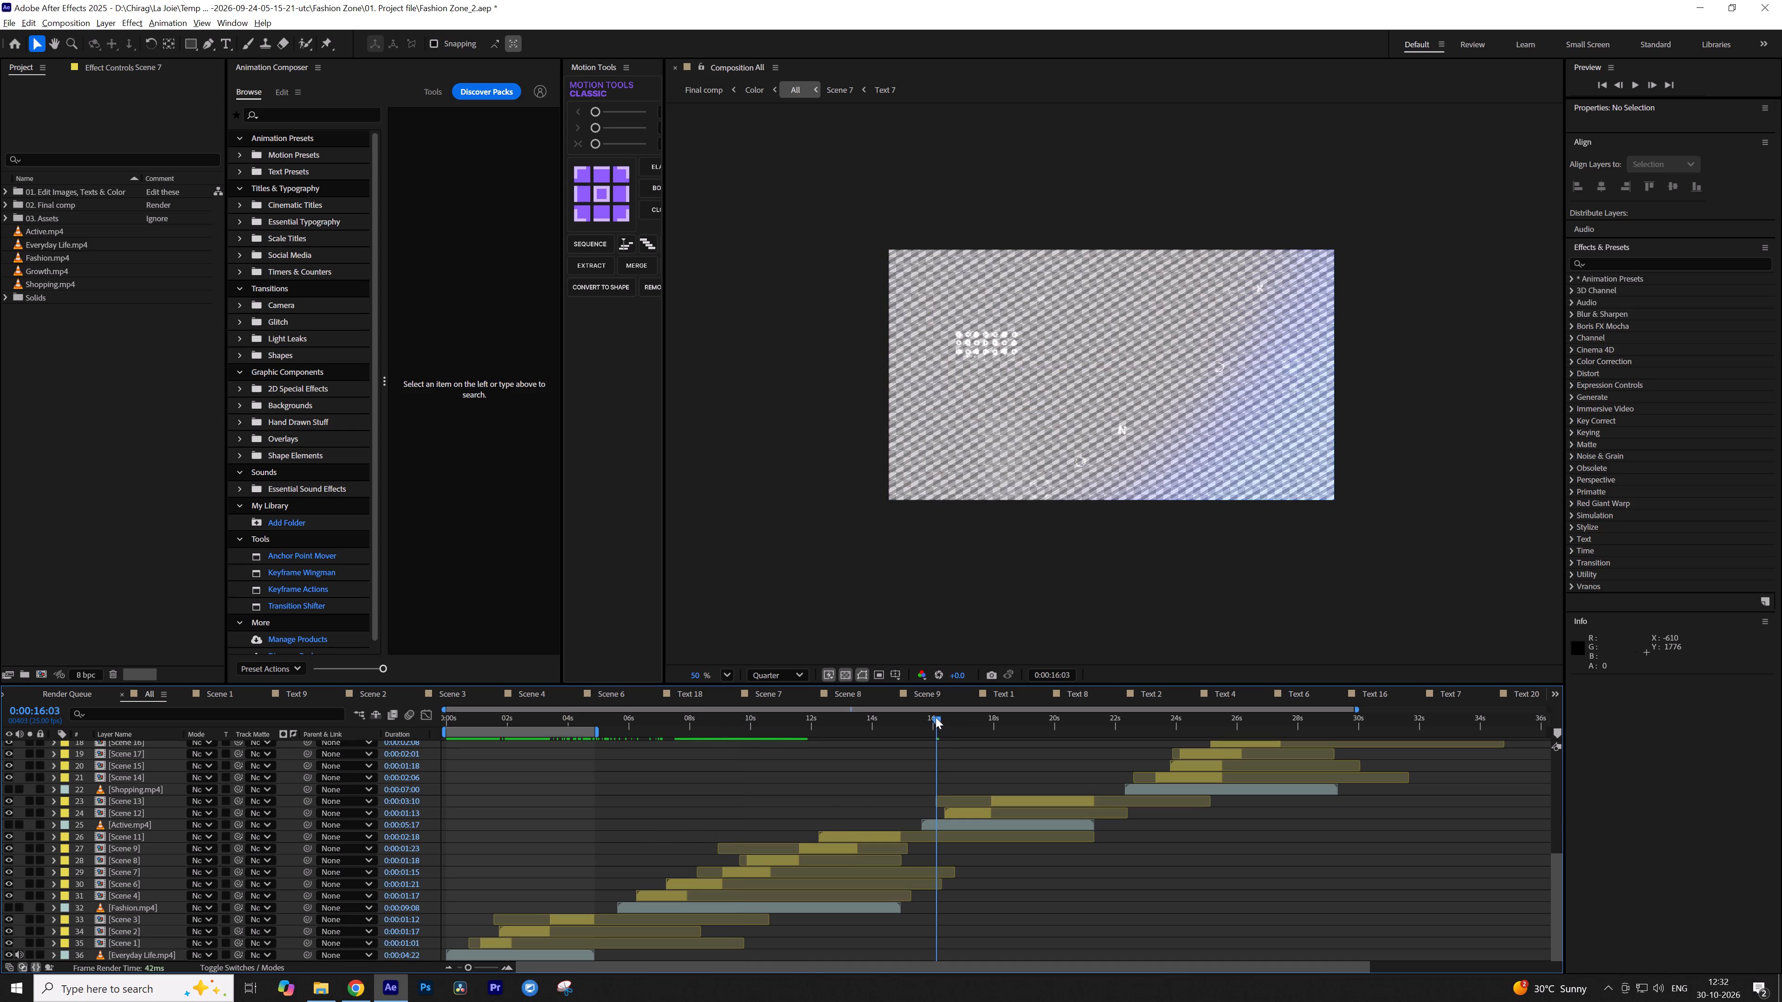
left_click_drag(936, 717, 971, 724)
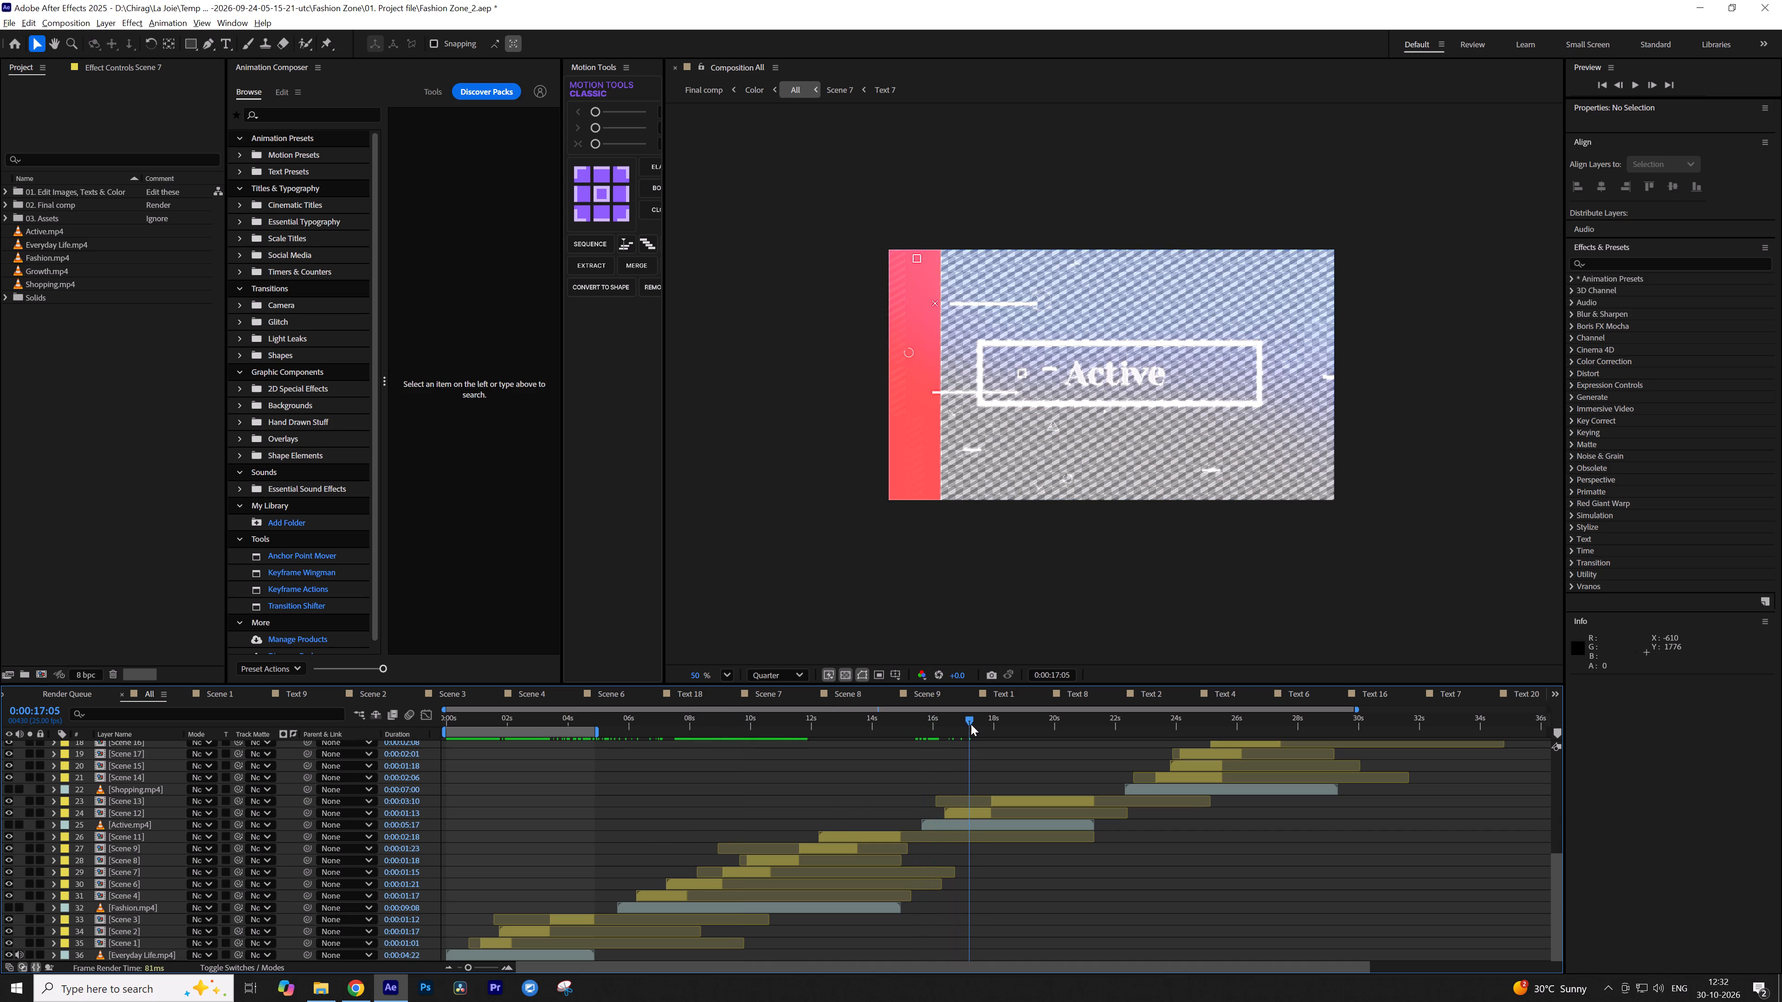
left_click_drag(971, 724, 973, 724)
left_click(1011, 826)
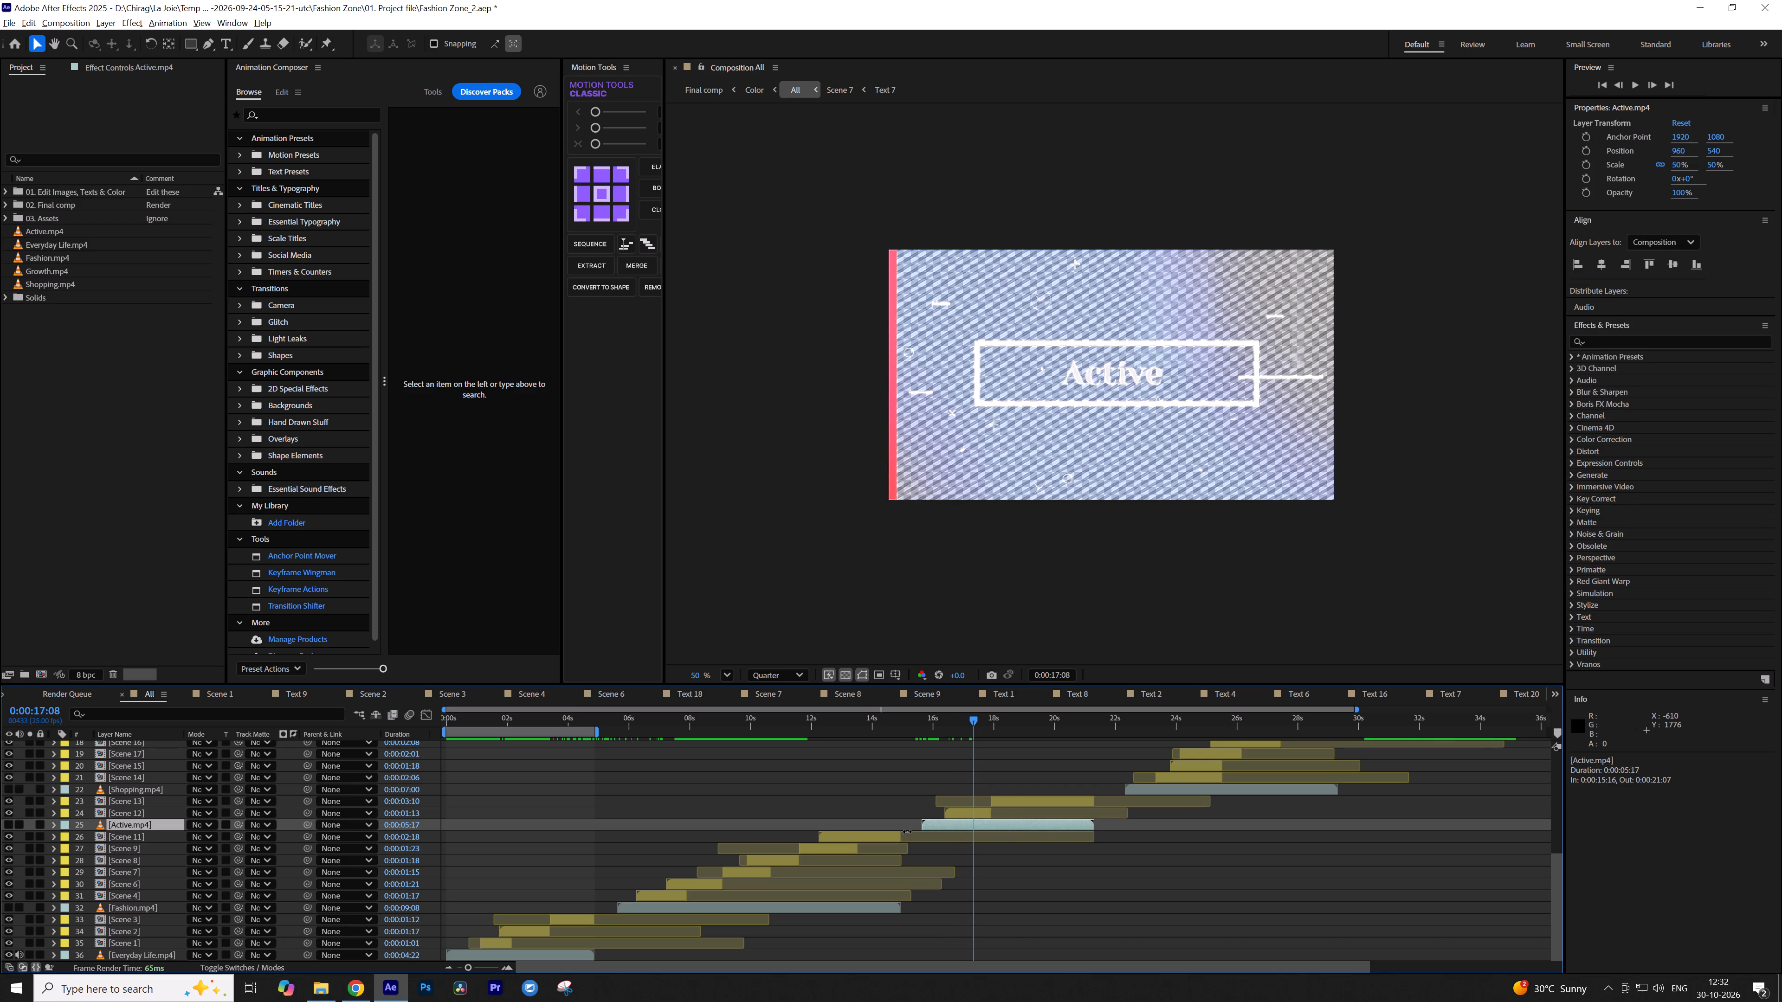
middle_click_drag(718, 828, 955, 779)
scroll(648, 848, "down", 2)
Review the Everyday Life section by scrubbing around 0:00:01:19 and playing it from the start of the All composition.
left_click_drag(529, 716, 500, 724)
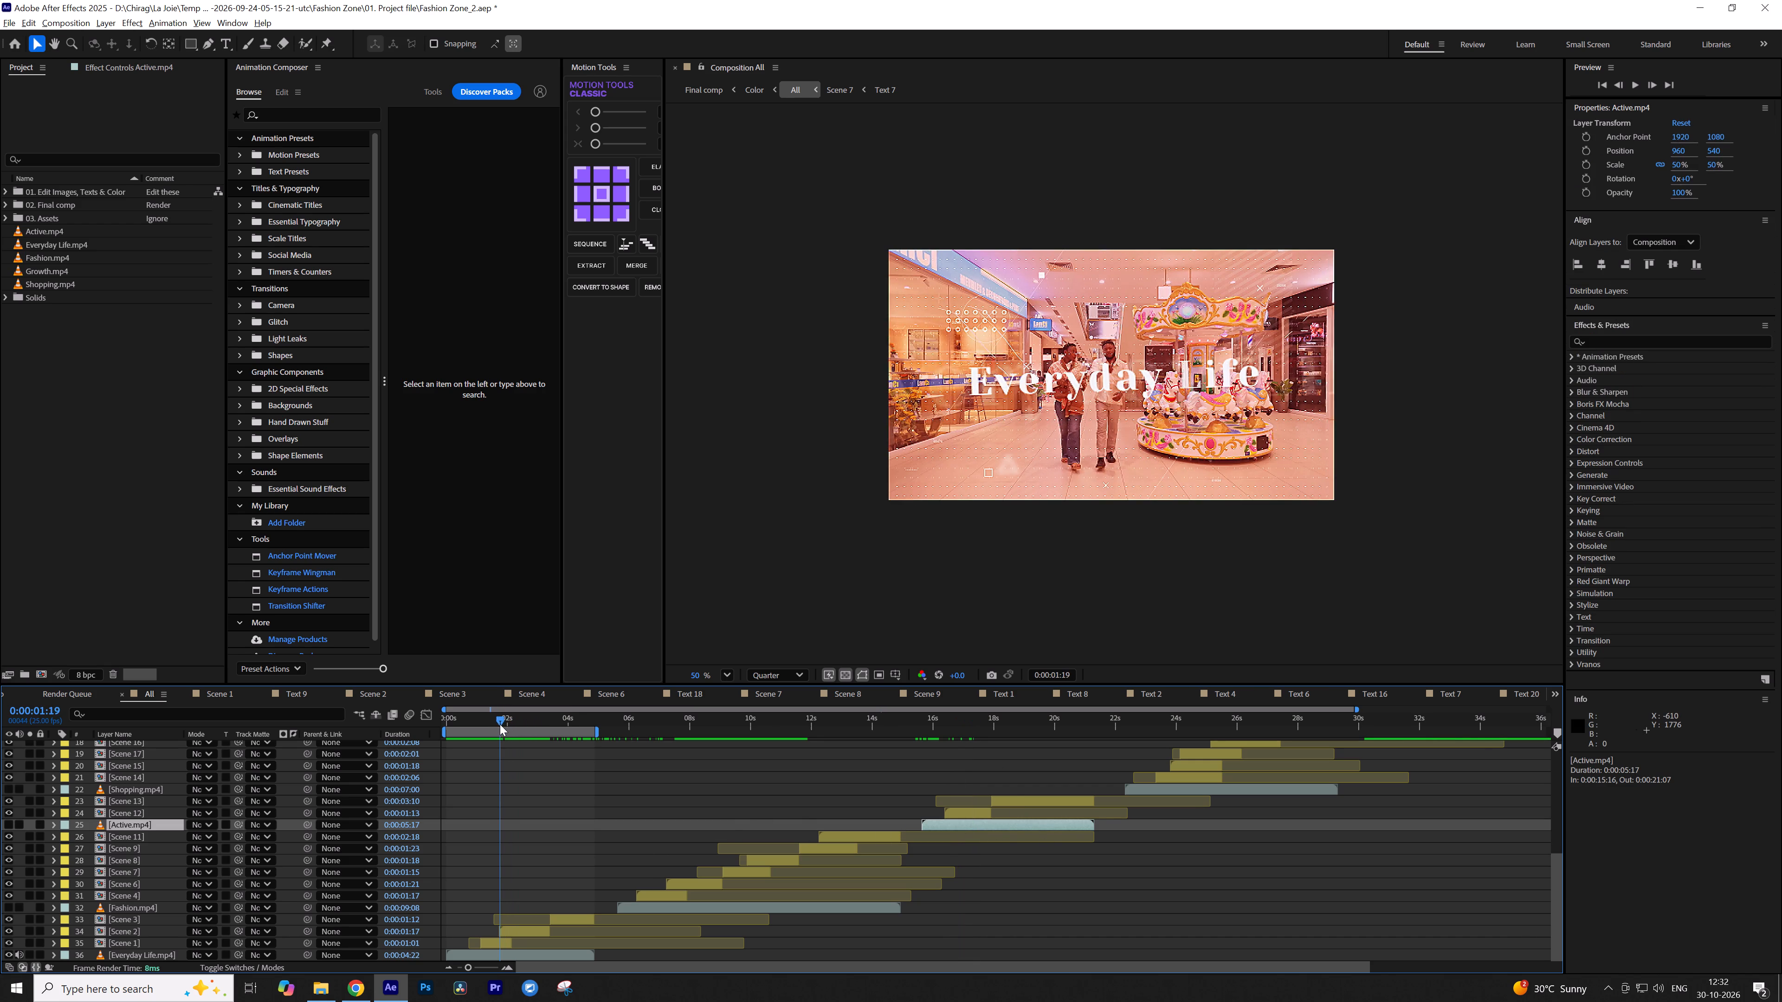
left_click_drag(500, 724, 504, 724)
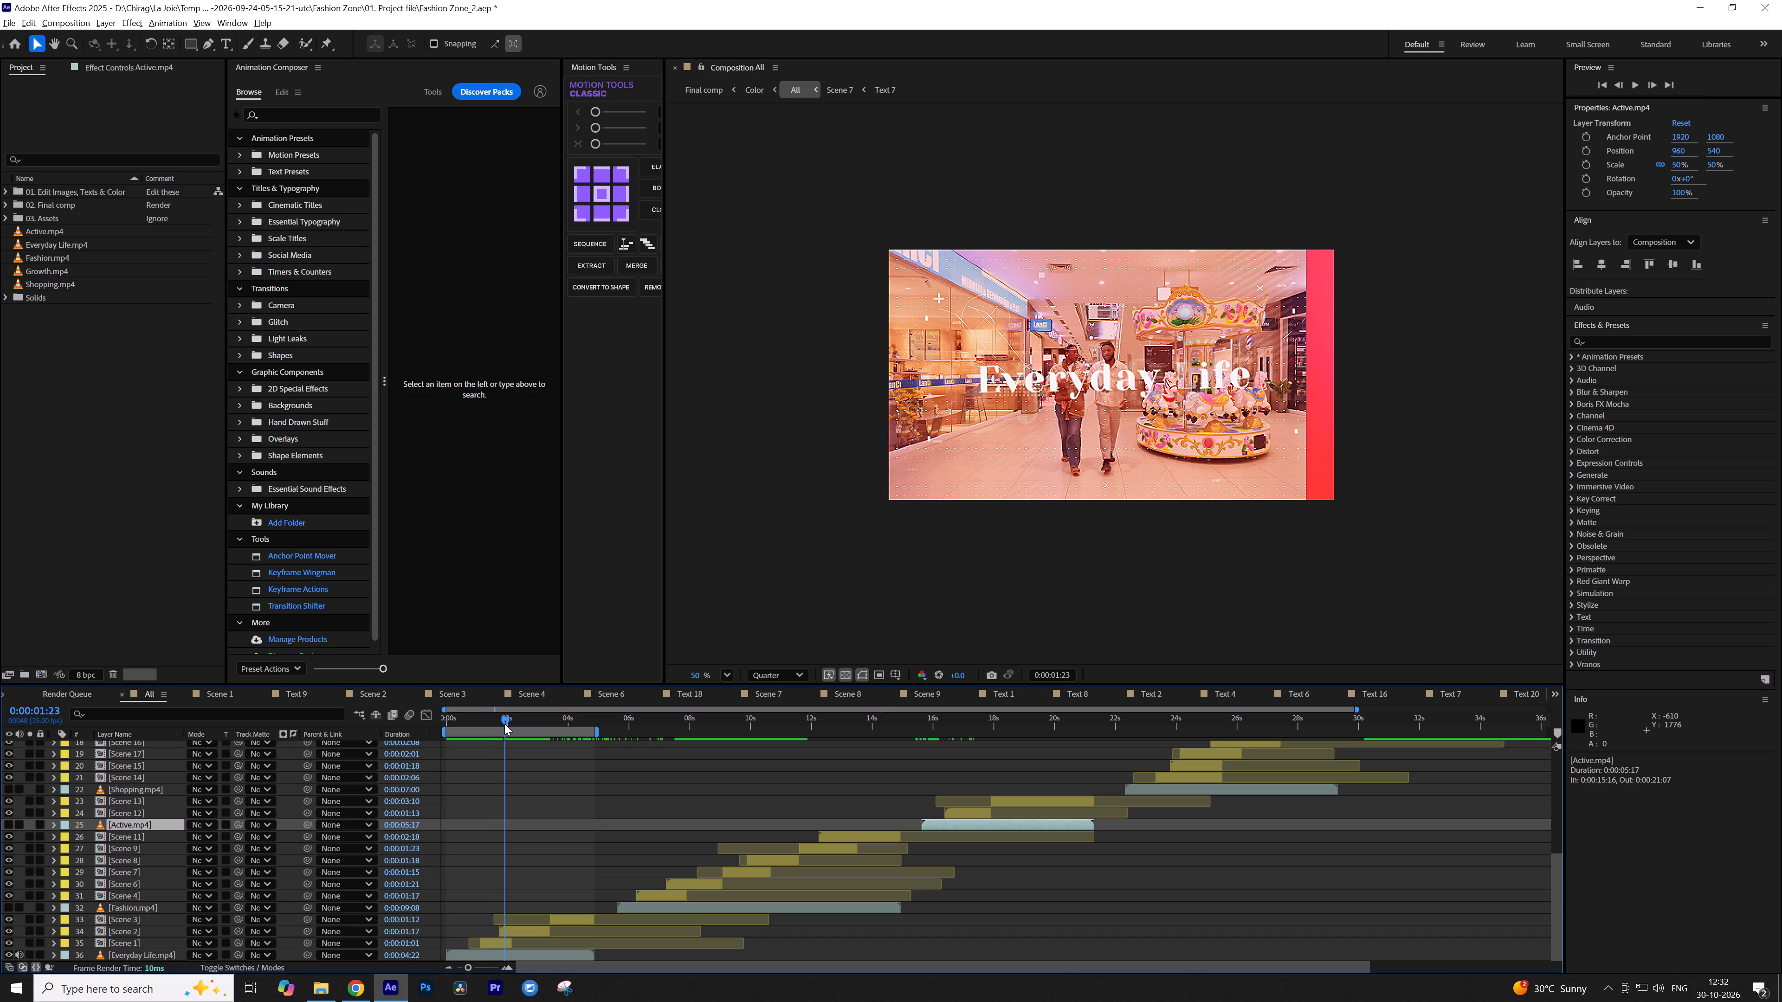
left_click_drag(504, 724, 505, 723)
left_click_drag(505, 723, 428, 726)
key("space")
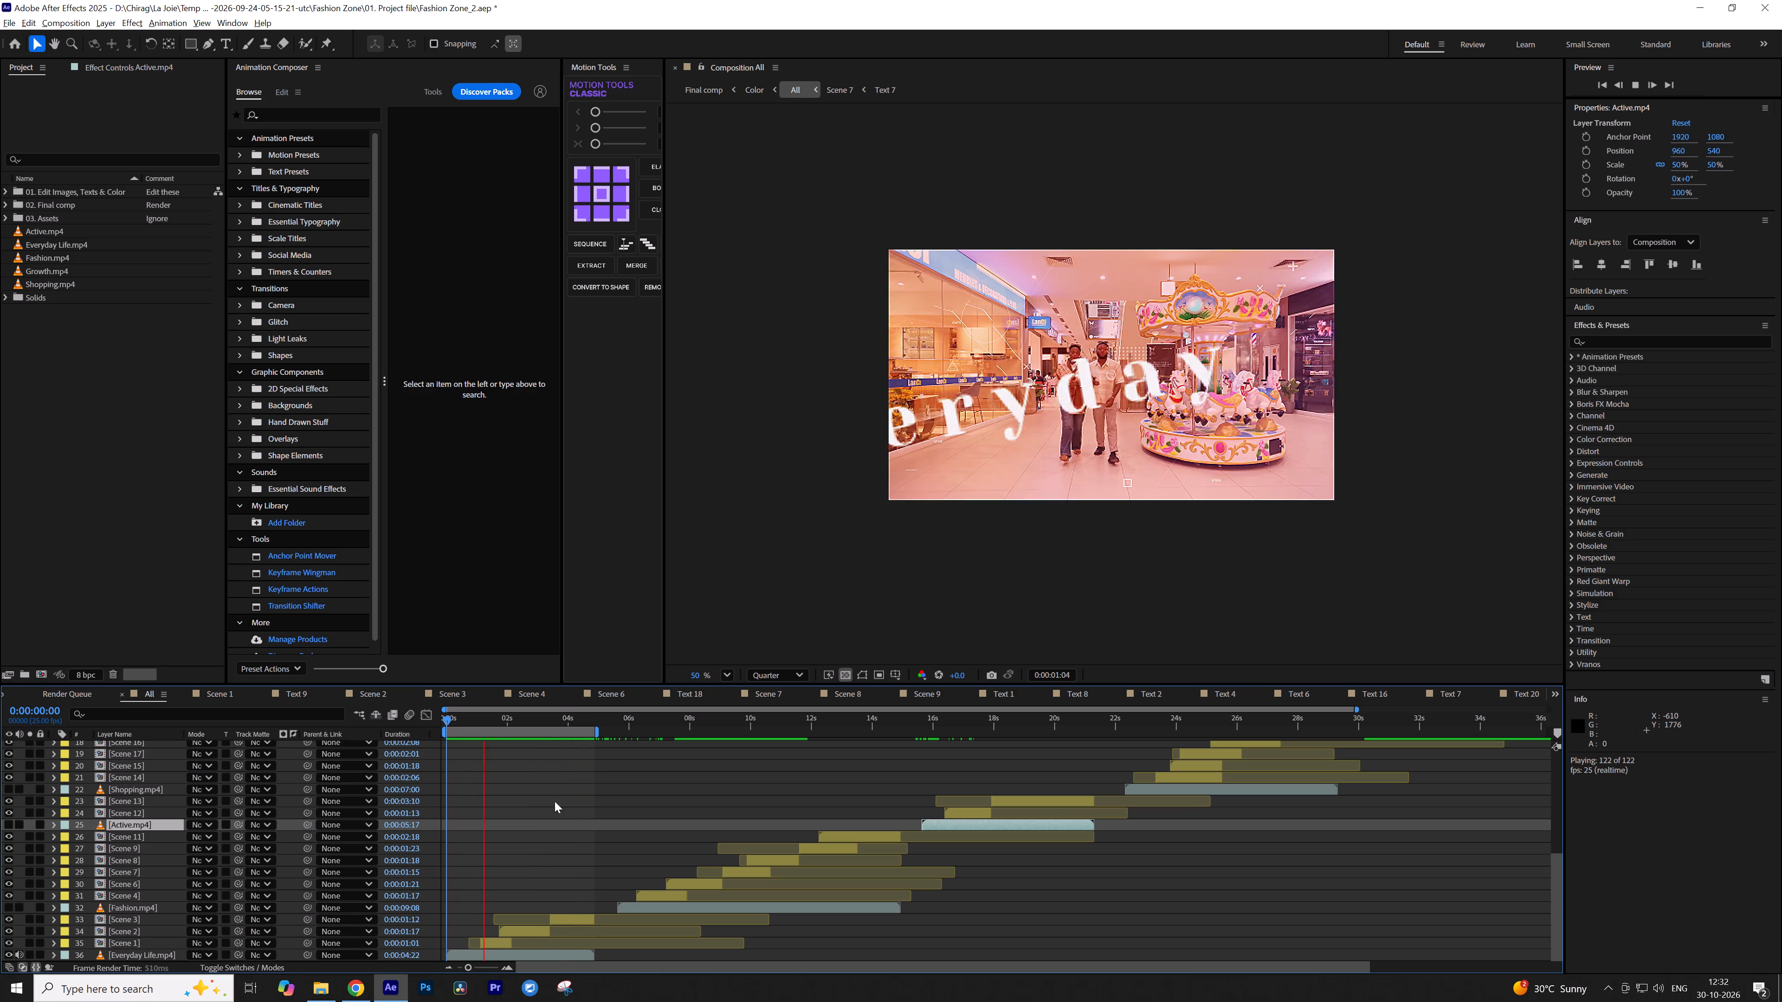
key("space")
key("space")
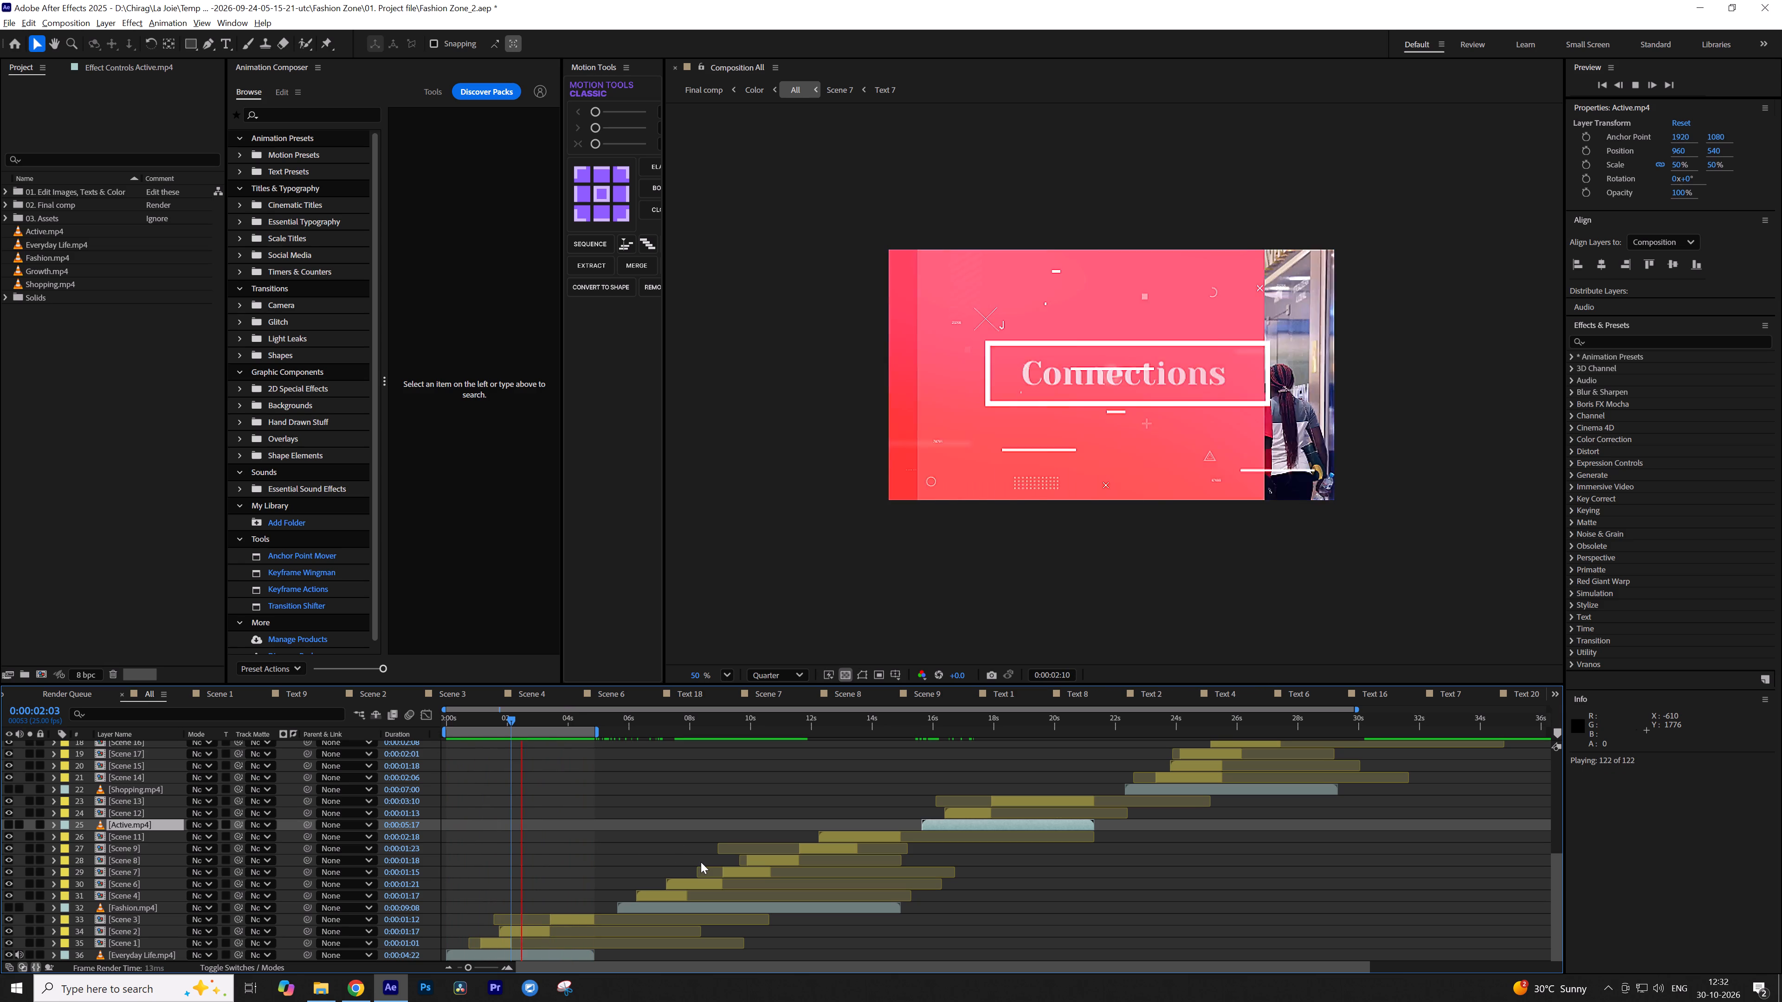
key("space")
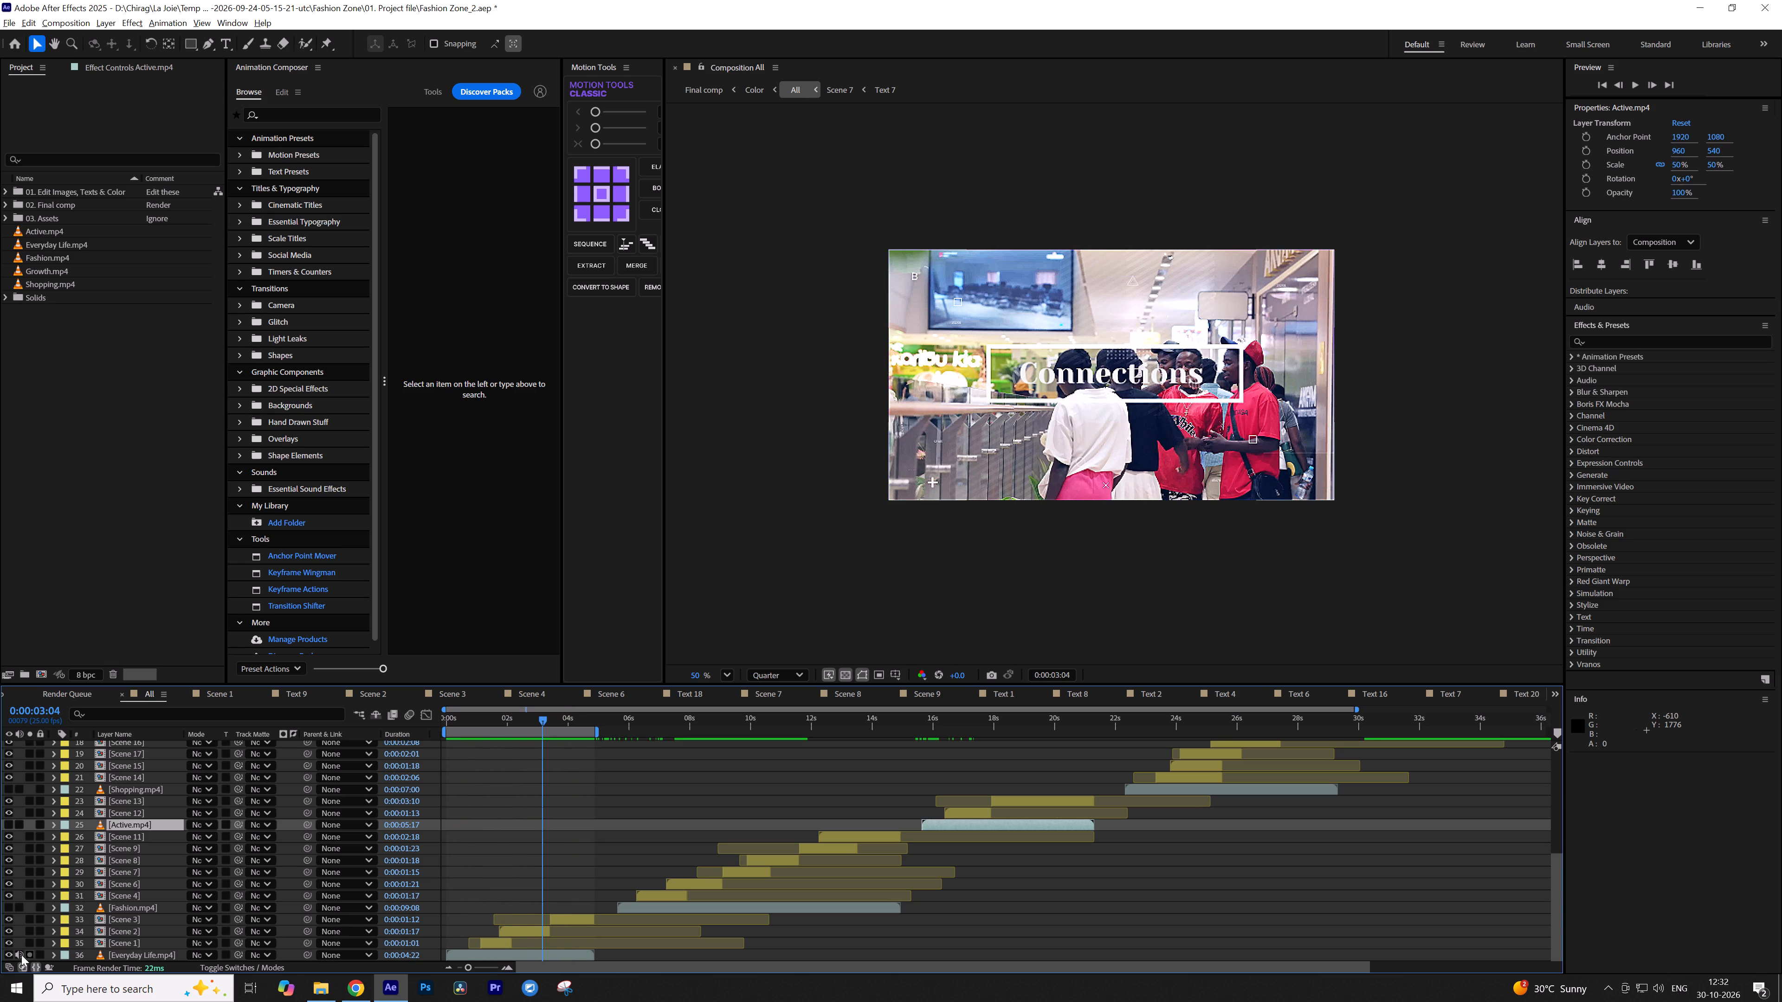
Turn off the video and audio of the Everyday Life.mp4 layer in the All composition.
left_click_drag(19, 955, 12, 957)
left_click(10, 957)
Add the All composition to the render queue with the RGBA output module template.
key("ctrl+m")
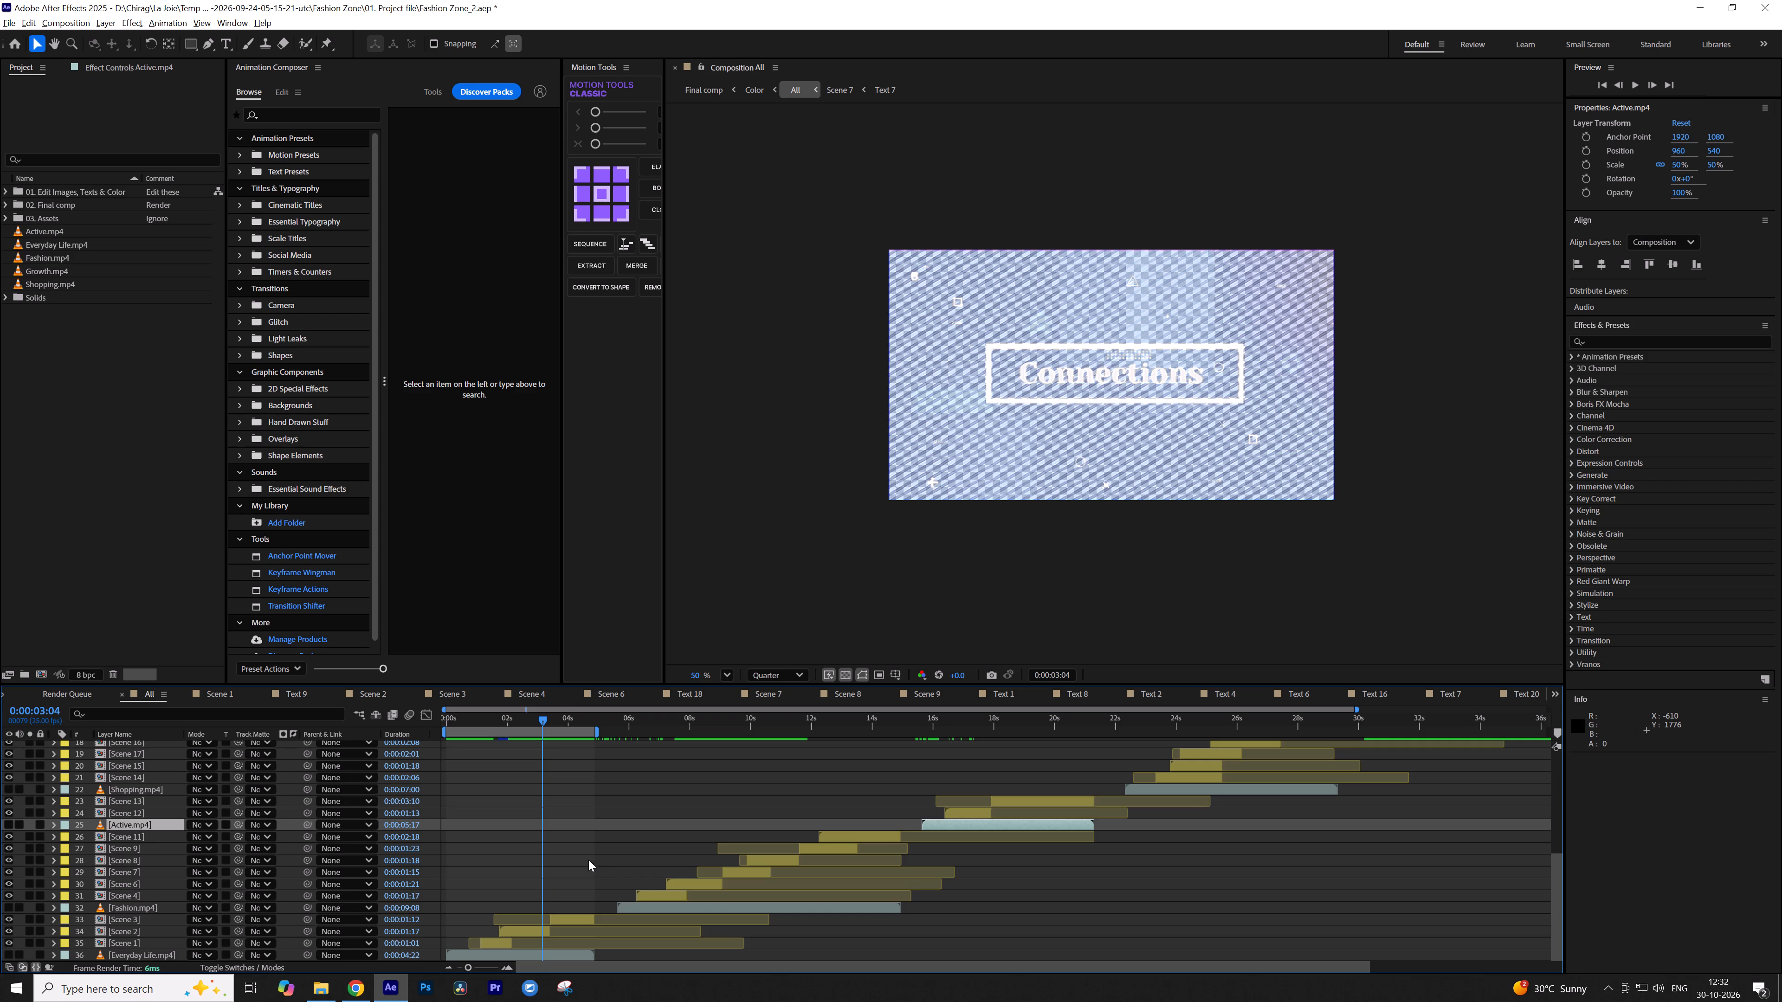
left_click(88, 919)
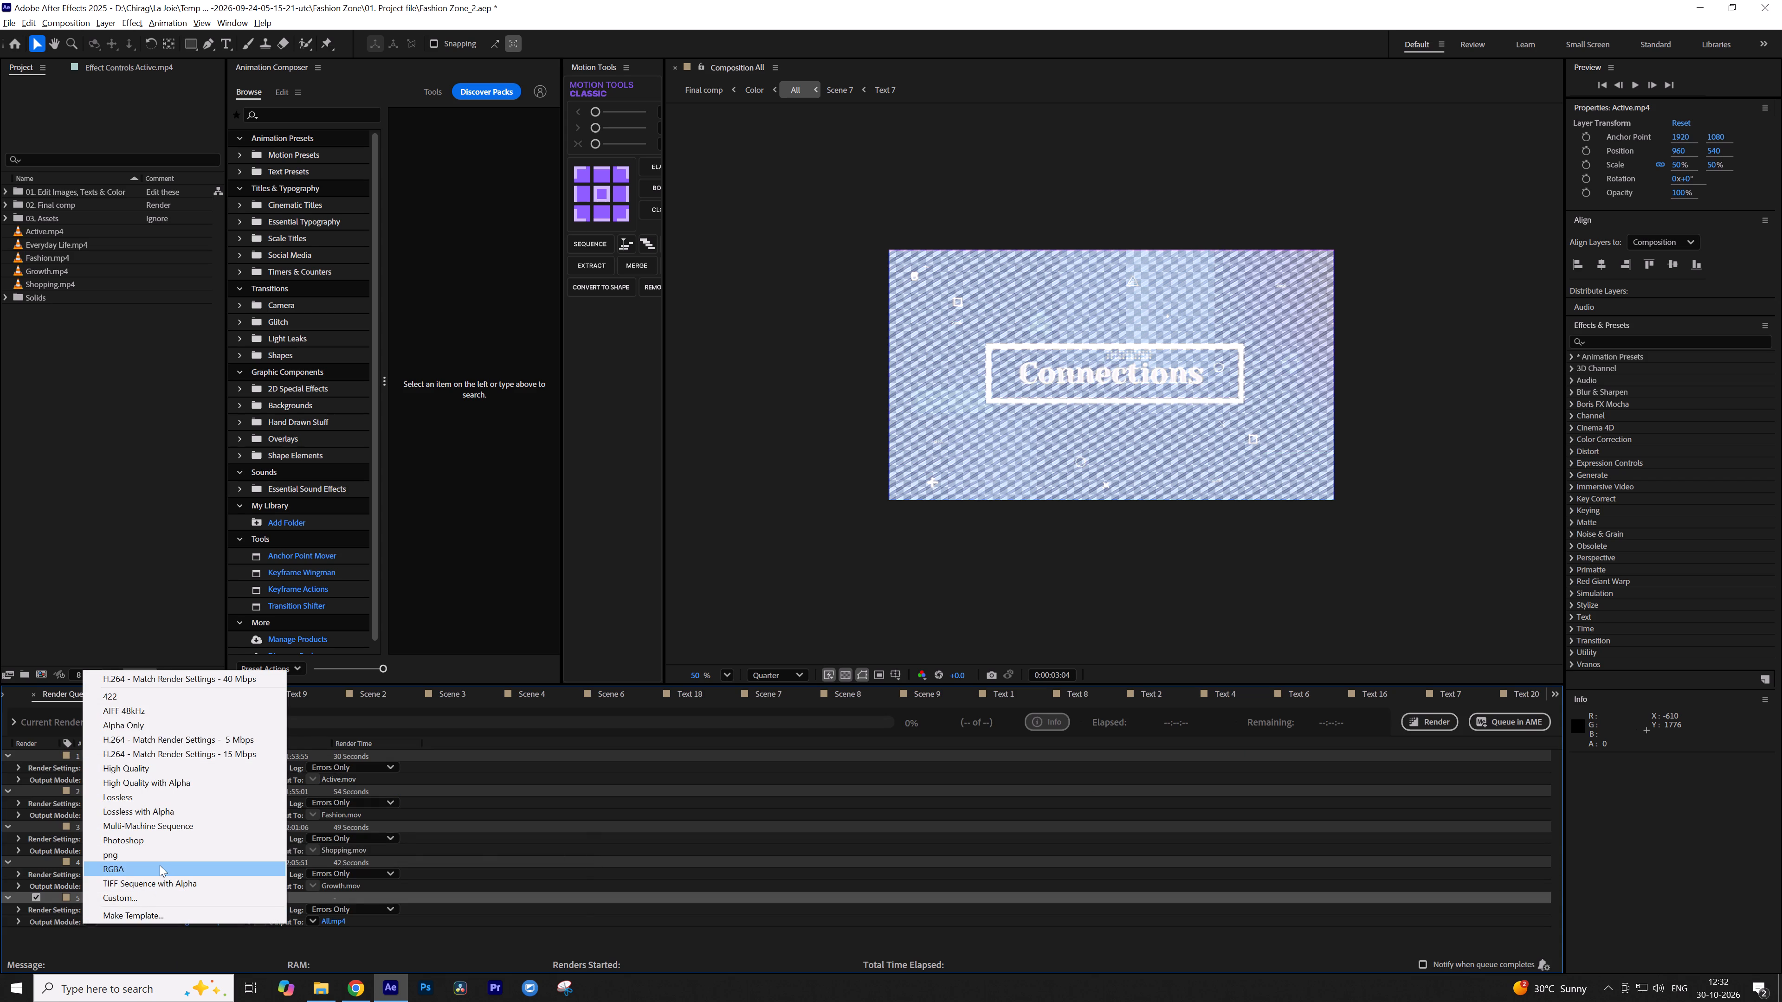
left_click(160, 865)
Set the queued render's output file to Everyday Life.mov in New folder, replacing the existing file.
left_click(335, 923)
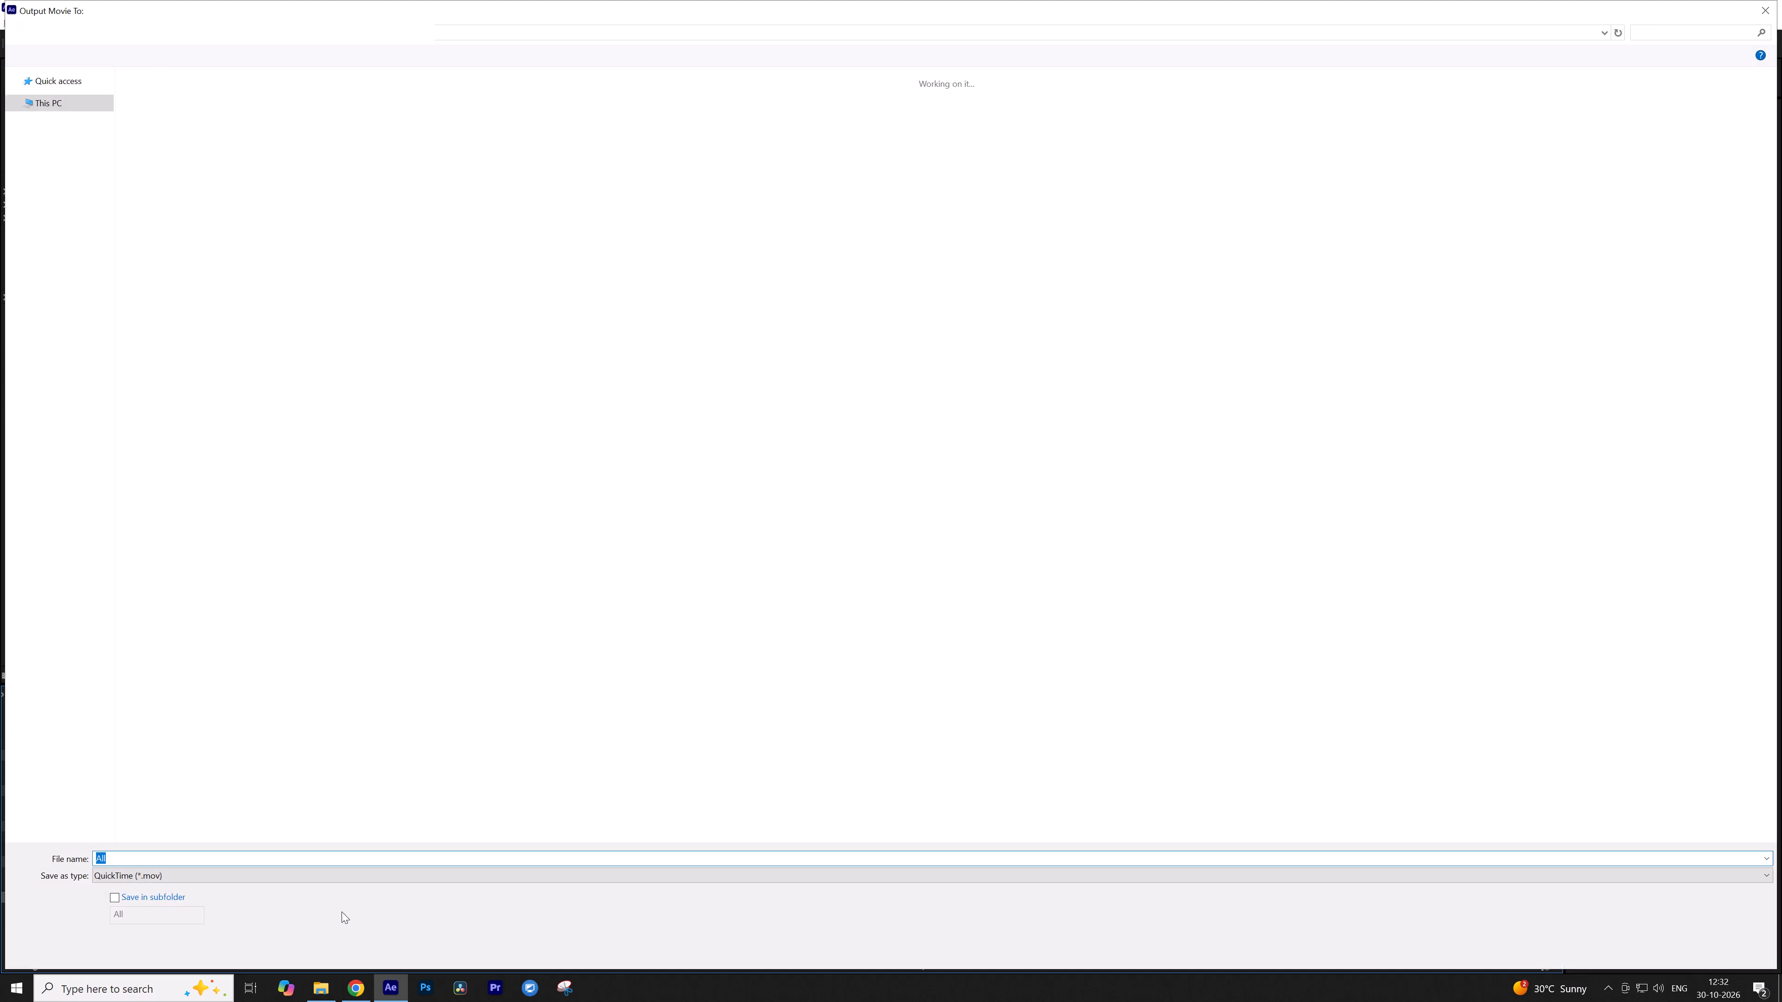
left_click(358, 485)
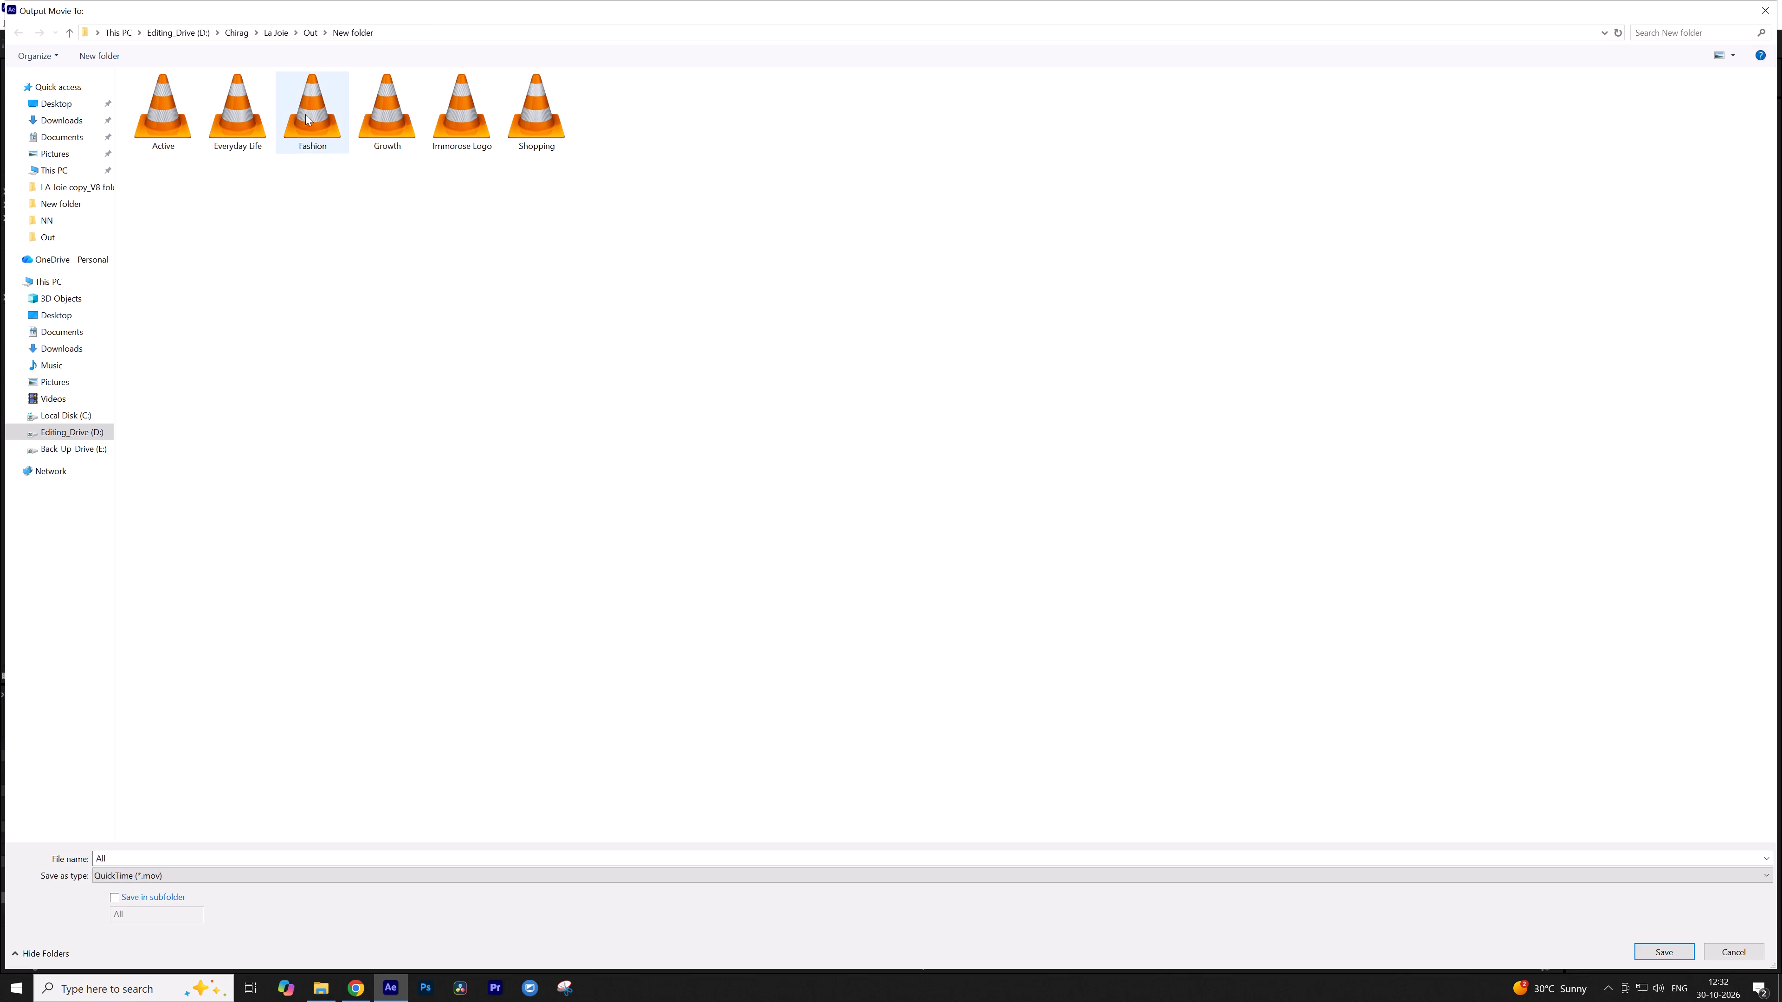
double_click(236, 113)
left_click(974, 545)
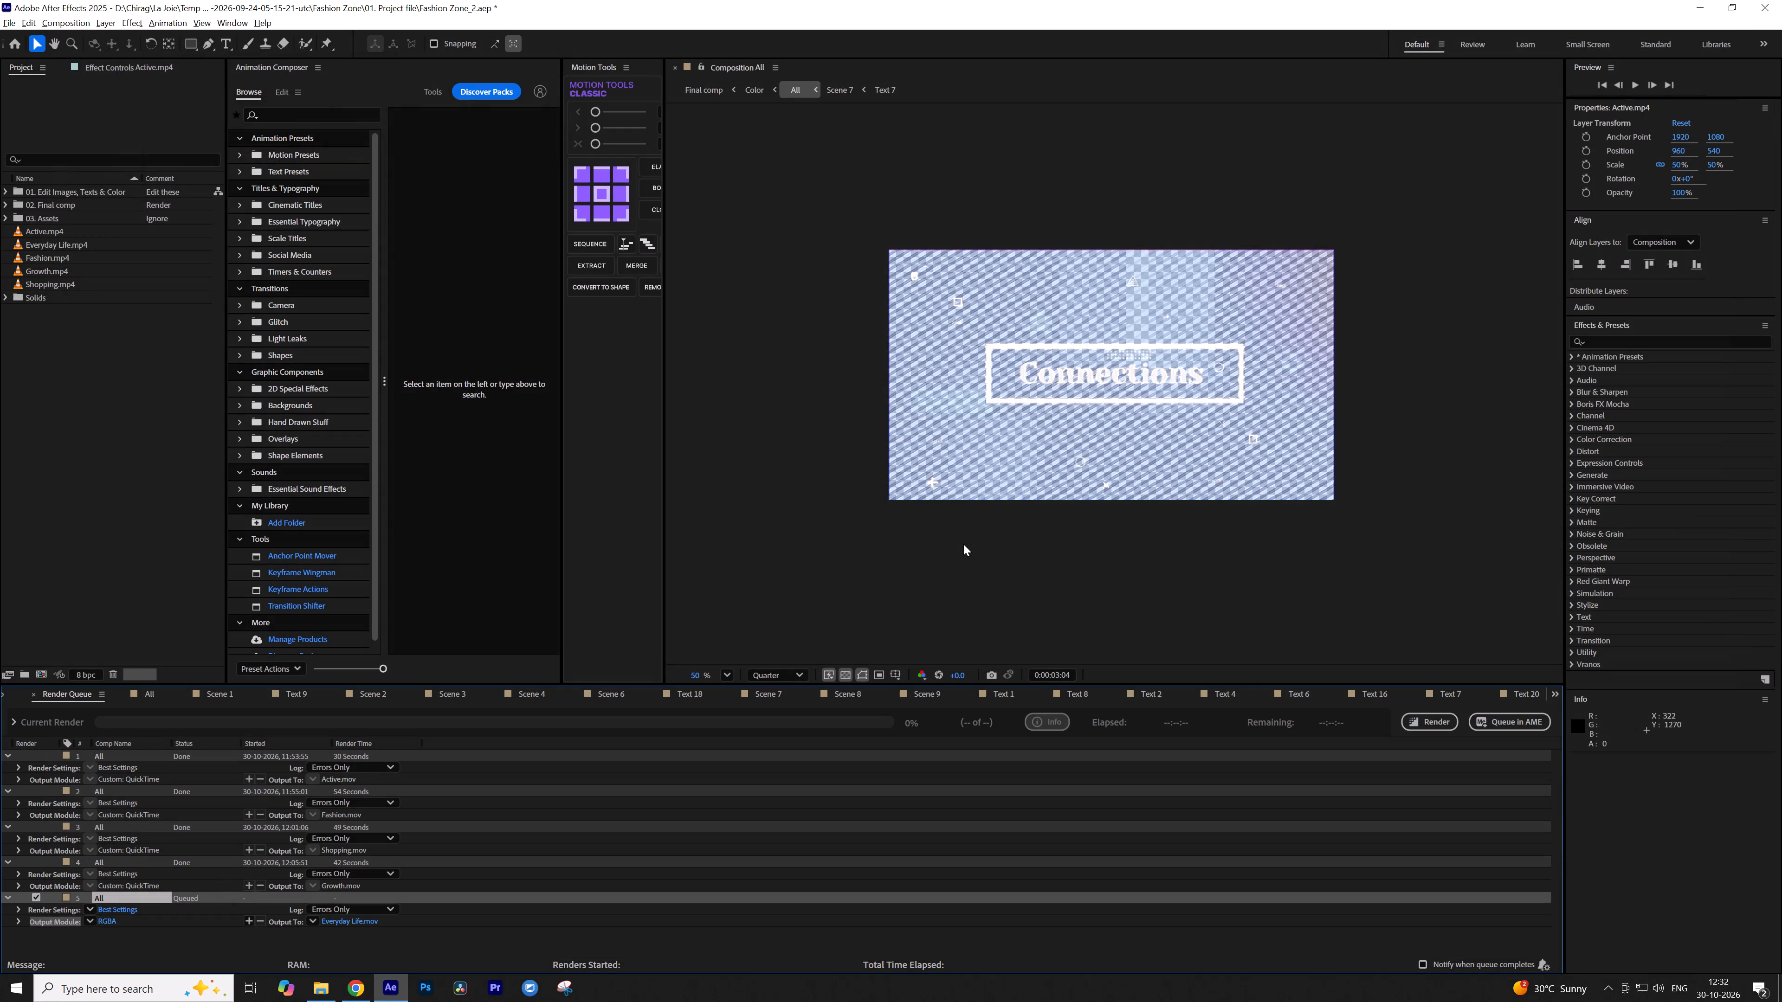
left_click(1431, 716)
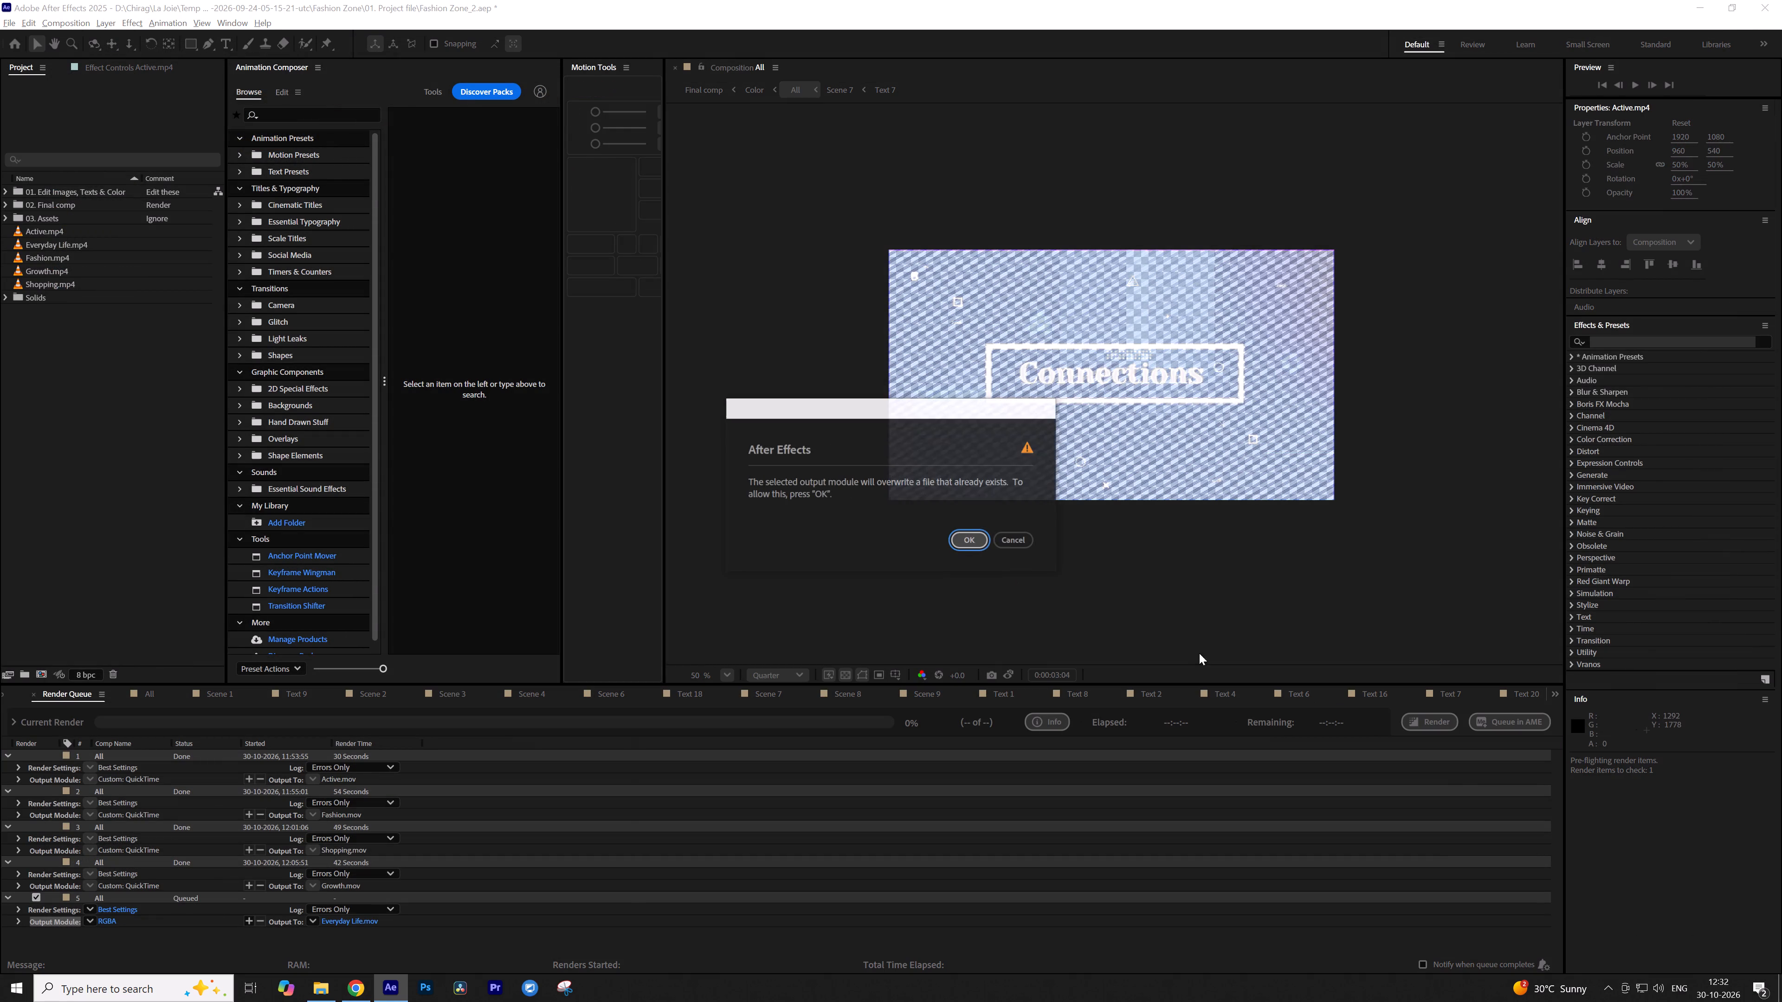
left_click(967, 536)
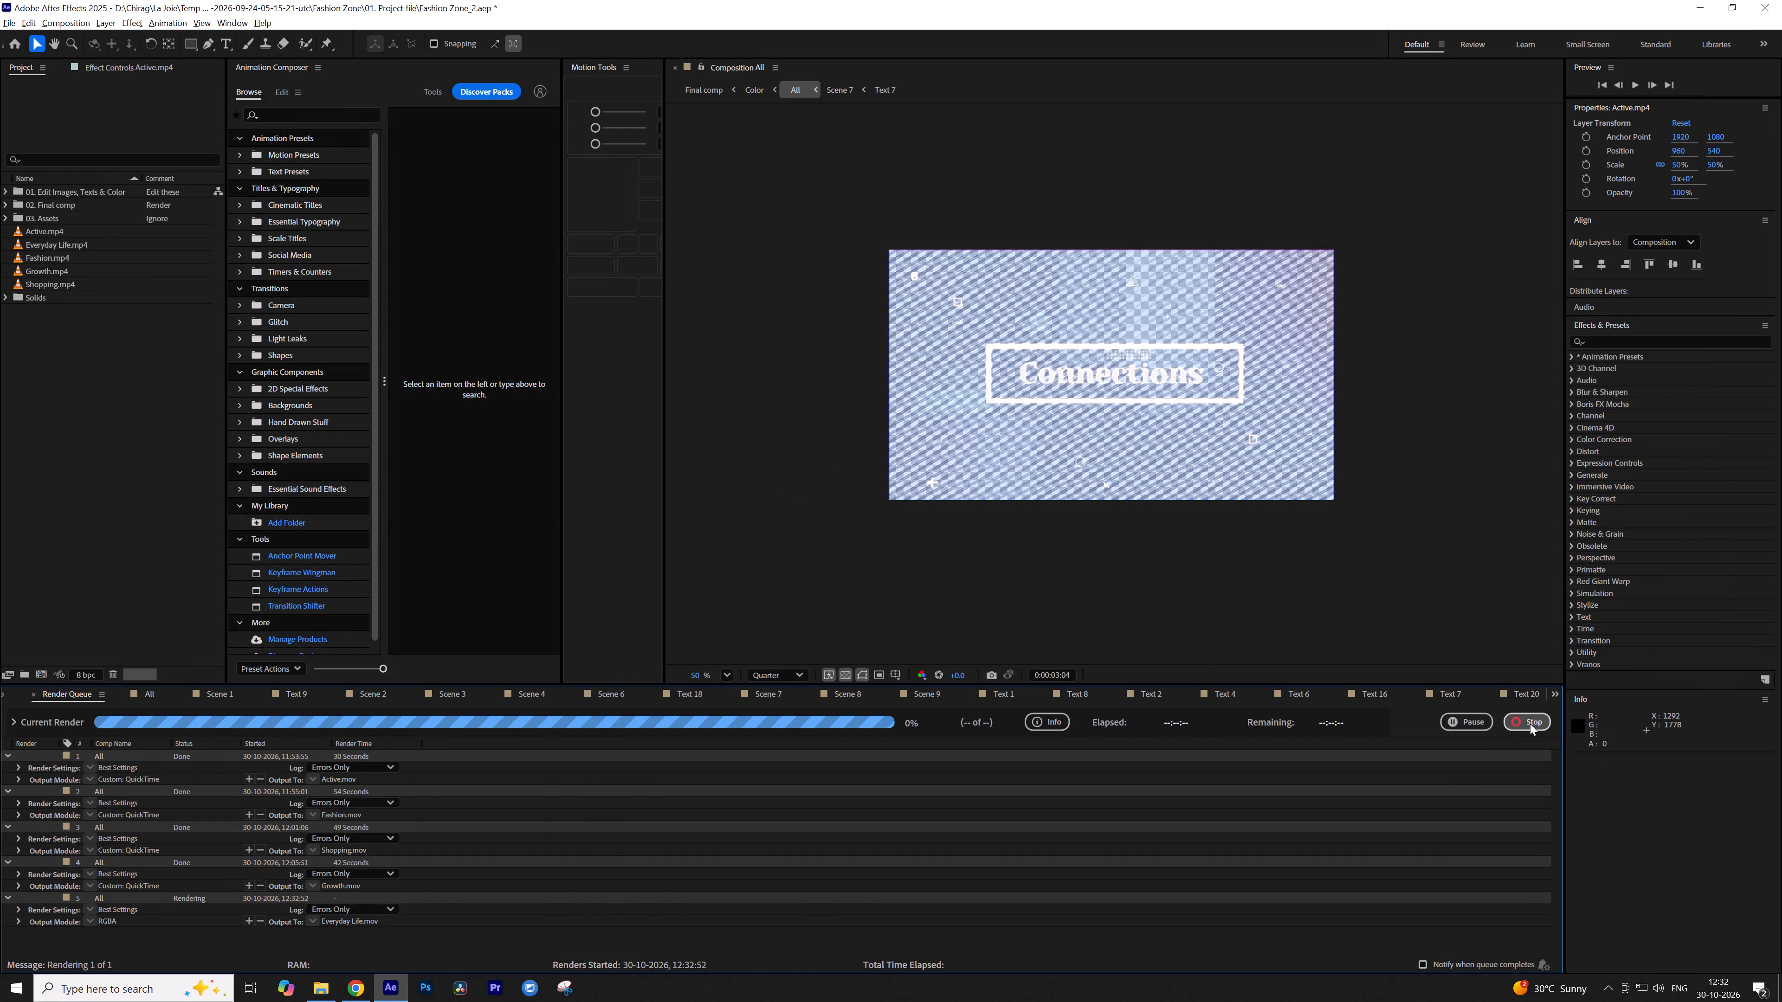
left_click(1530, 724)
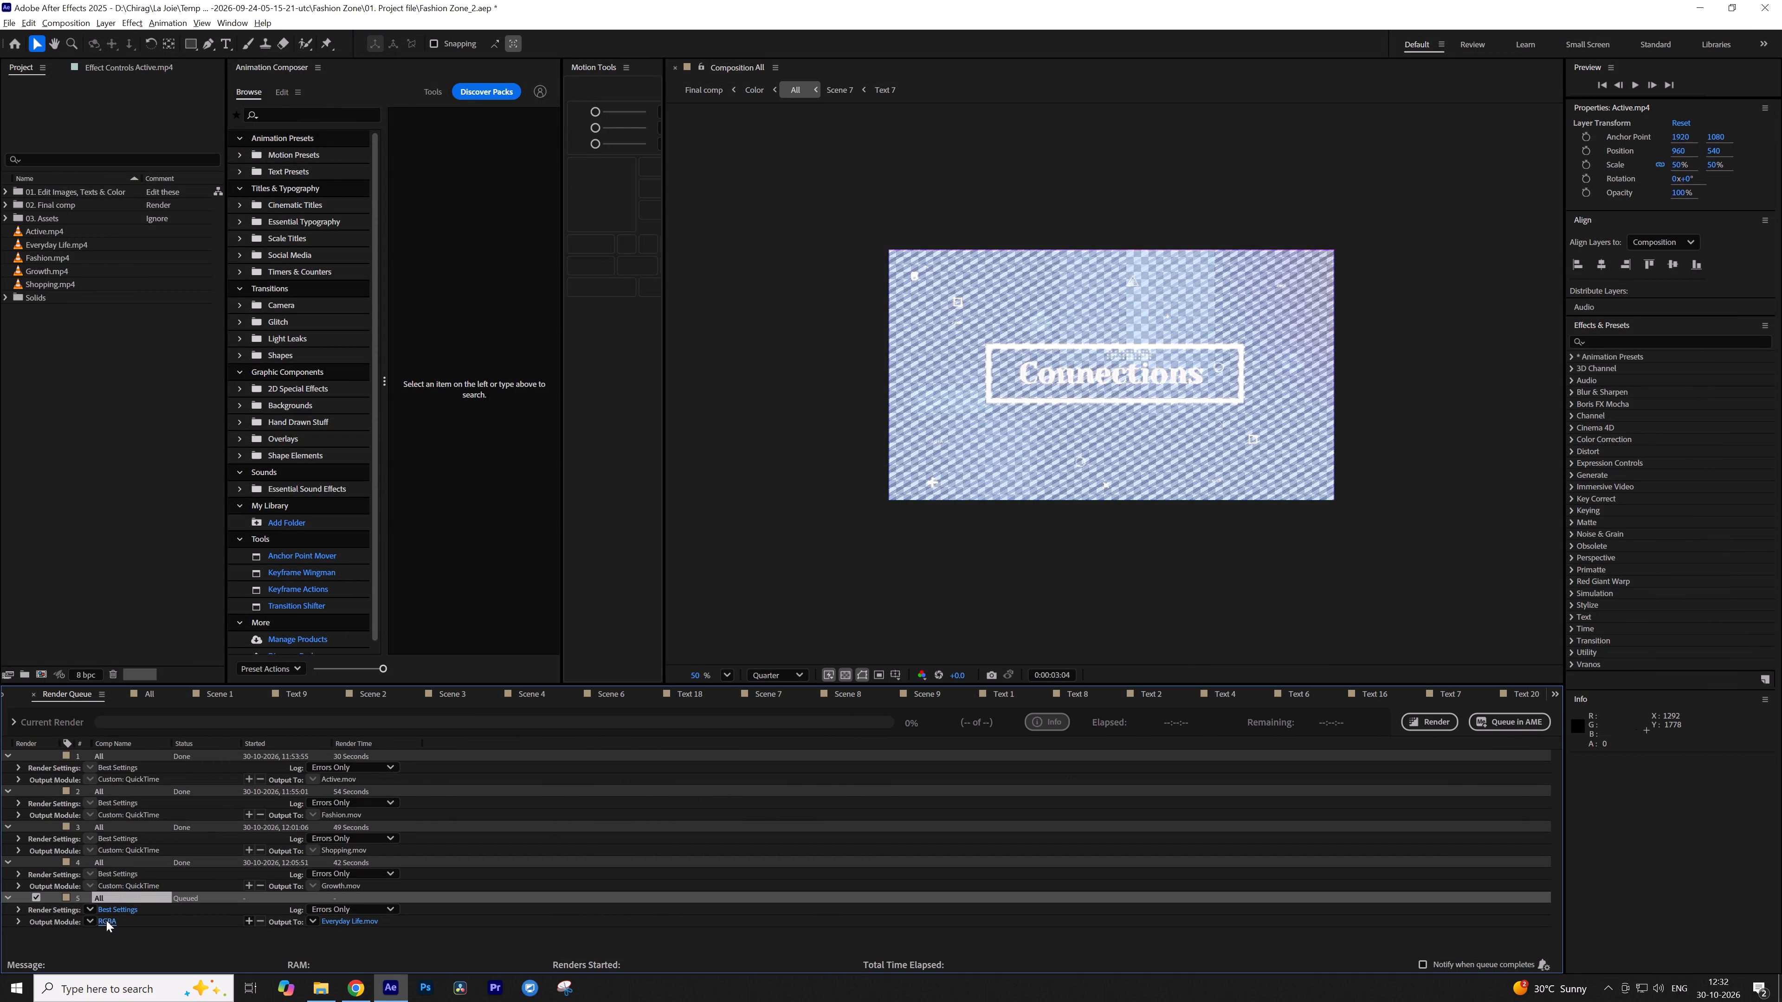
Enable resizing in the queued render's output module settings and set the output size to 3840 x 2160.
left_click(86, 922)
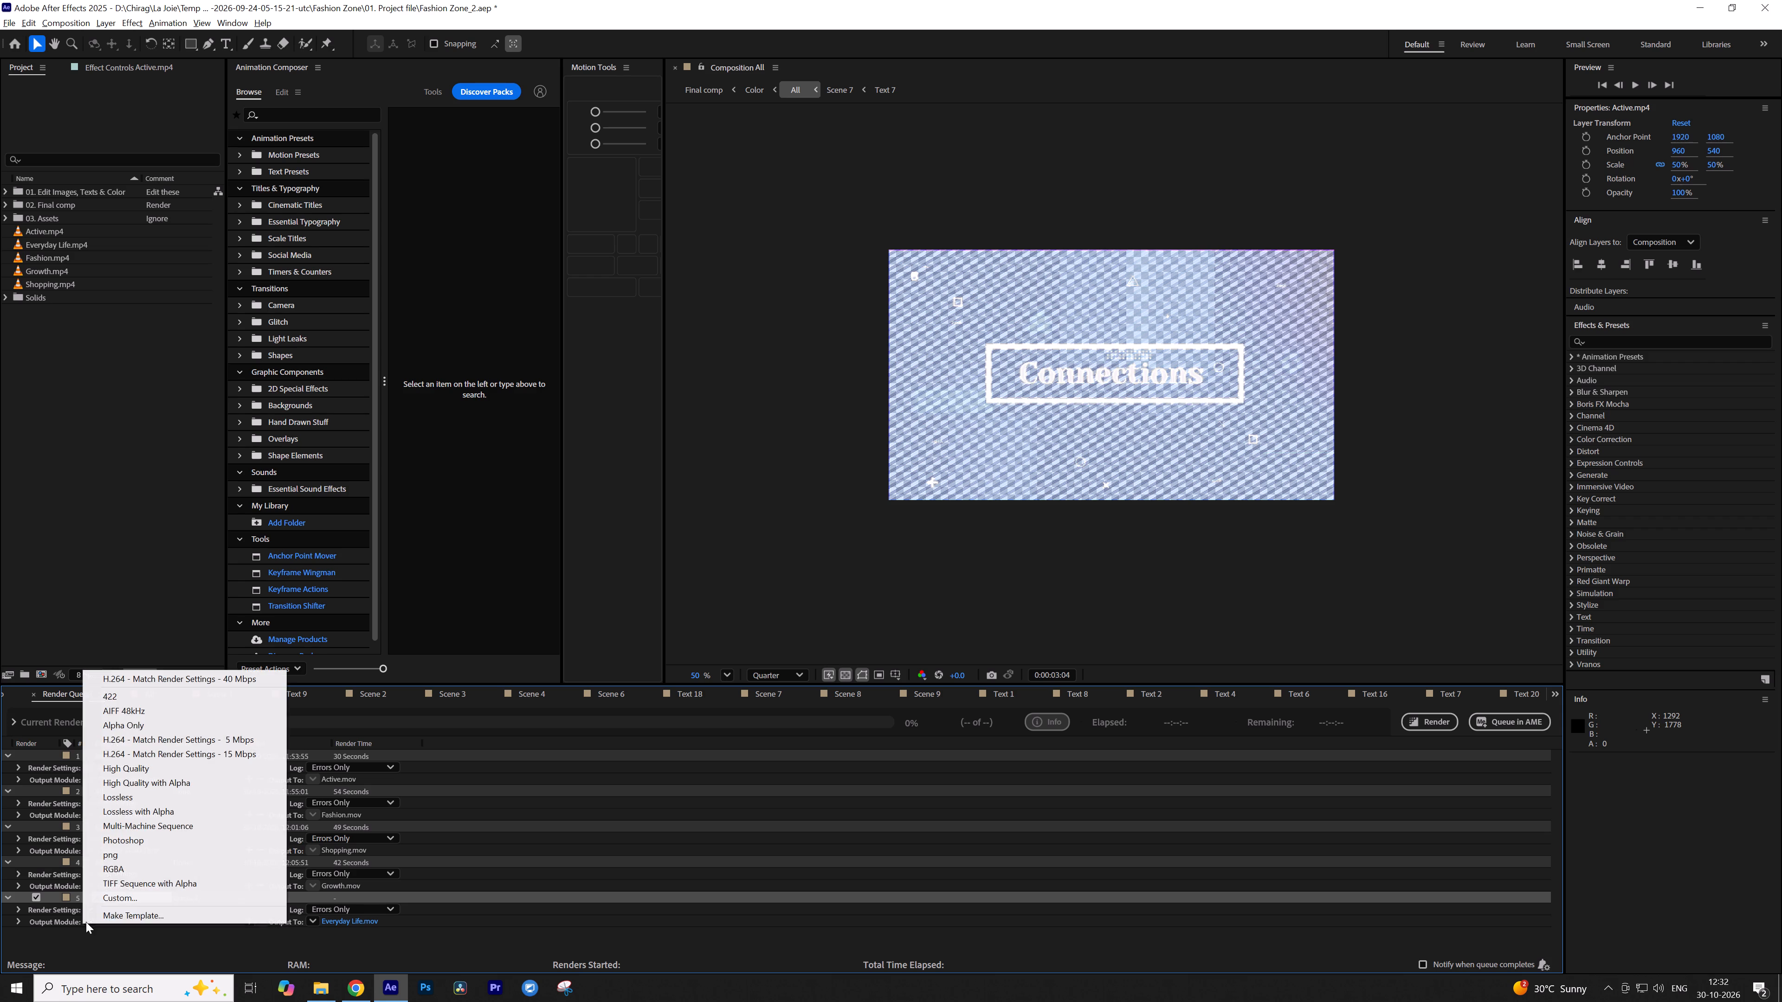
left_click(100, 933)
left_click(108, 925)
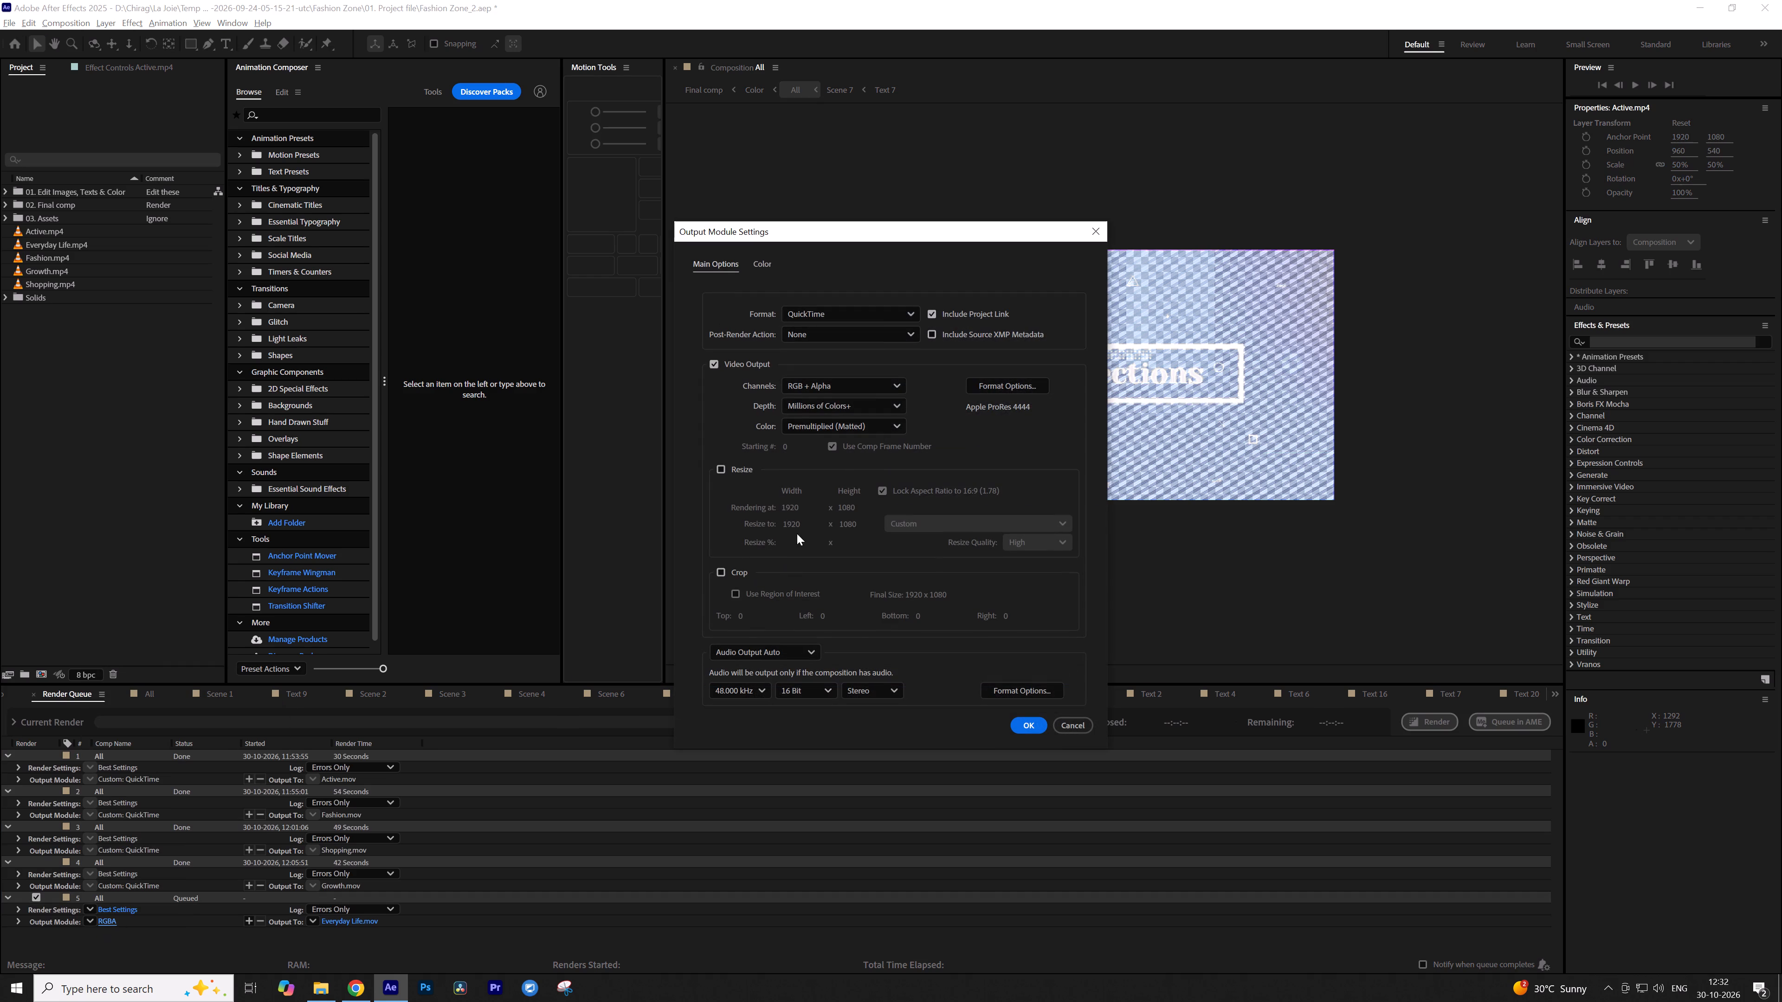
left_click_drag(762, 477, 756, 473)
left_click(752, 470)
left_click(801, 524)
left_click(794, 524)
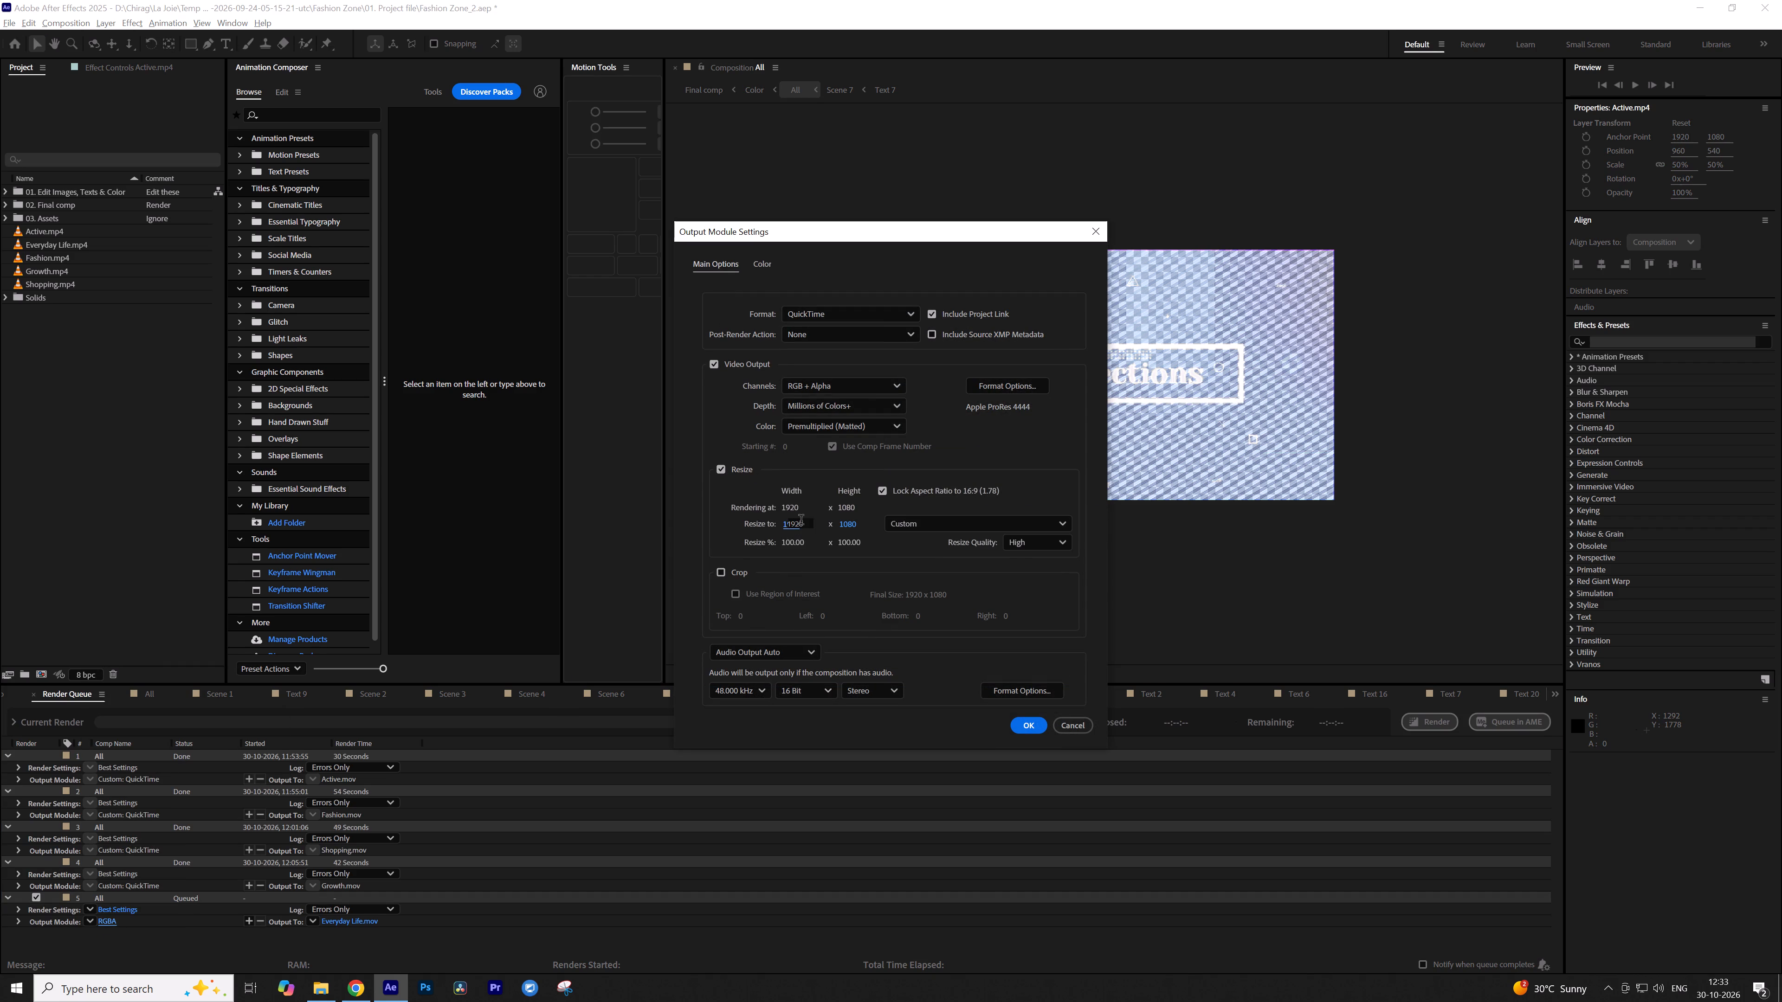
type("3840")
left_click(866, 571)
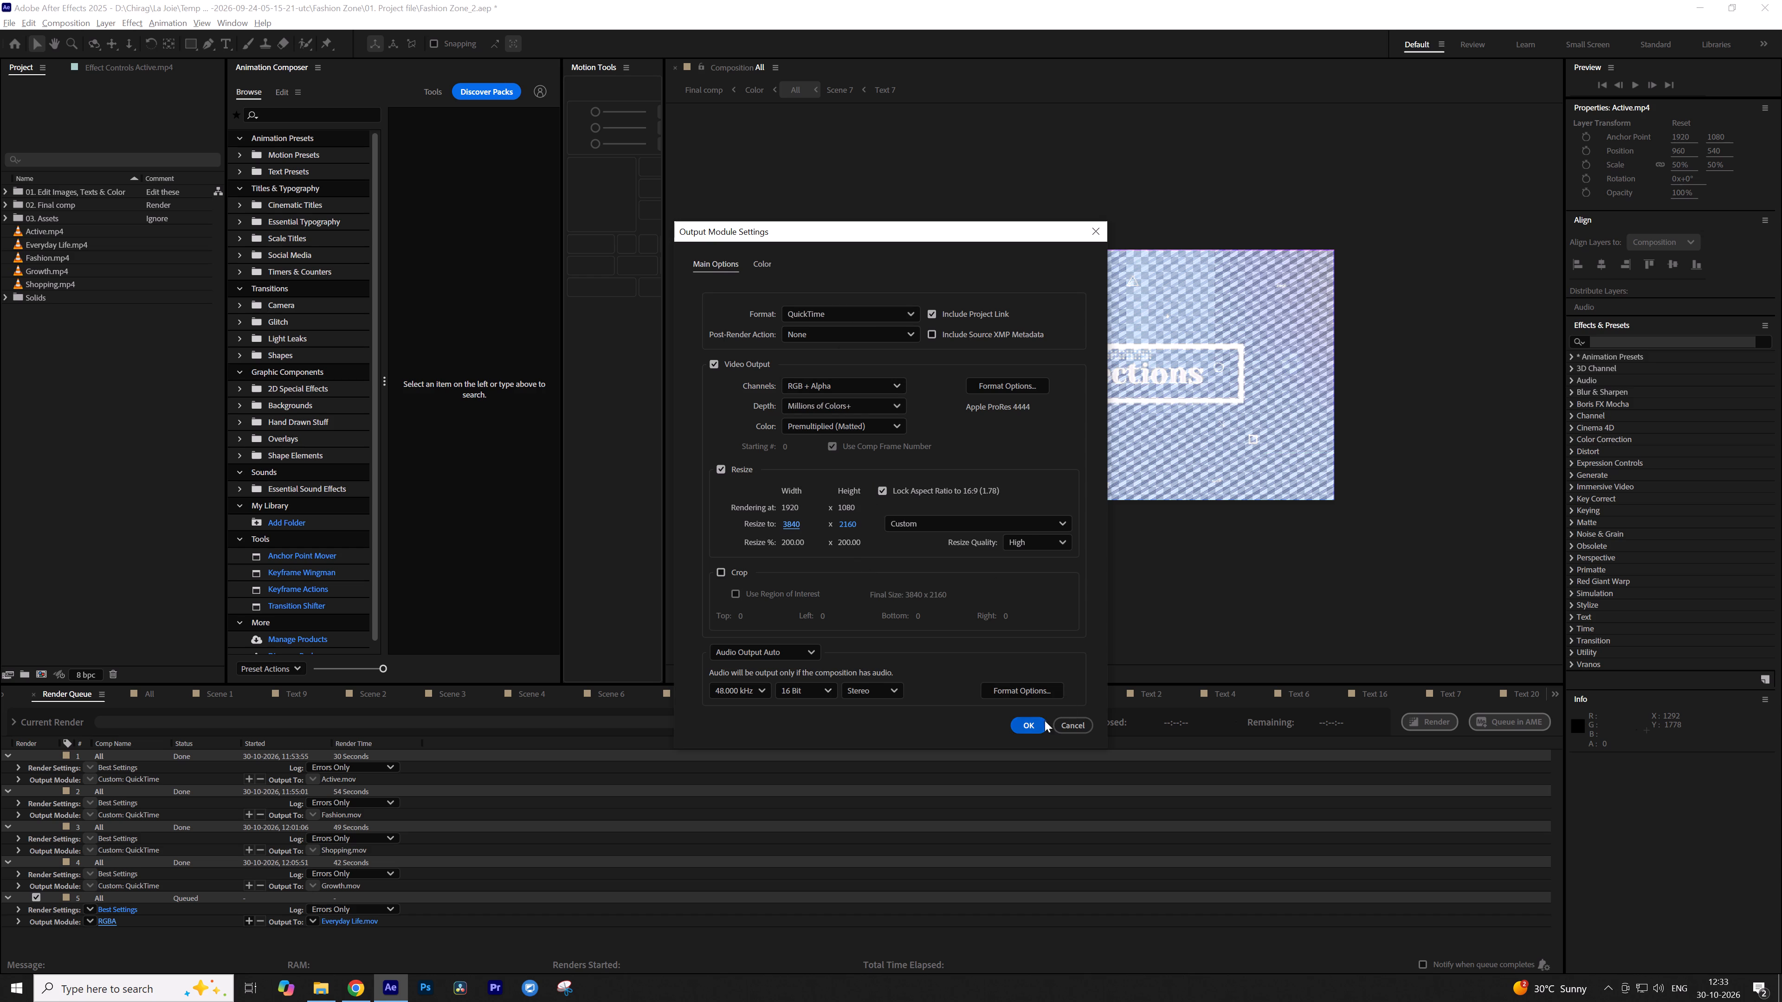
left_click(1033, 723)
Choose the existing Everyday Life.mov as the resized render's output file again and accept replacing it.
left_click(349, 922)
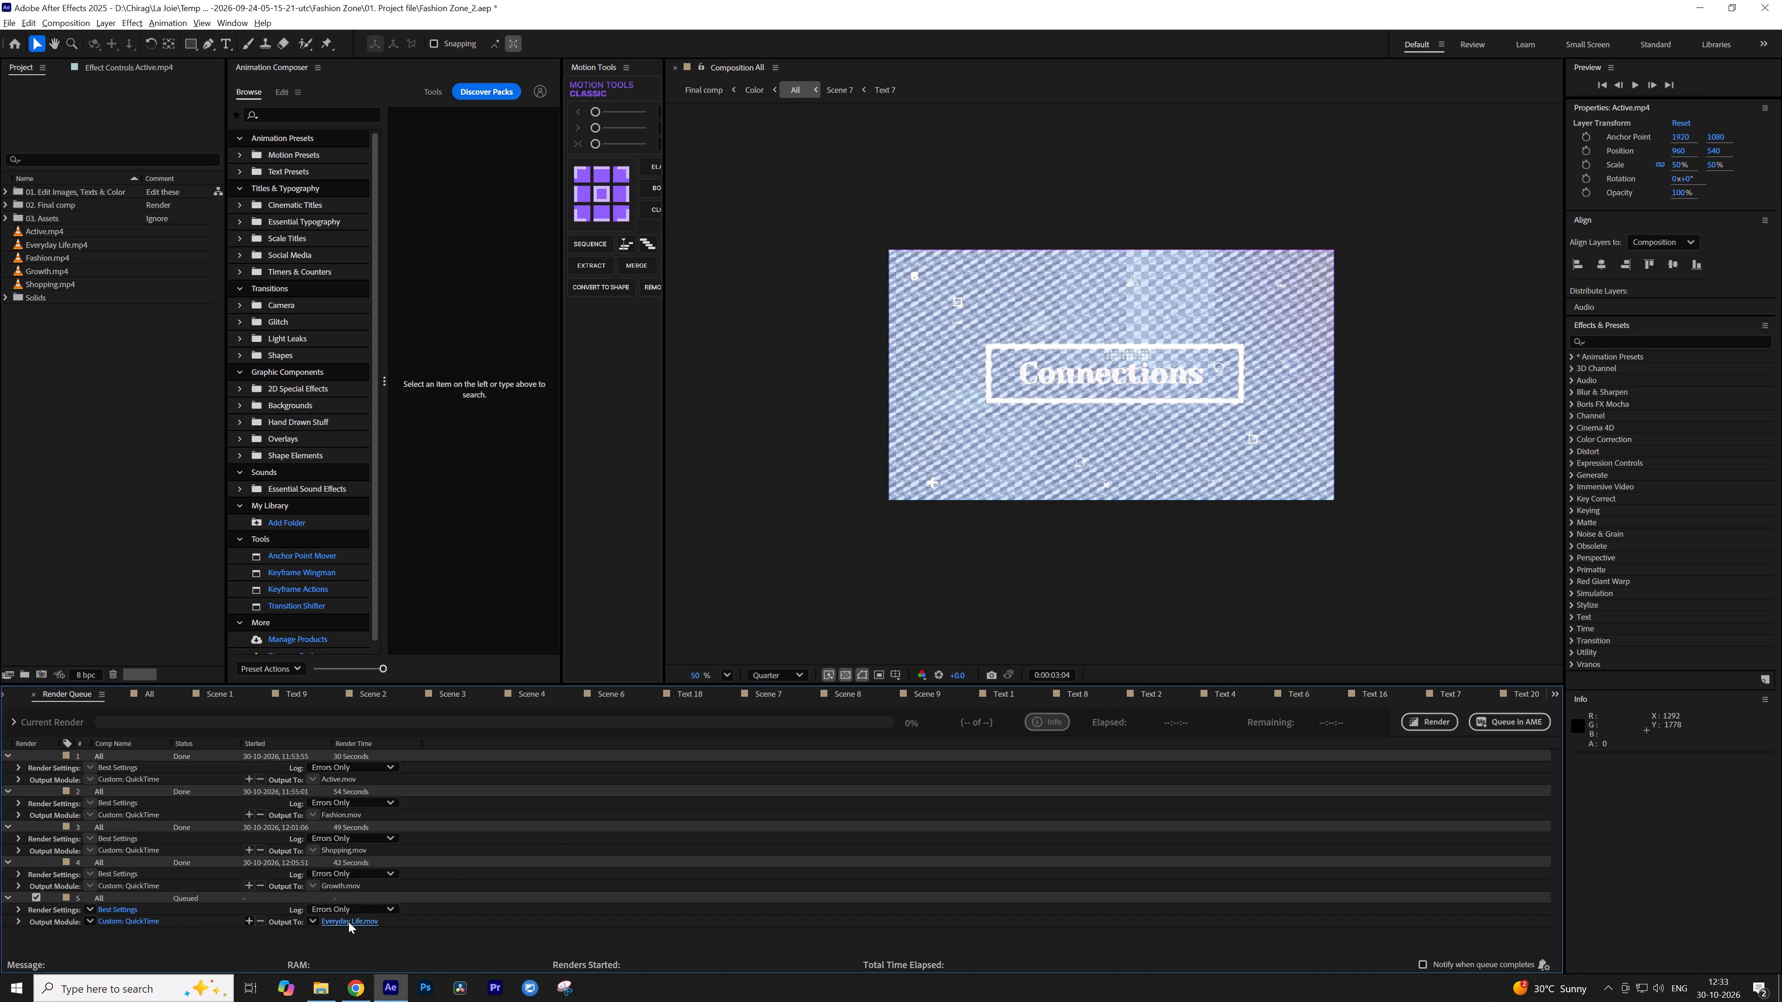
double_click(215, 125)
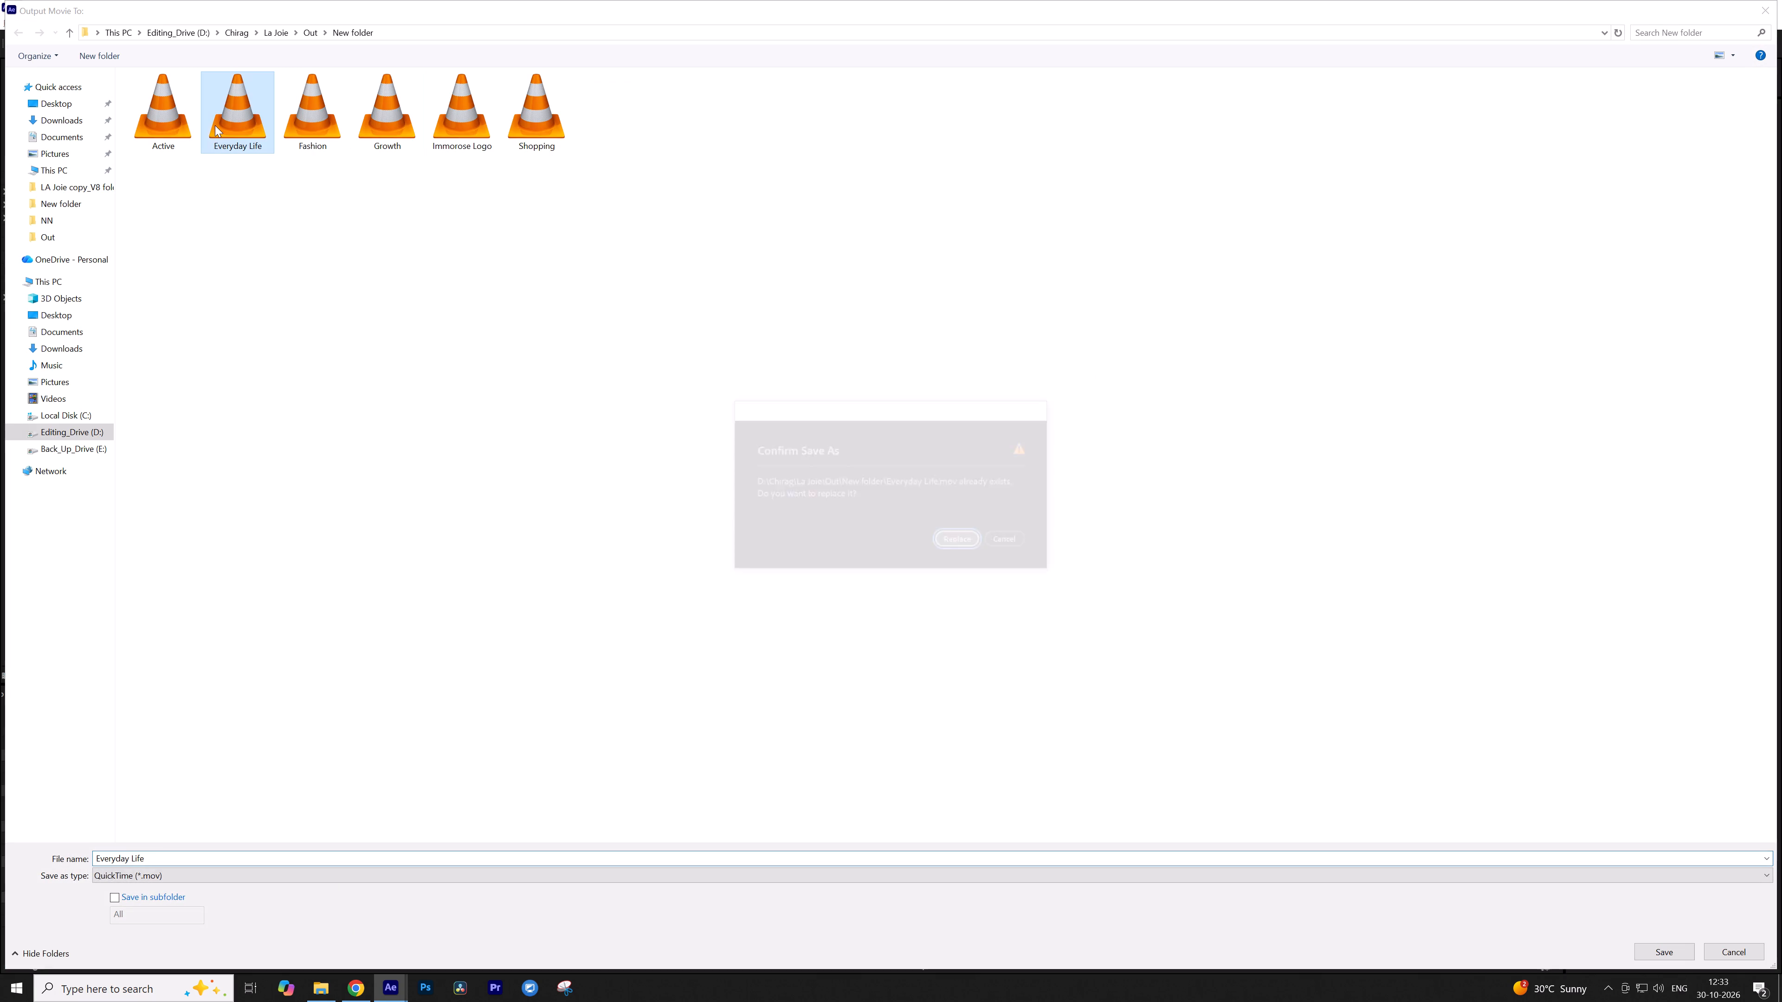
left_click(940, 542)
left_click(619, 839)
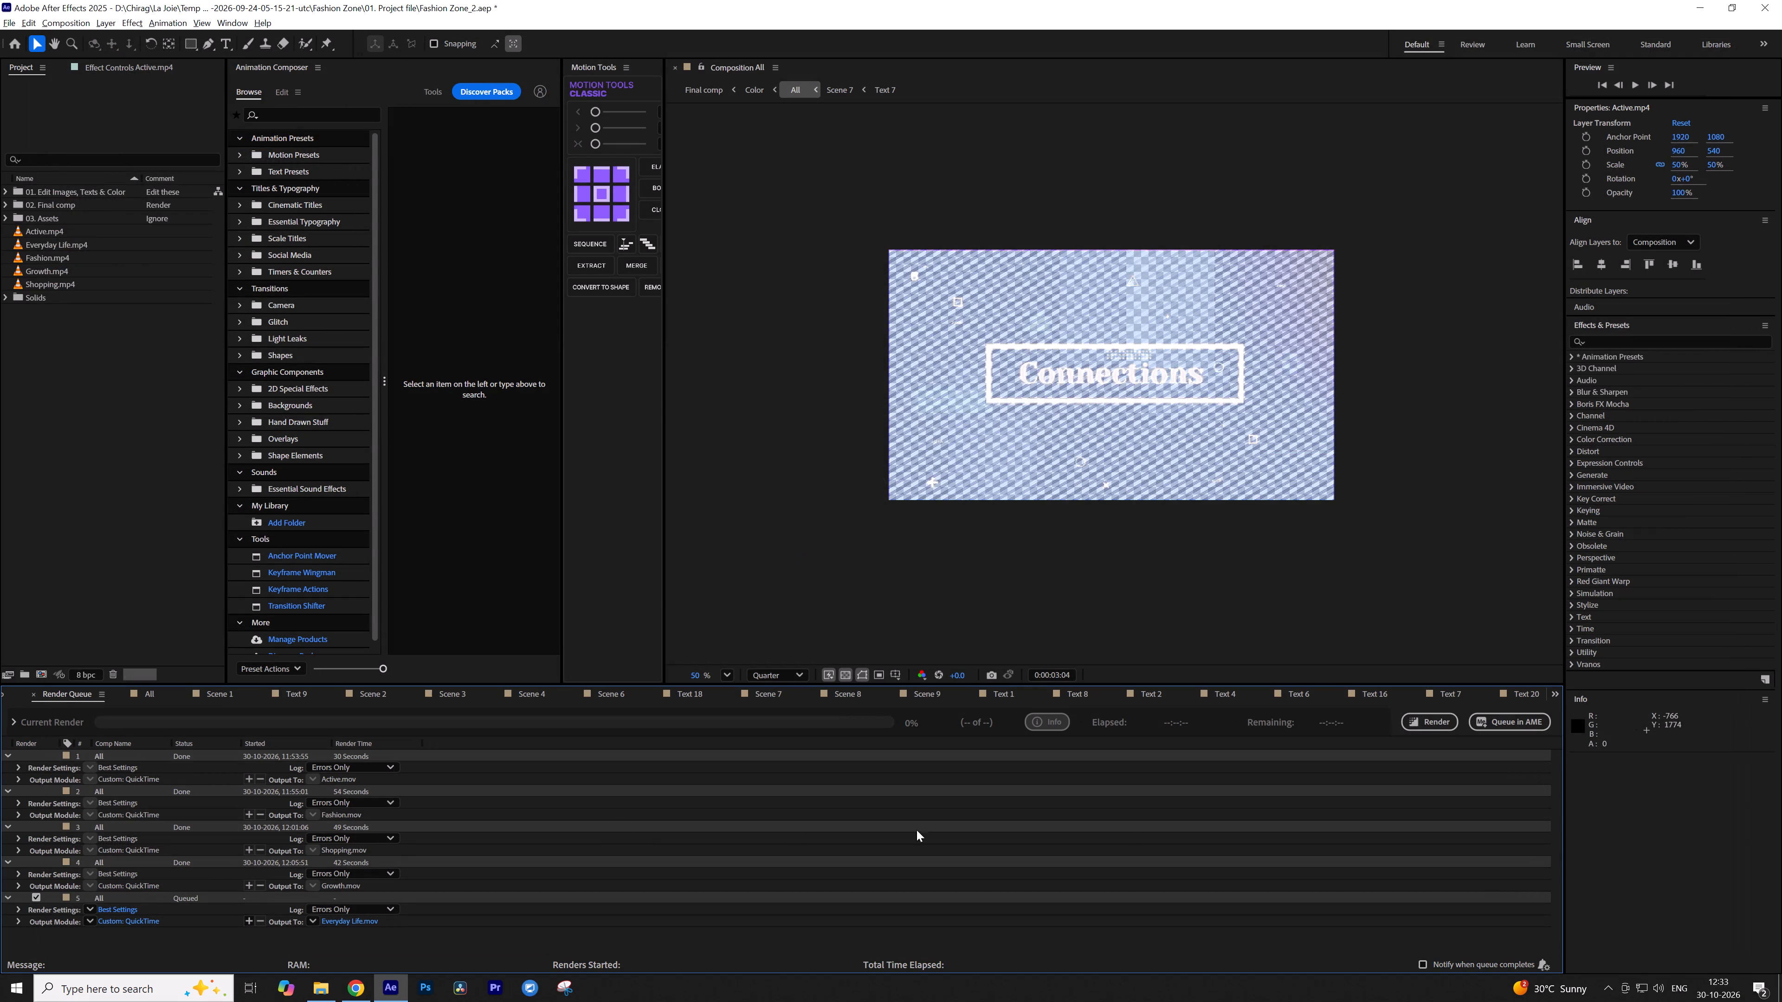
Render the queued All composition, allowing the existing output file to be overwritten.
left_click(1441, 723)
left_click(971, 542)
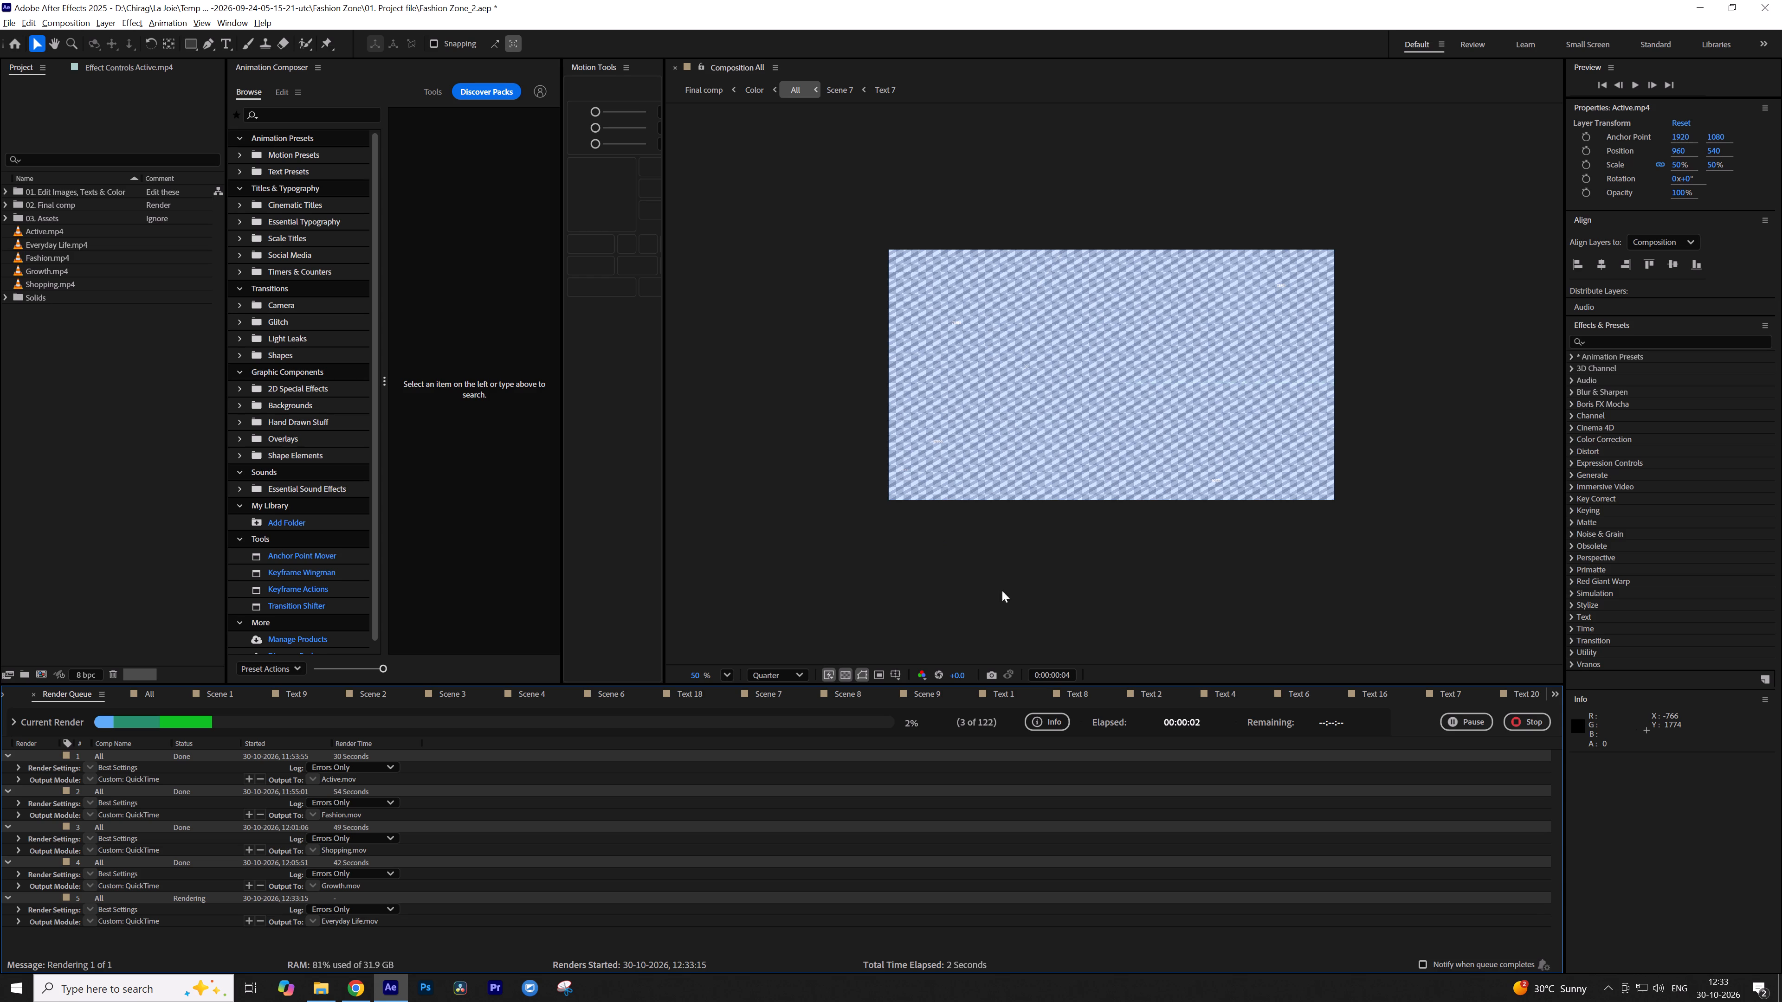
Set the system volume to 66 while the render runs and dismiss the volume control.
left_click(1659, 994)
scroll(1658, 994, "down", 17)
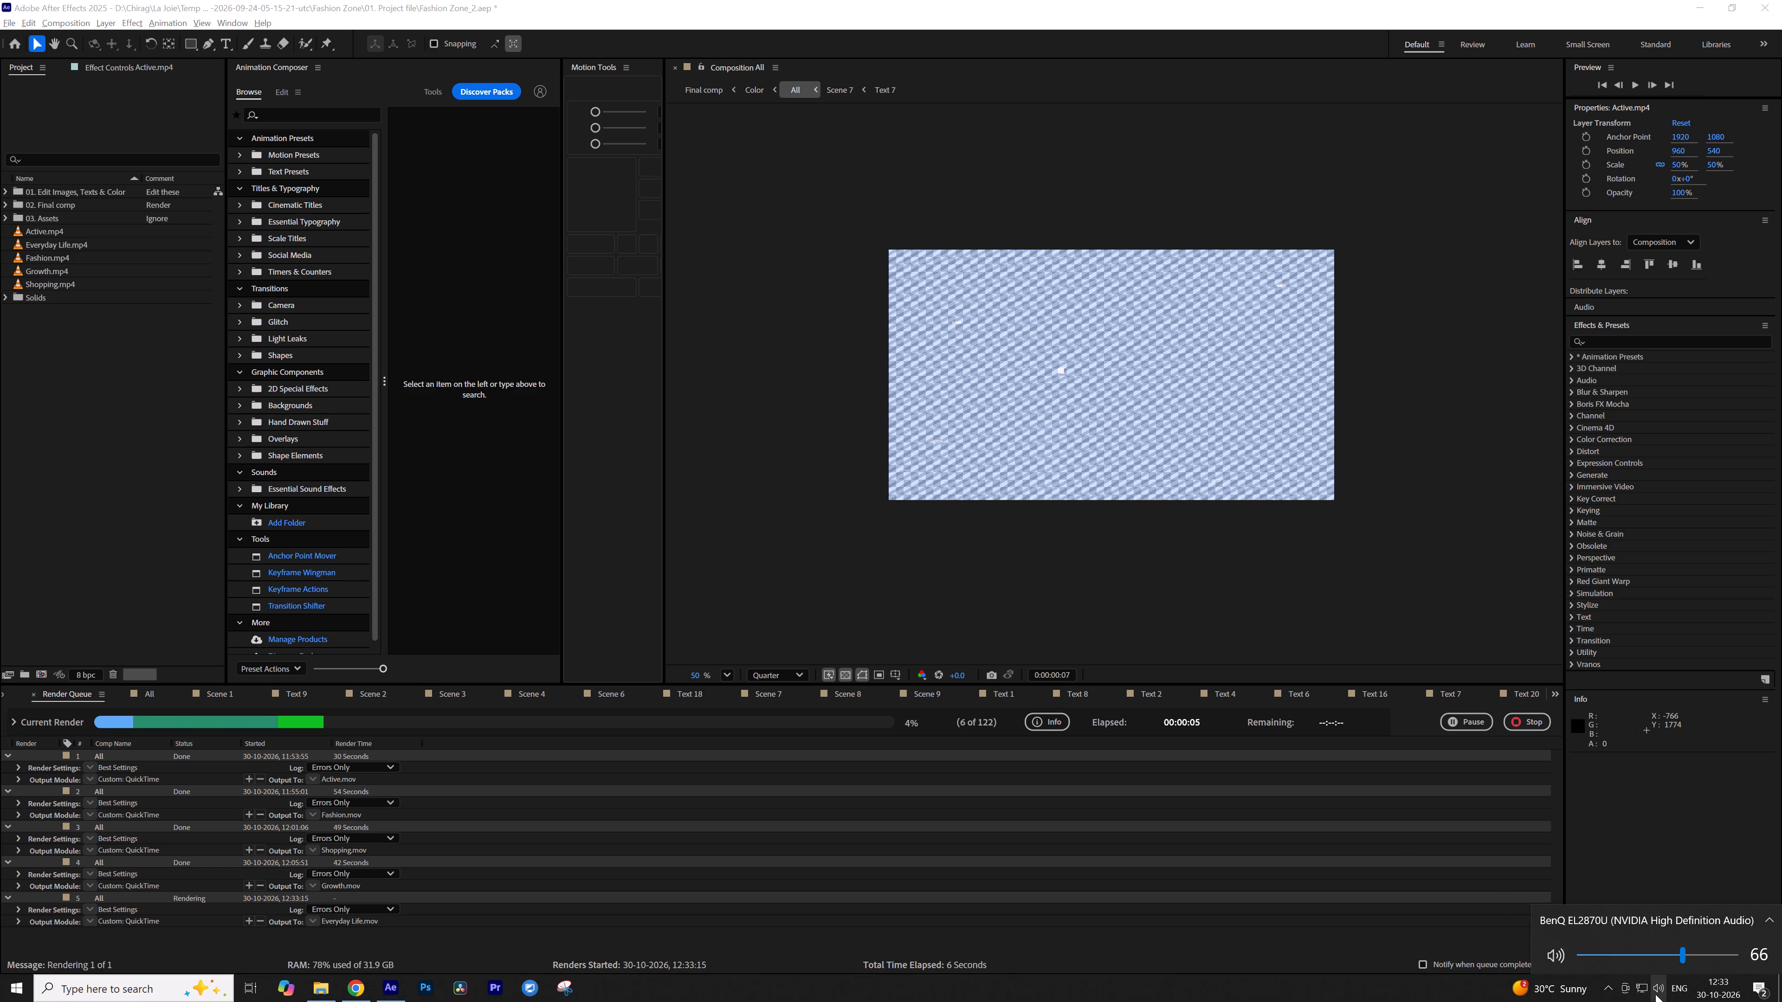
left_click(1562, 960)
left_click(1413, 989)
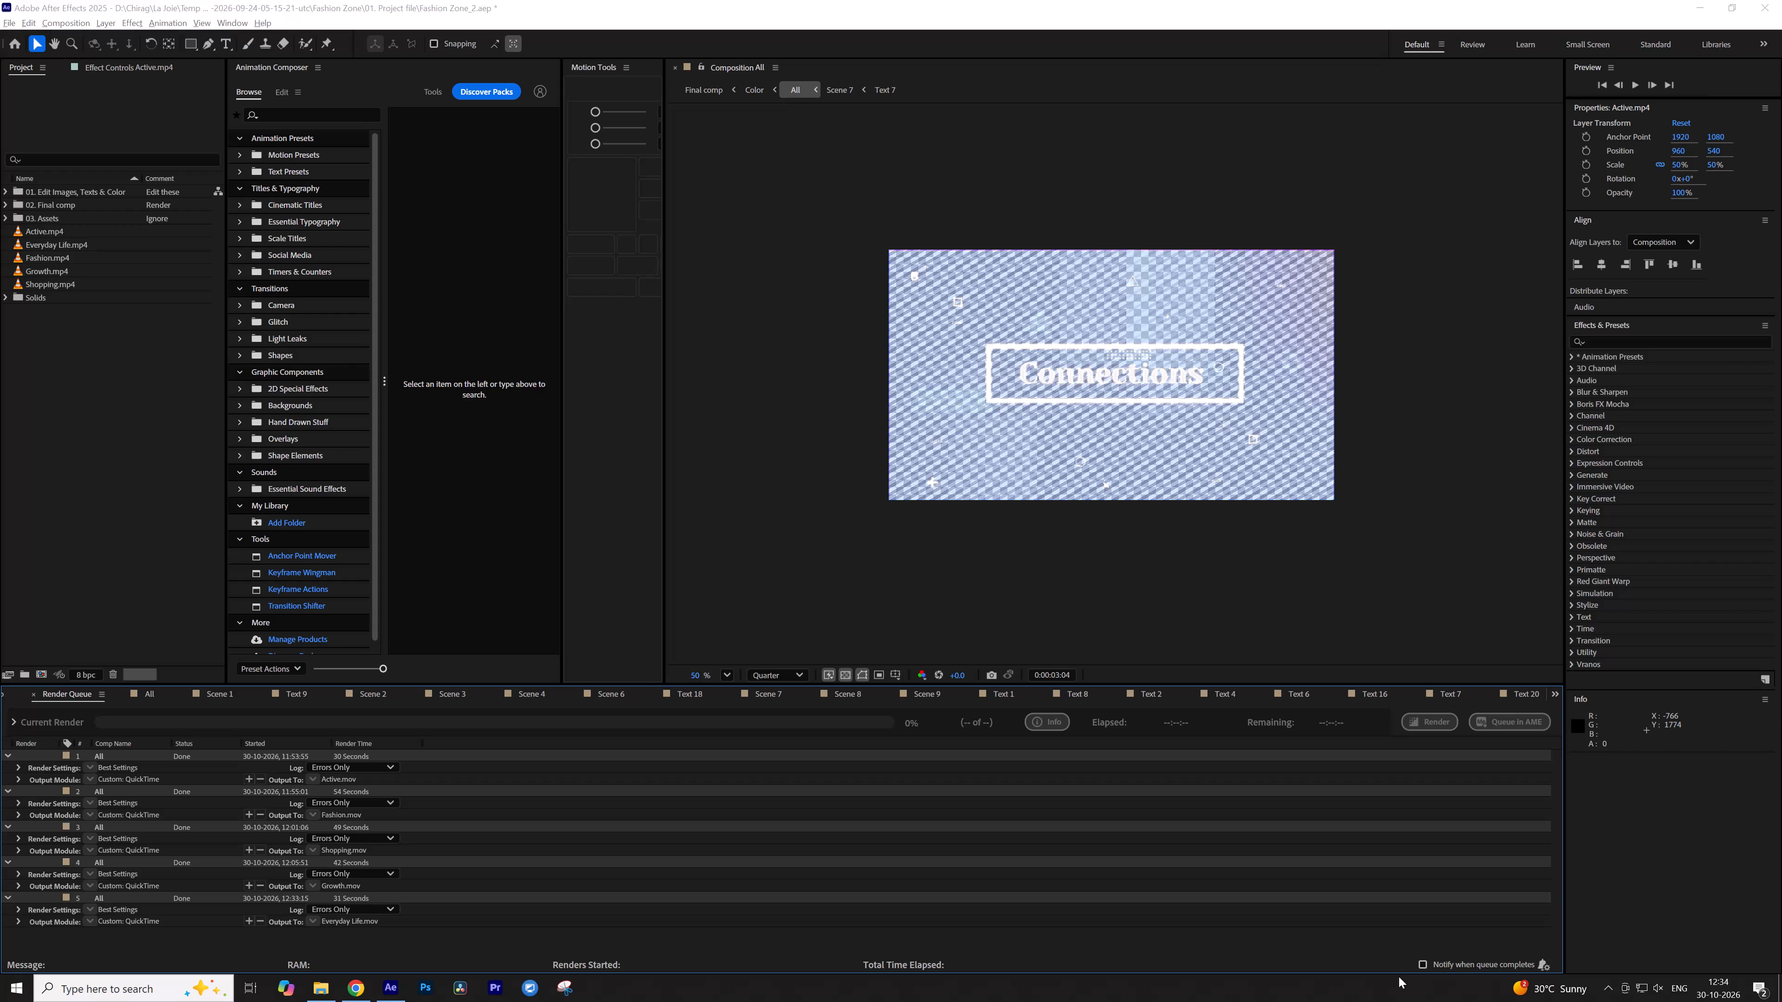
Start the All composition's work area at the in-point of the Fashion.mp4 layer, 0:00:05:16.
left_click(1300, 594)
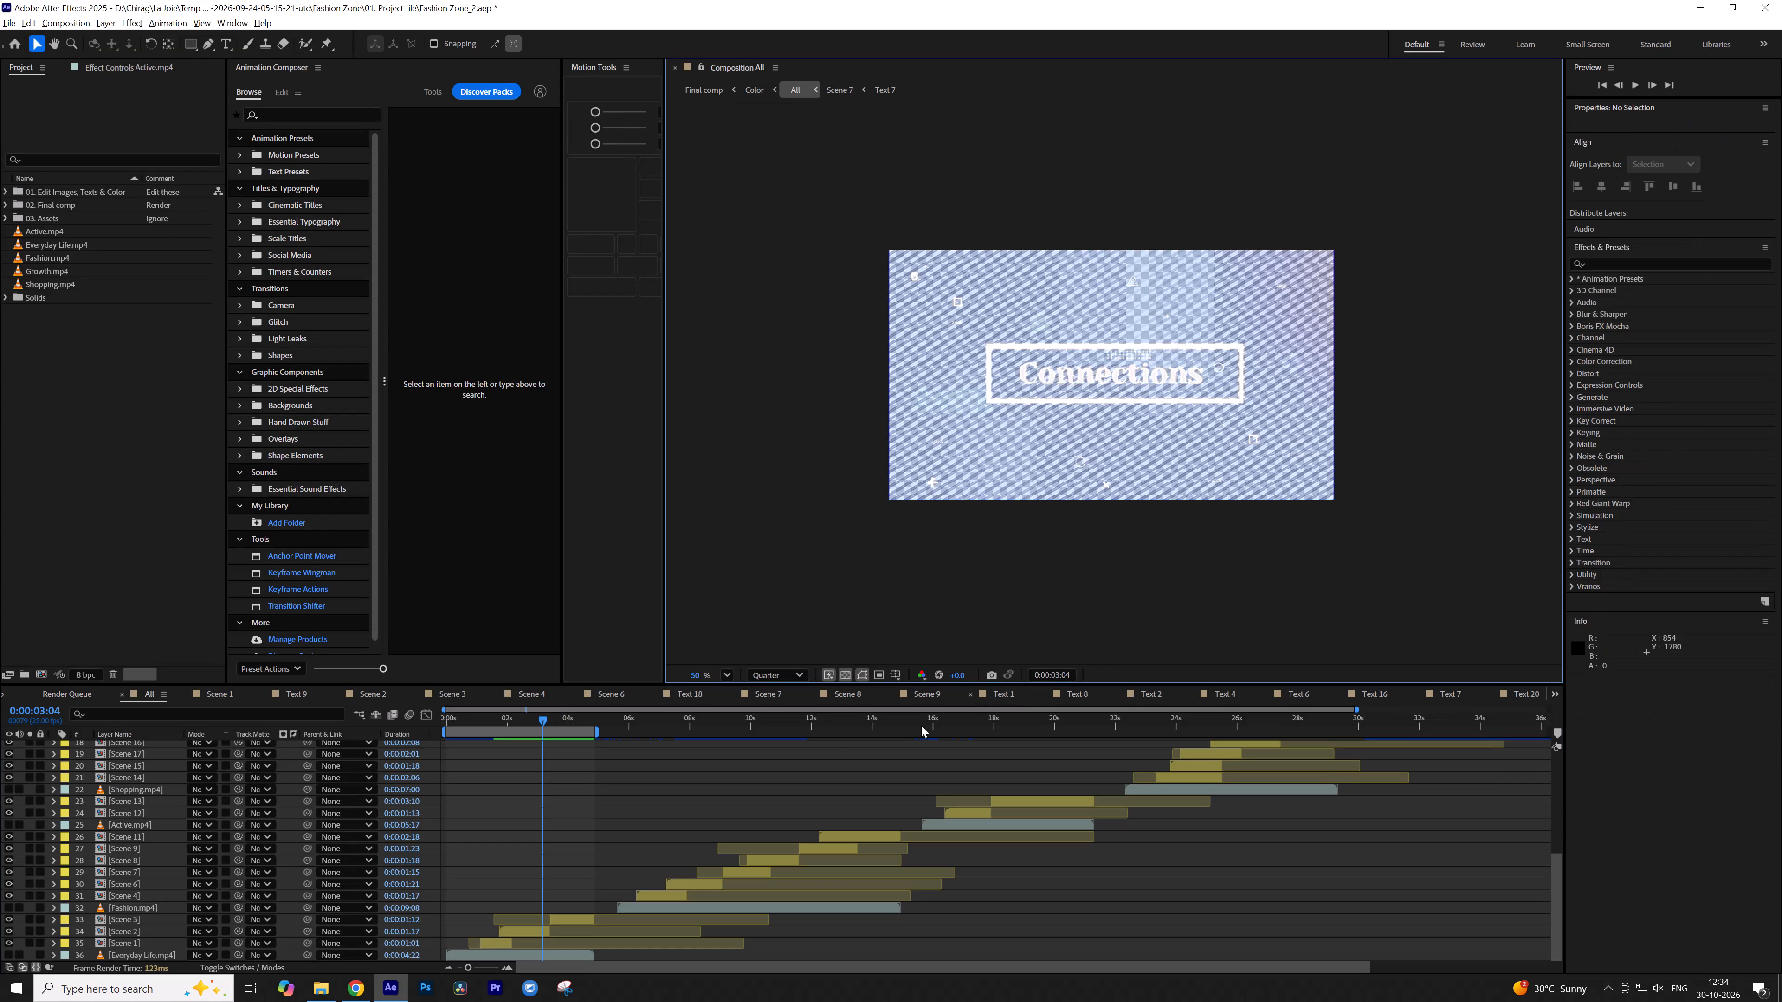
left_click(655, 907)
type("ib")
Scrub the All composition from about 0:00:06:05 to 0:00:12:11 to check the scene overlays in the Fashion section.
left_click_drag(634, 722, 635, 722)
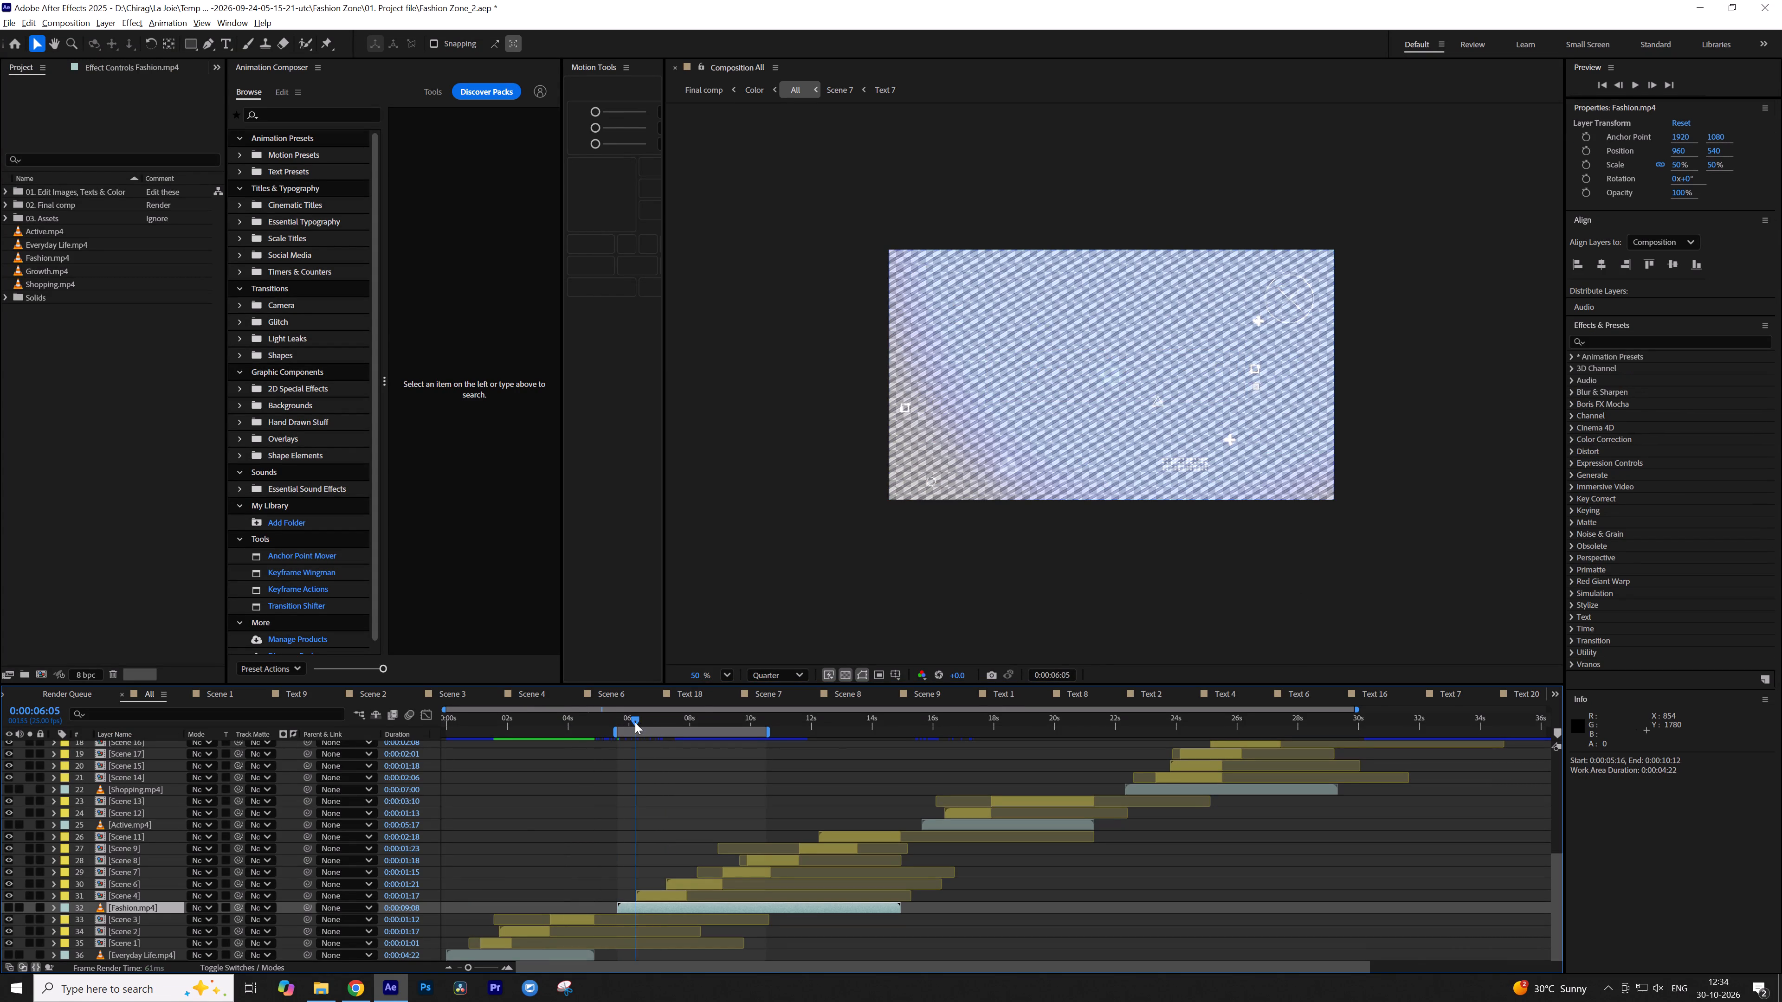
left_click_drag(635, 722, 687, 725)
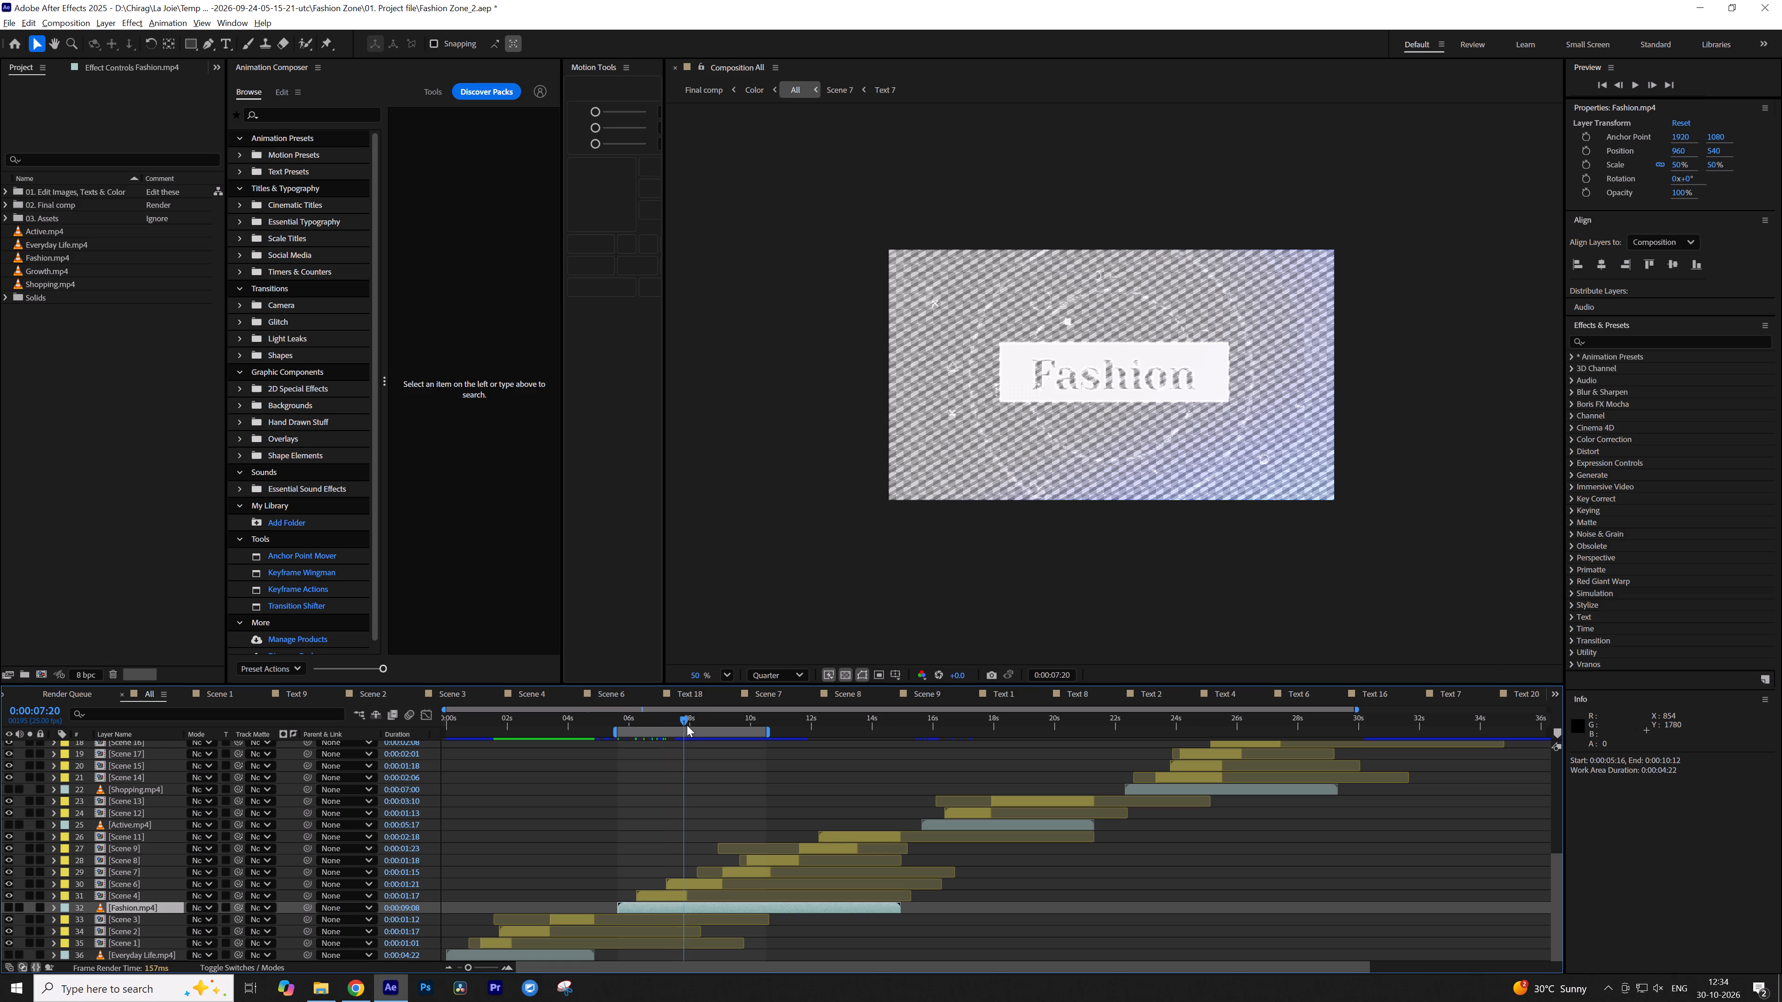
left_click_drag(687, 725, 713, 727)
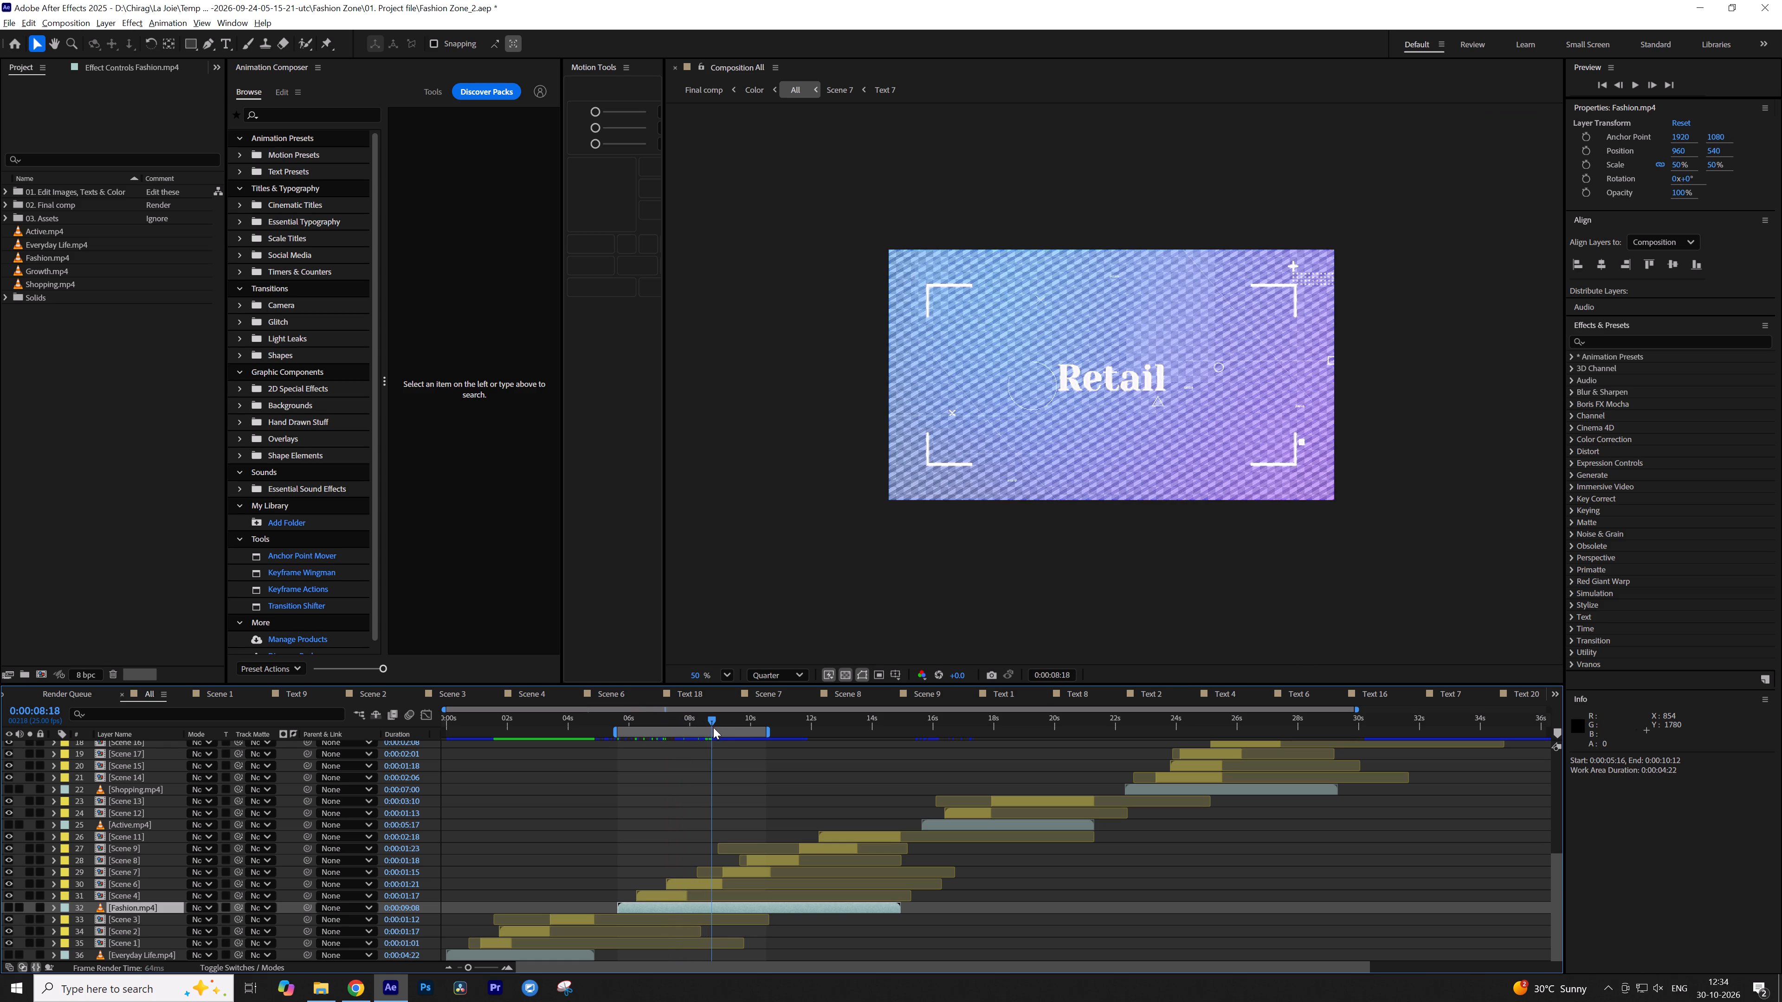
left_click_drag(713, 727, 751, 728)
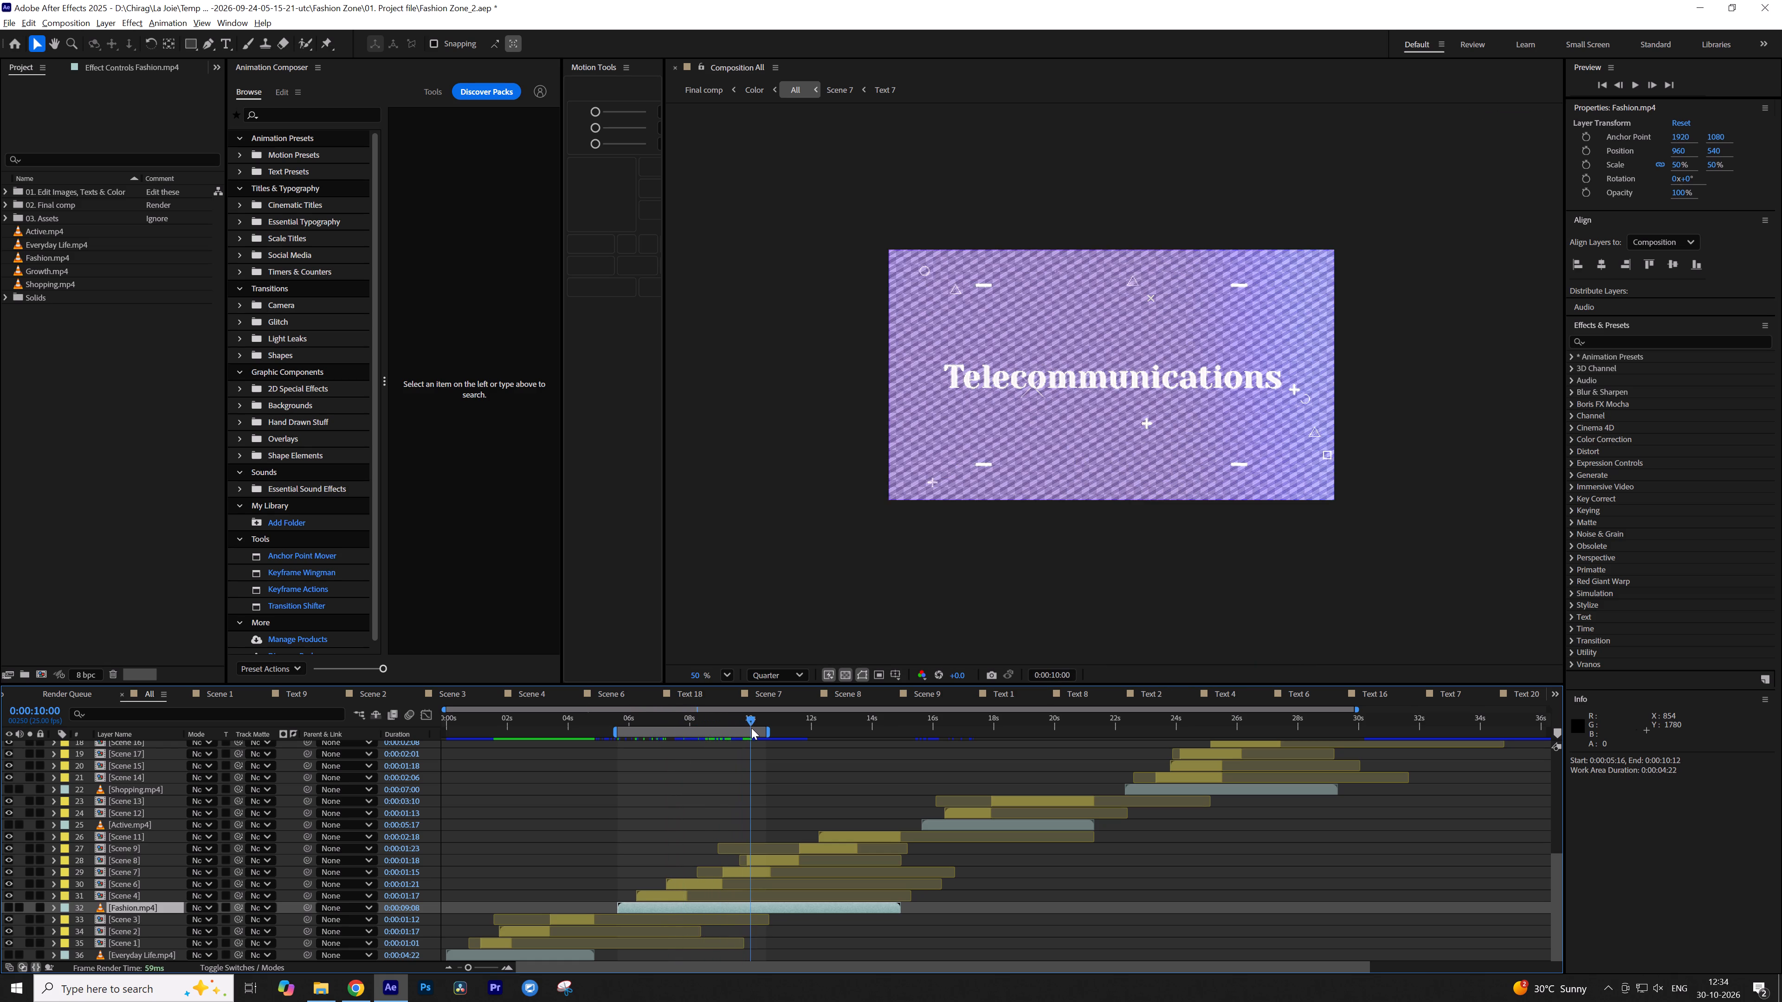
left_click_drag(751, 728, 775, 734)
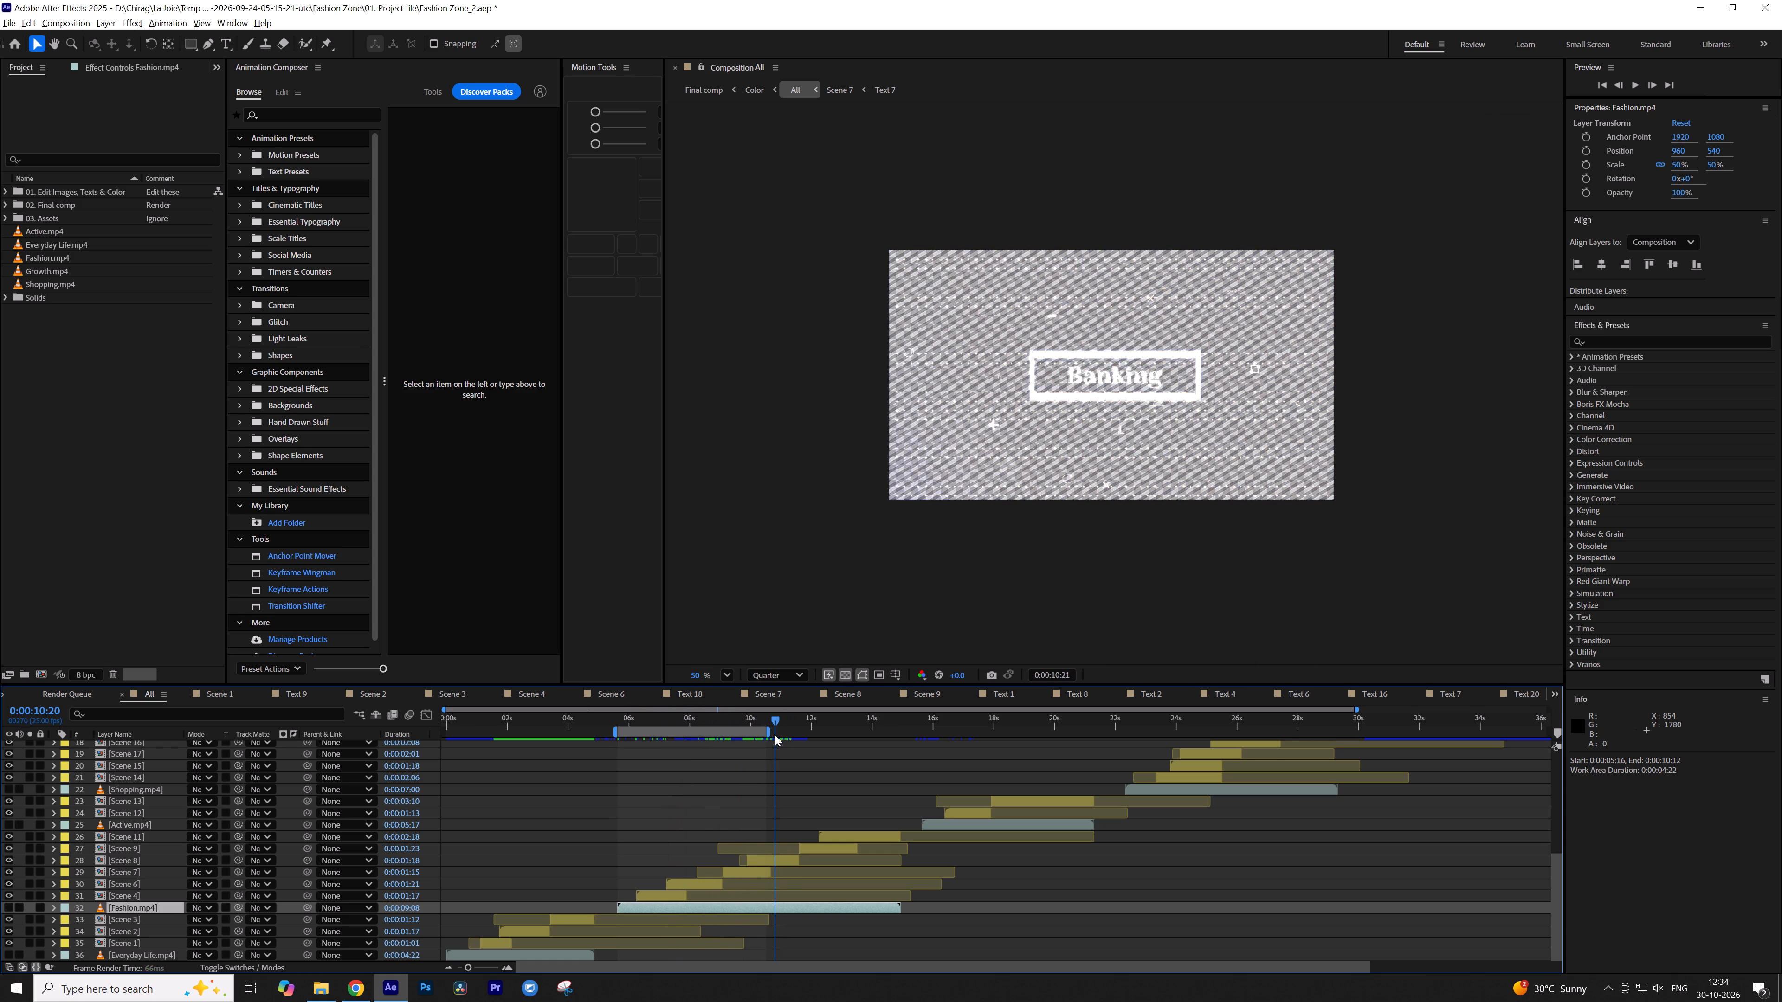
left_click_drag(775, 734, 759, 740)
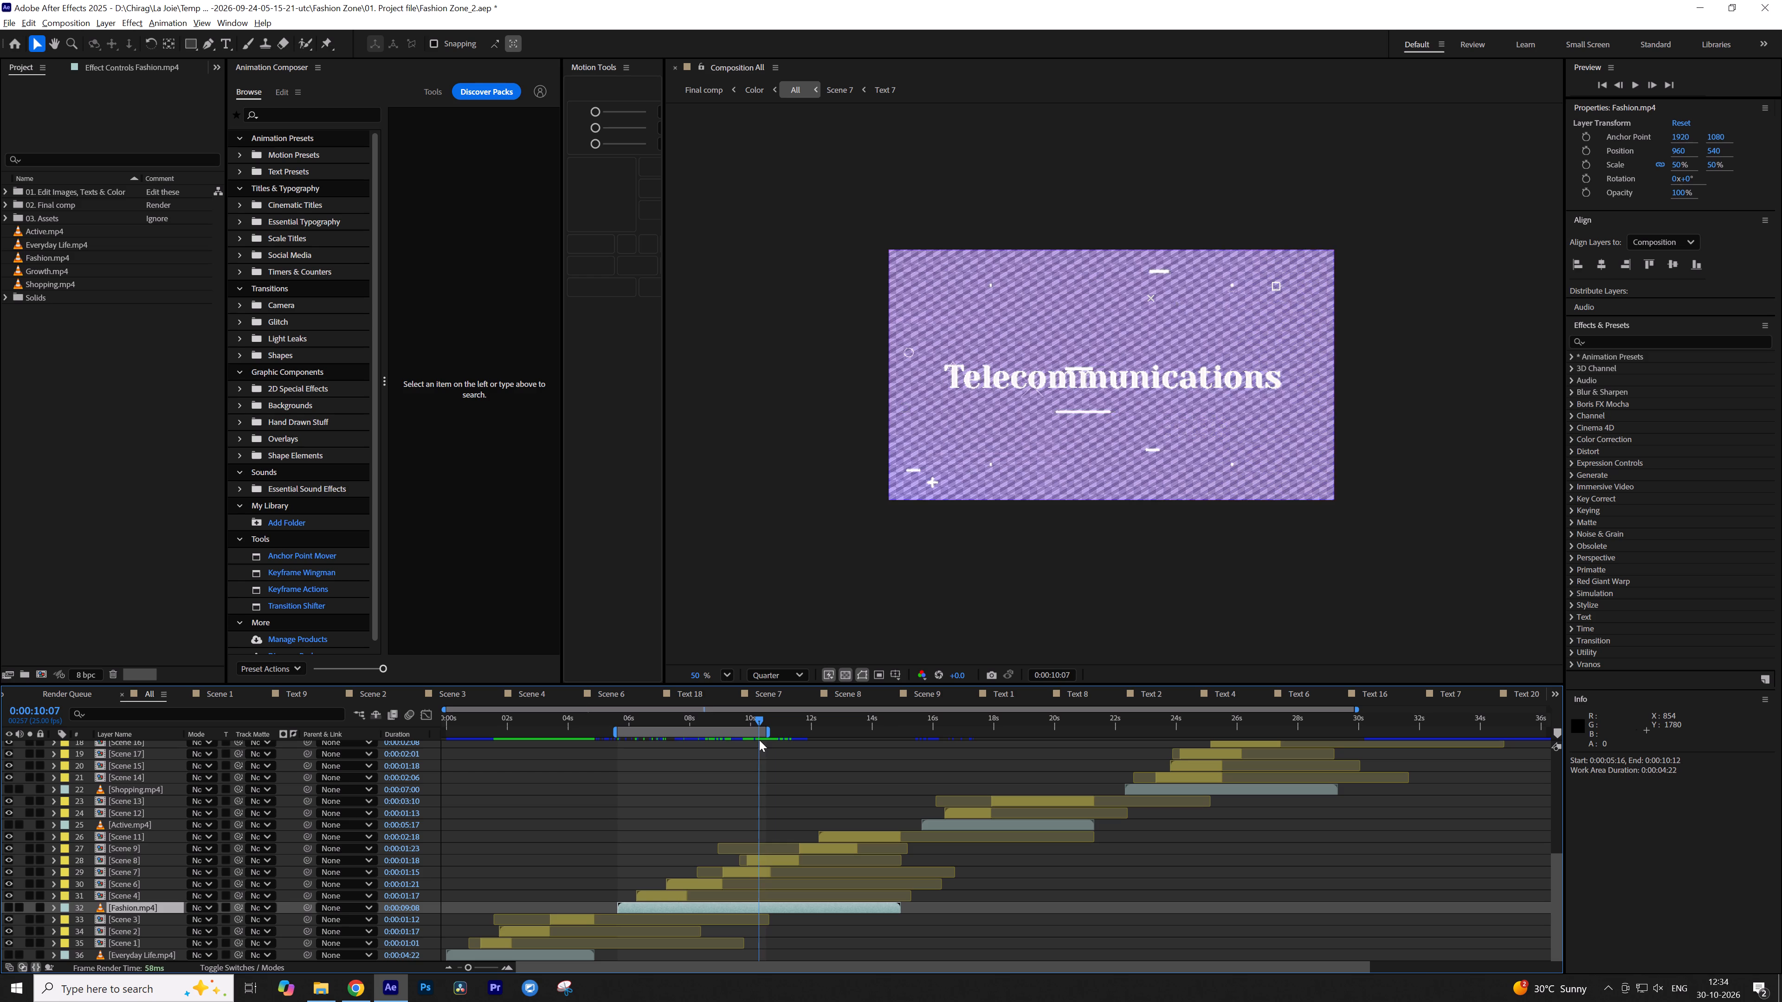
left_click_drag(759, 740, 824, 739)
In the Scene 9 composition, set the Shape layer's opacity to 25%, and return to the All composition.
double_click(833, 847)
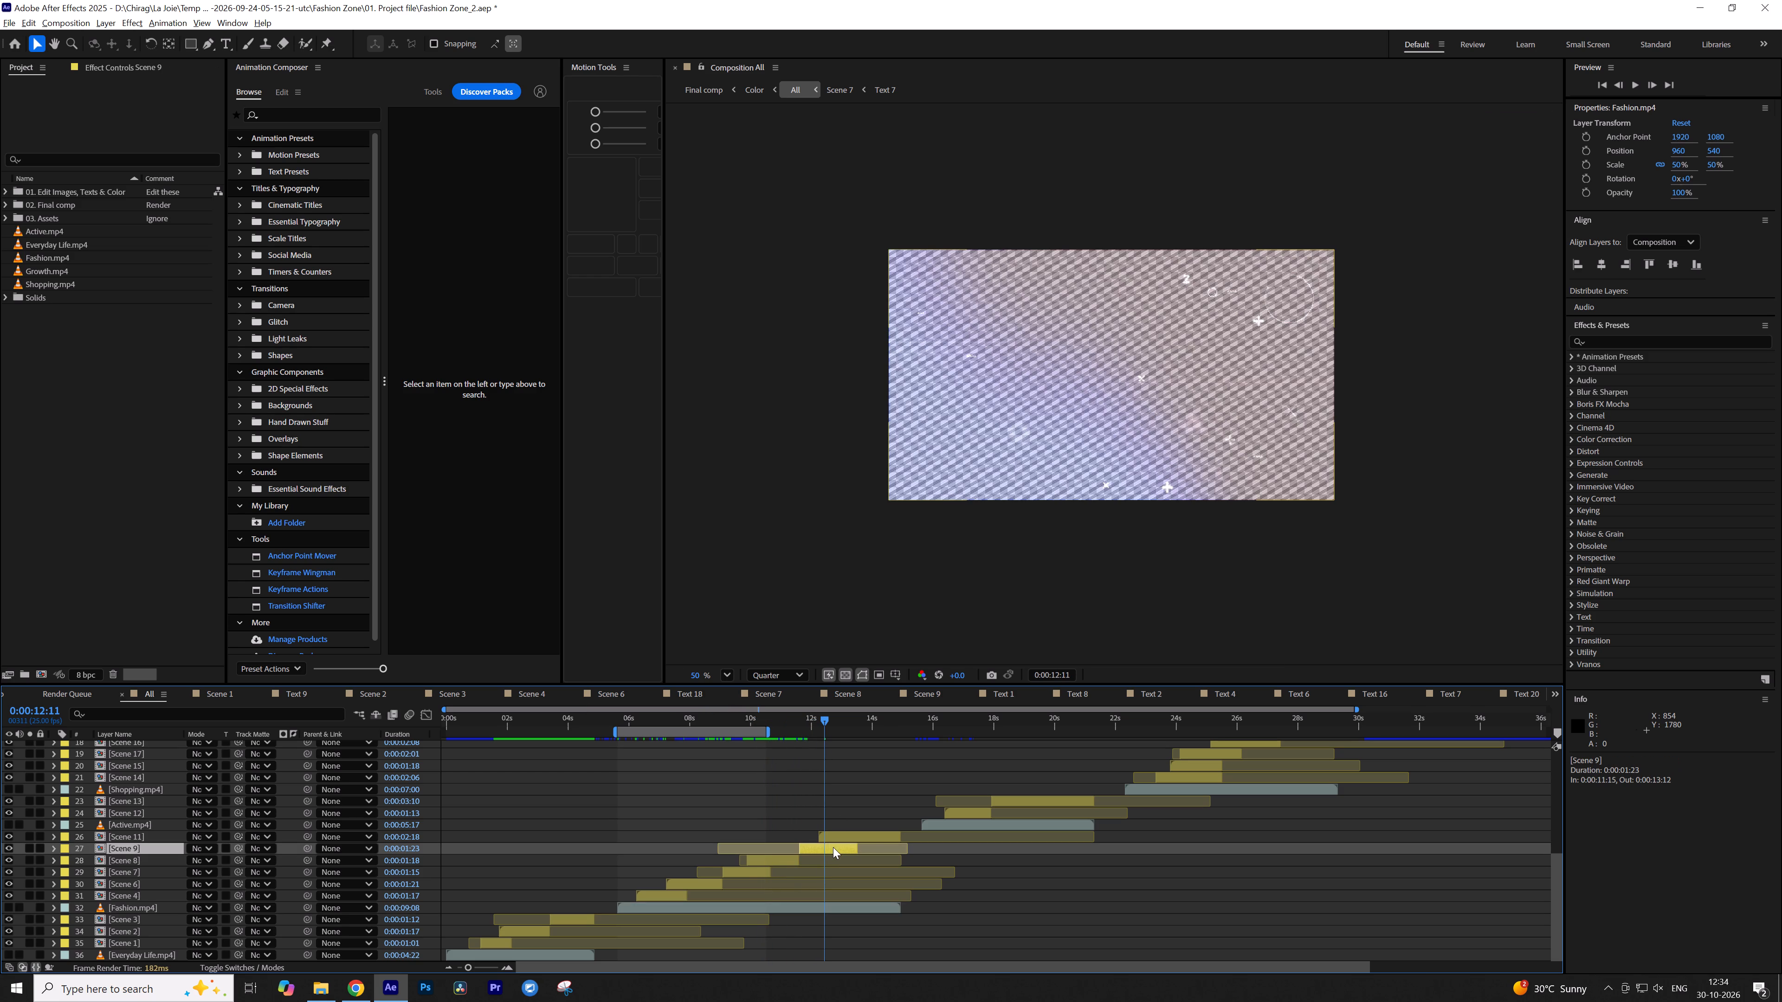
double_click(834, 848)
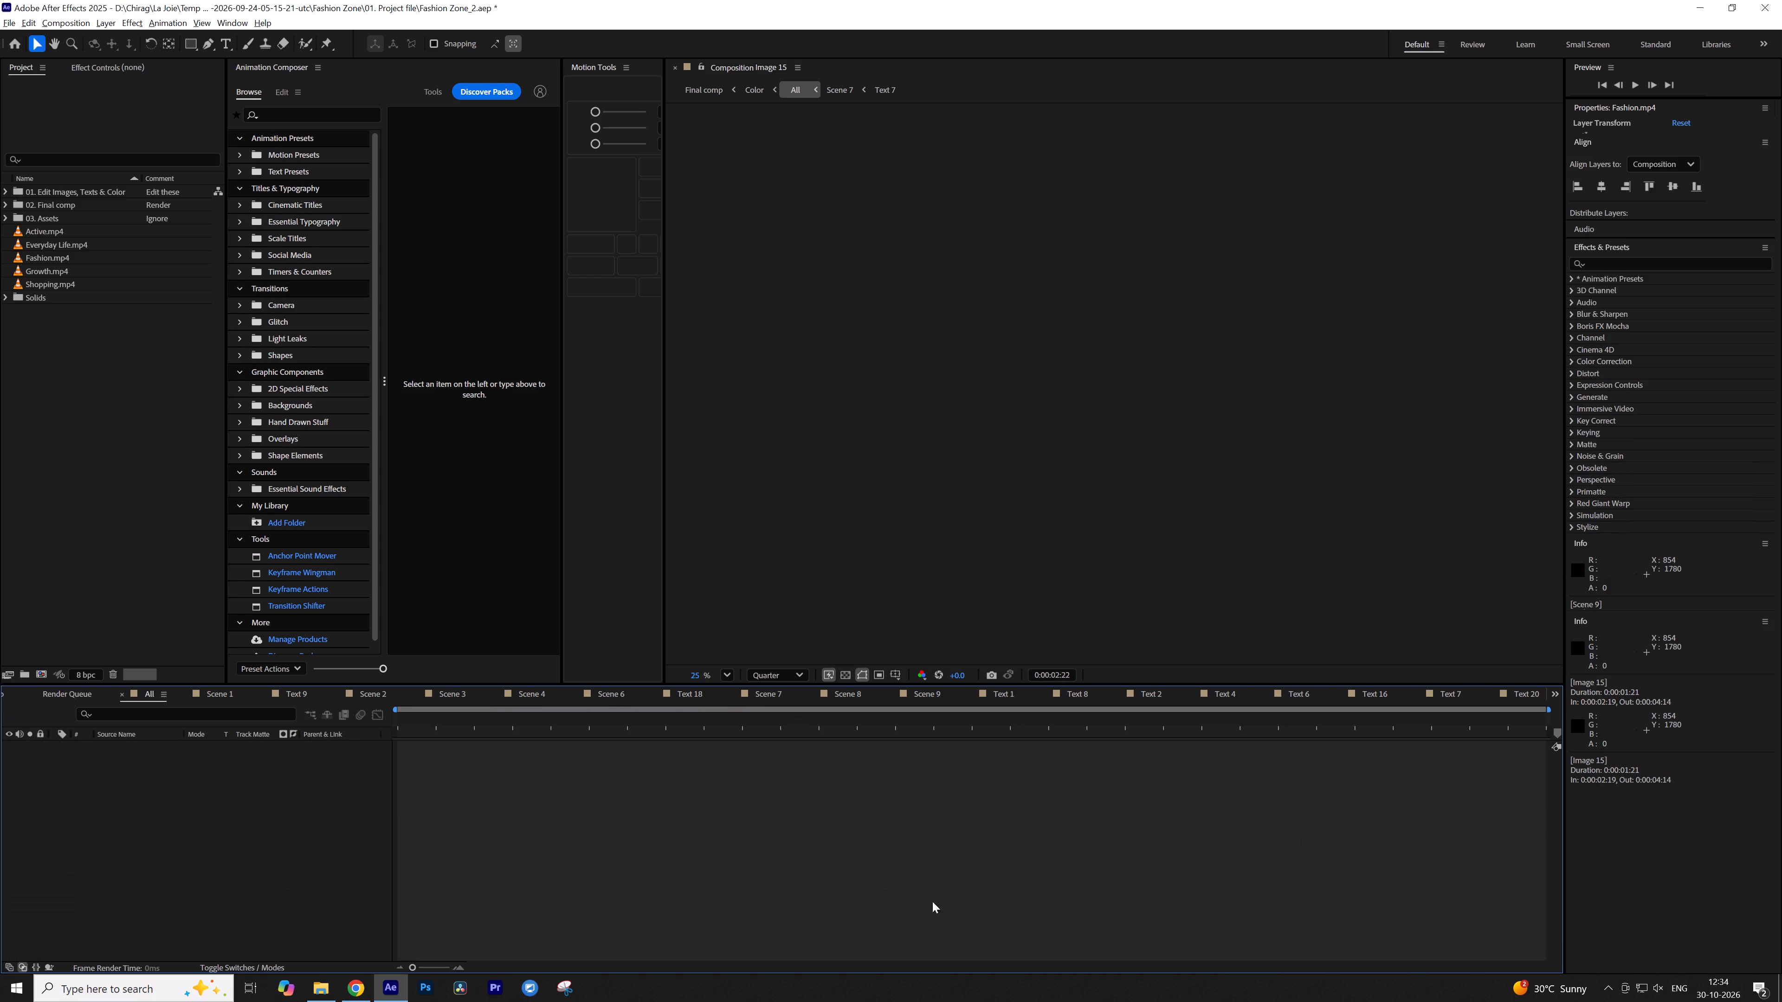
left_click(687, 849)
key("Tab")
left_click(626, 860)
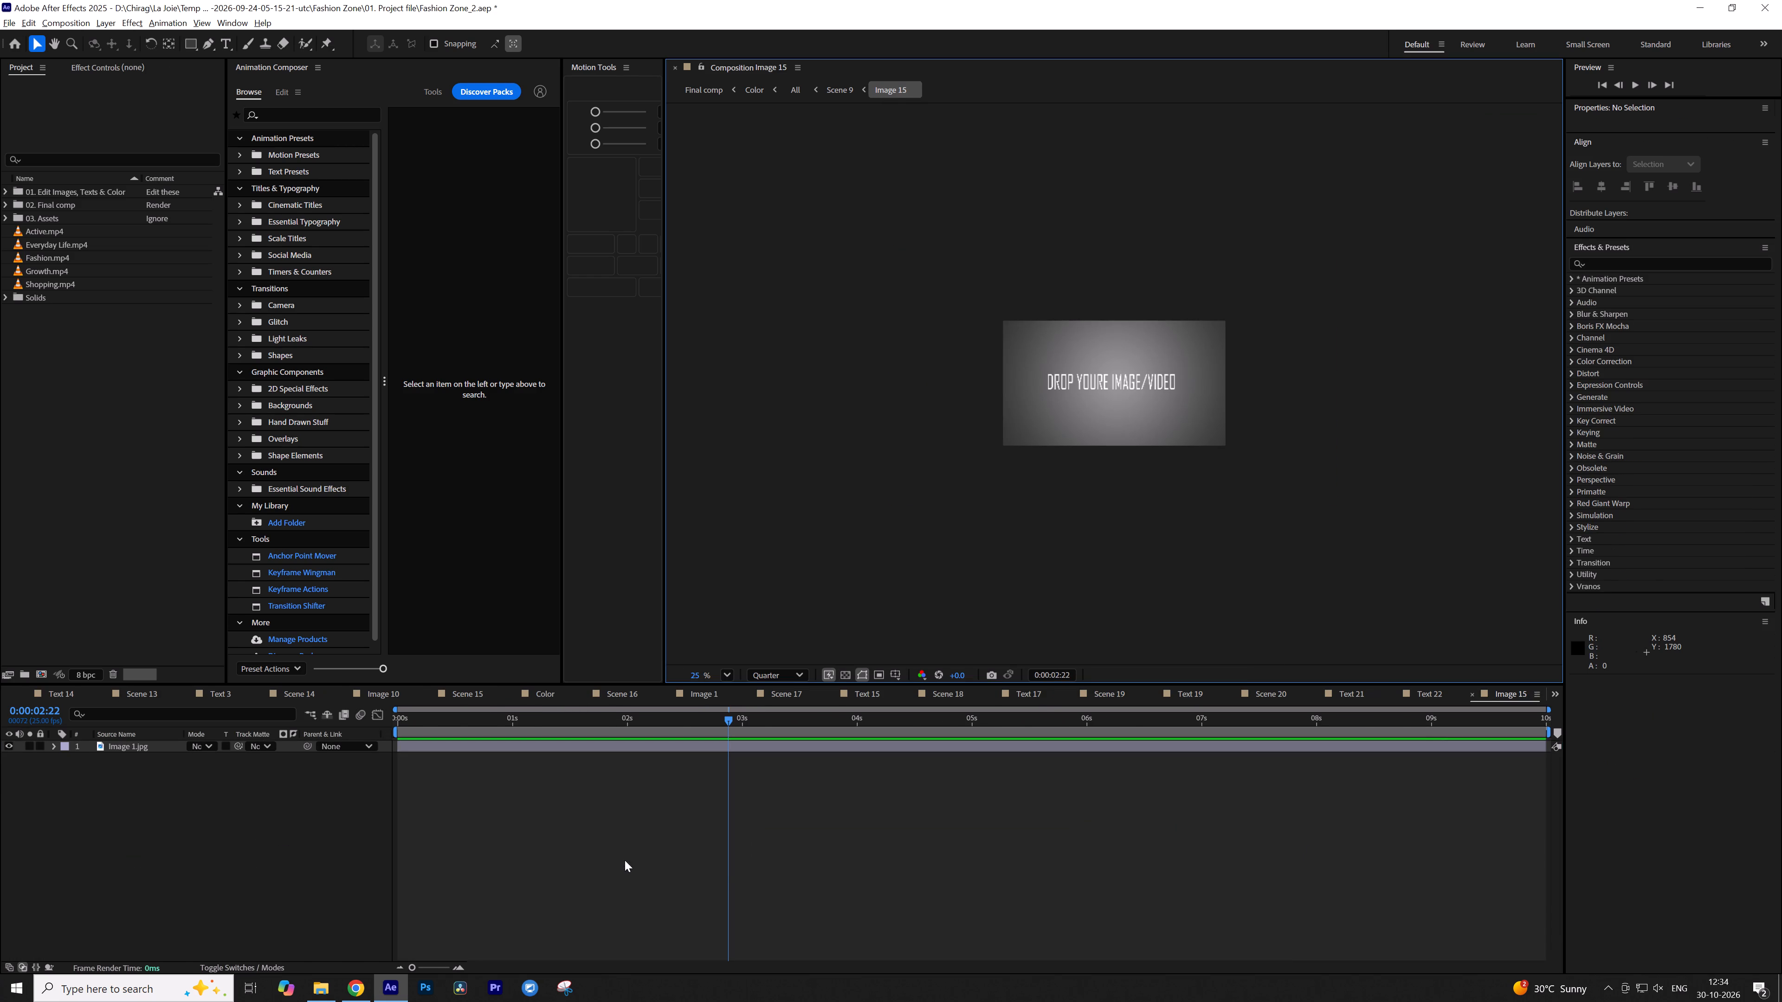
scroll(300, 901, "down", 12)
left_click(192, 954)
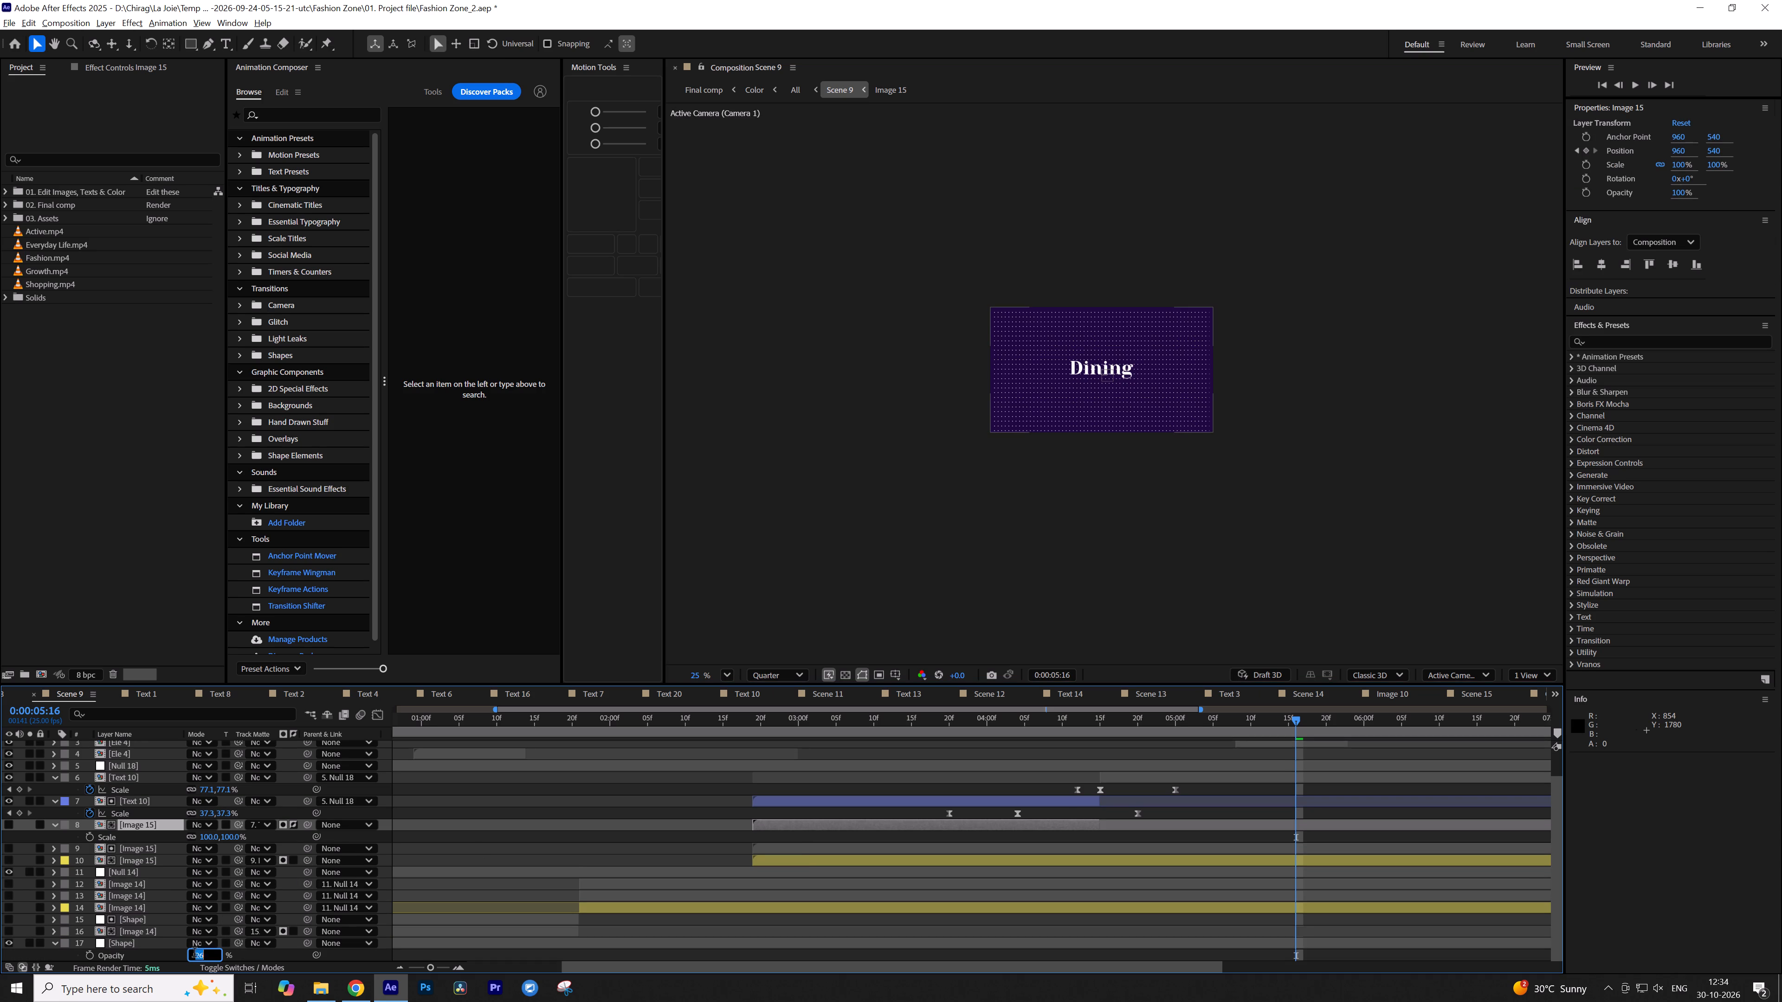
type("25")
key("Return")
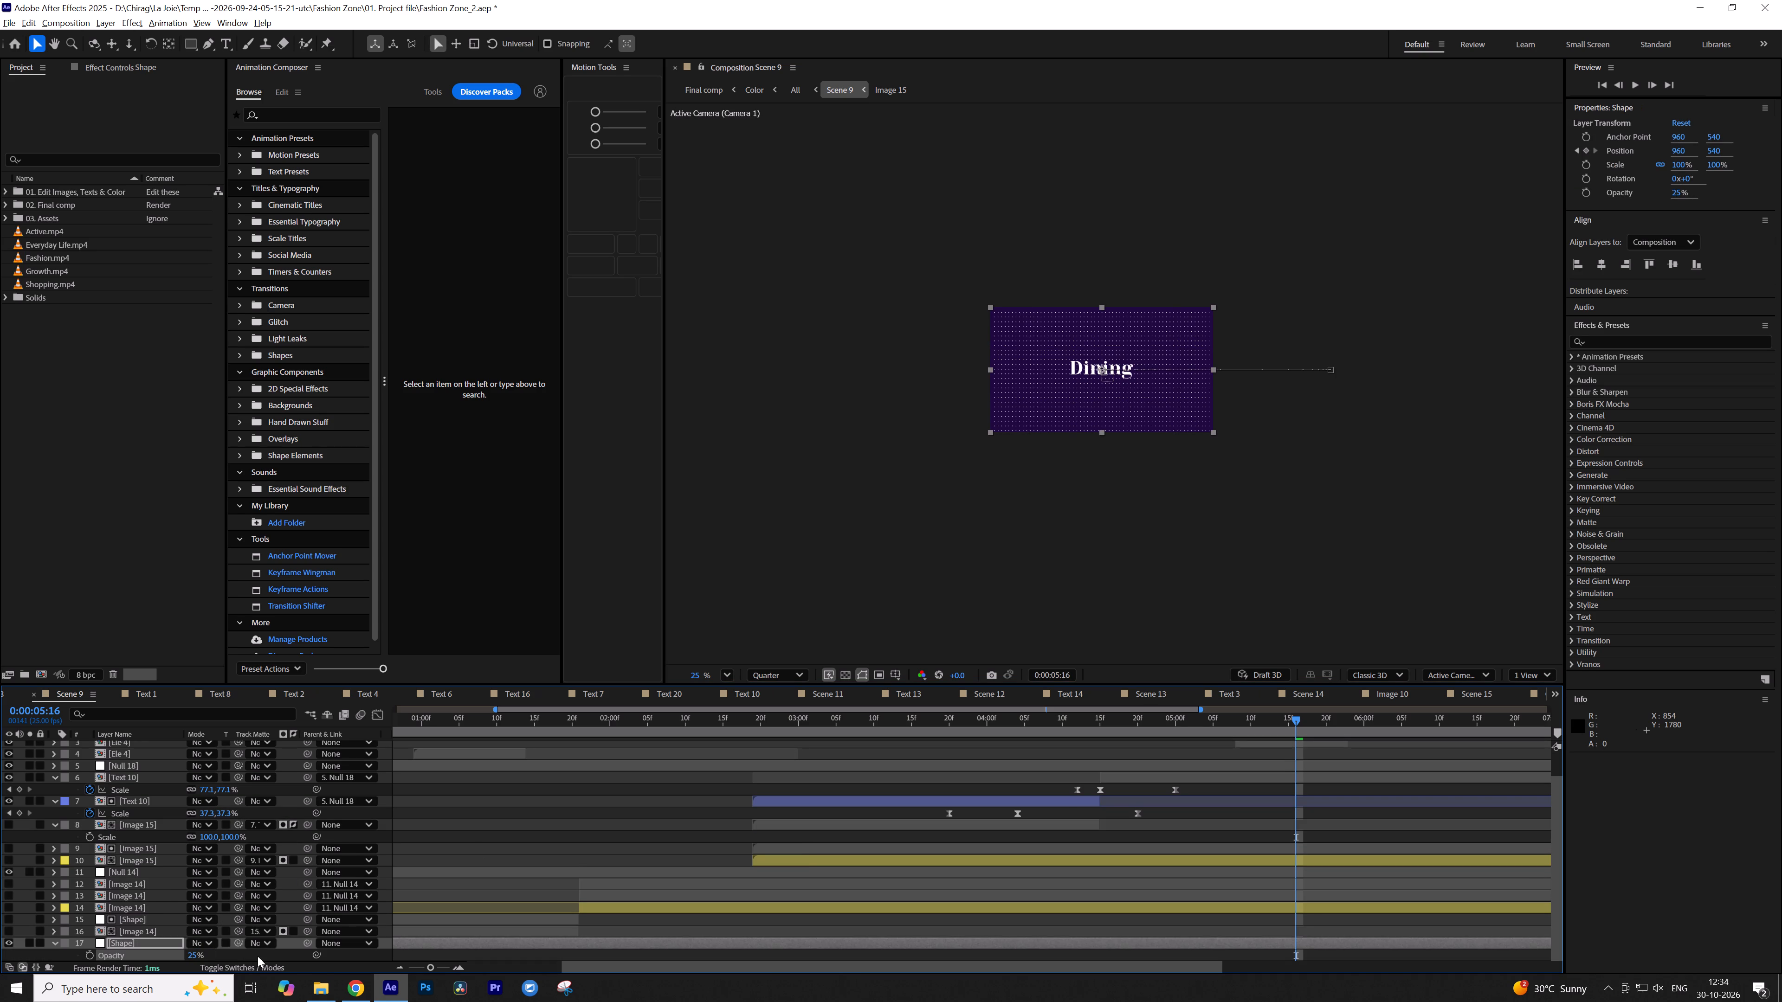
left_click(547, 817)
key("Tab")
left_click(490, 817)
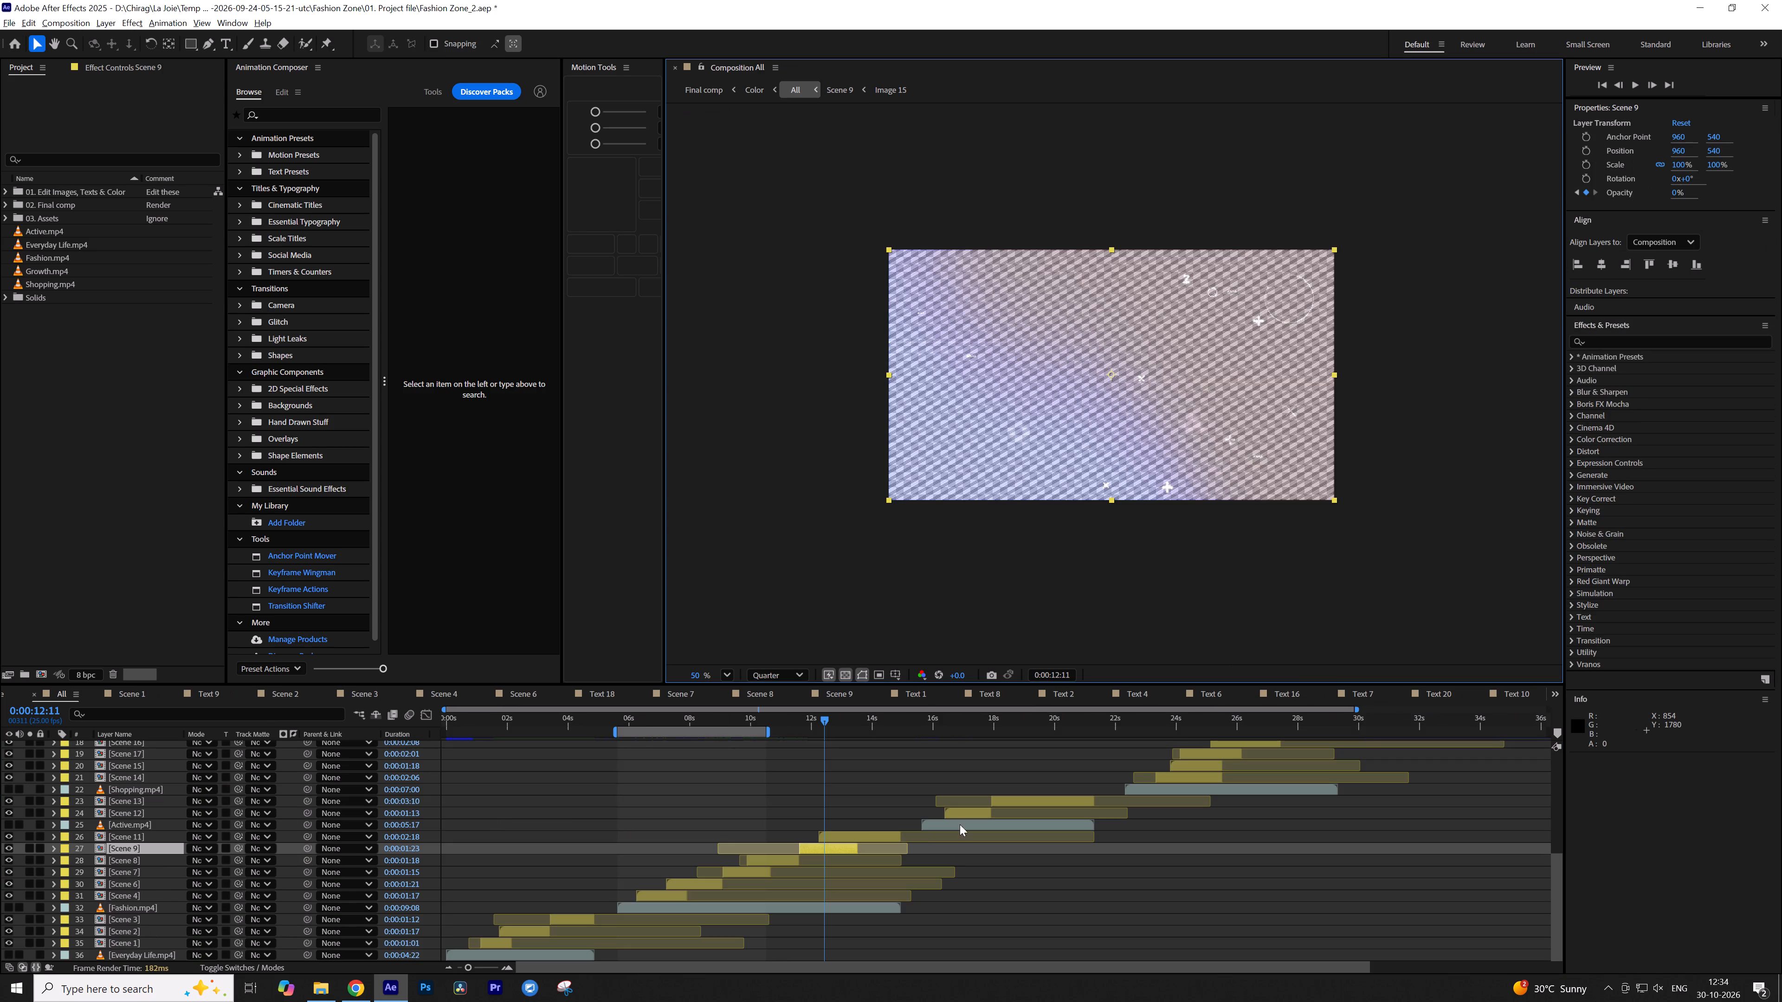
In the Scene 11 composition, reveal the shy layers, set the Overlay layer's opacity to 25%, and return to the All composition.
left_click(866, 833)
left_click(864, 721)
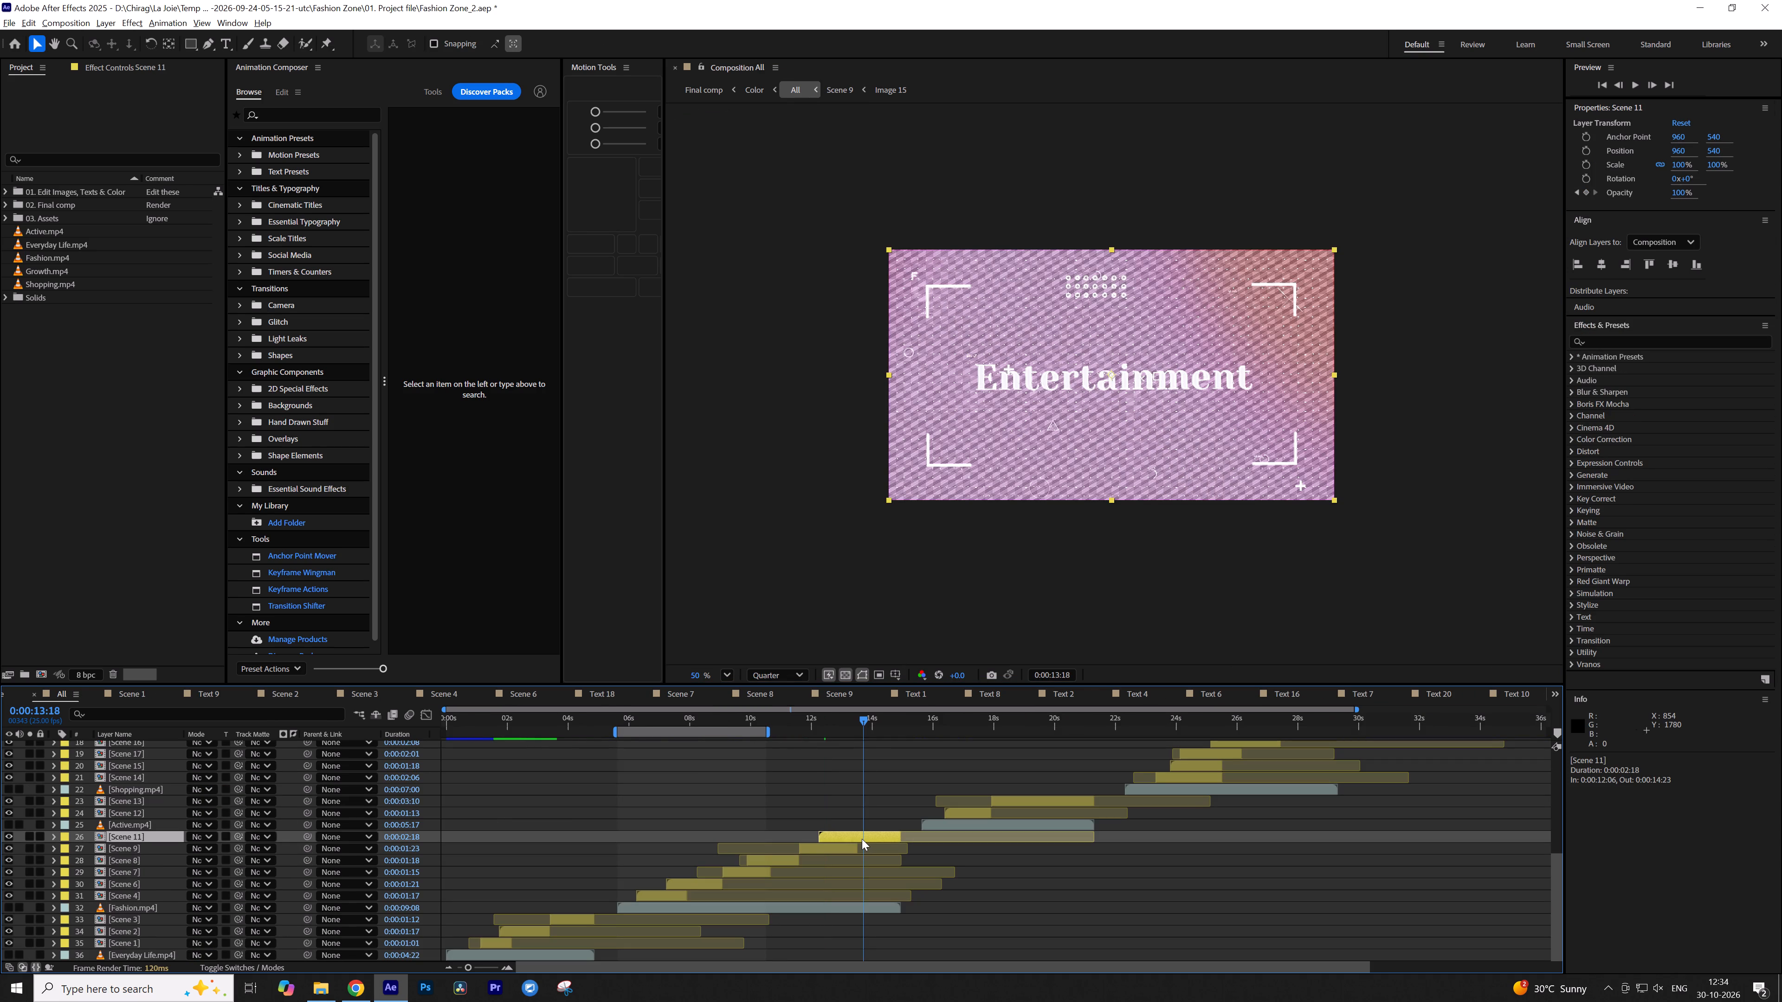
double_click(862, 839)
left_click(330, 706)
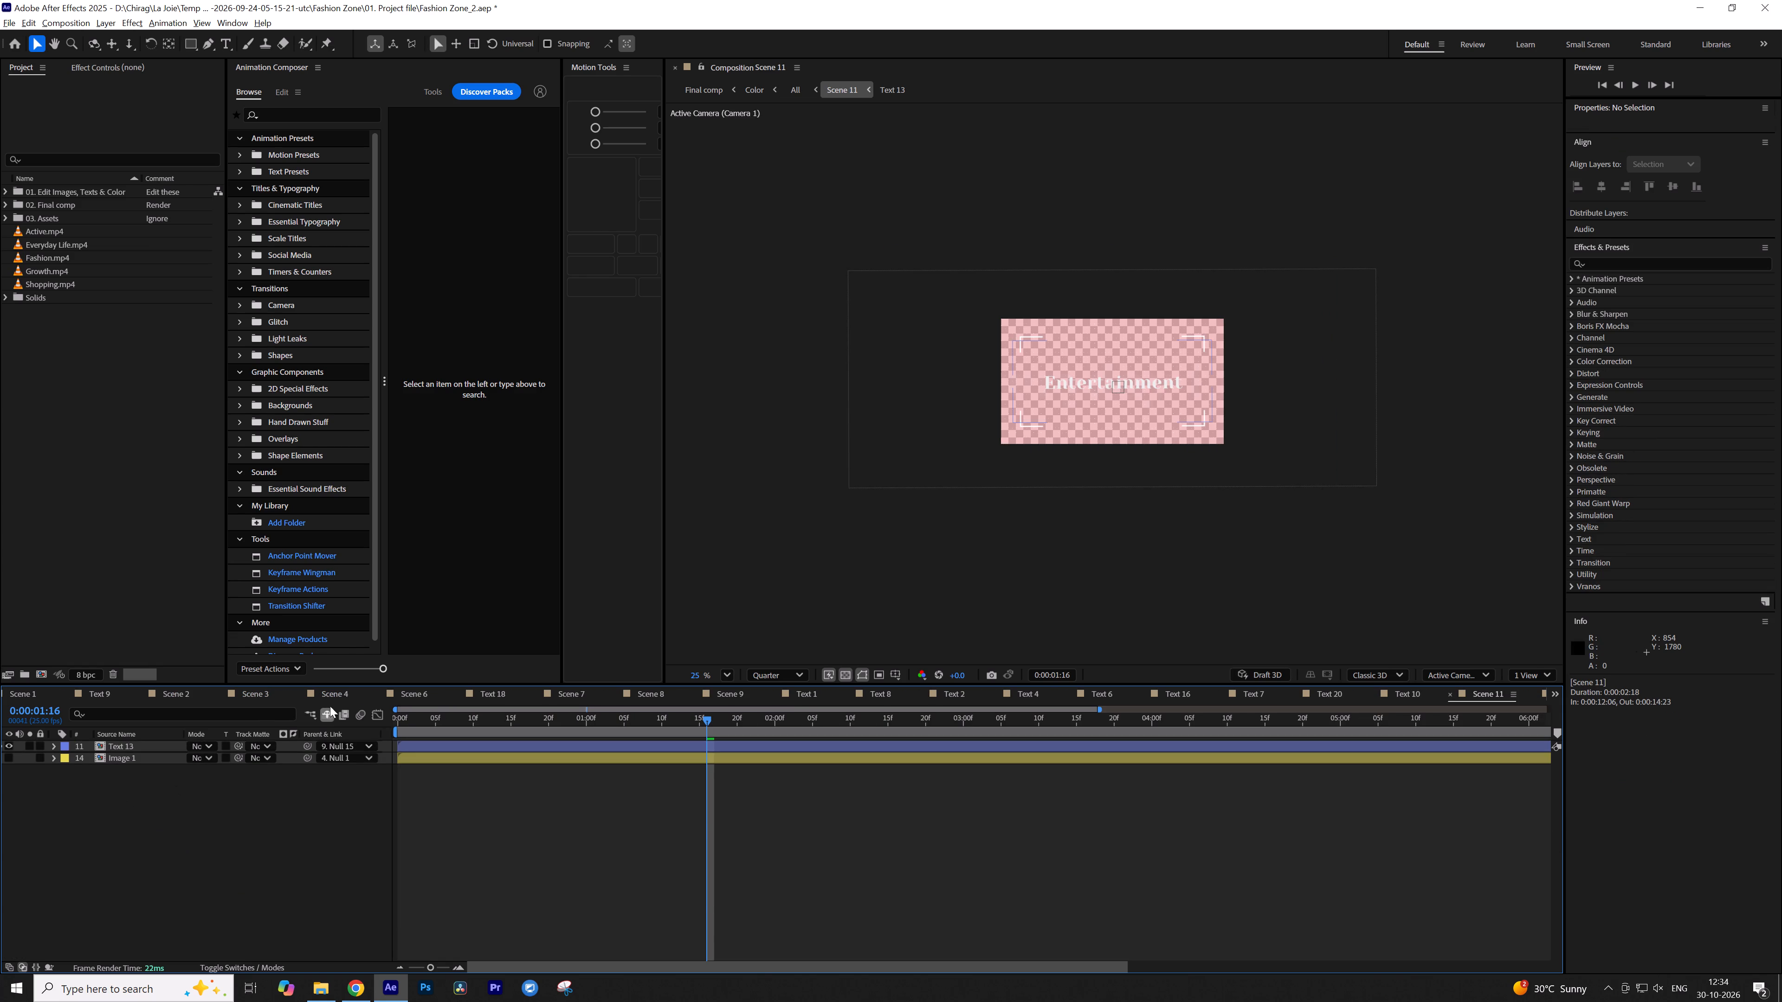
left_click(327, 711)
left_click(137, 901)
left_click(127, 890)
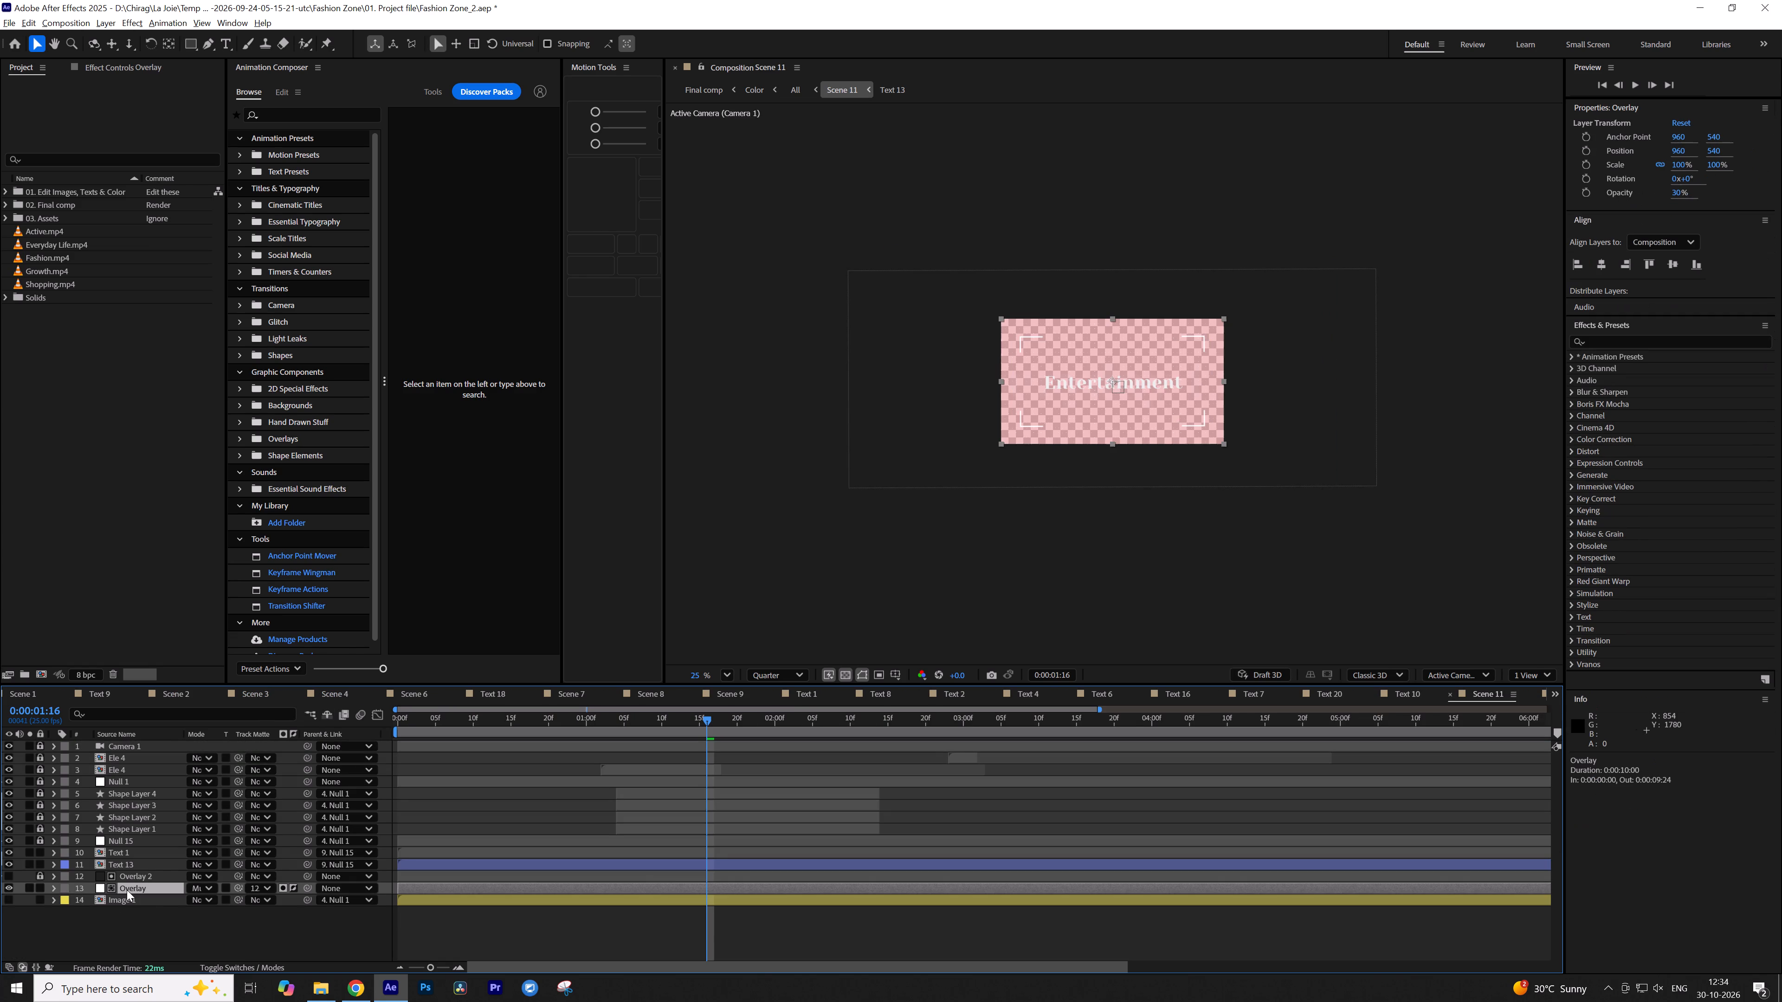
key("t")
left_click(192, 901)
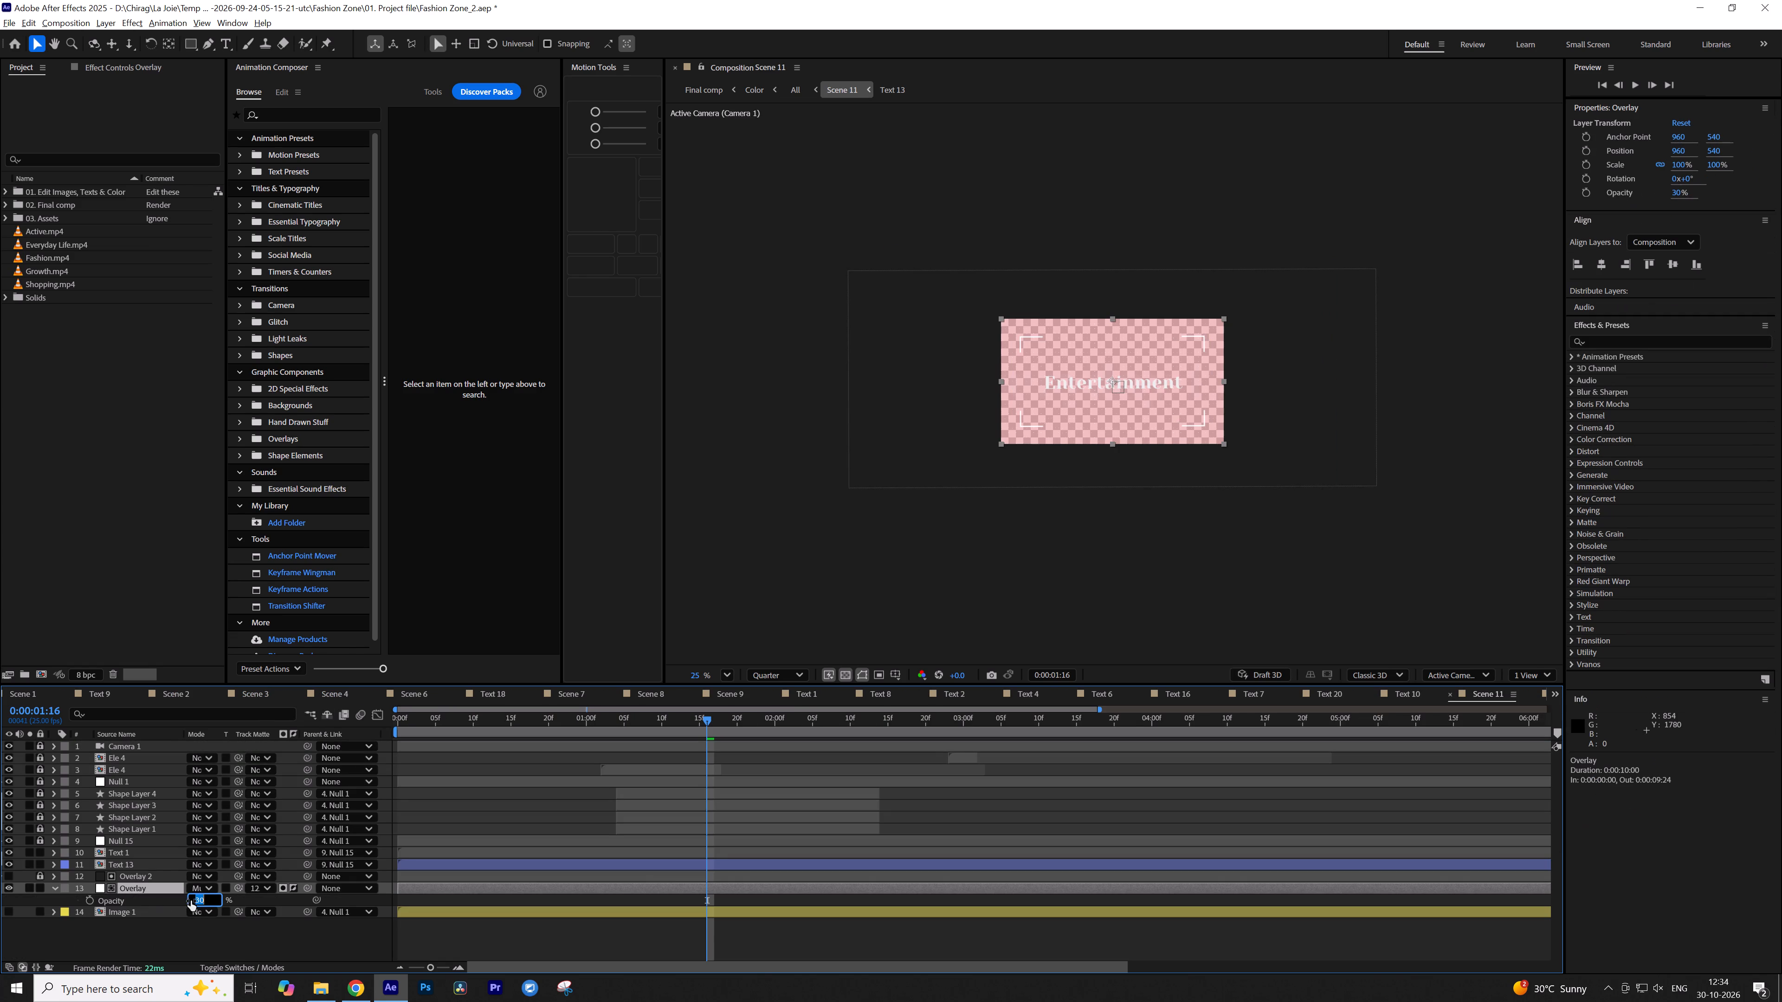
type("25")
key("Return")
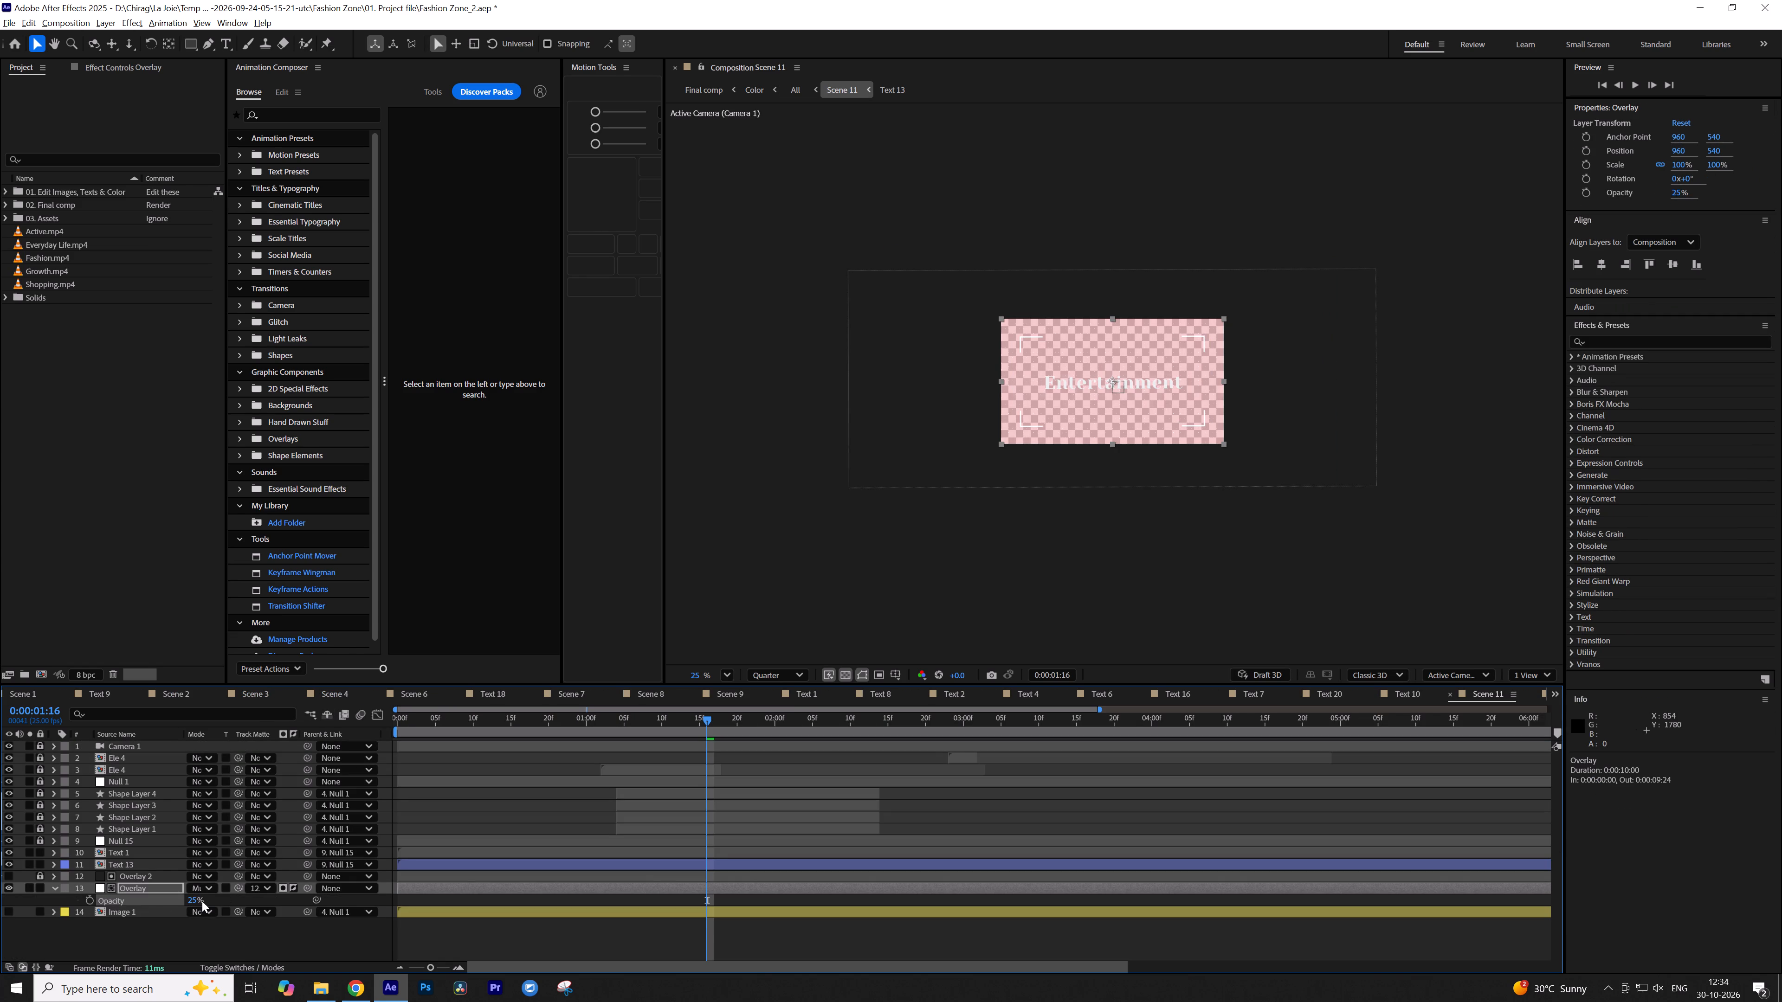
left_click(542, 803)
type("ss")
left_click(551, 928)
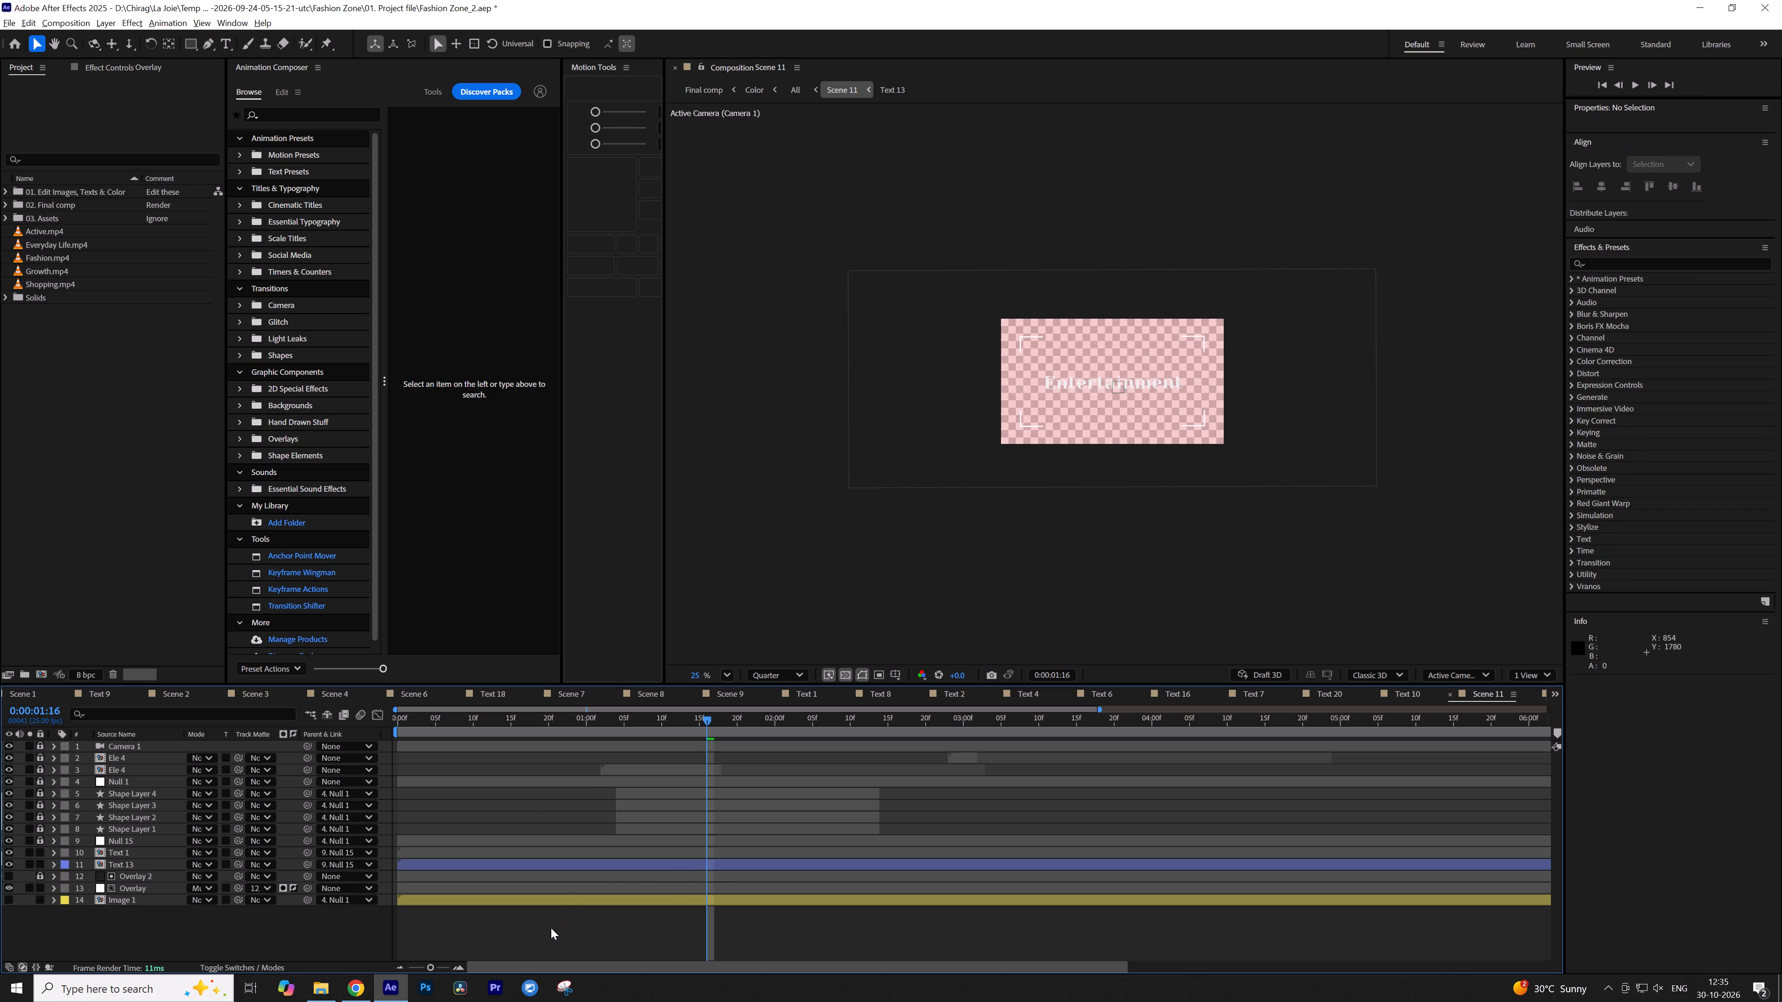
key("Tab")
left_click(493, 930)
key("Tab")
key("Tab")
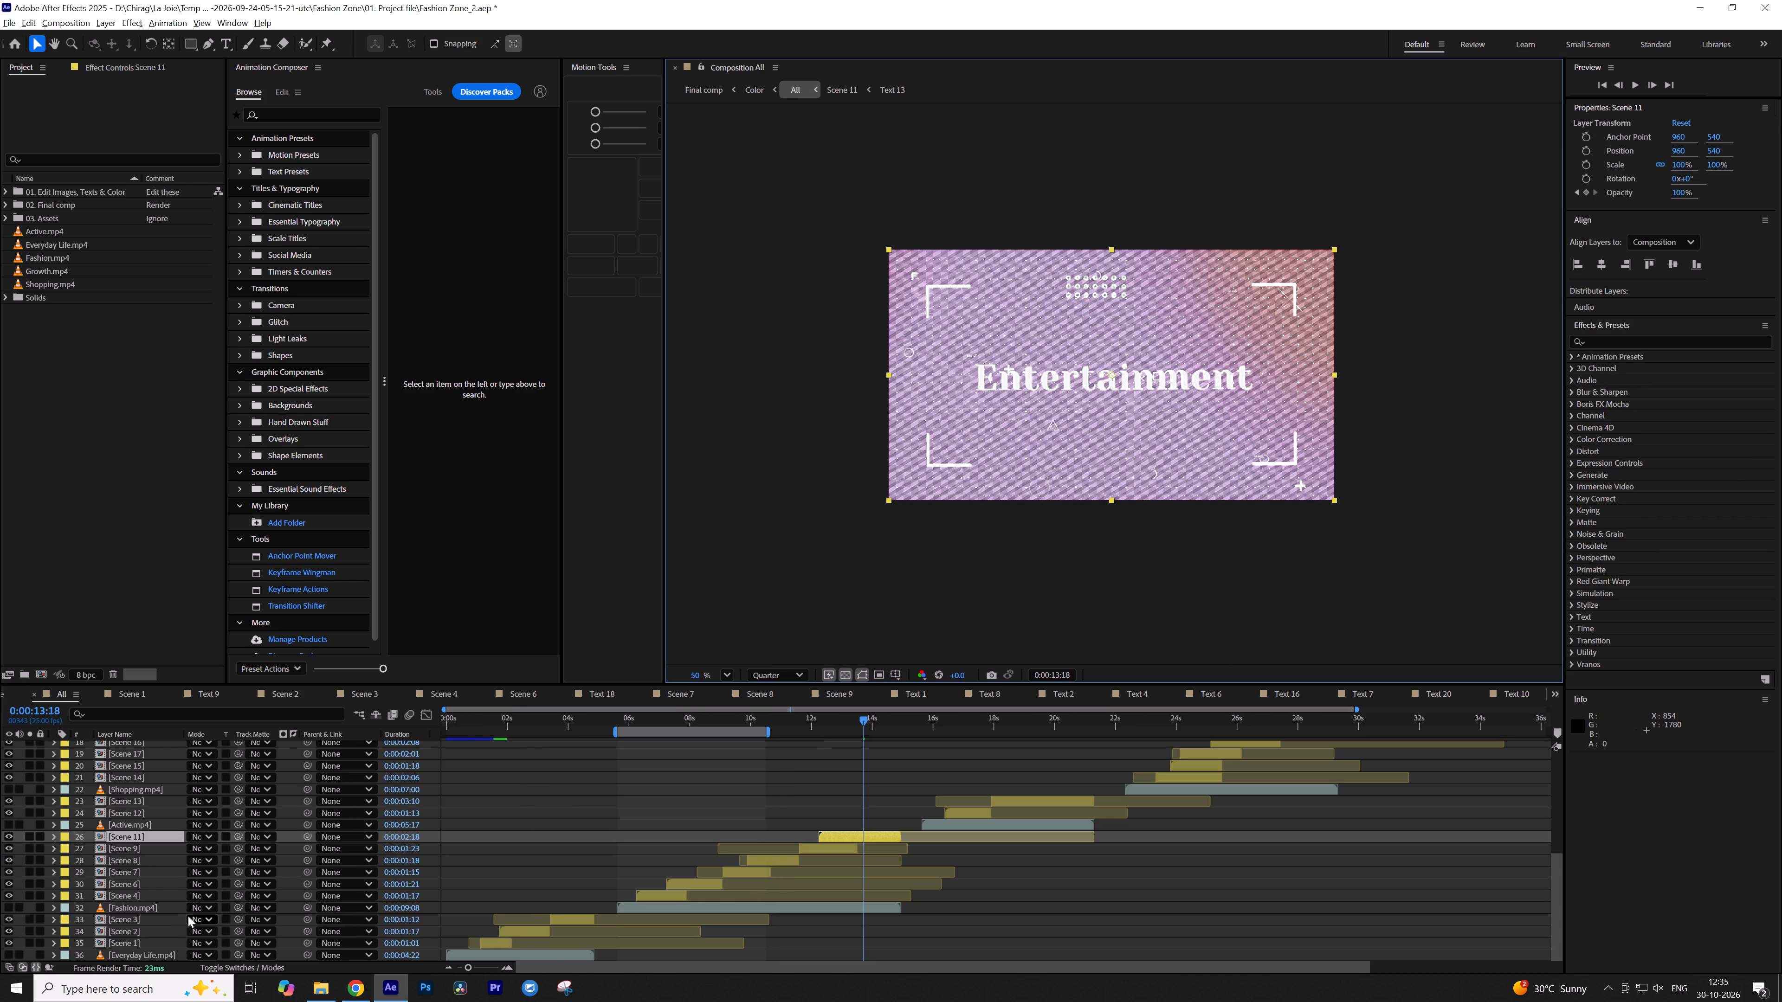
Make the Fashion.mp4 footage layer visible in the All composition and view it at the Retail scene, 0:00:08:04.
left_click(11, 908)
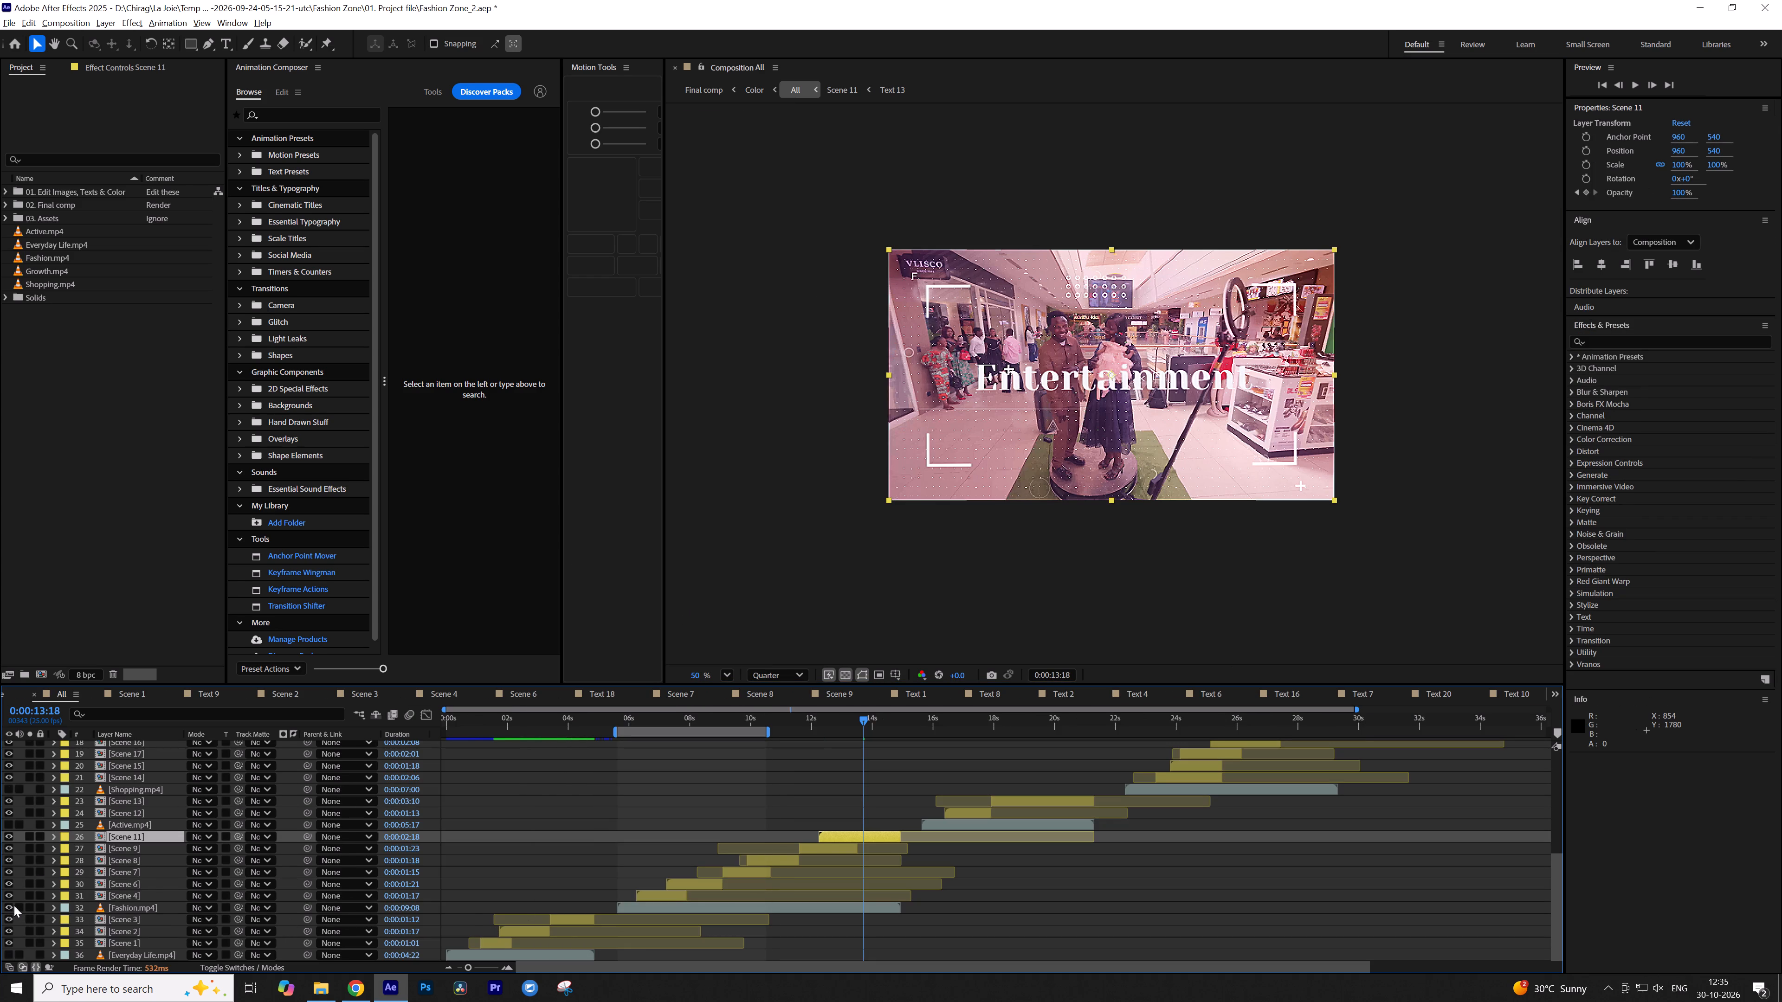
left_click(14, 906)
left_click(695, 719)
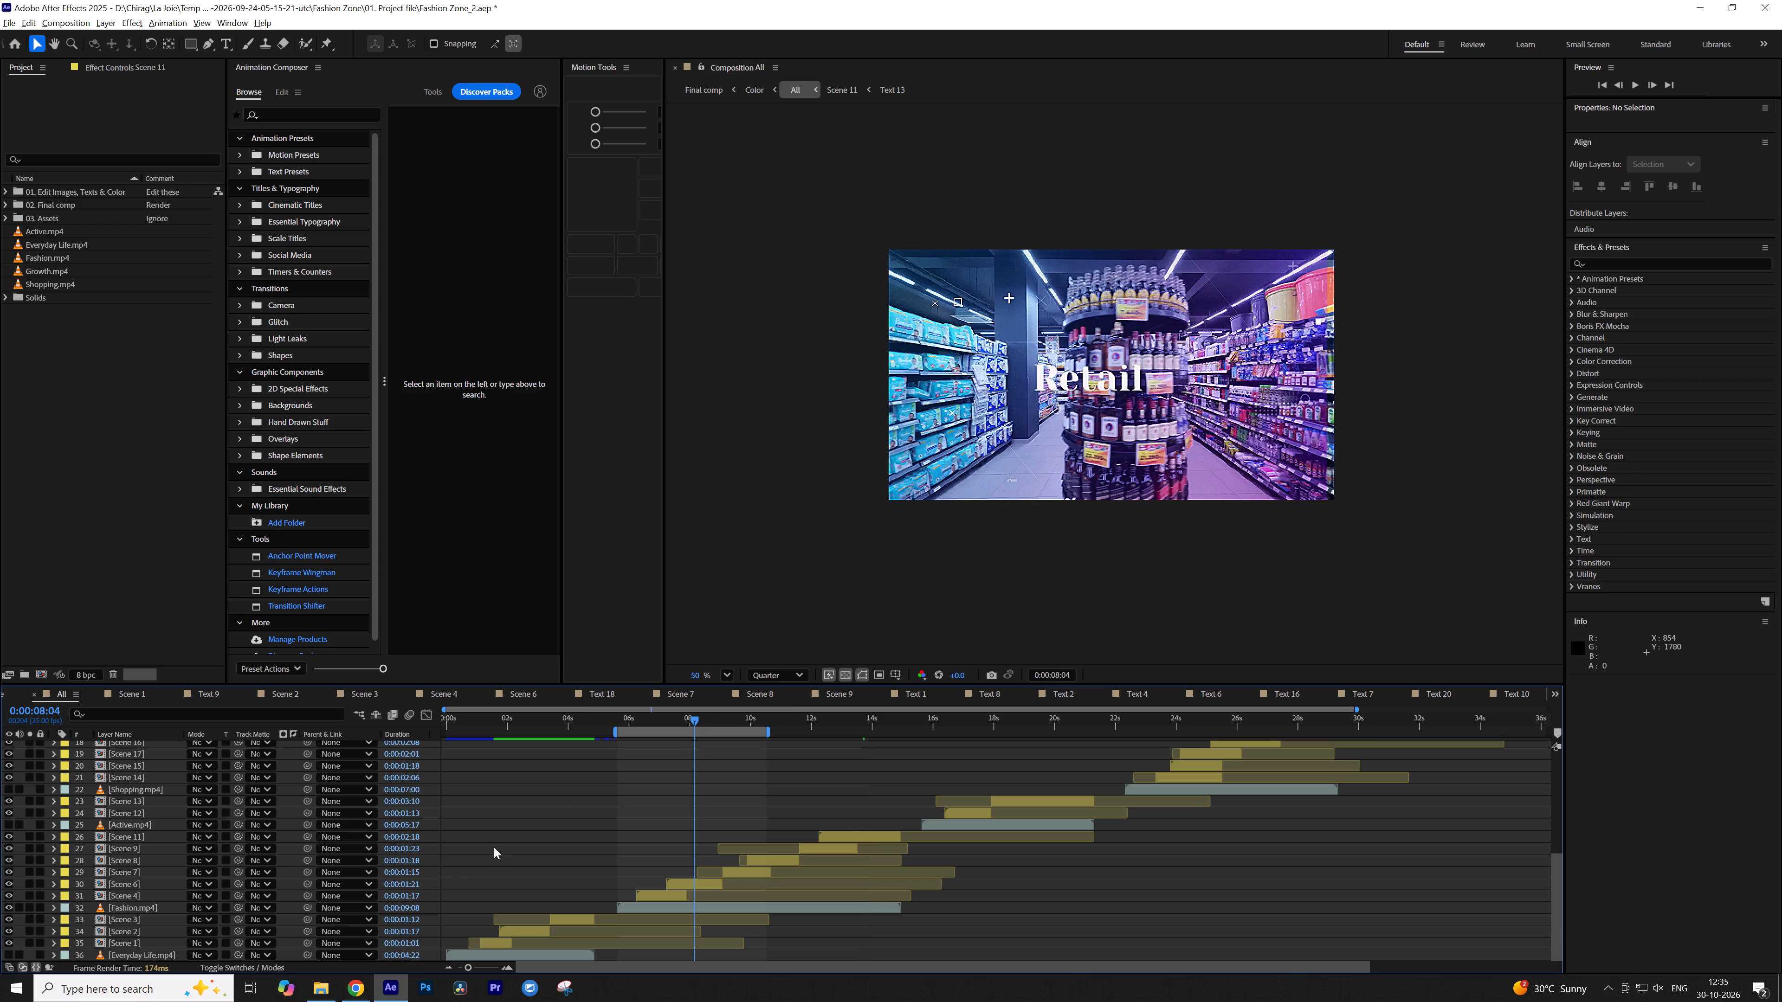
left_click(661, 826)
Inspect the layers of Scene 6, and scrub the All composition between the Fashion and Retail titles to check them over the footage.
left_click(699, 885)
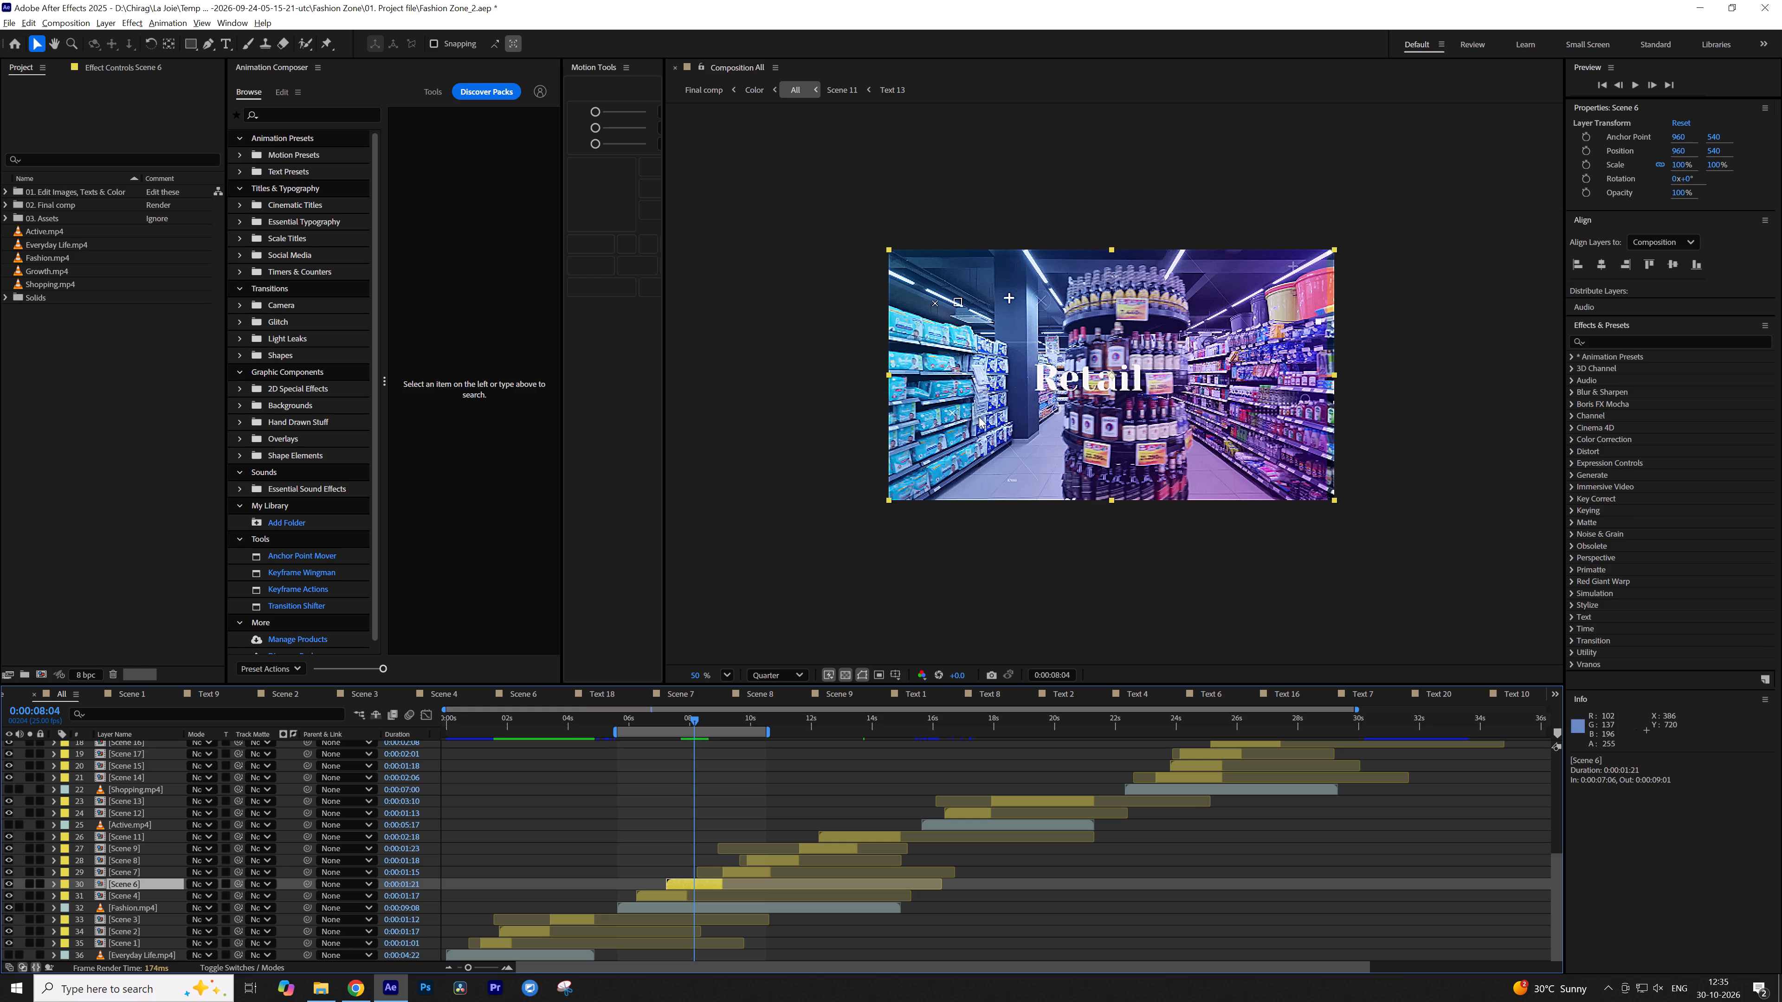
double_click(700, 888)
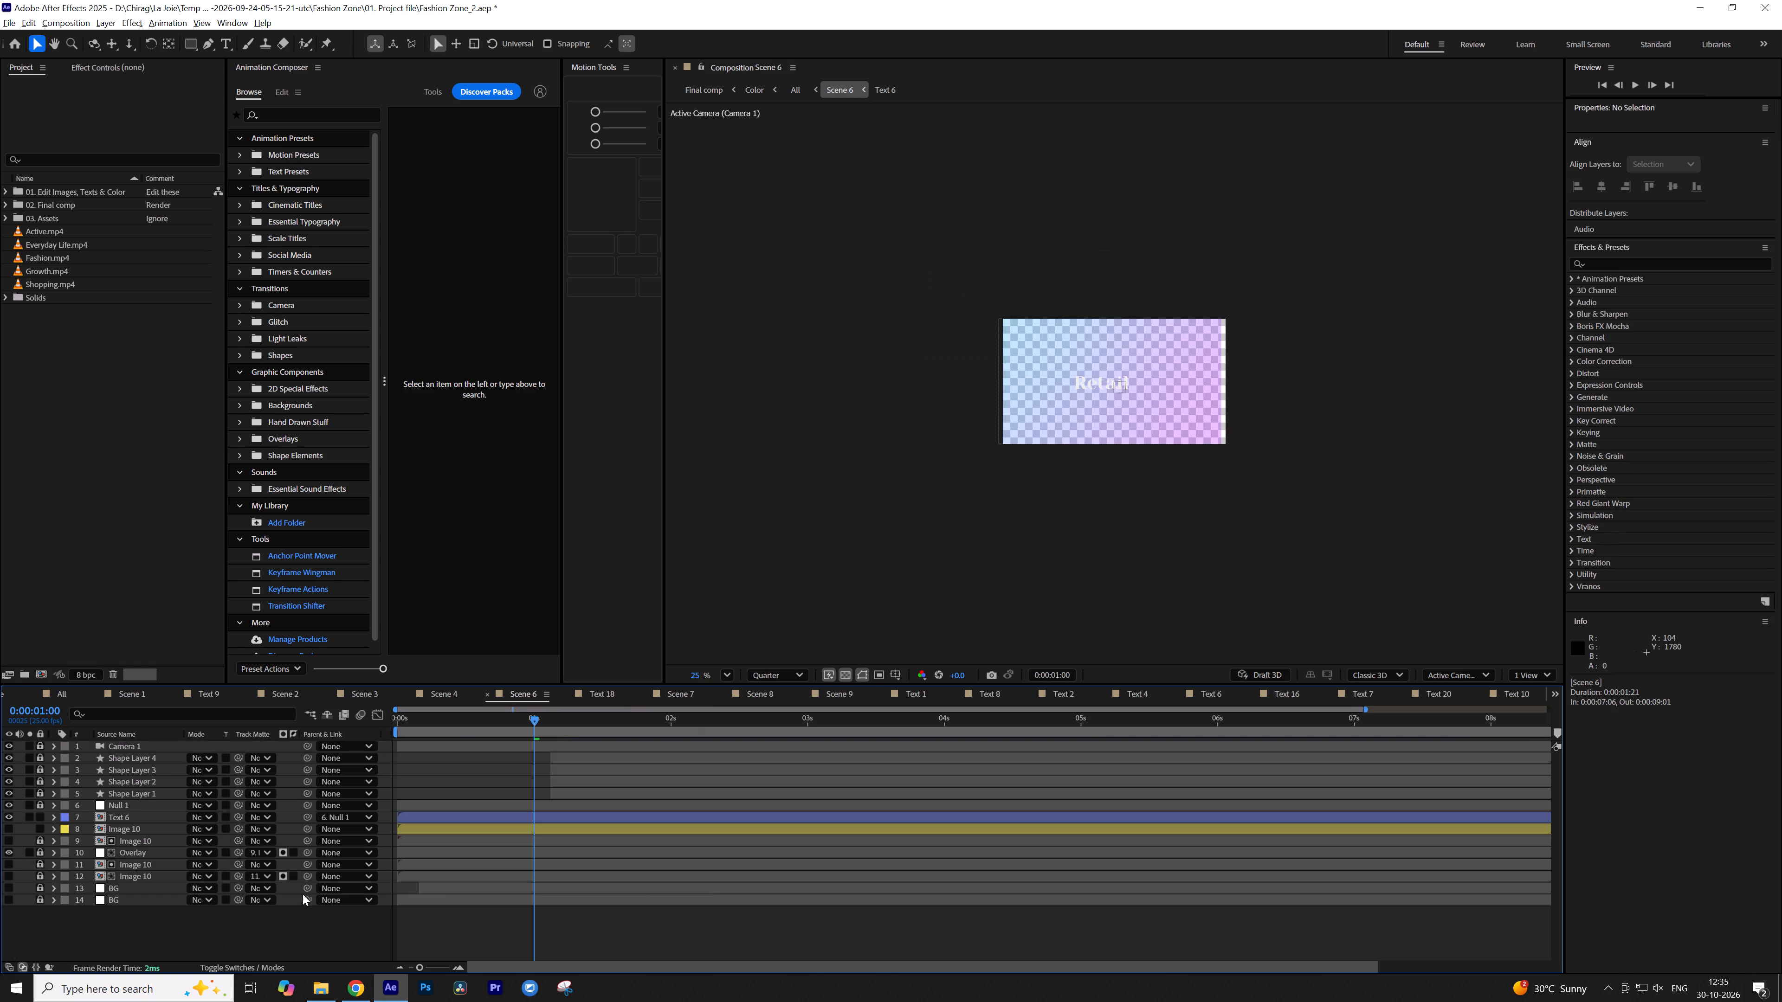
left_click(145, 901)
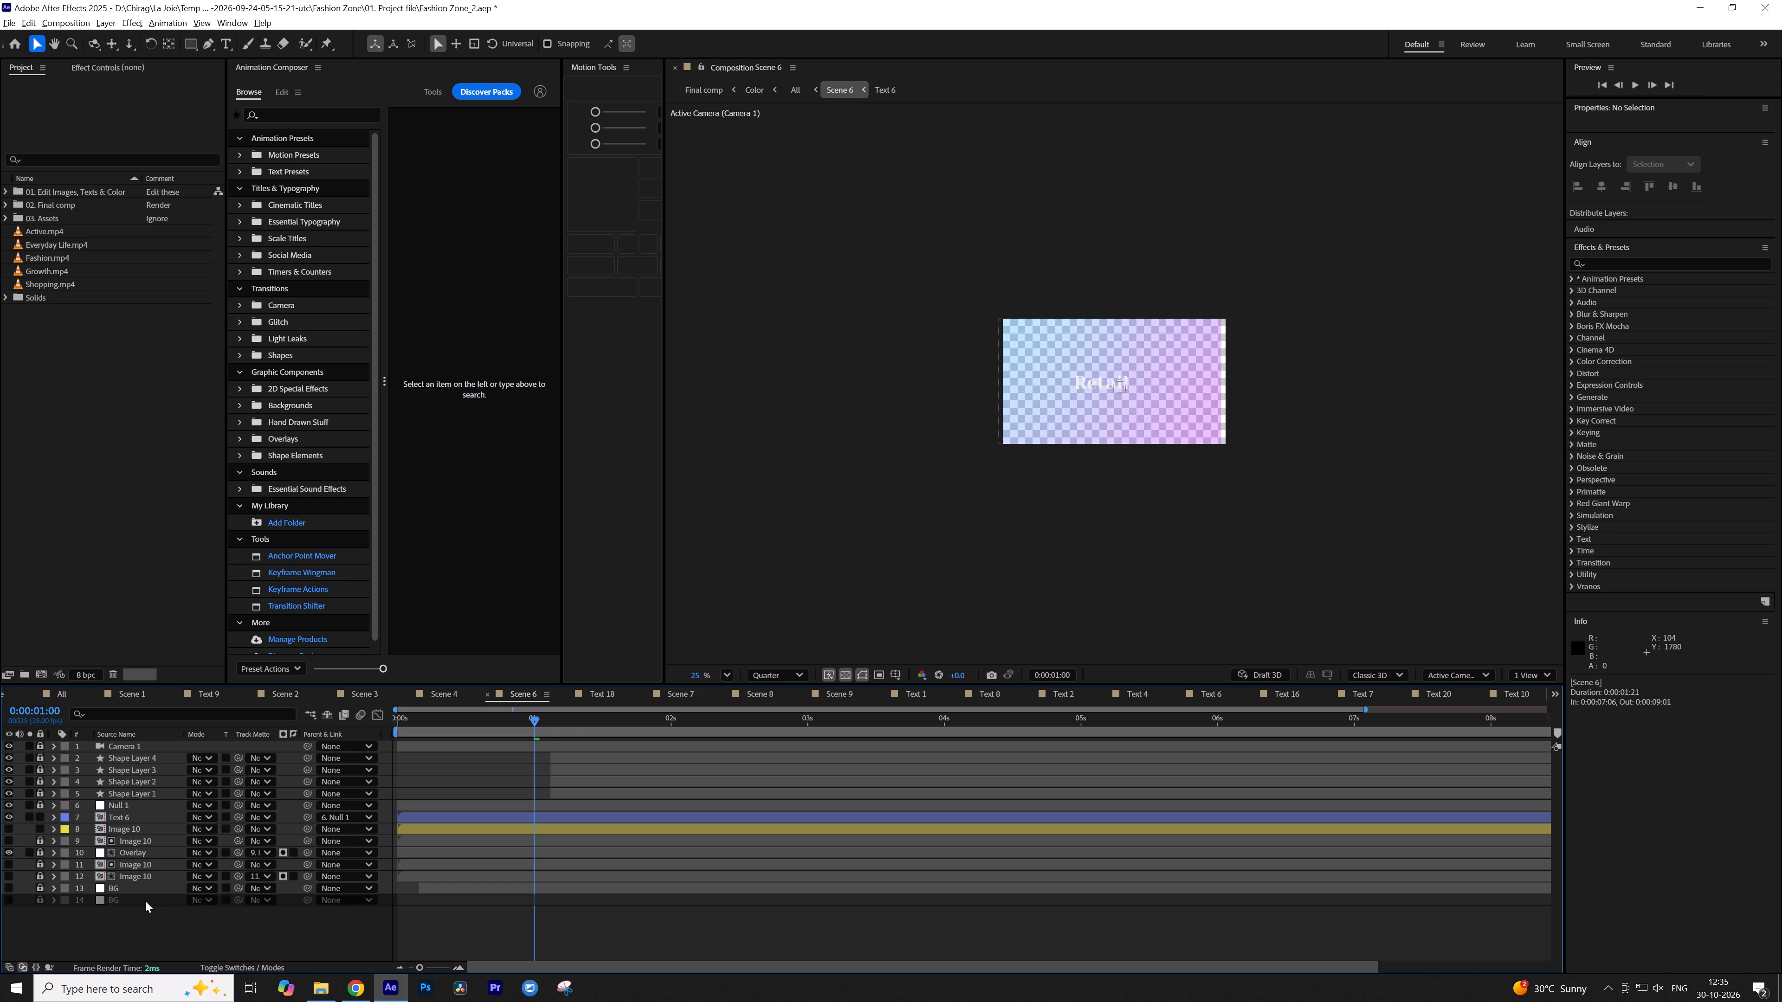
key("Tab")
left_click(539, 813)
key("alt+Tab")
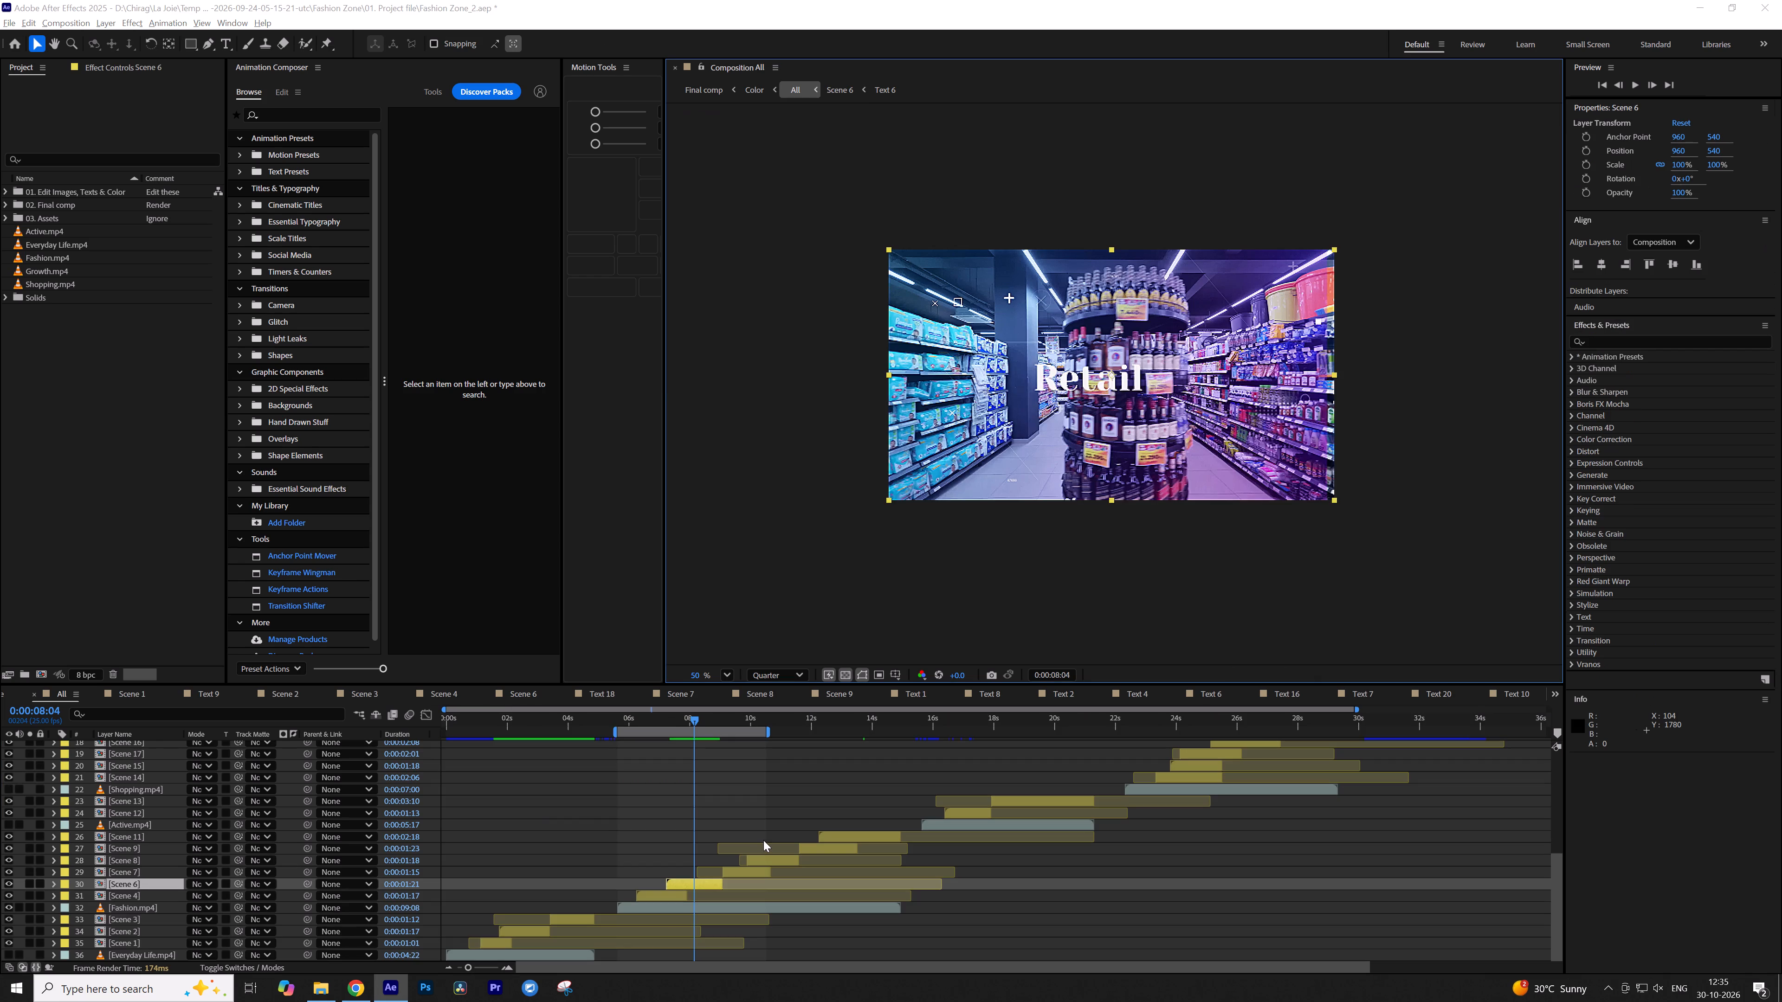
key("alt+Tab")
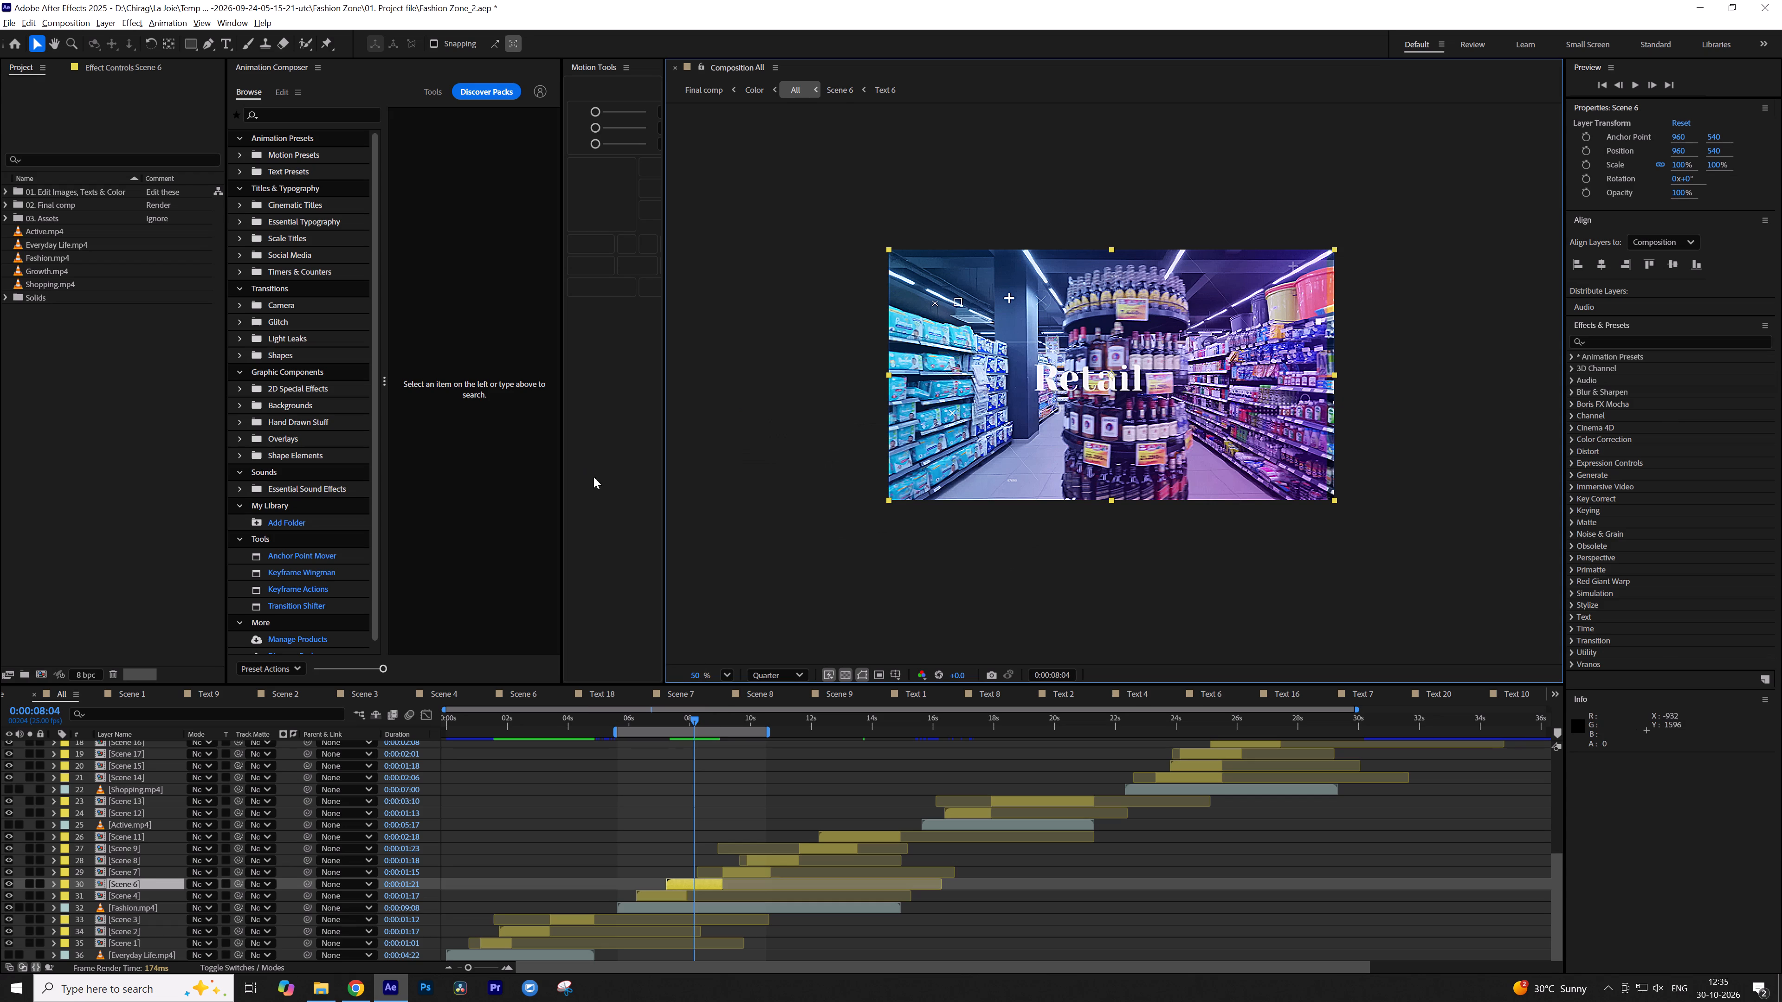
left_click_drag(660, 721, 668, 723)
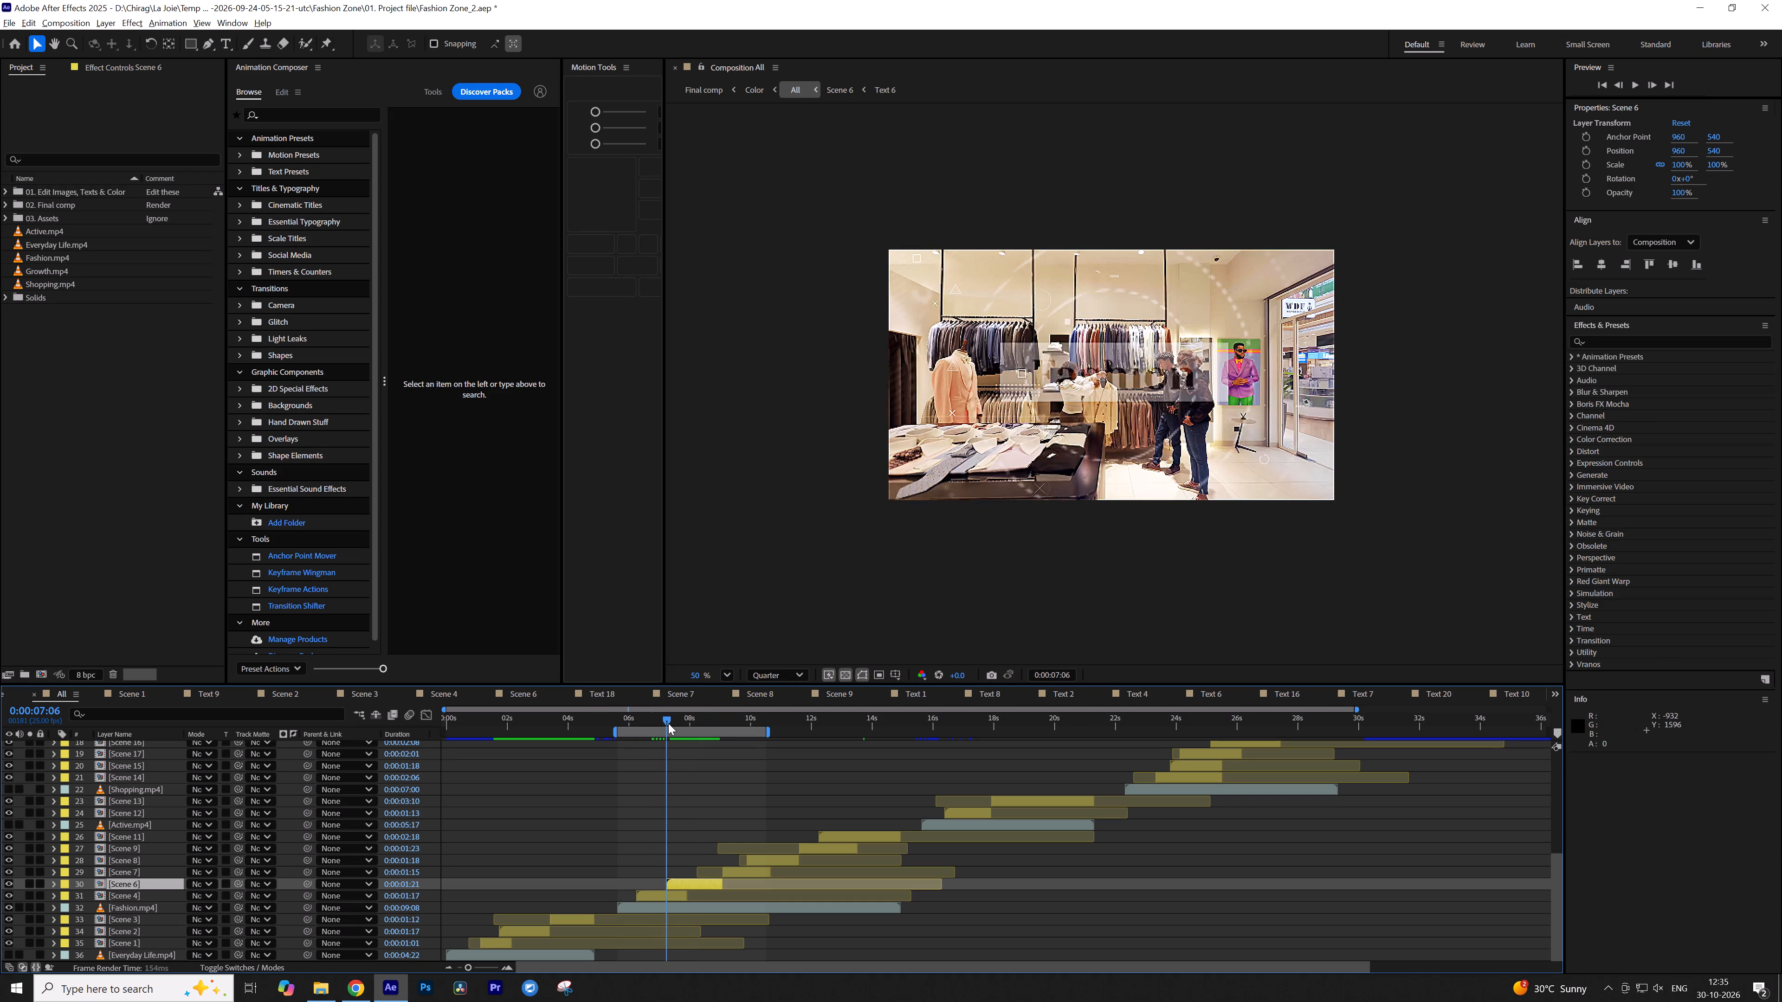
left_click_drag(668, 723, 699, 724)
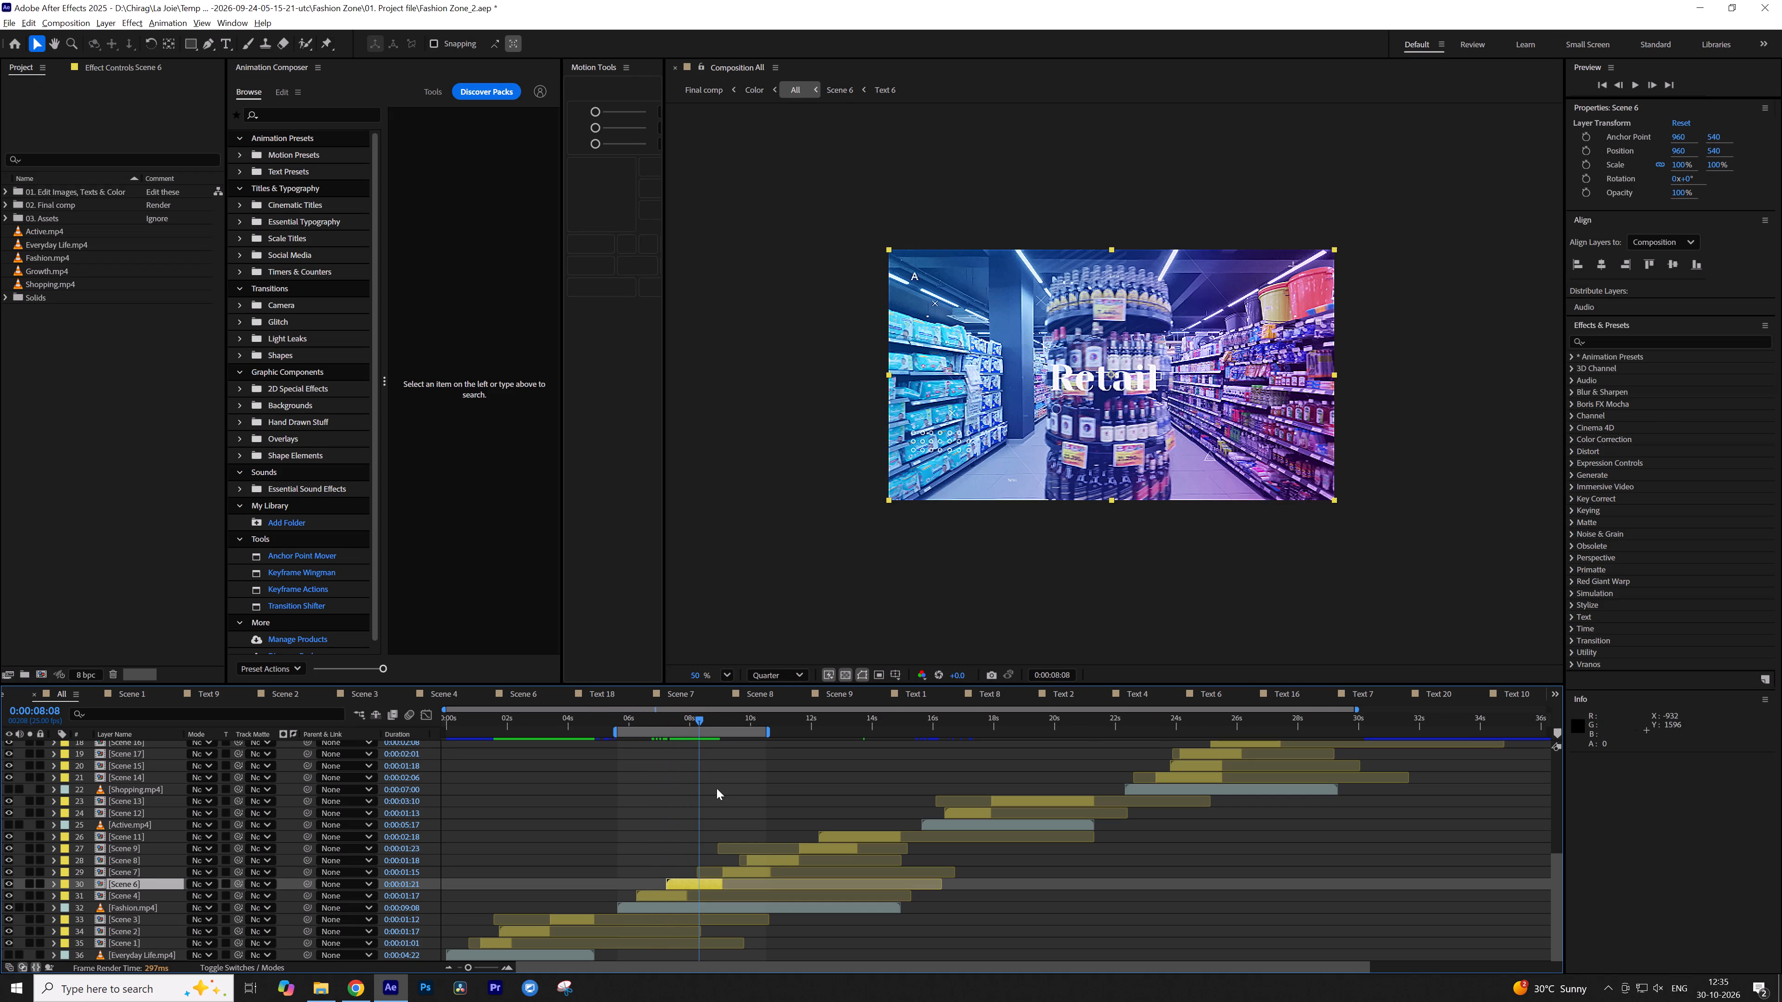
left_click(704, 793)
Switch to the file explorer and import the rendered Fashion.mov into the After Effects project.
key("alt+Tab")
left_click_drag(311, 166, 626, 660)
key("alt+Tab")
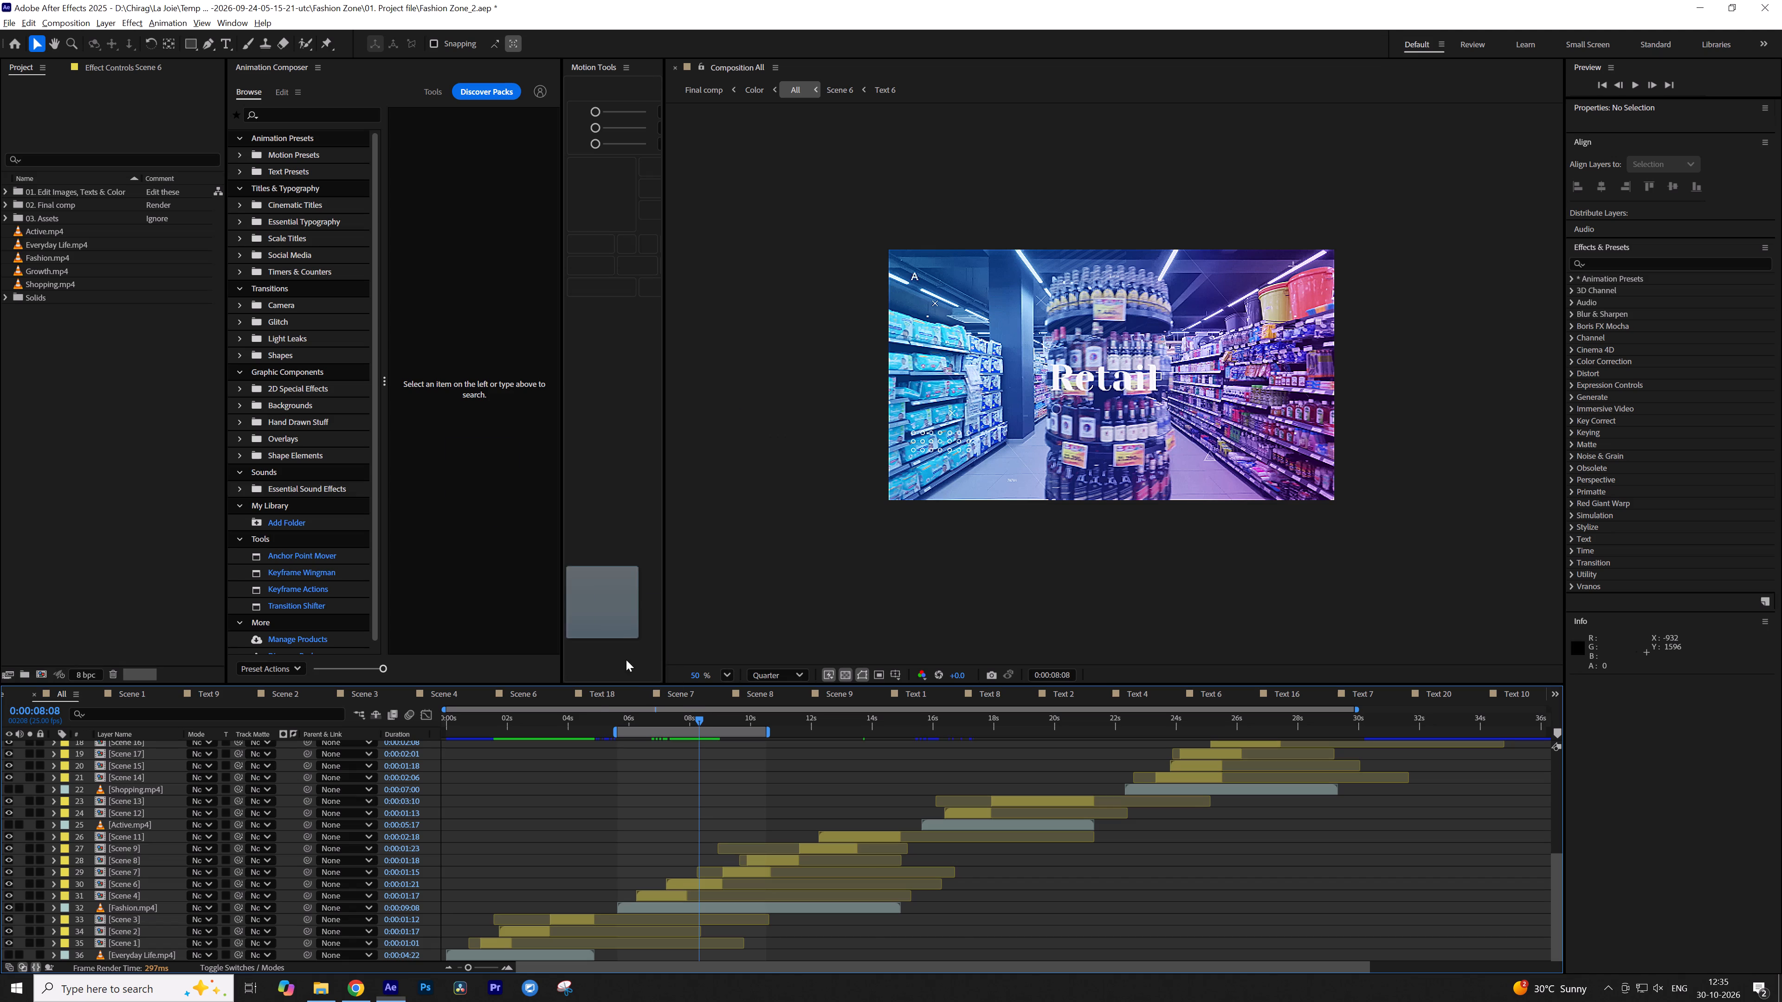
left_click_drag(626, 660, 98, 426)
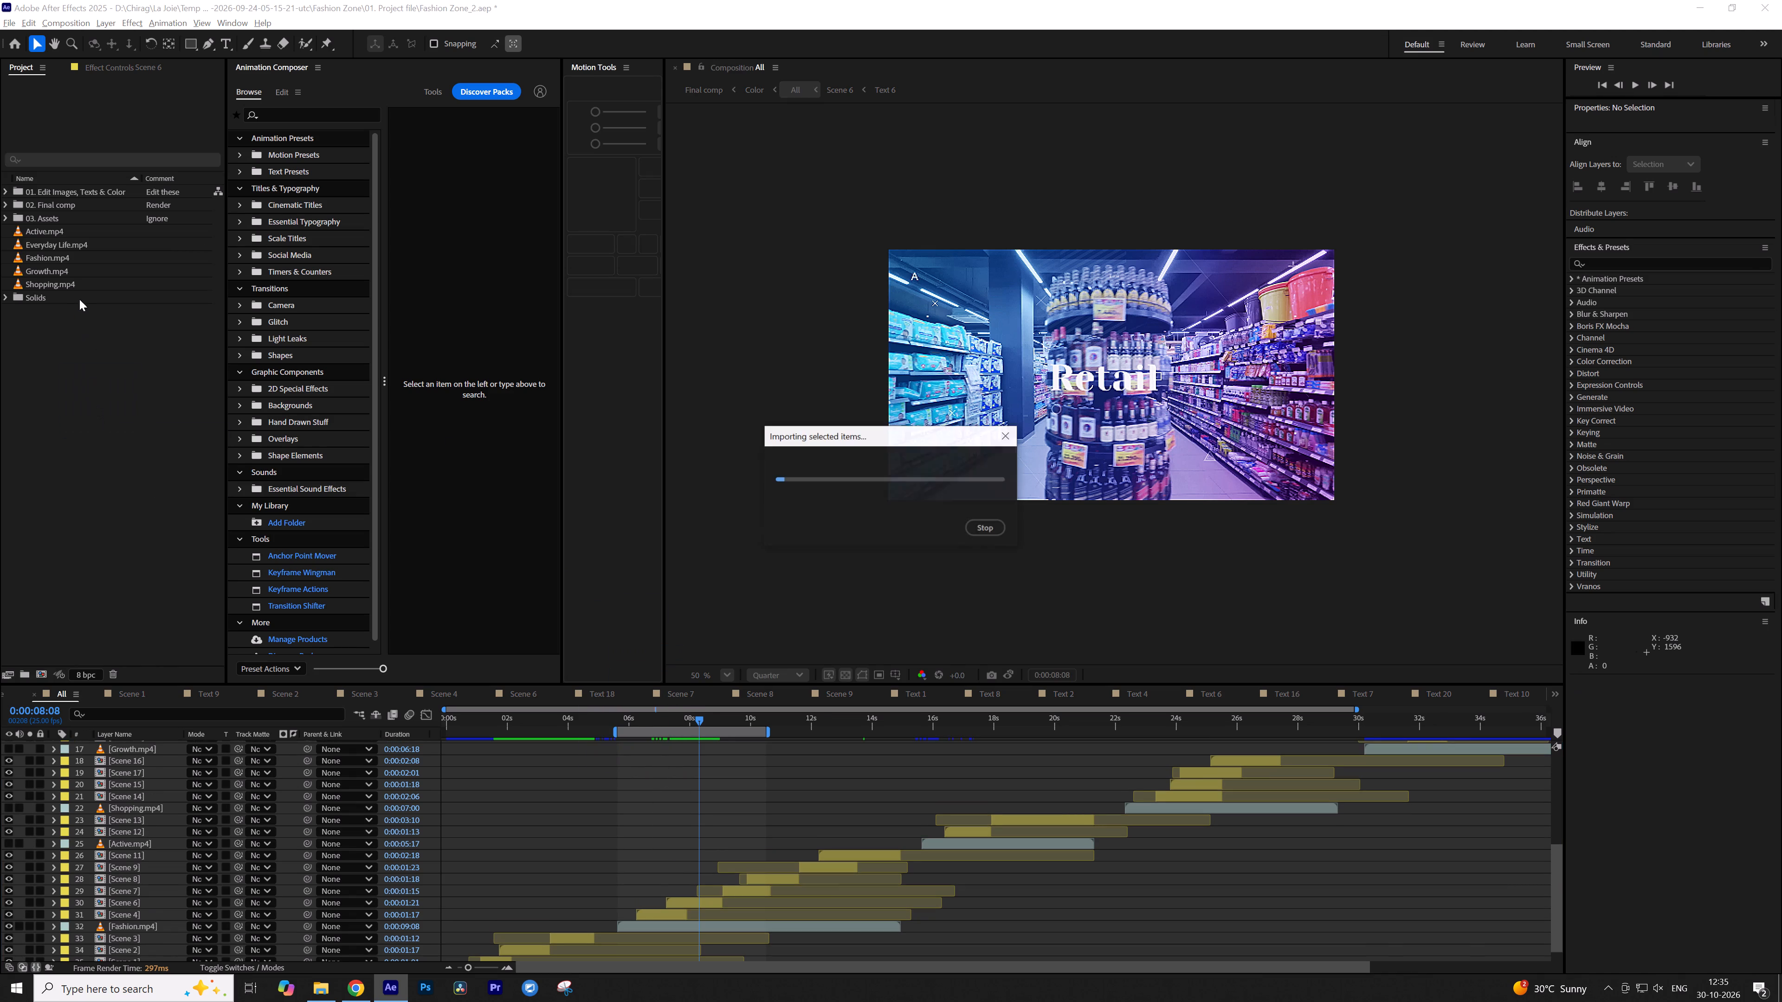
Add Fashion.mov to the All composition below Scene 16, start it at 0:00:05:16, and fit it to the composition size.
left_click_drag(81, 258, 182, 769)
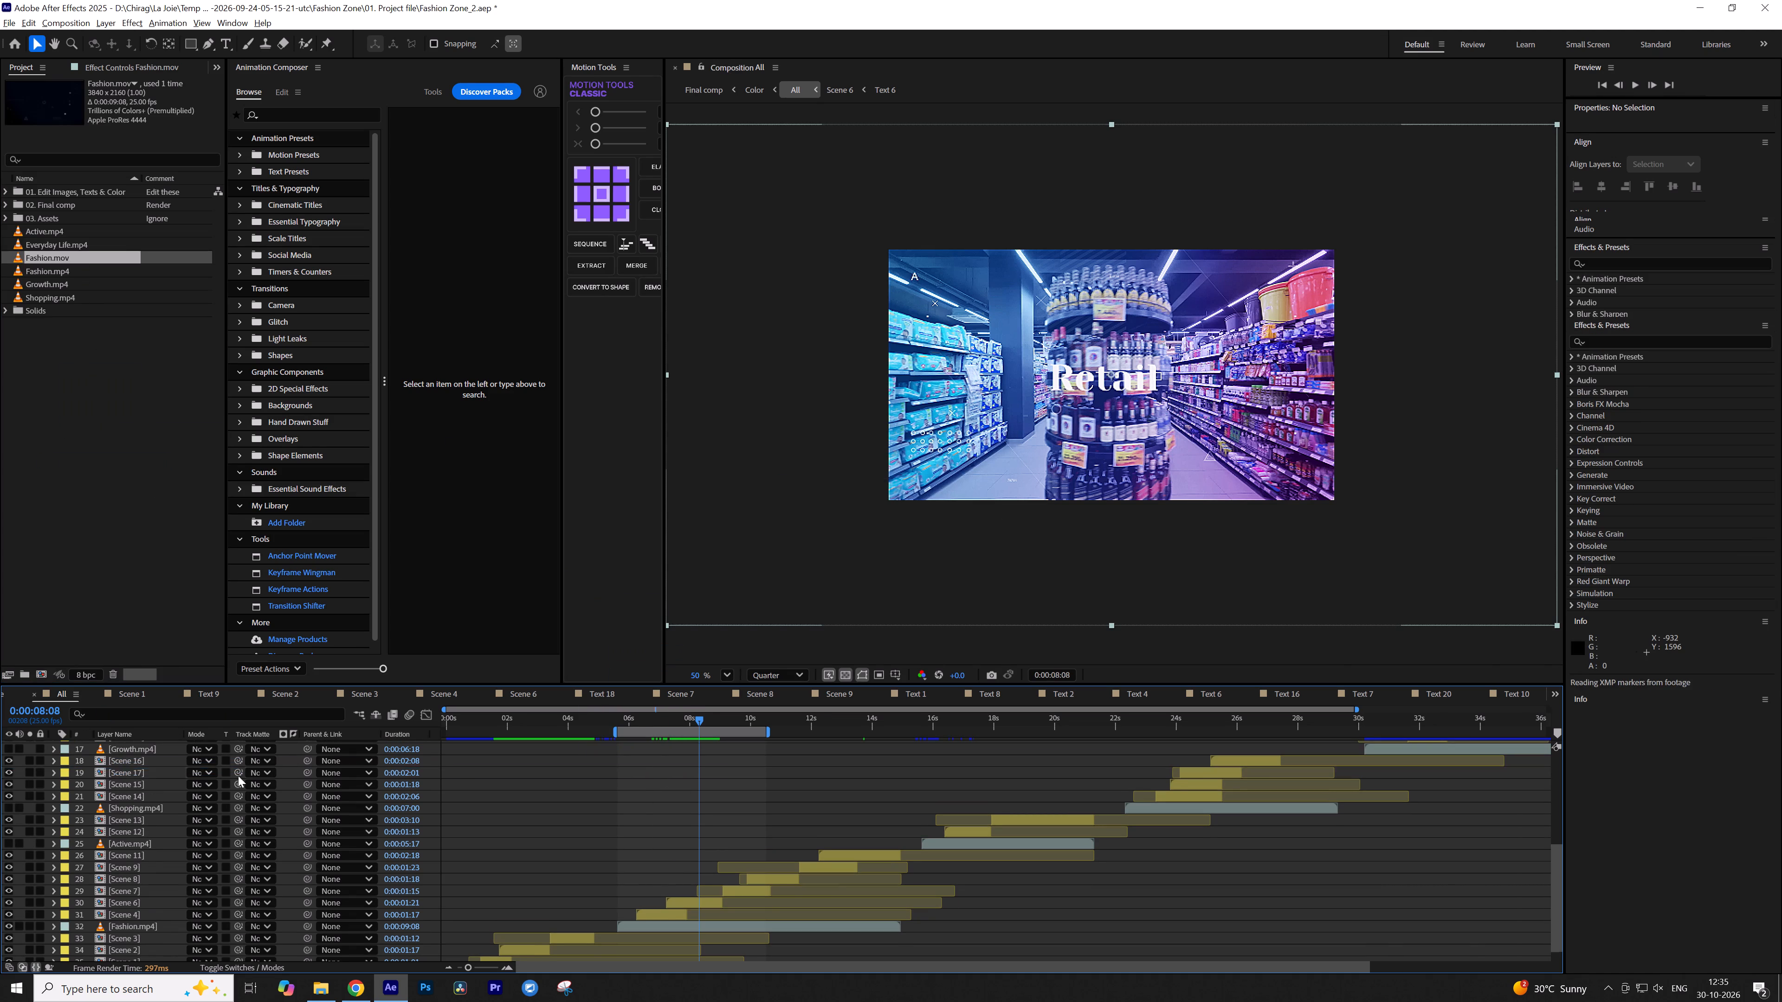
left_click_drag(572, 769, 737, 774)
key("ctrl+alt+f")
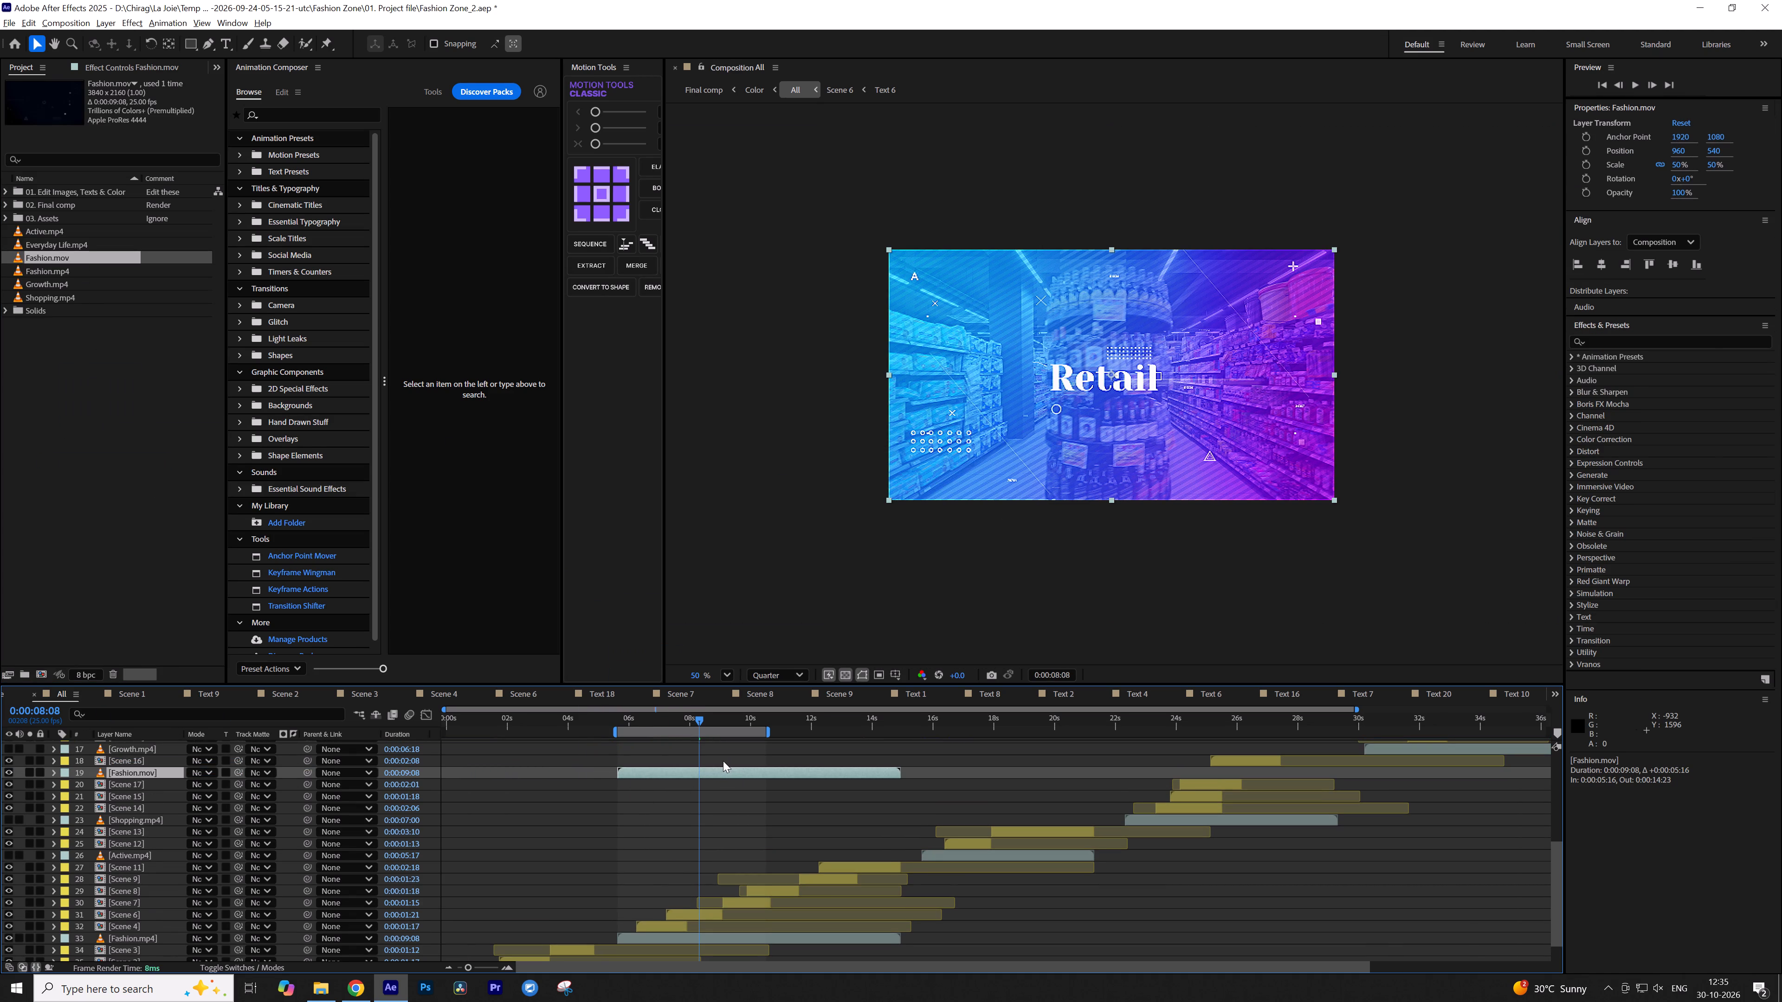
Hide and reshow the Fashion.mov layer to compare the rendered overlay with the live scenes at the Retail title.
left_click(9, 774)
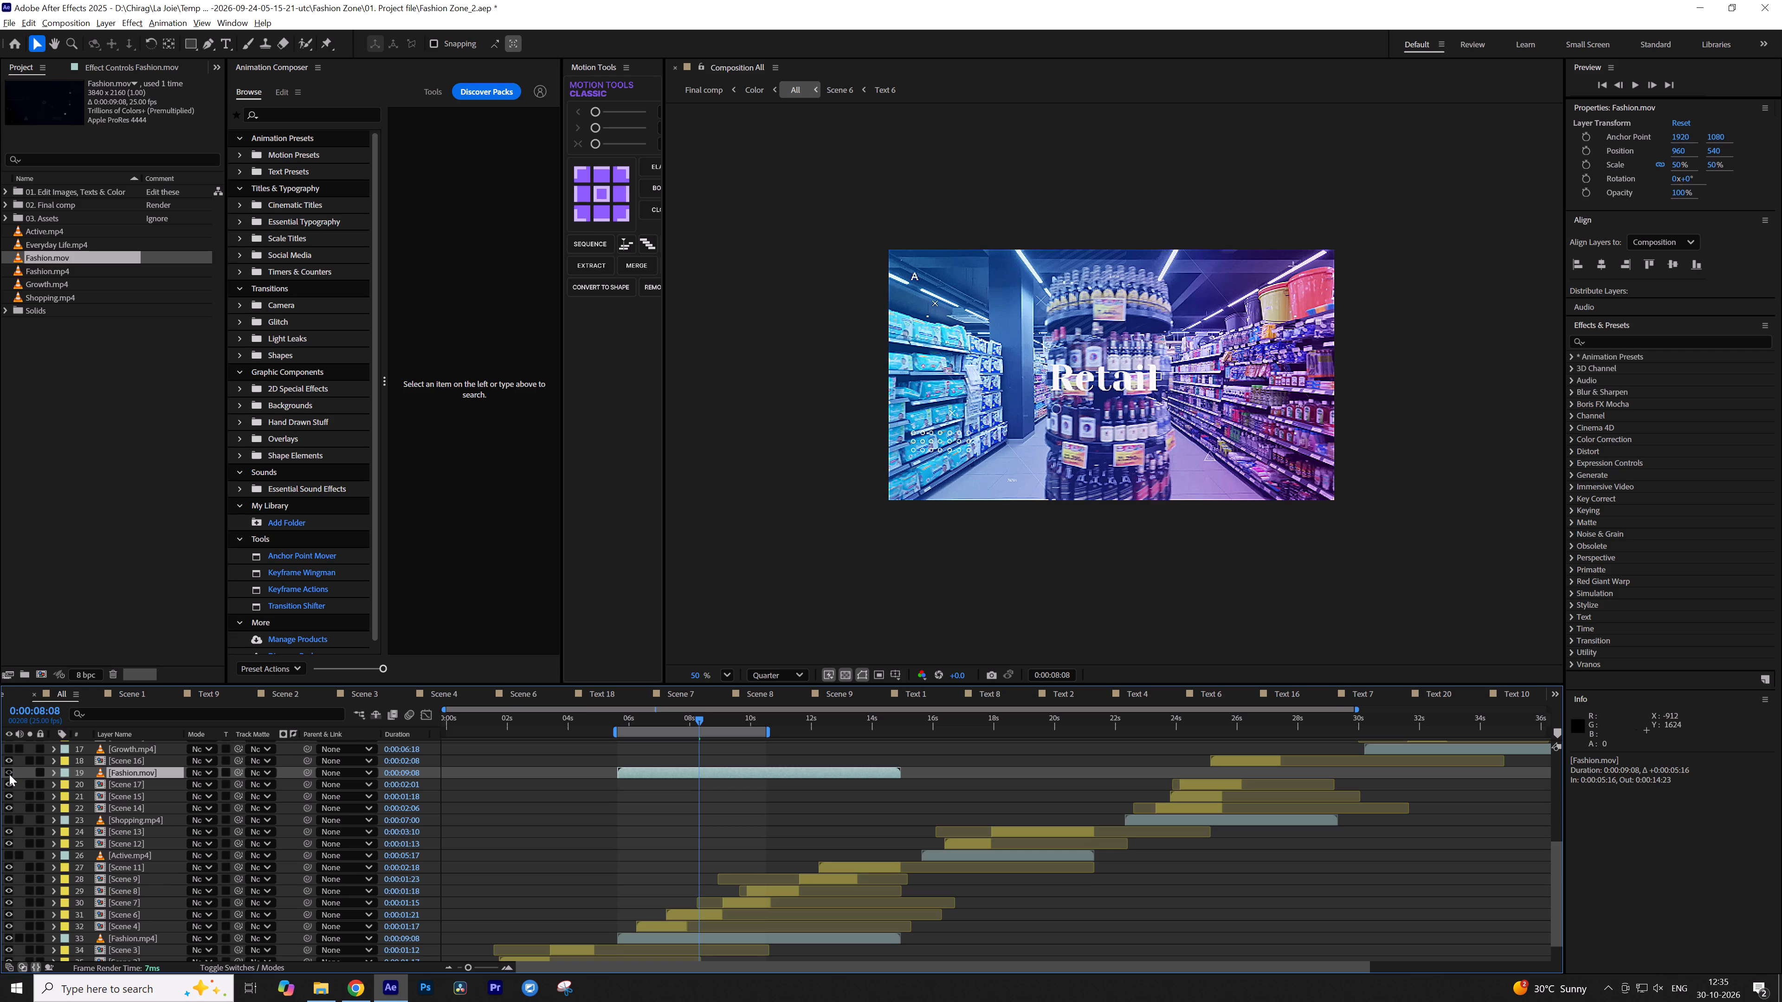
left_click(9, 774)
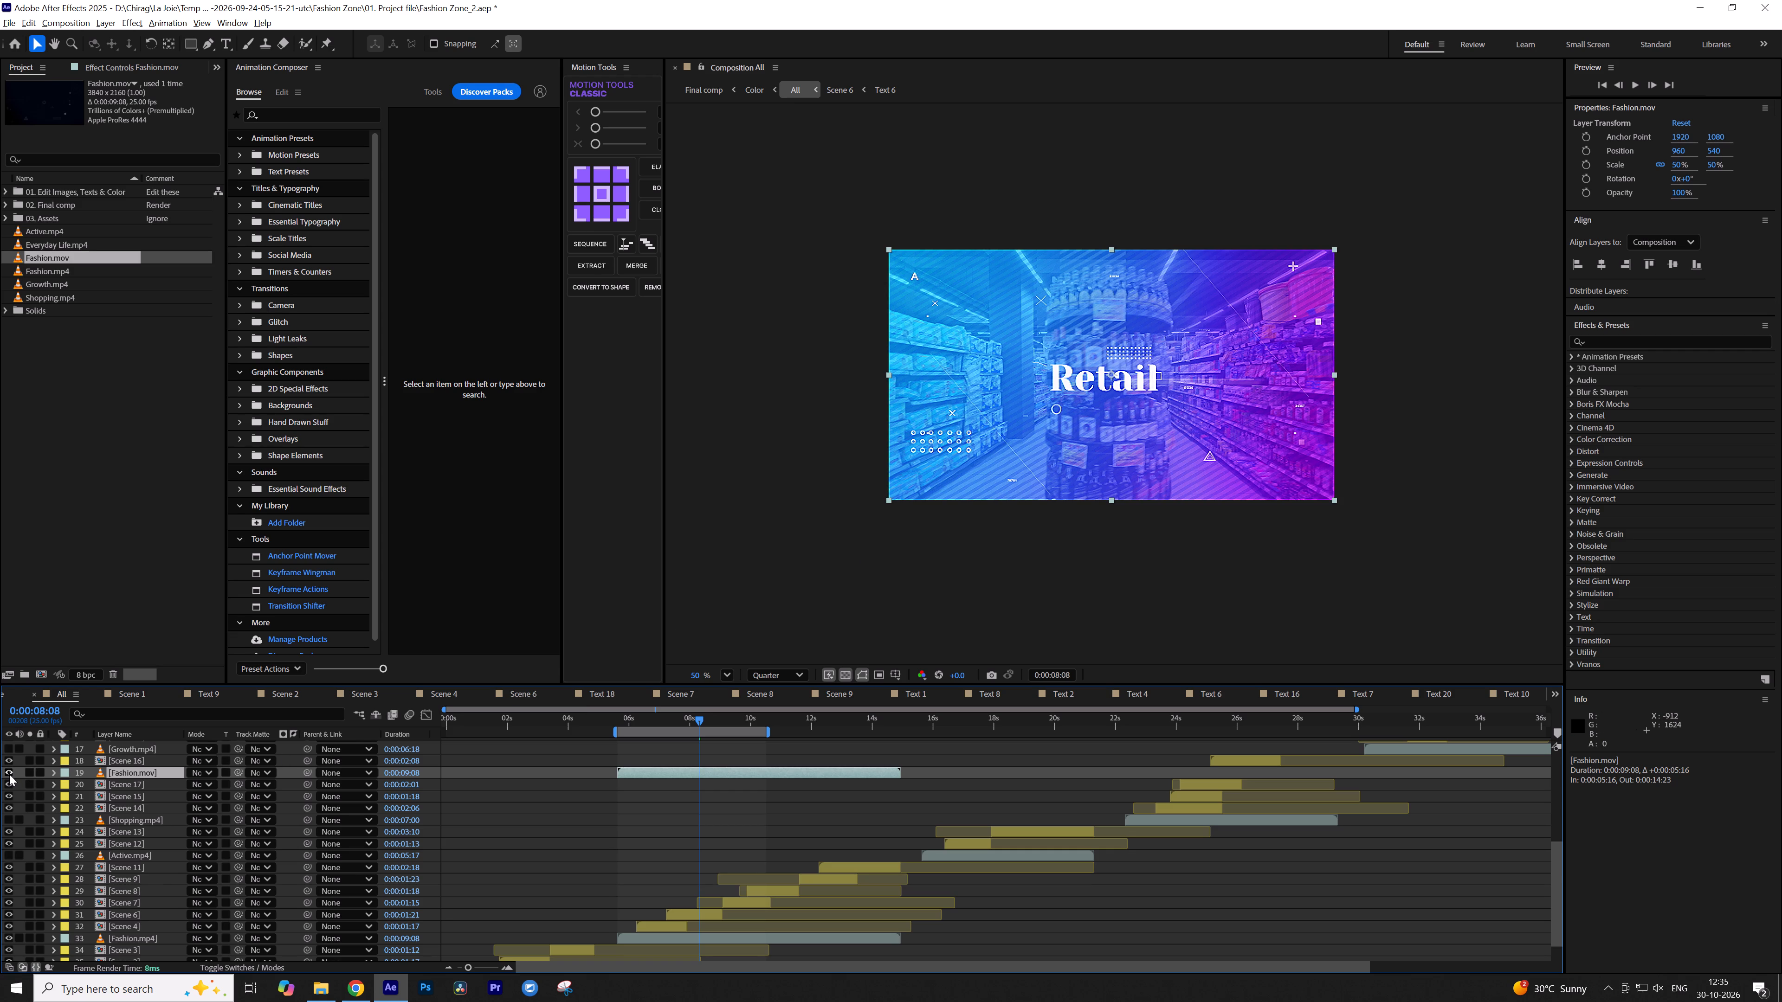
Hide the Fashion.mov layer and delete it from the All composition.
left_click(9, 774)
left_click(145, 774)
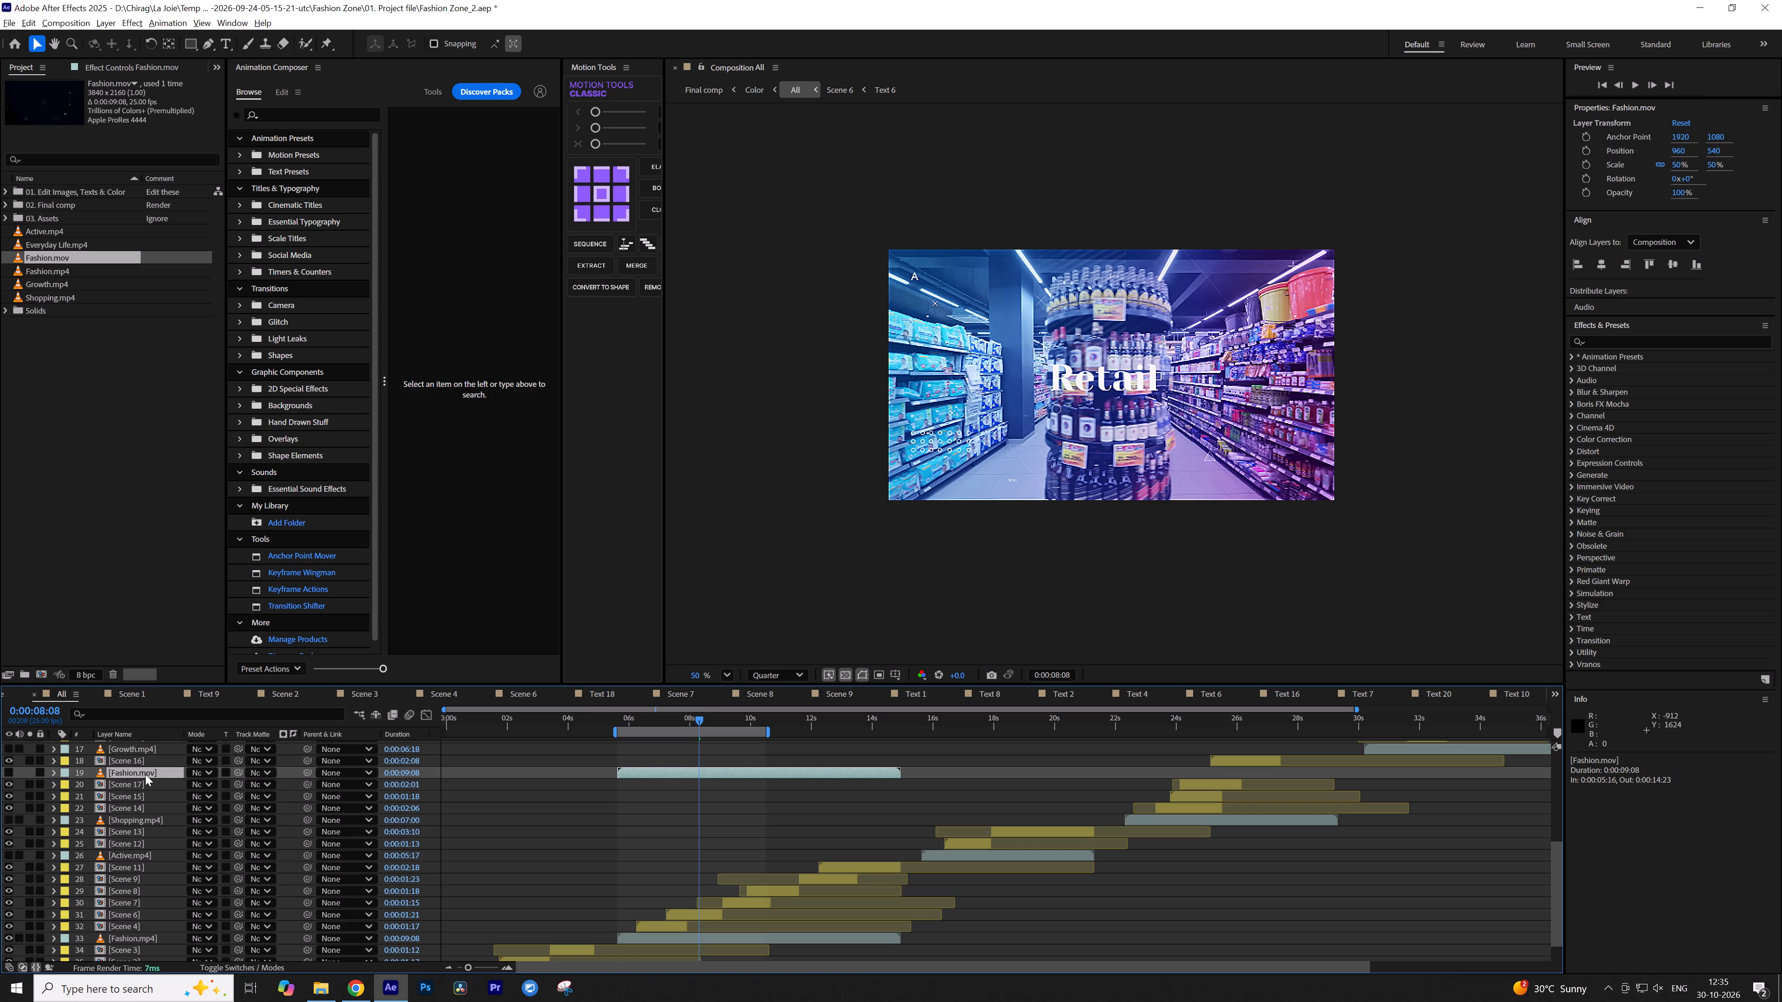
key("Delete")
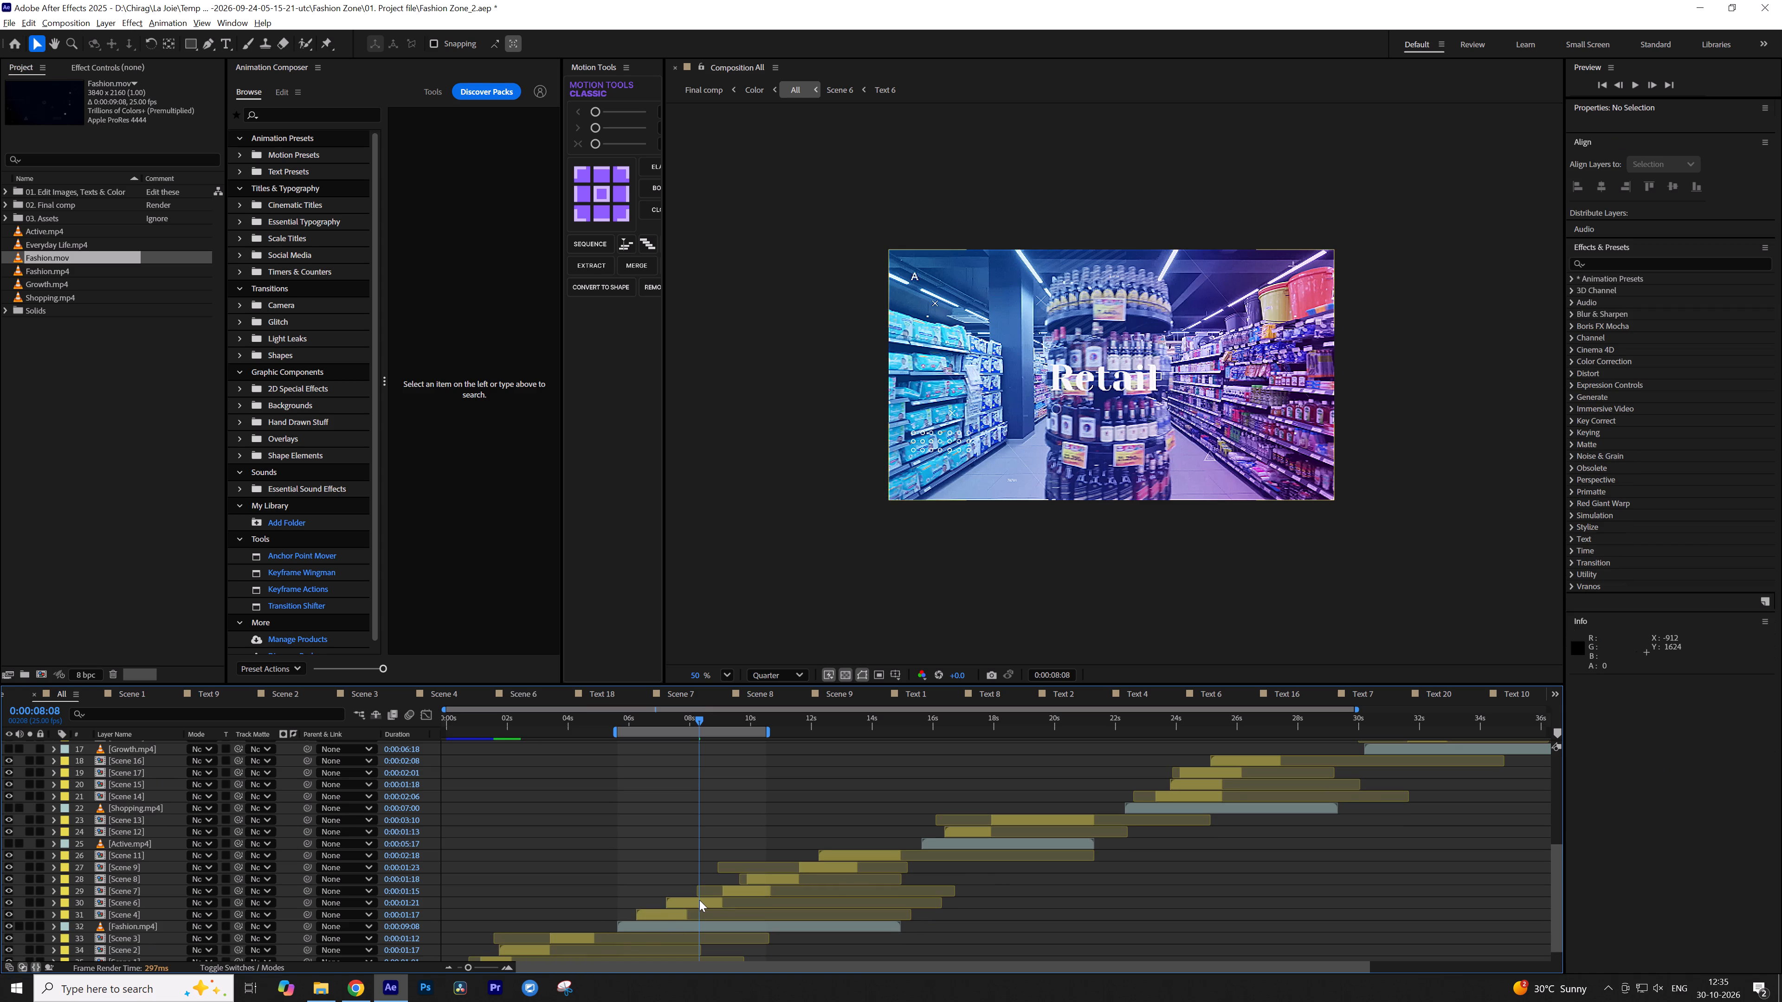
Open Scene 6, unlock its Overlay layer, set its opacity to 50%, and return to the All composition.
left_click(699, 900)
left_click(704, 925)
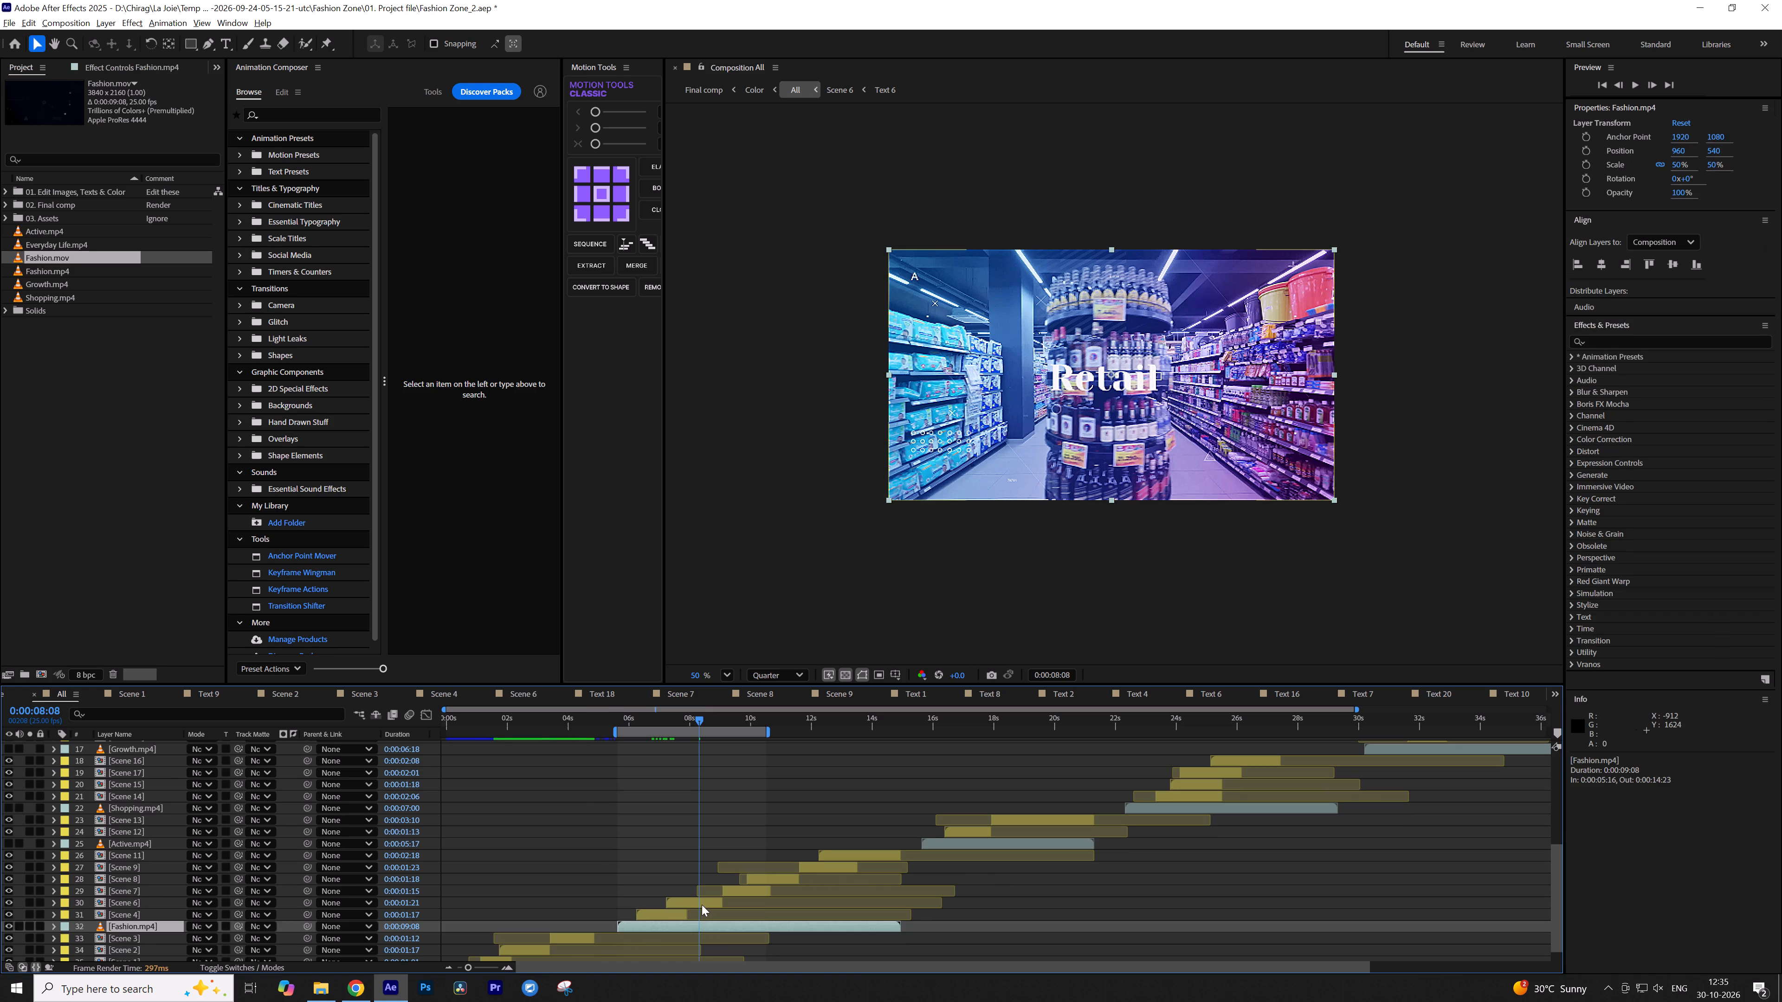
double_click(702, 905)
left_click(129, 893)
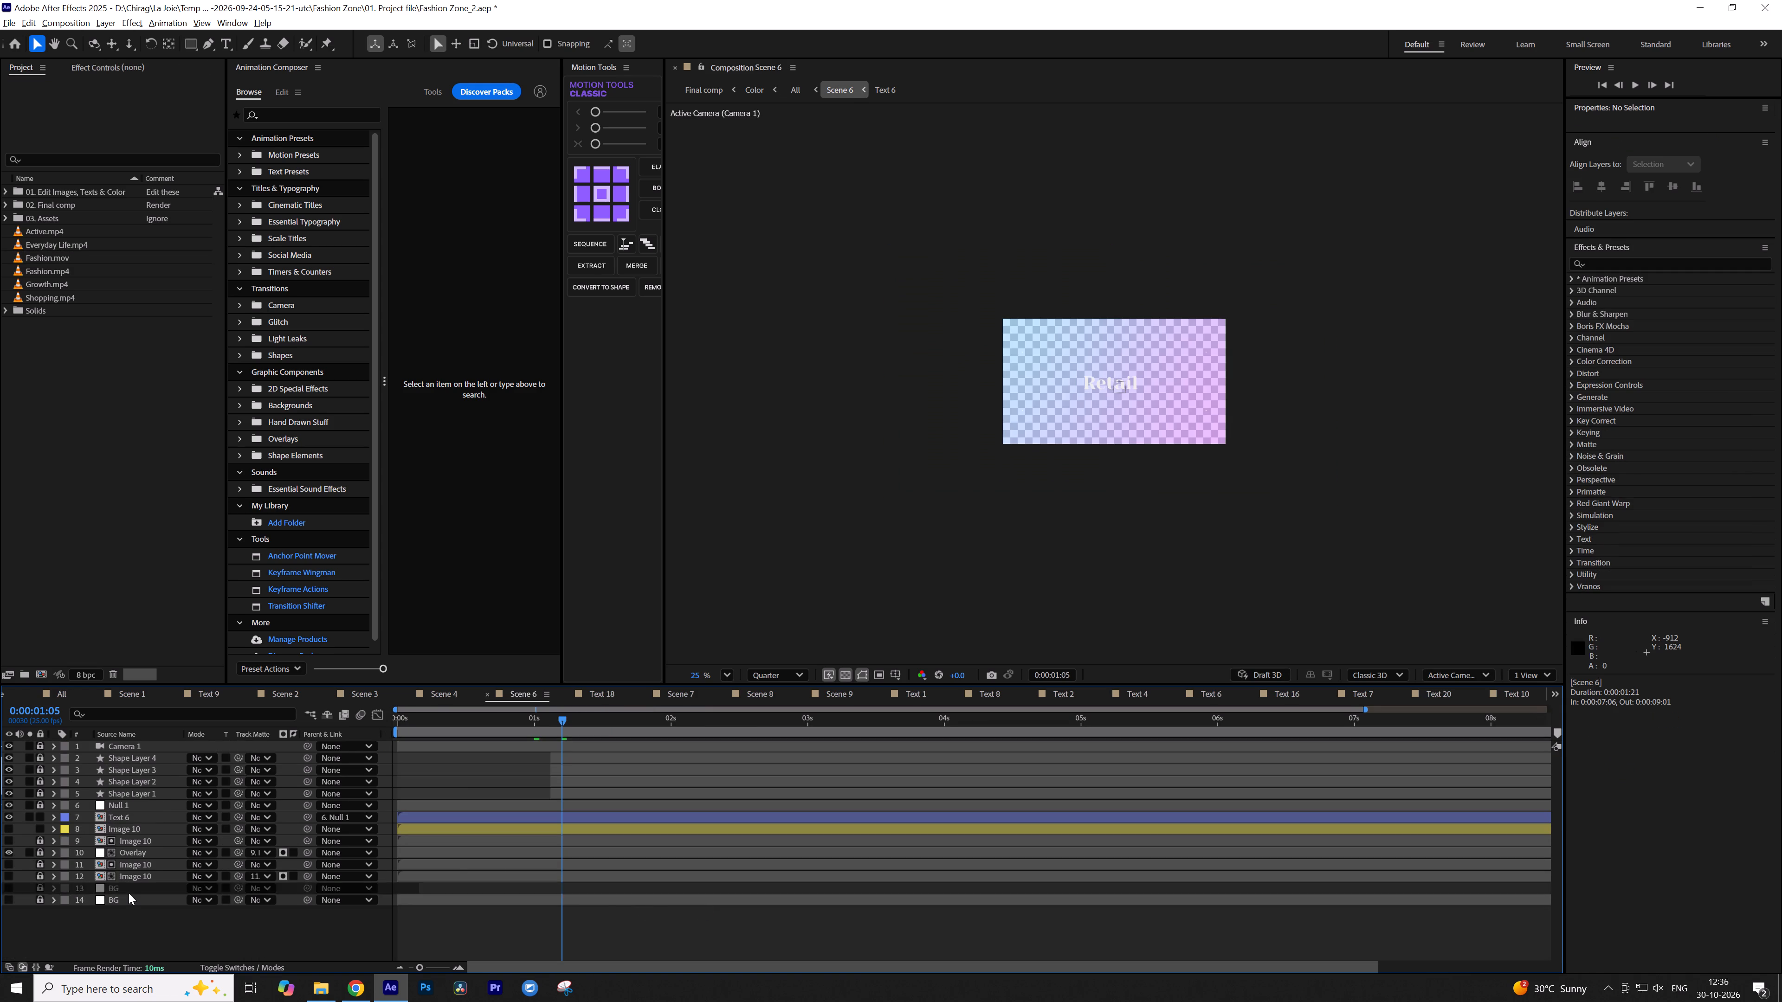
left_click(129, 854)
left_click(41, 854)
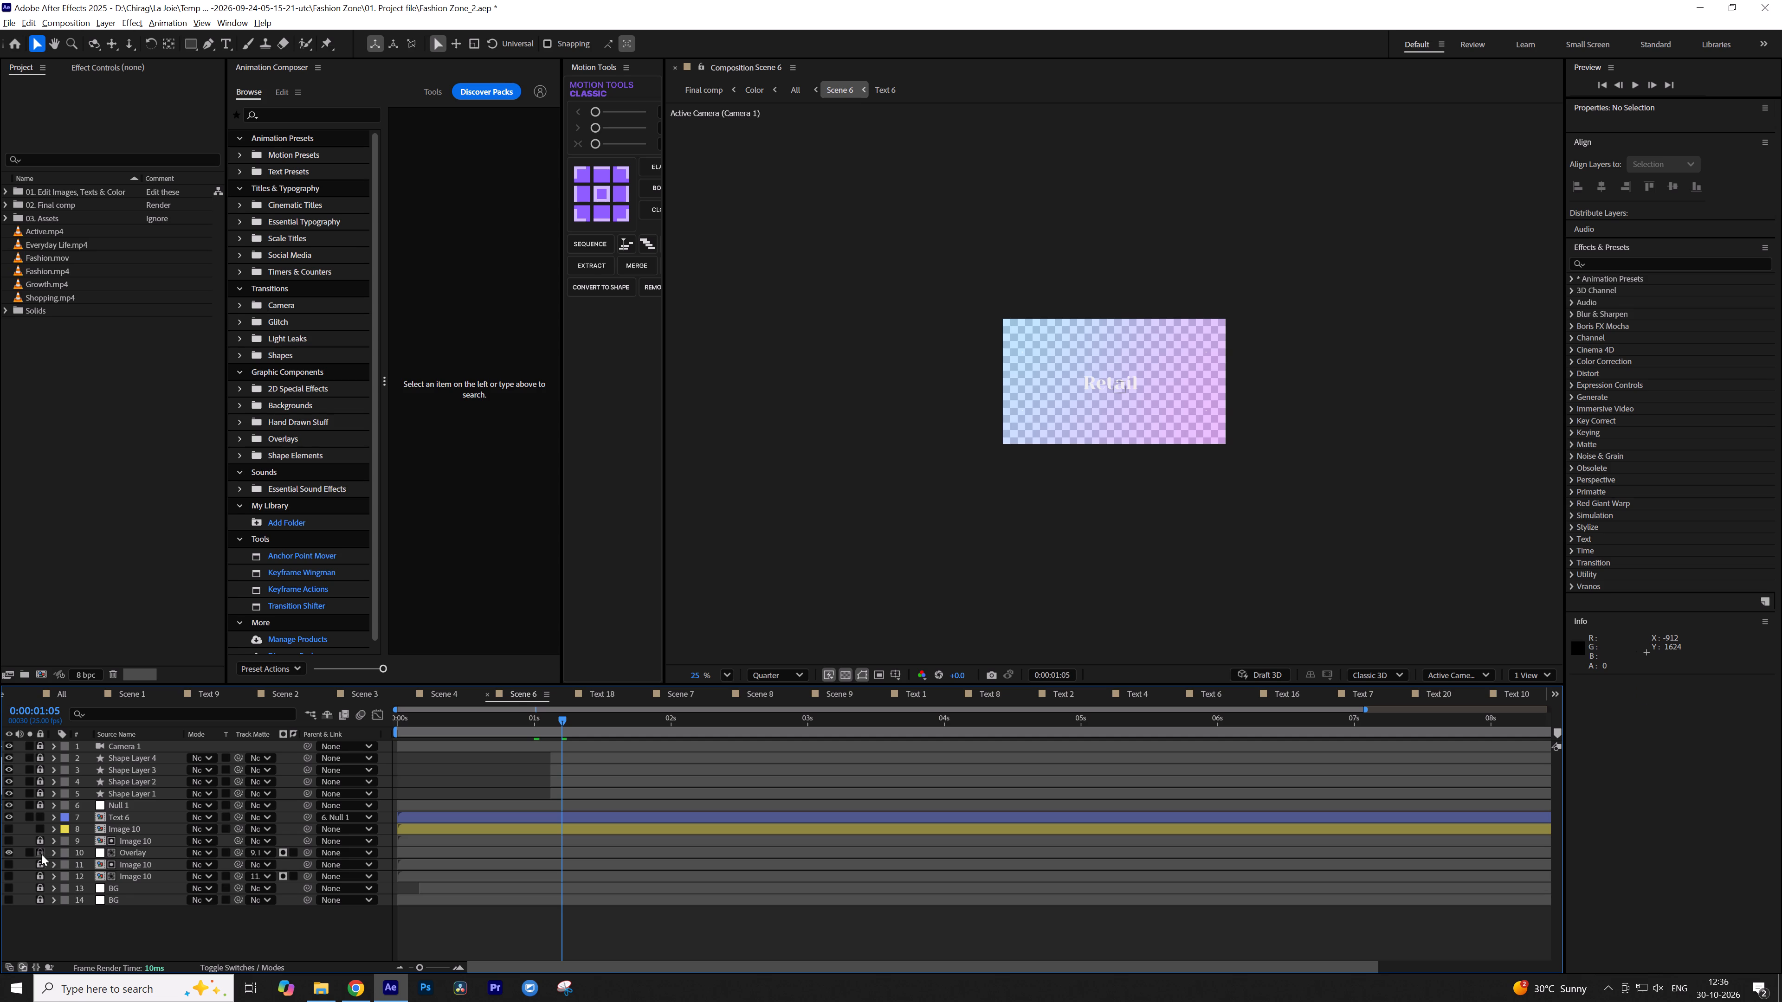
left_click(157, 857)
key("t")
left_click(193, 866)
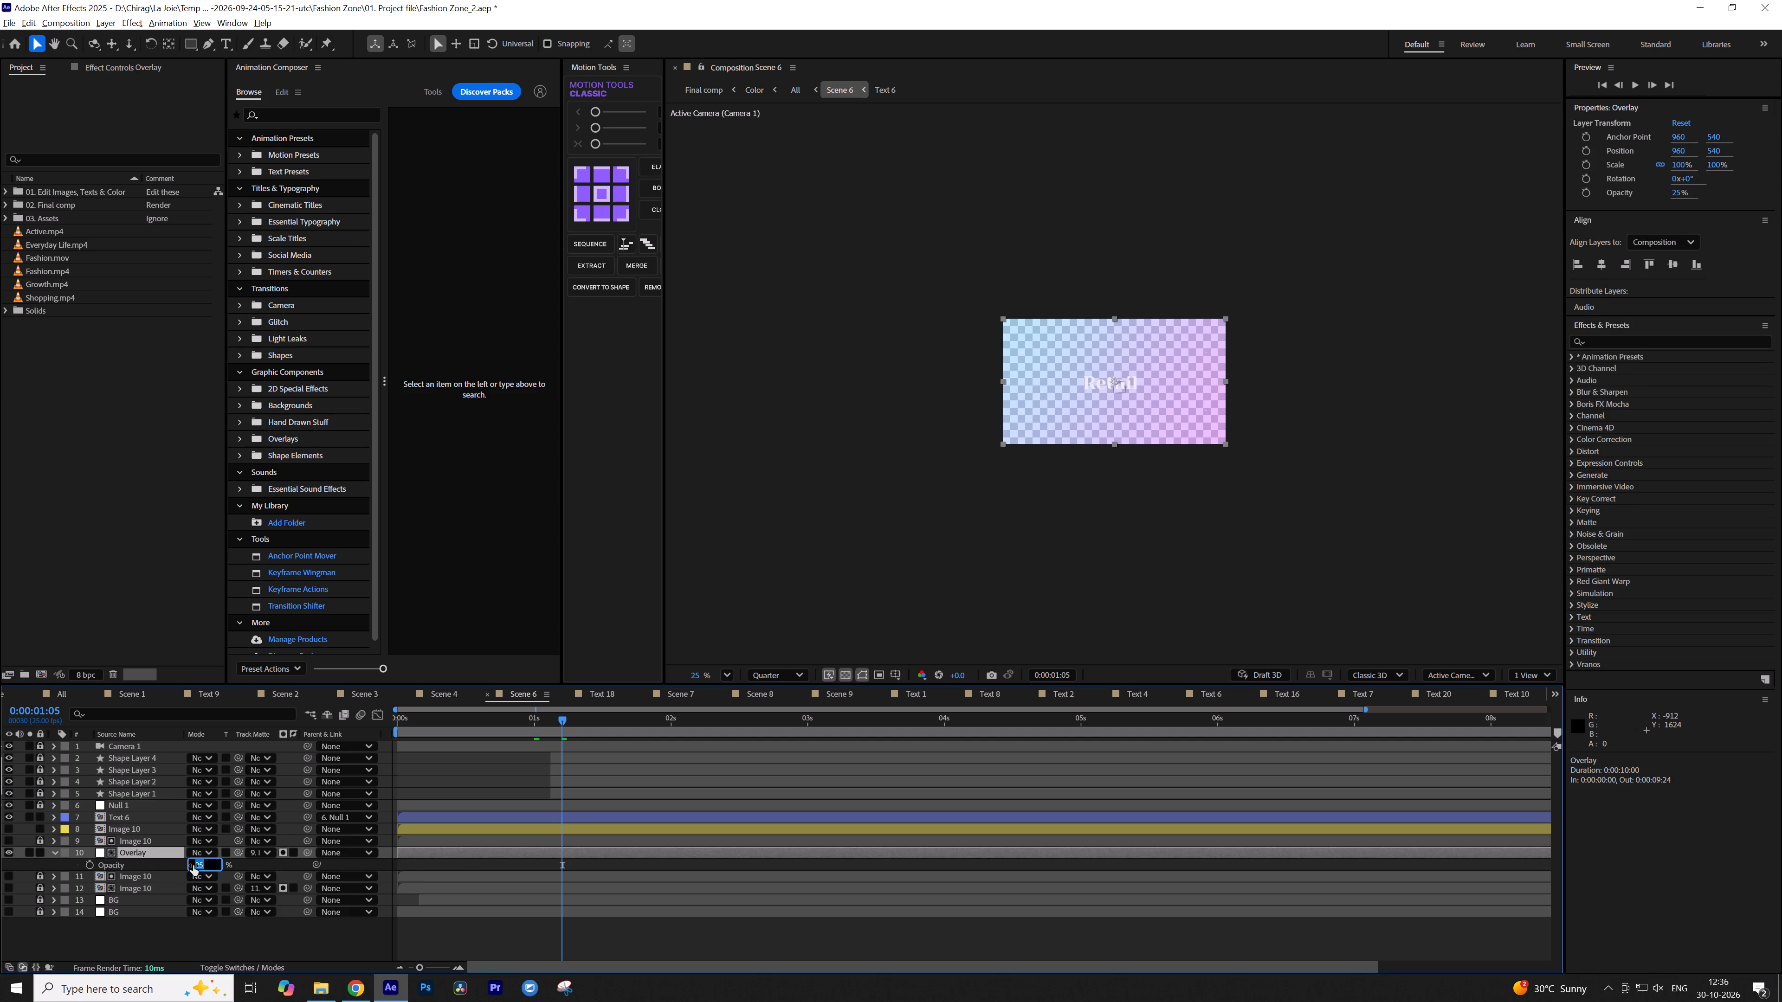
key("5")
key("0")
key("Return")
left_click(229, 932)
key("Tab")
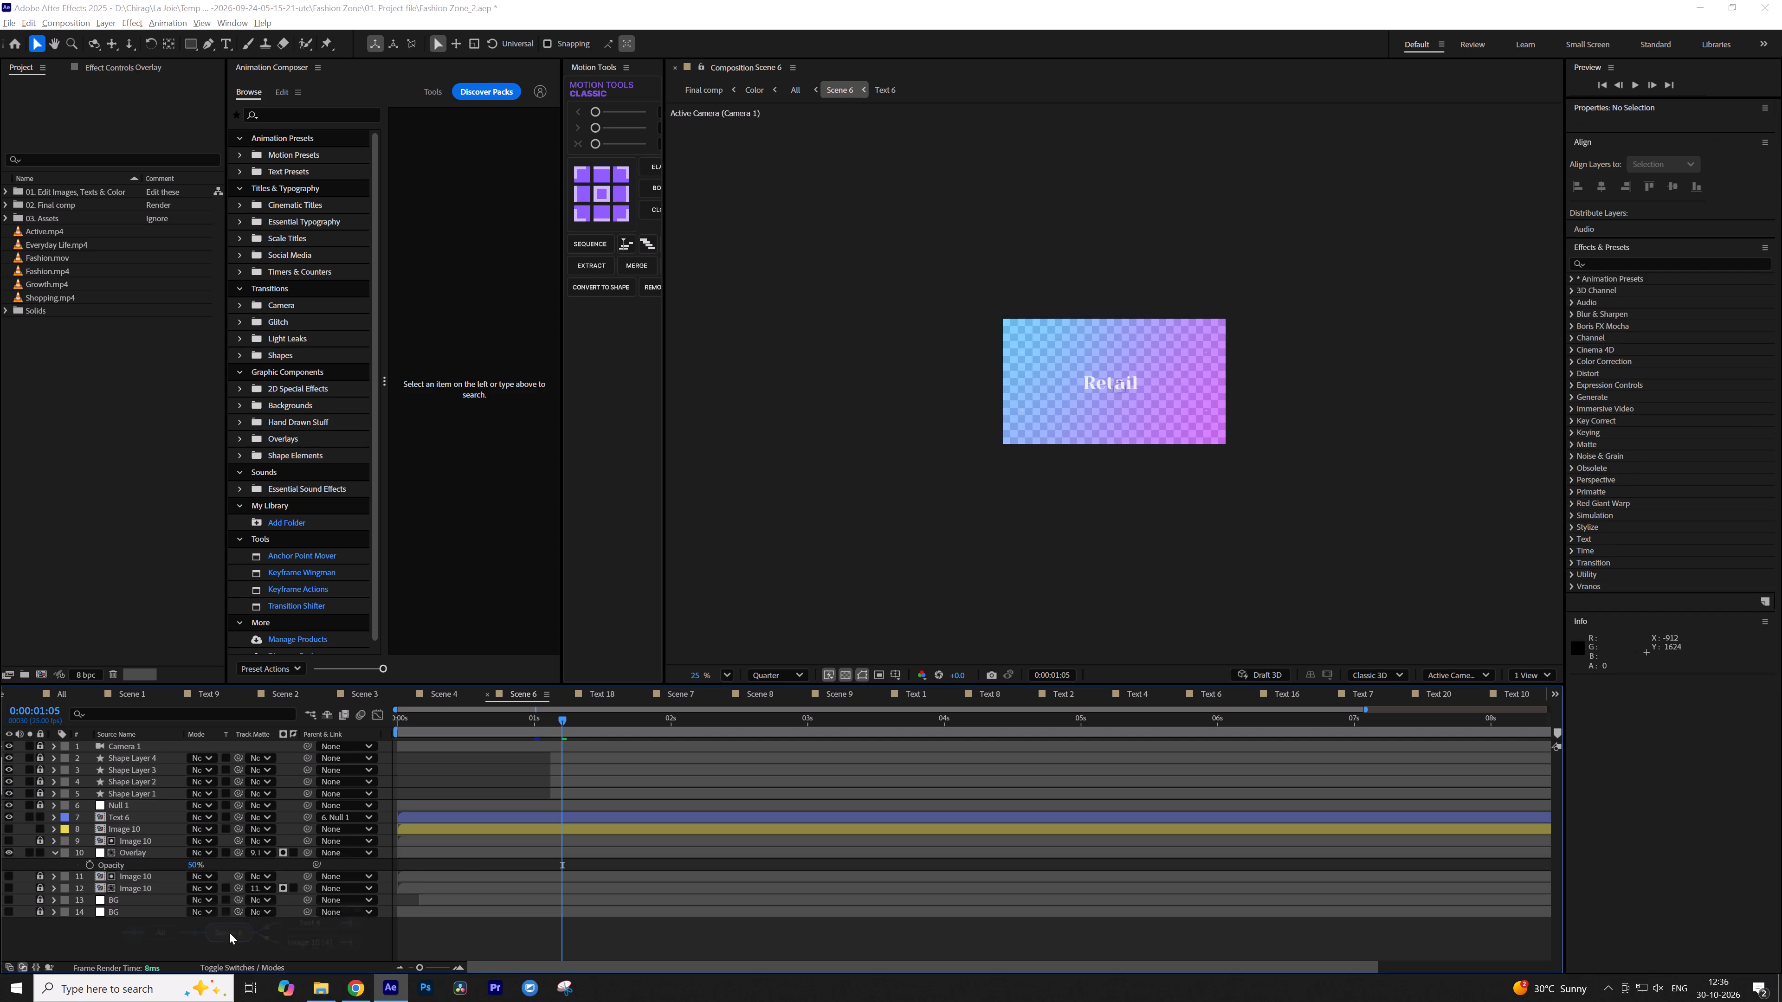
left_click(171, 932)
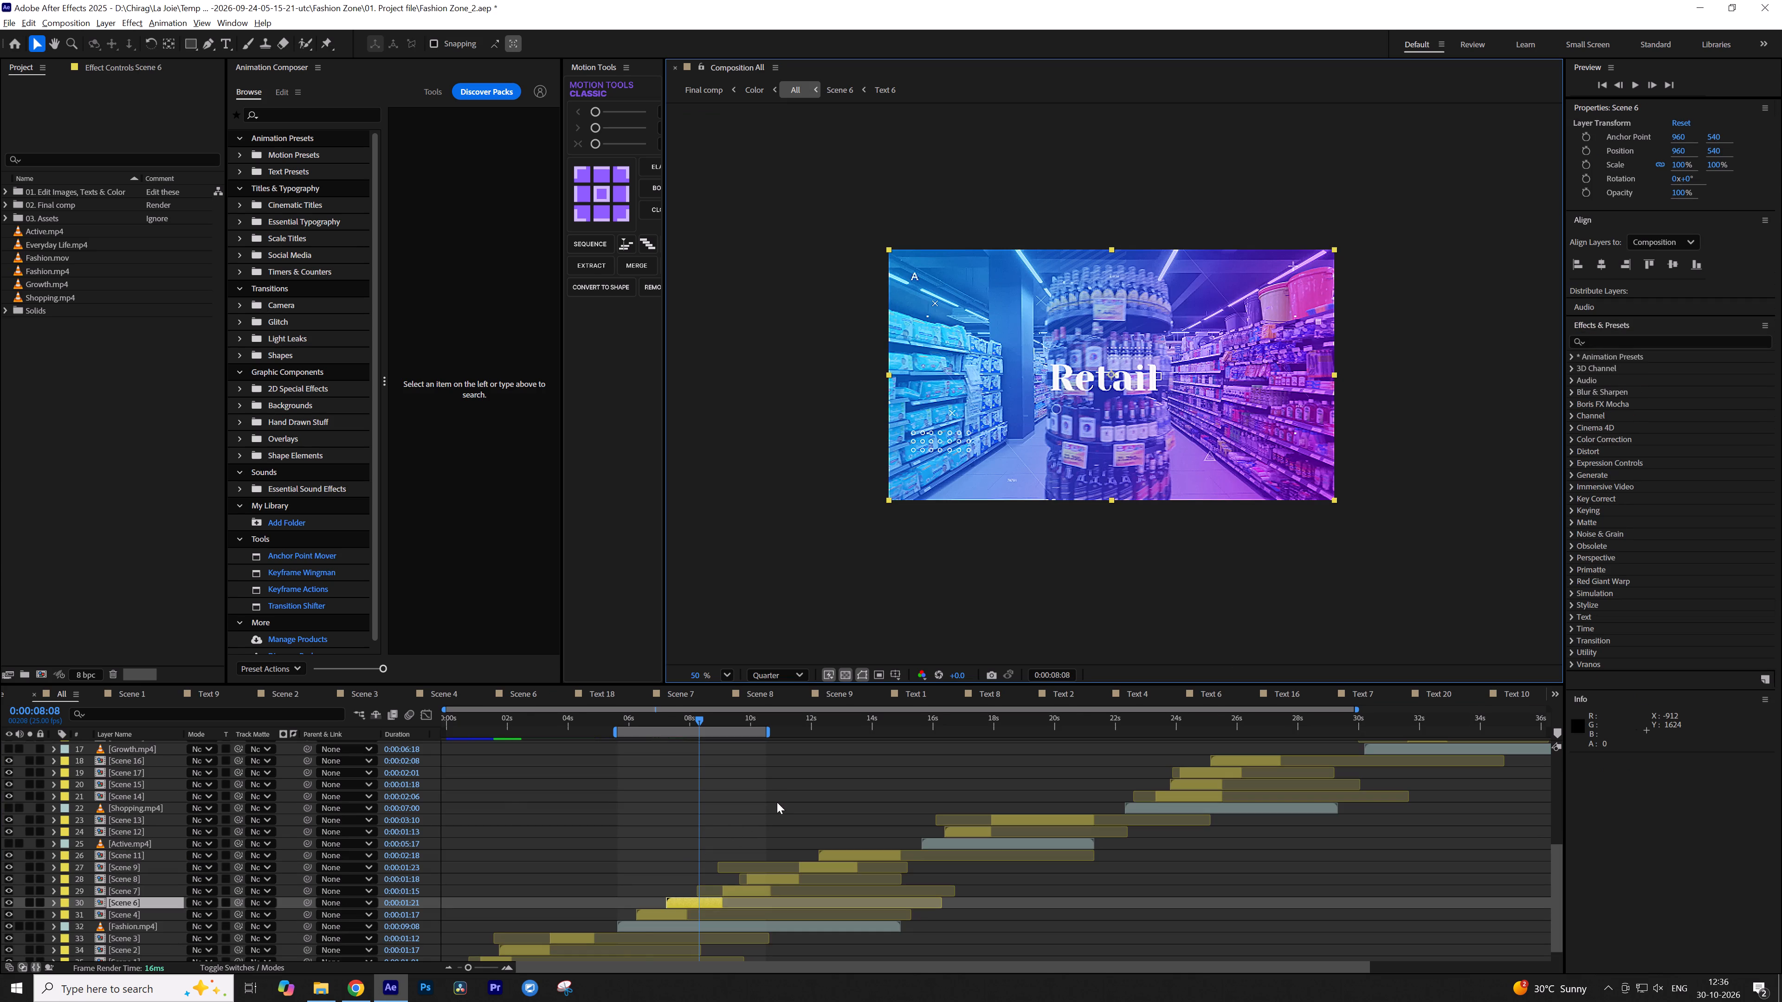
left_click(777, 803)
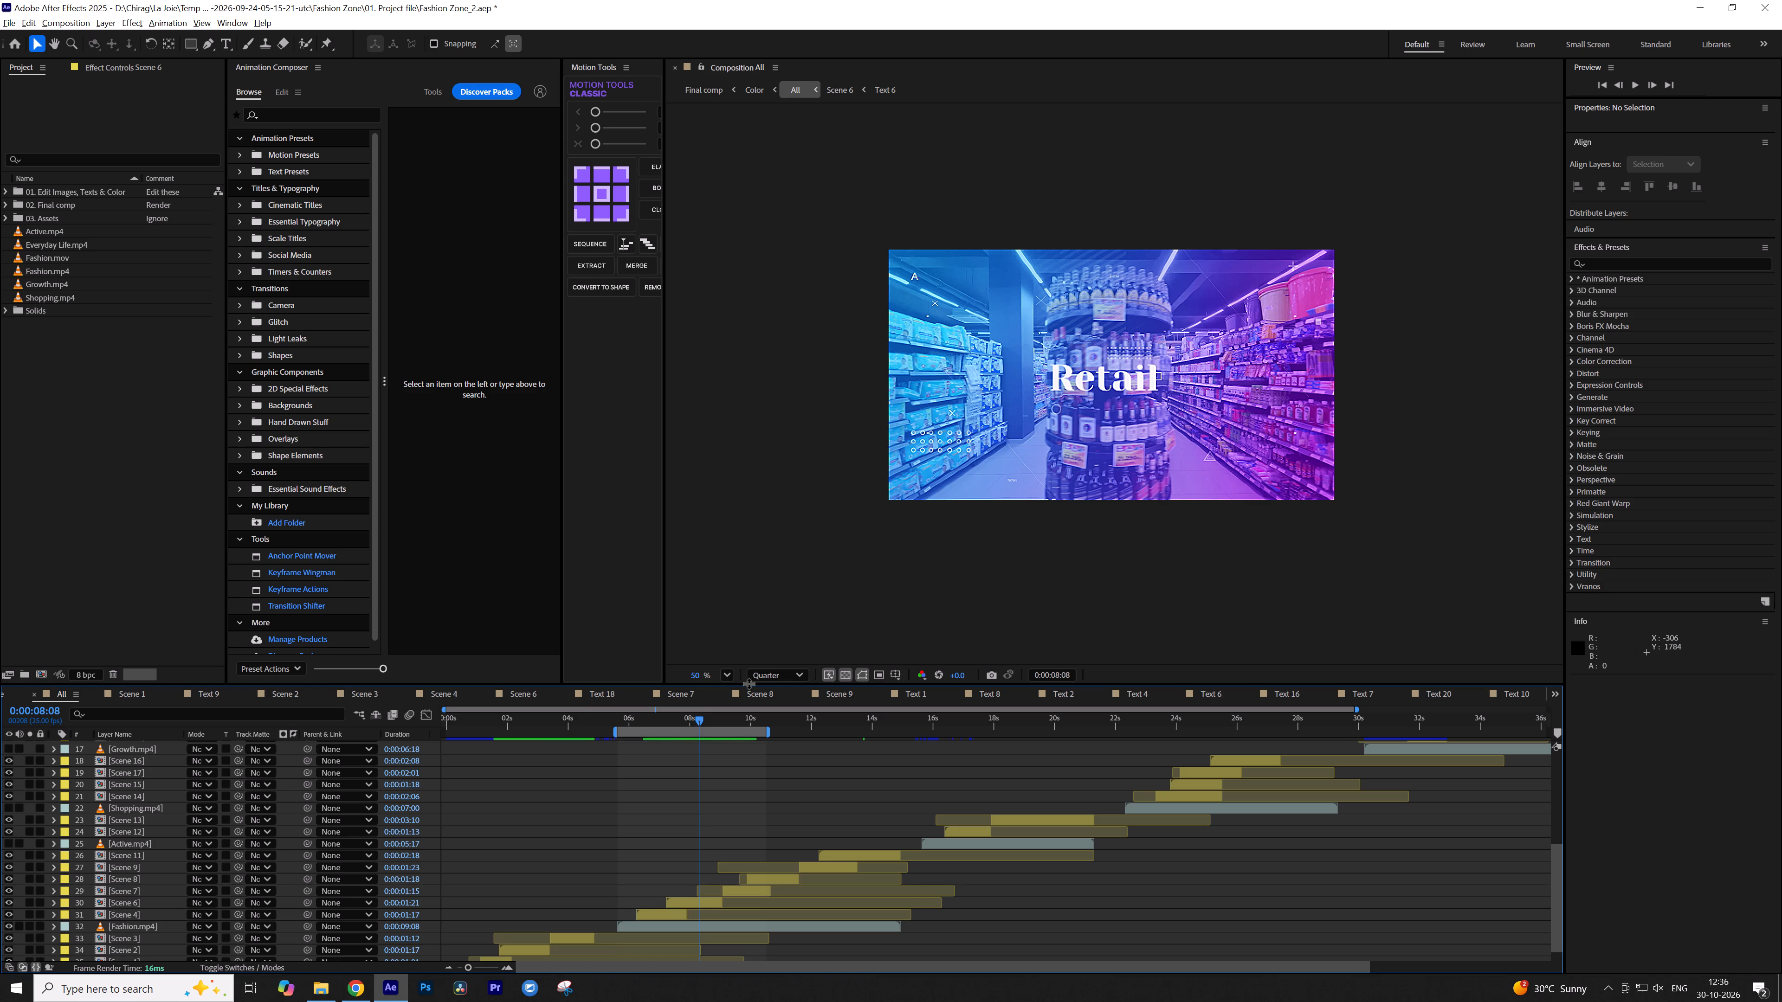
Preview the All composition at 100% magnification and Full resolution, and scrub around the Retail title to check the overlay over the footage.
left_click(735, 676)
left_click(730, 676)
left_click(733, 686)
left_click(733, 688)
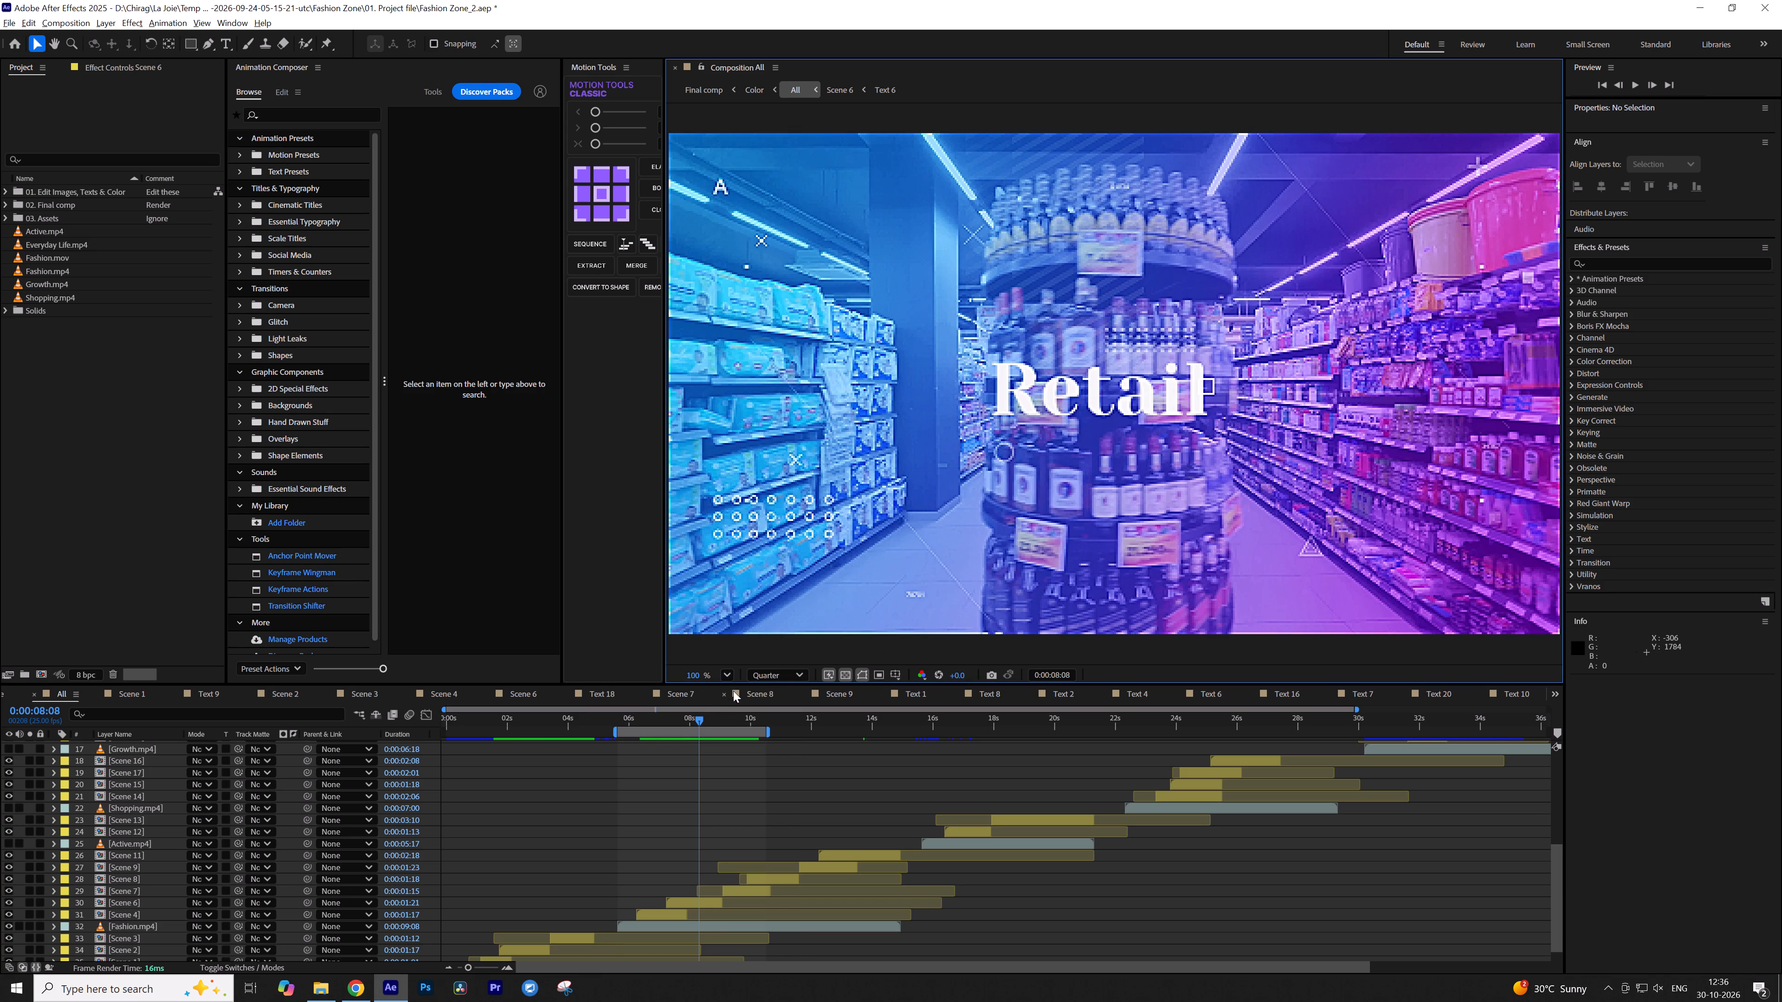
left_click(760, 676)
left_click(766, 712)
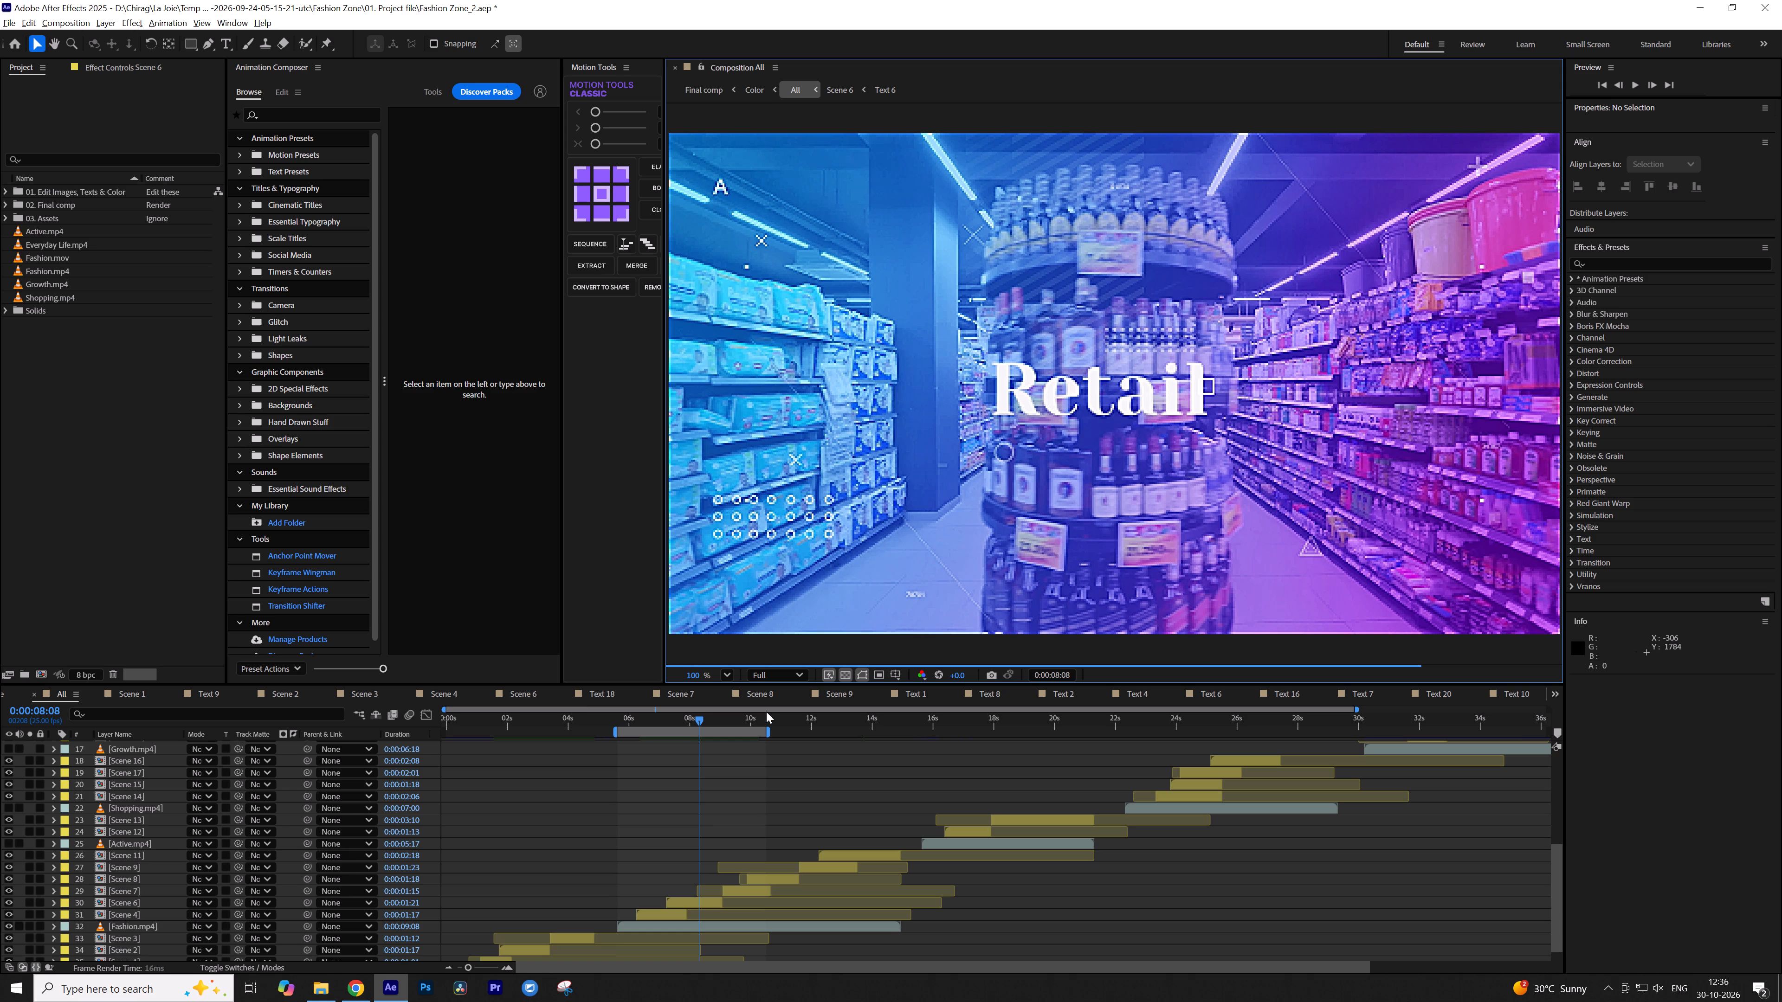
left_click(726, 791)
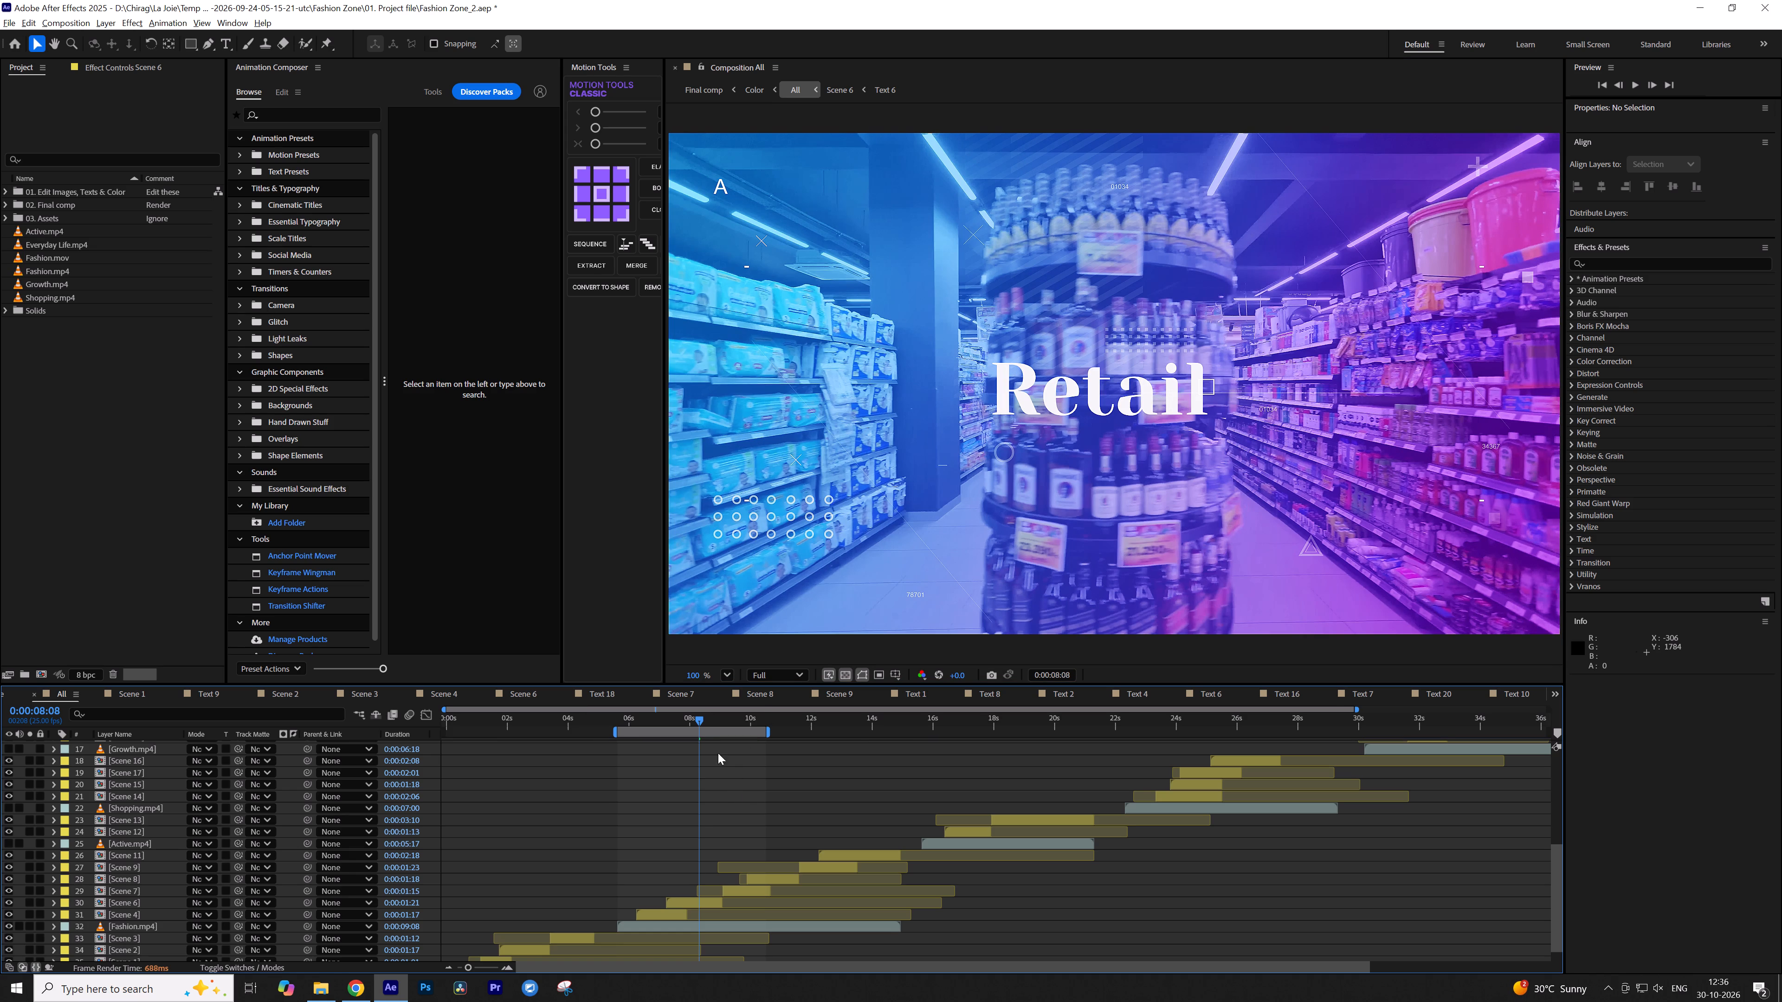
left_click_drag(697, 720, 695, 724)
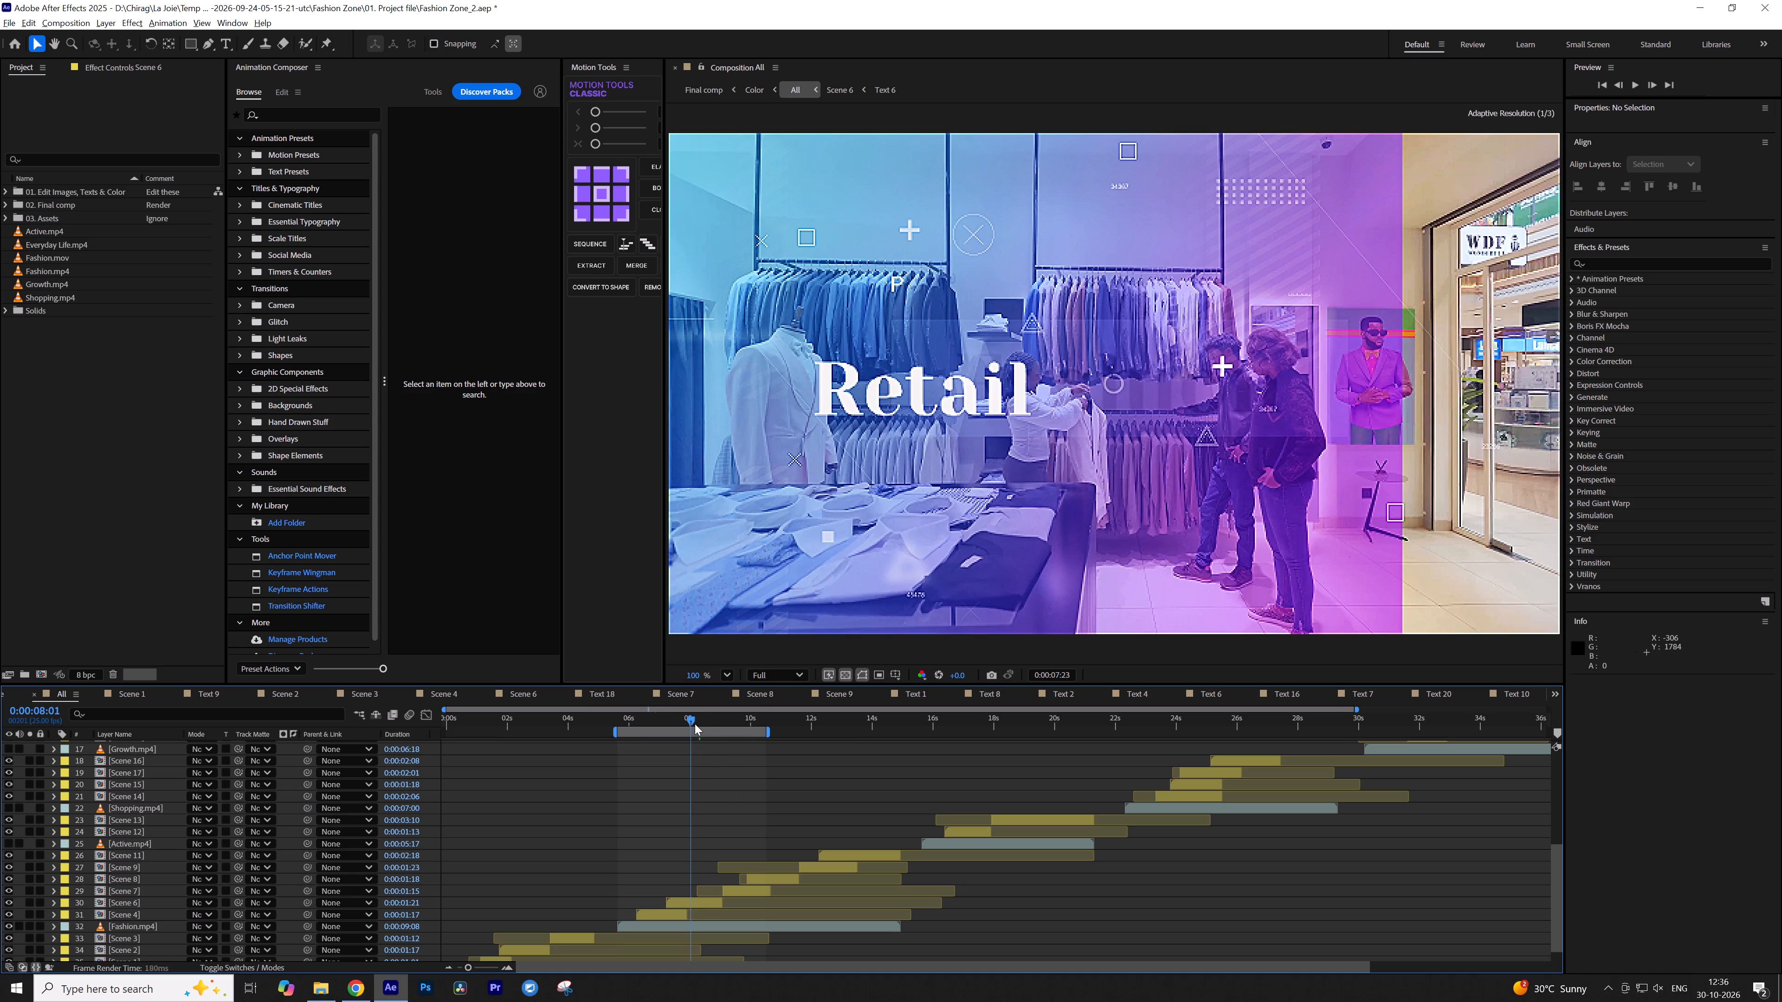
left_click_drag(695, 724, 709, 723)
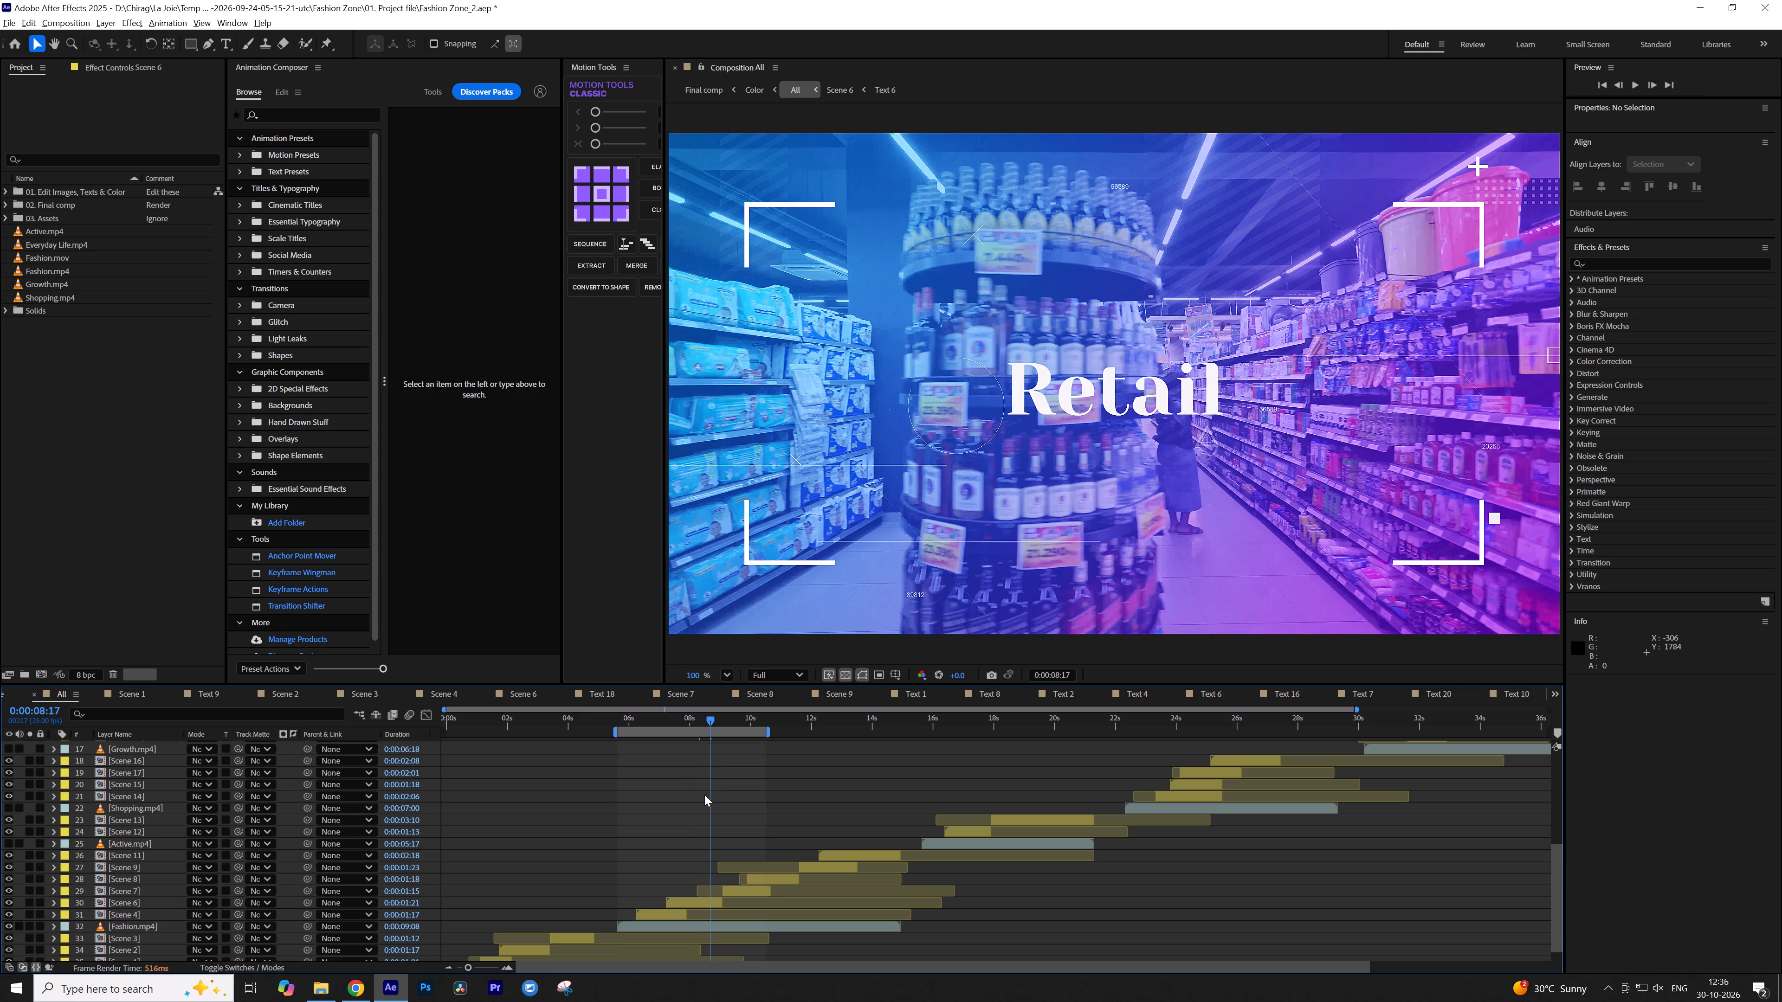
left_click(702, 795)
left_click(702, 795)
Open Scene 6 again, set the Overlay layer's opacity to 40%, and return to the All composition.
double_click(713, 902)
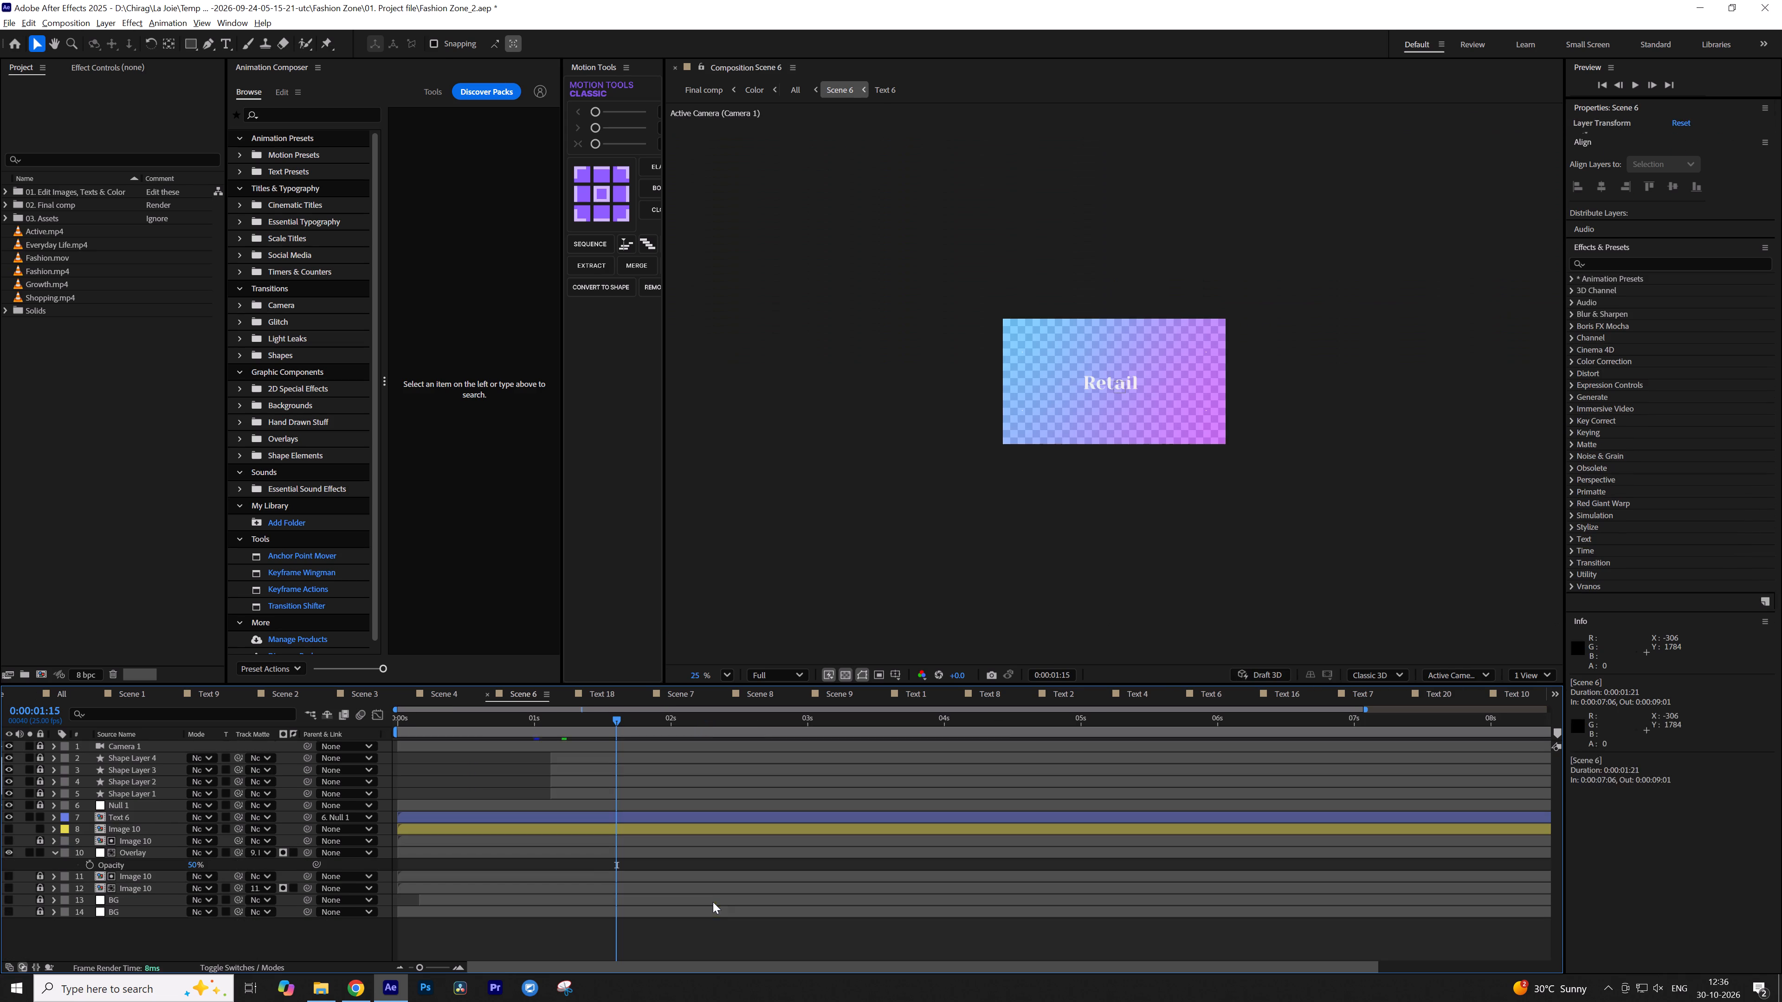
left_click(194, 861)
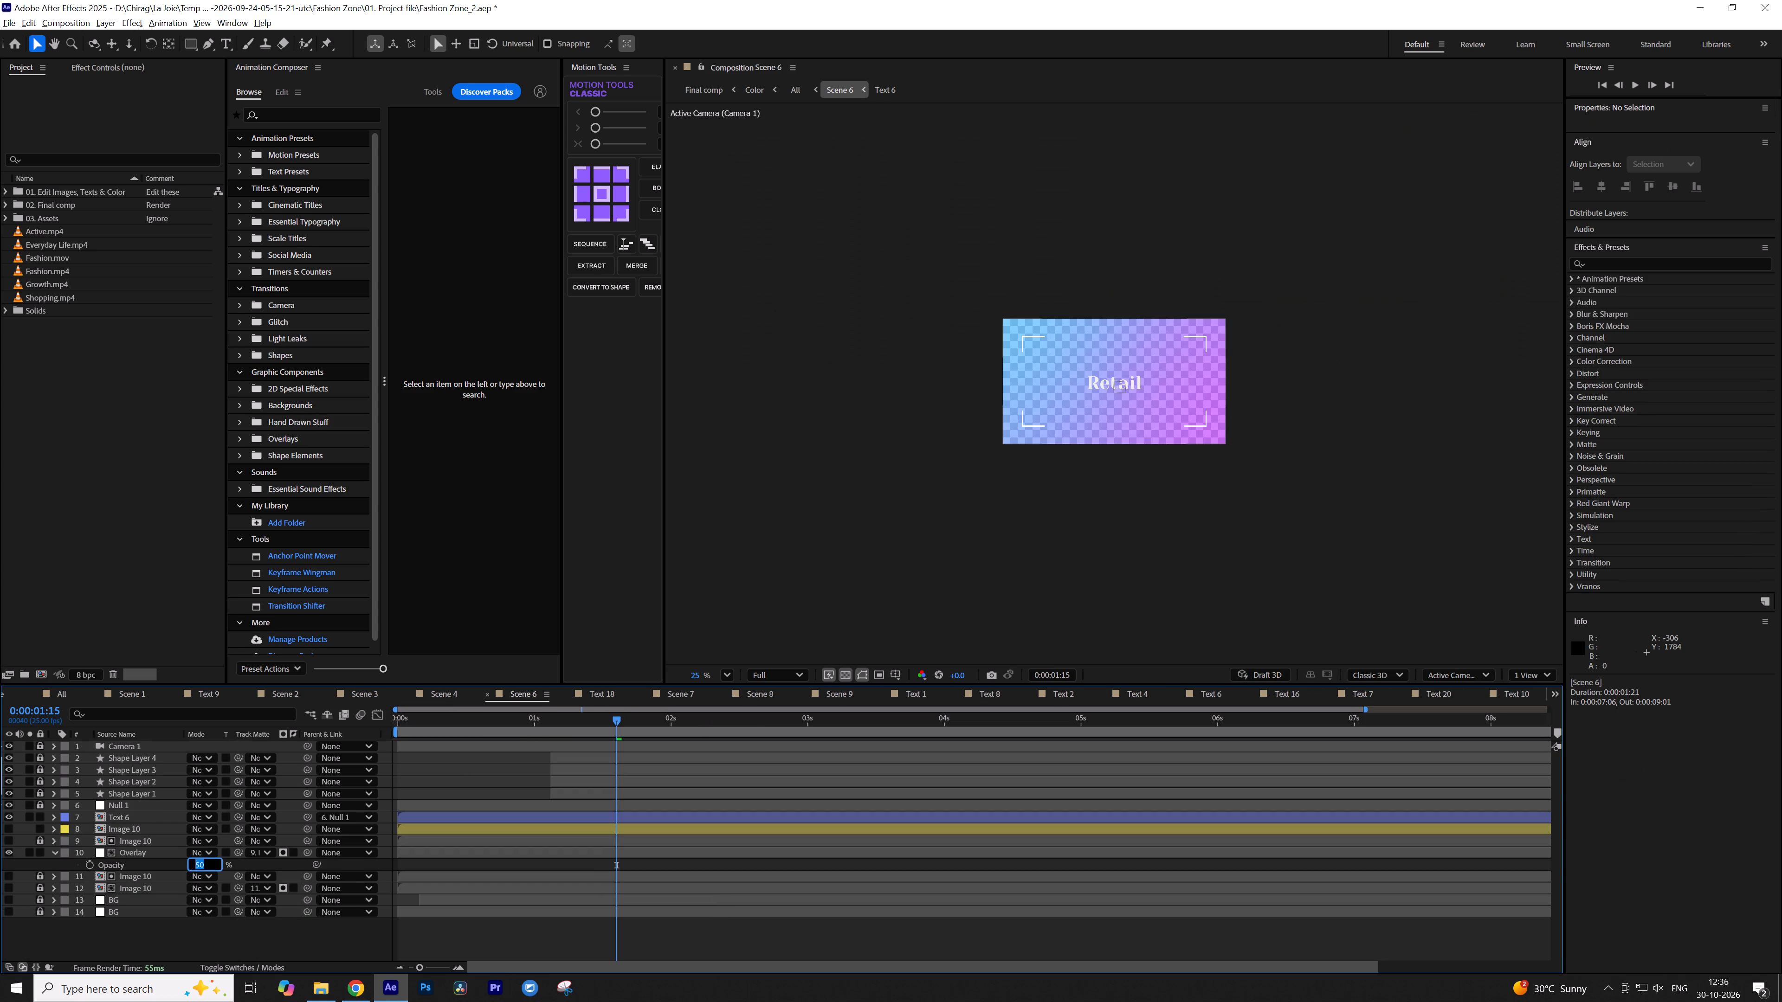
key("4")
key("0")
key("Return")
left_click(329, 938)
key("Tab")
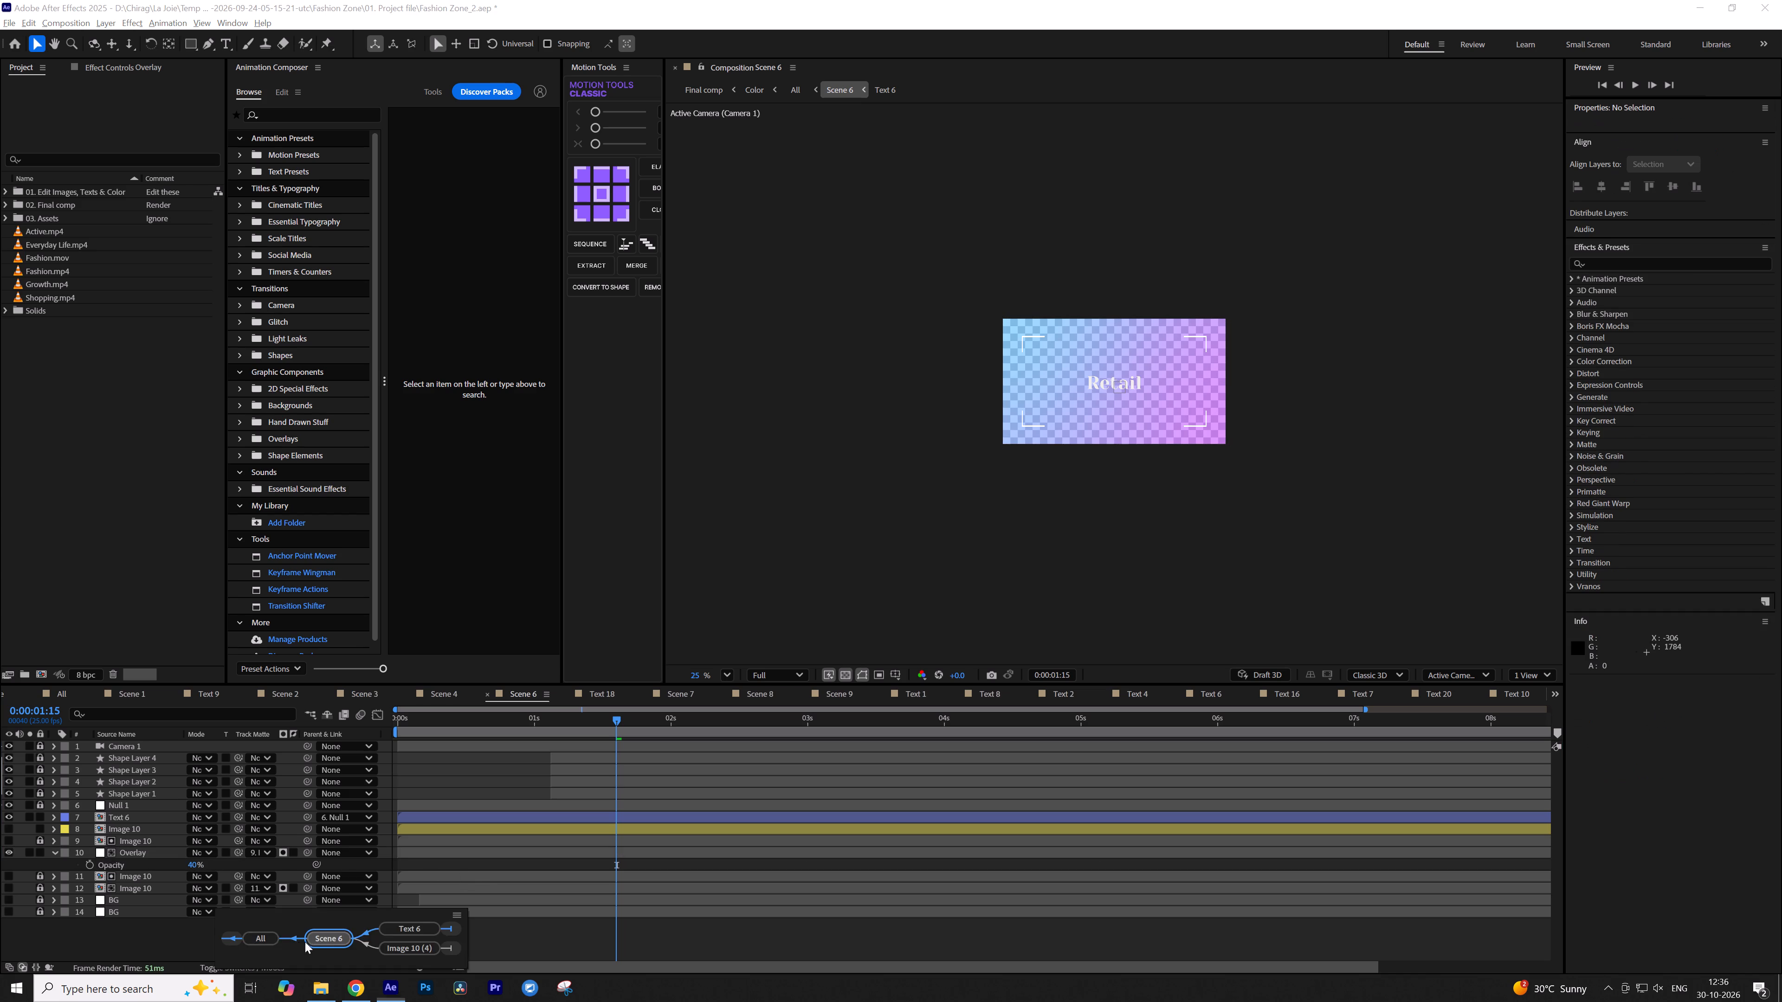
left_click(272, 944)
left_click(699, 803)
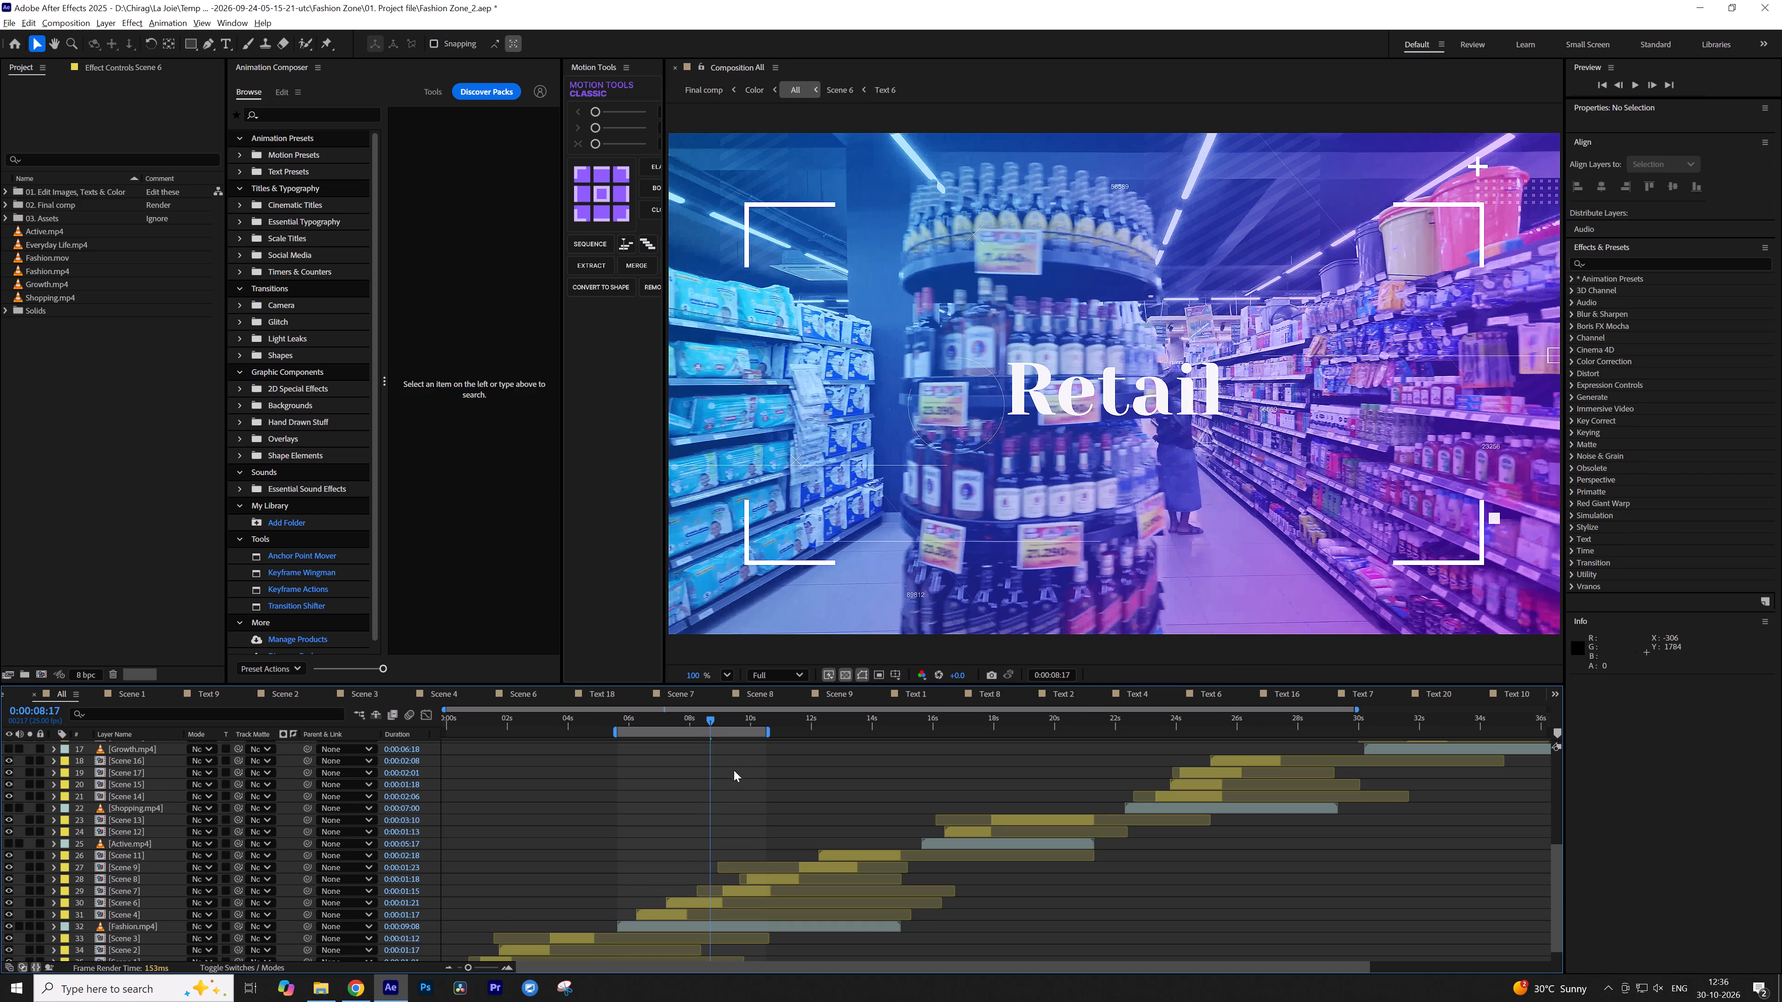
Compare the overlay tint at the Retail title with the Telecommunications title in the All composition.
left_click(741, 724)
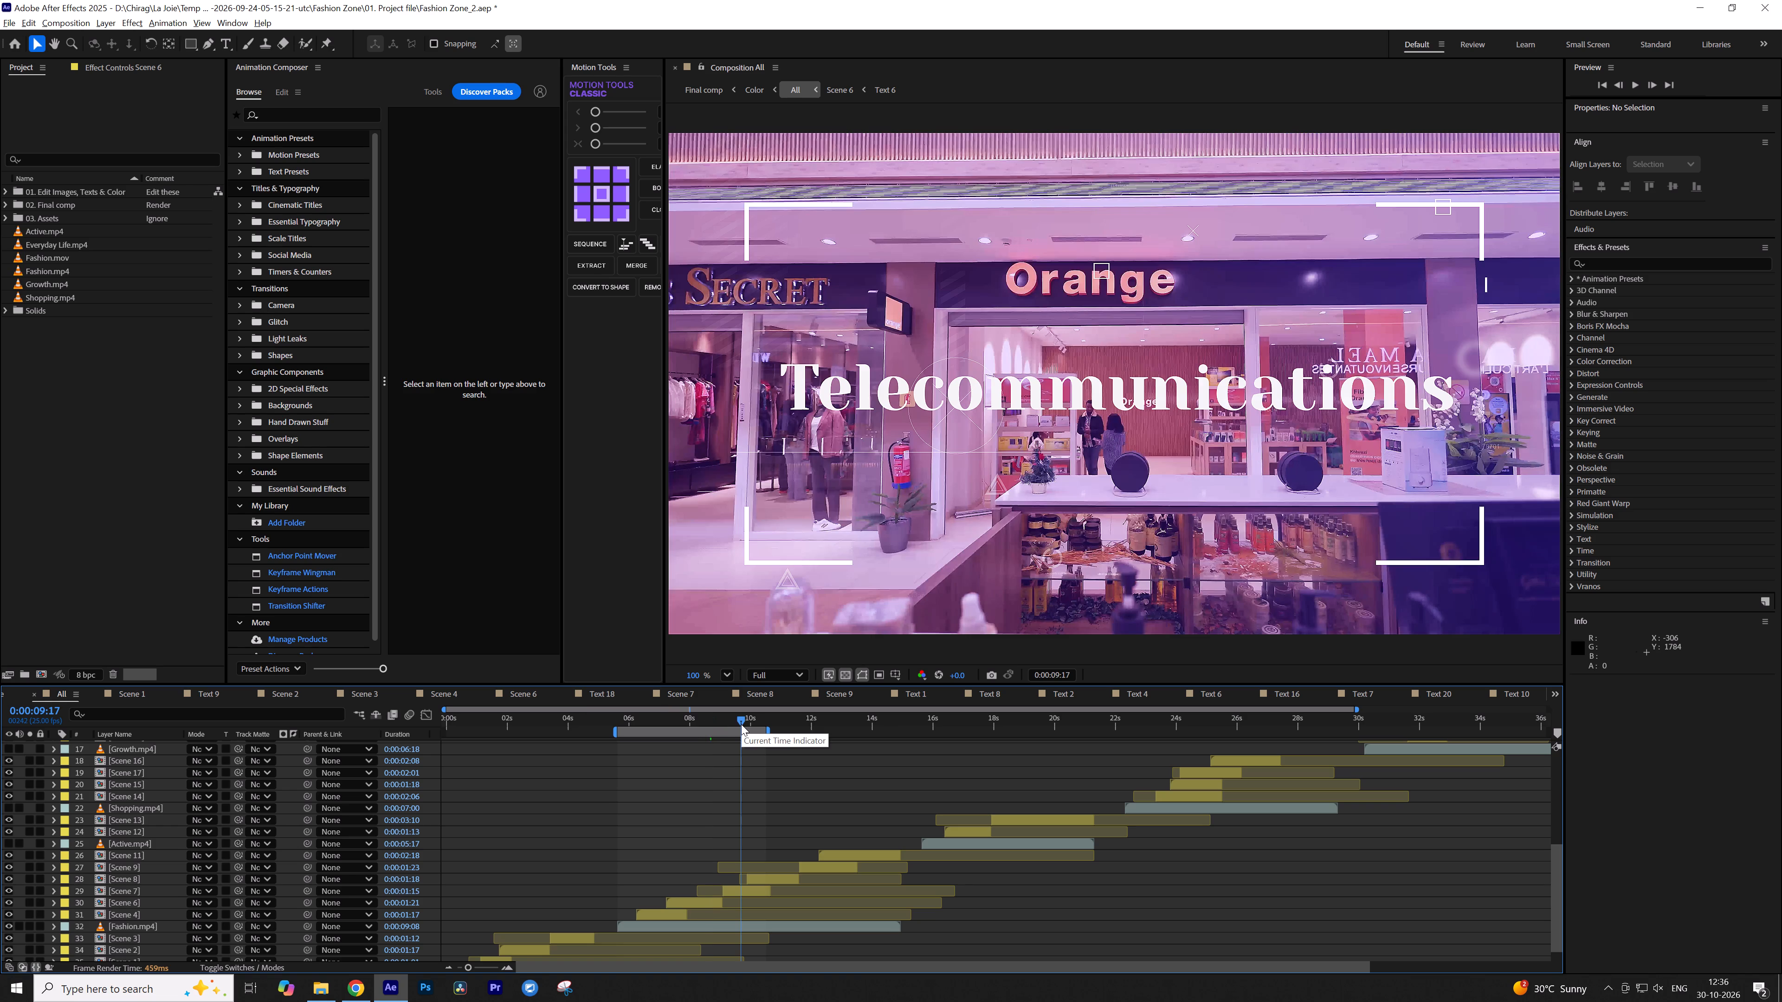
left_click(702, 726)
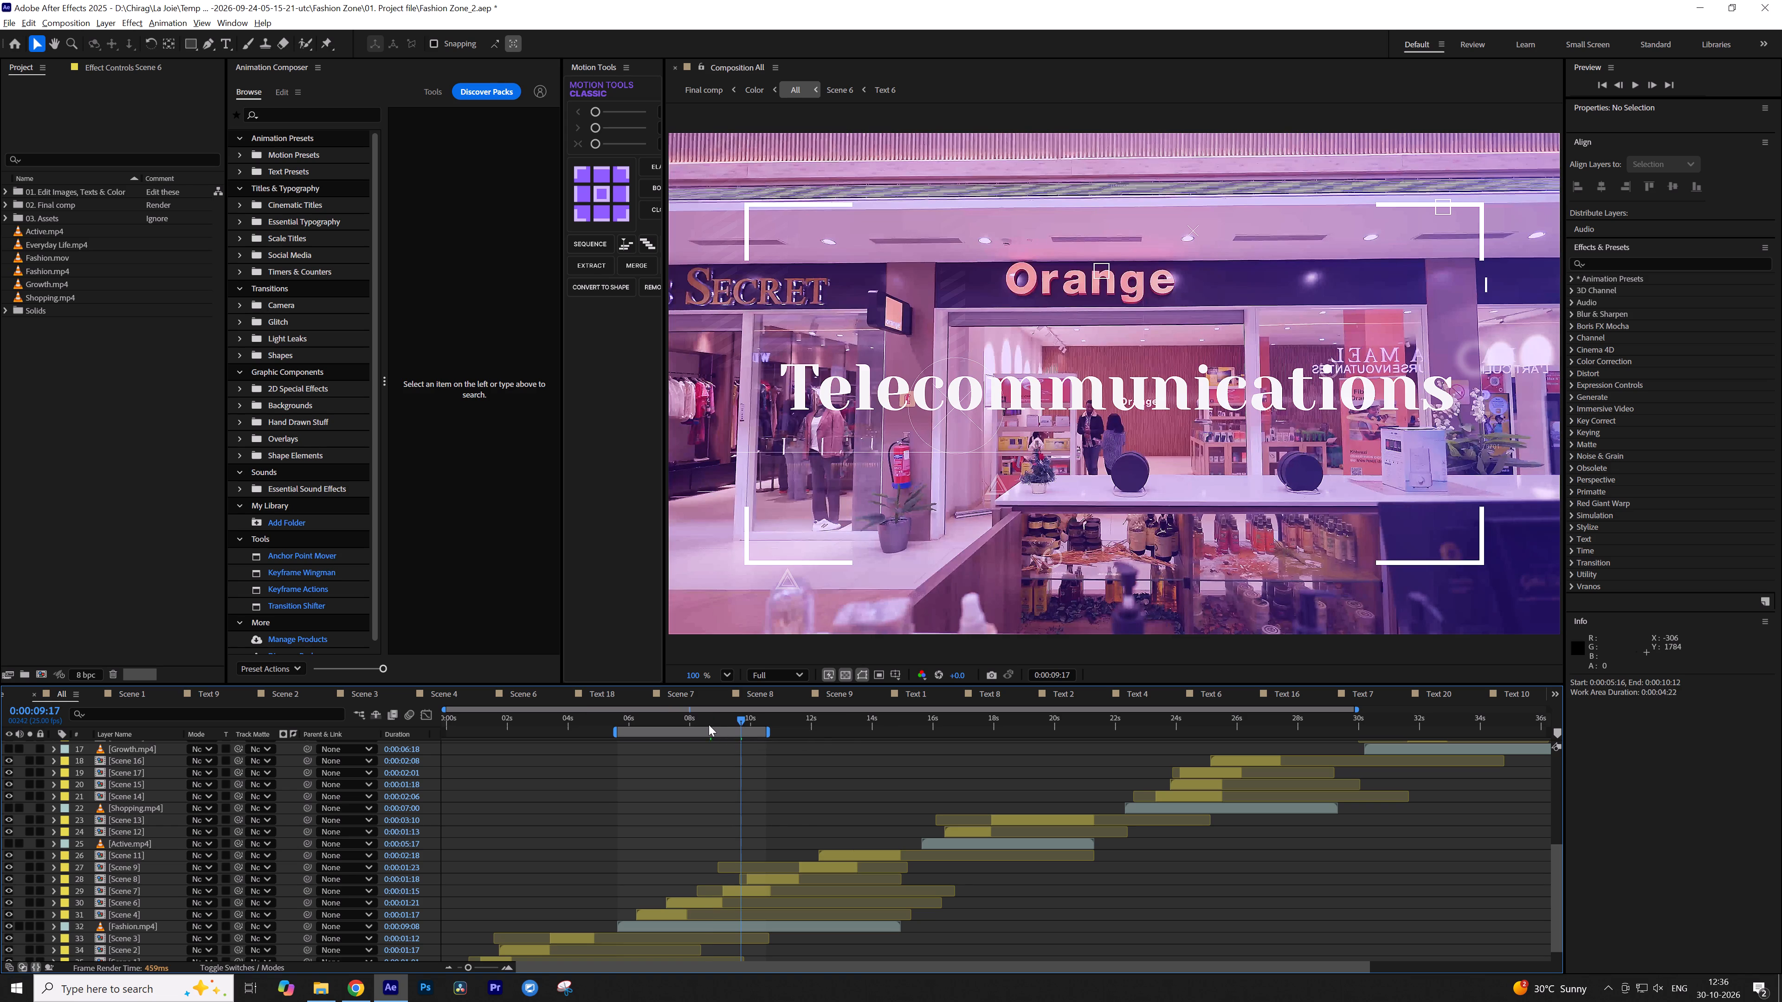
left_click(709, 725)
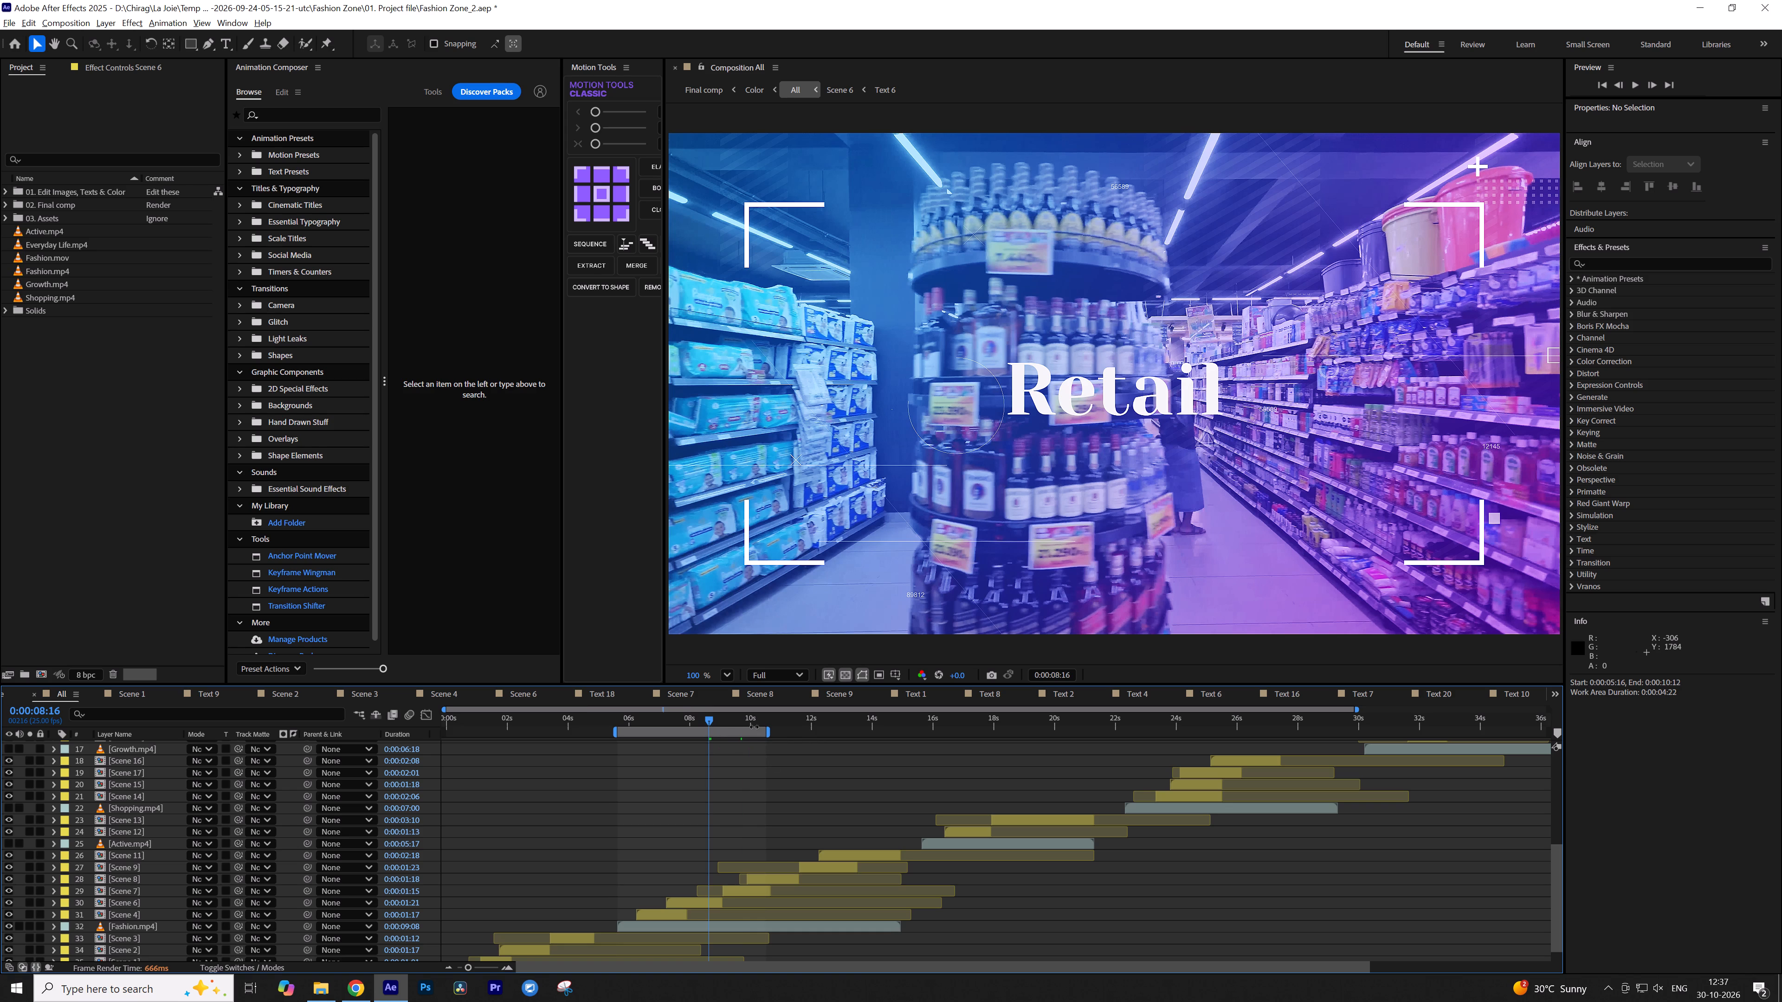
left_click(743, 722)
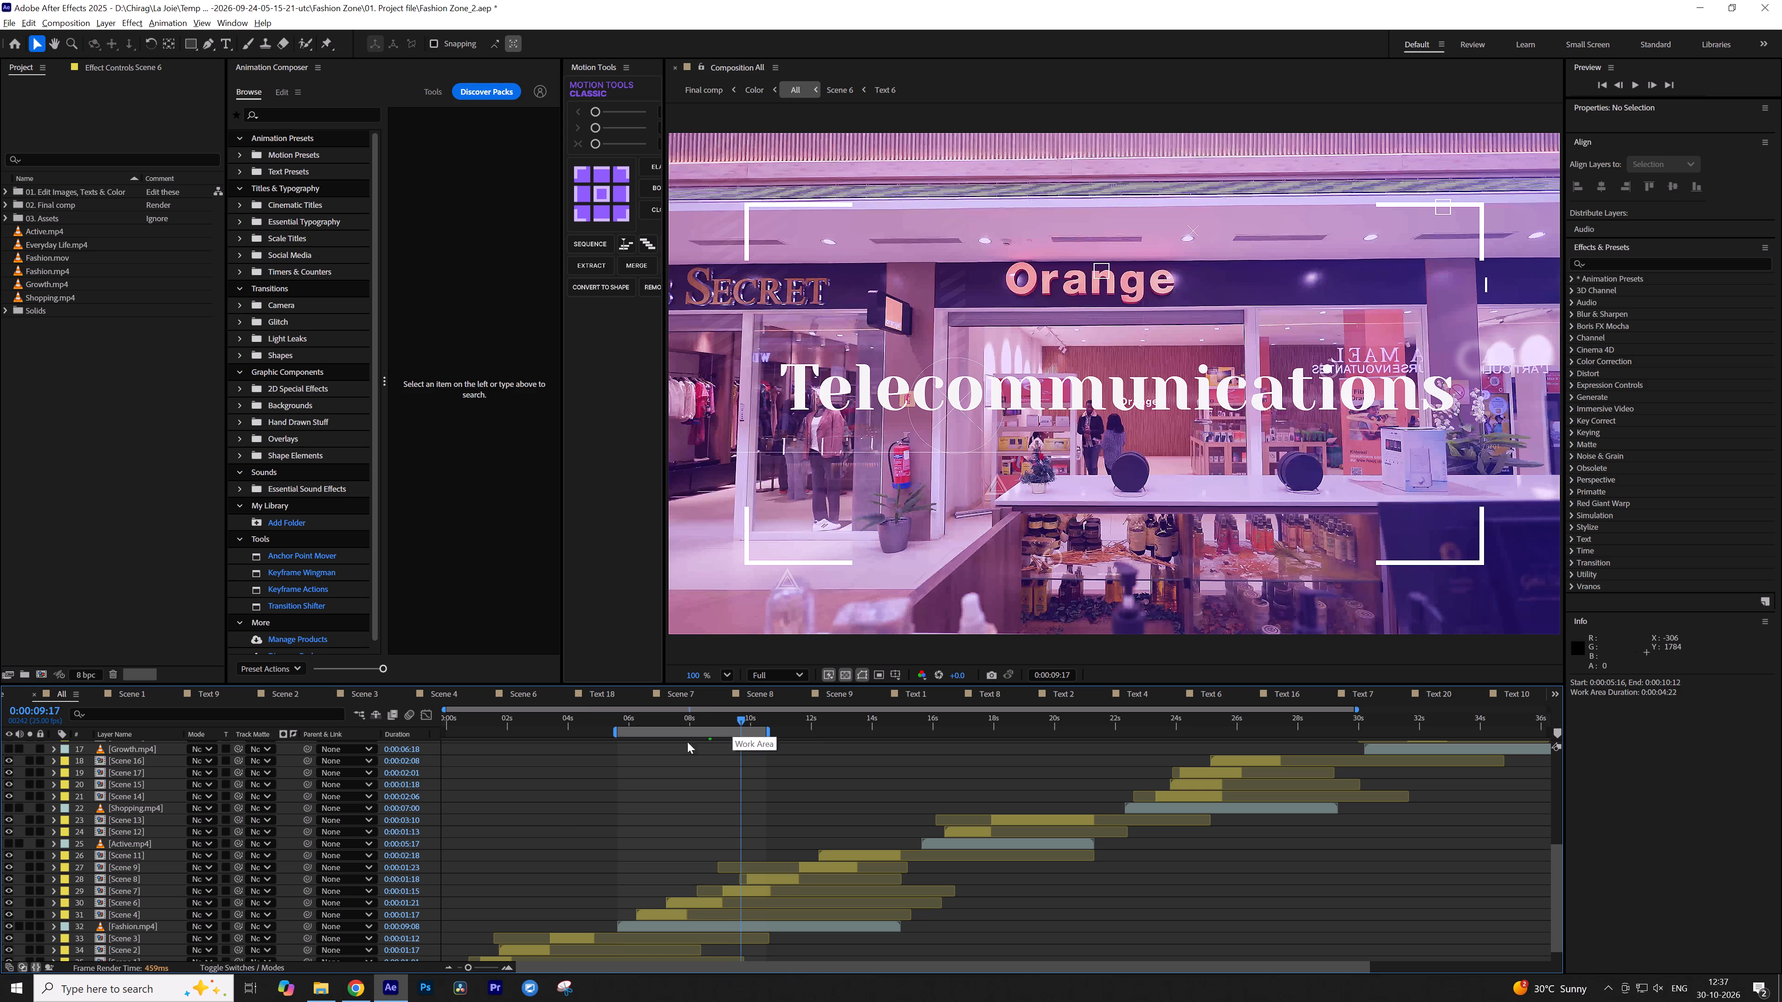
Turn on the visibility and audio of the Everyday Life.mp4 layer, with the playhead at 0:00:01:17.
scroll(561, 816, "down", 6)
left_click(495, 723)
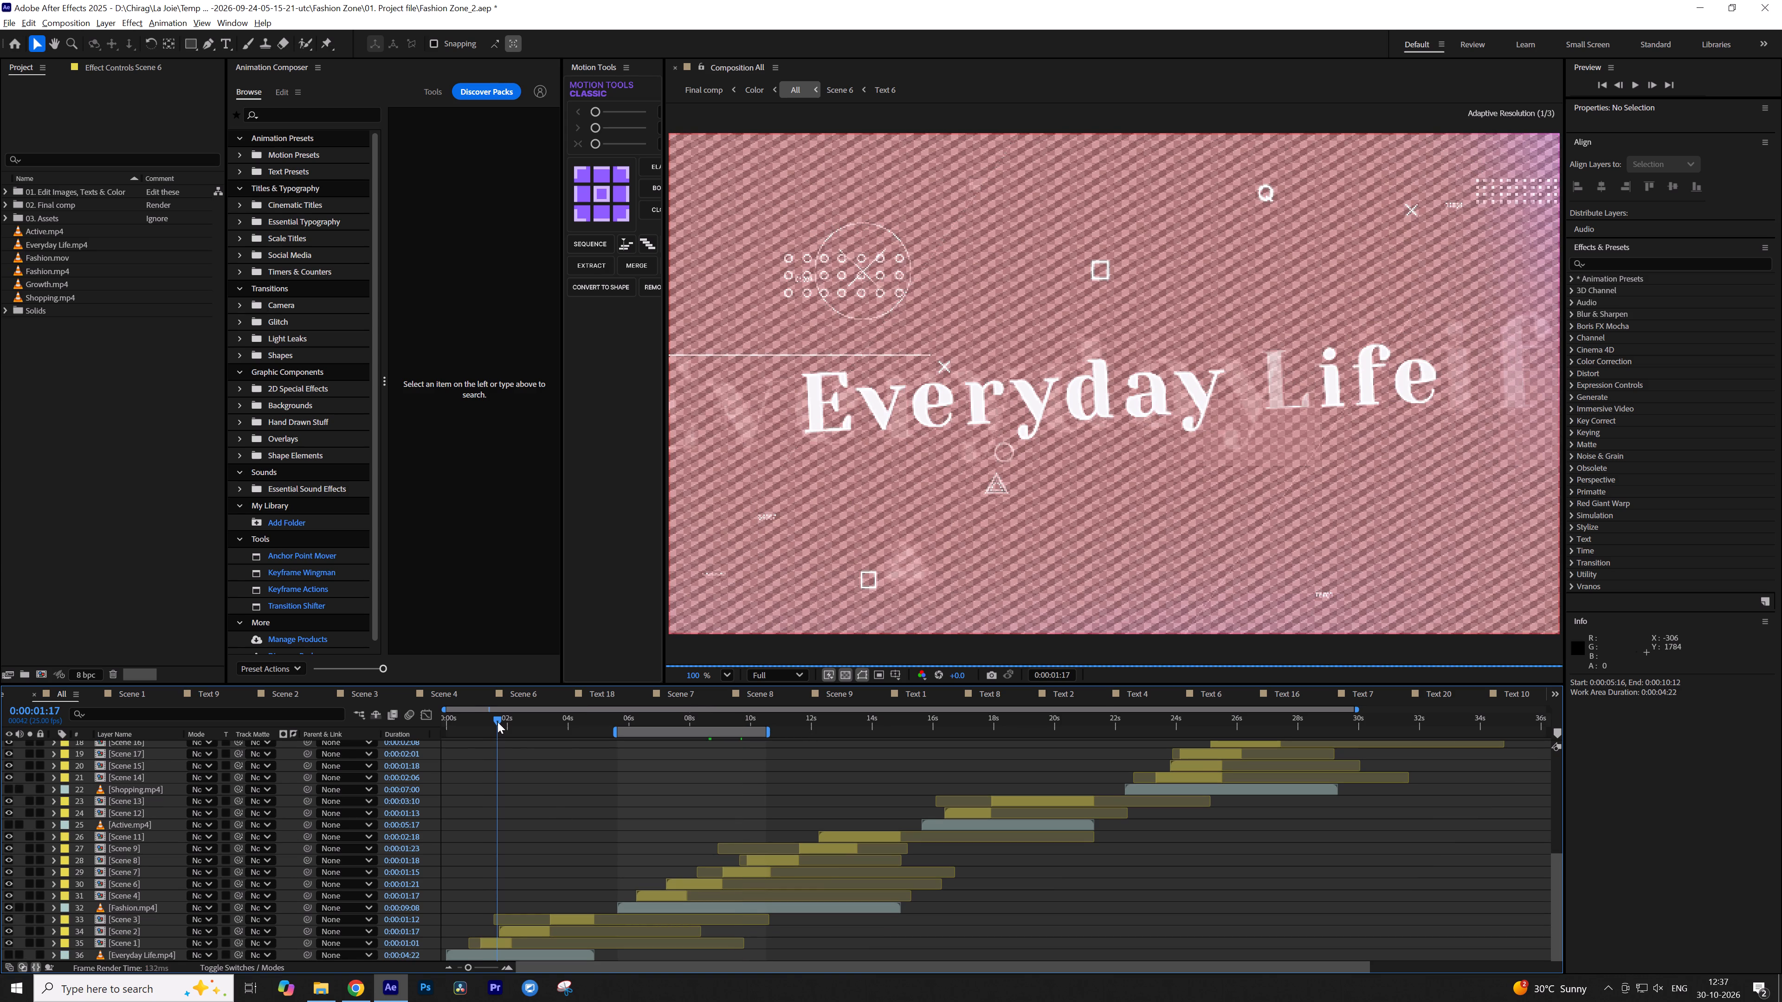
left_click(11, 955)
left_click(21, 956)
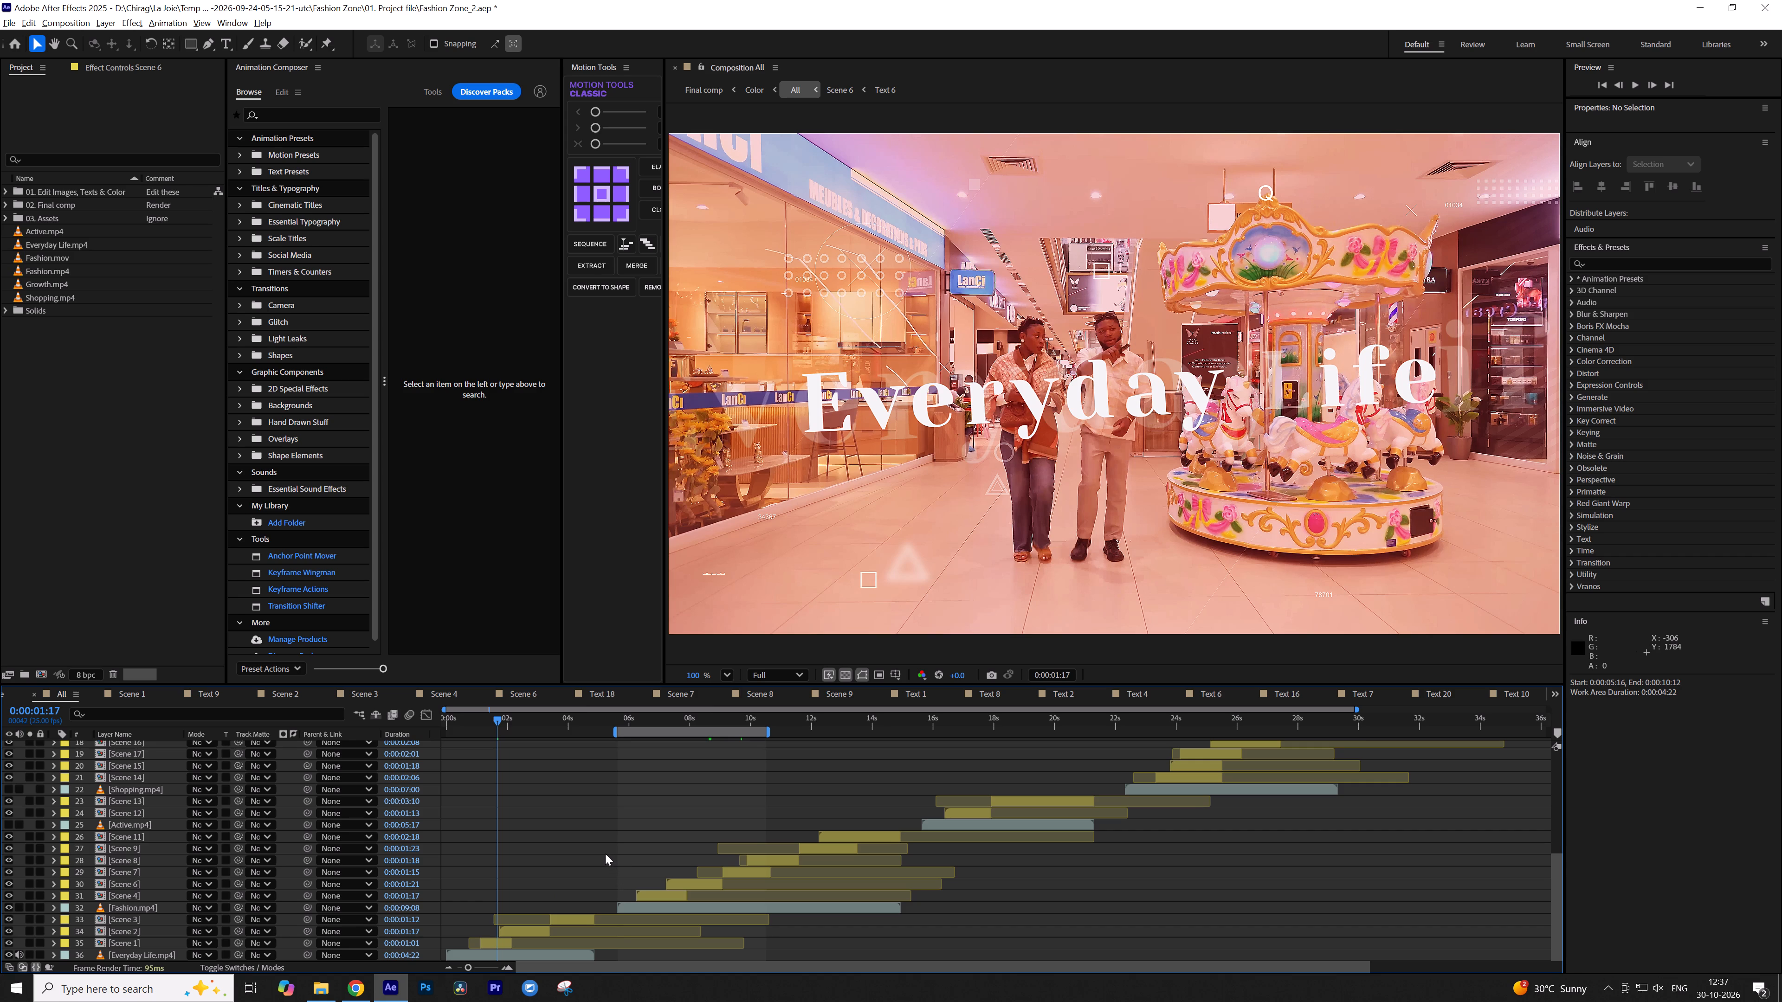
left_click(620, 823)
Check the overlays over the footage at points from the Experiences title through Retail and Telecommunications to the Dining title.
left_click(575, 723)
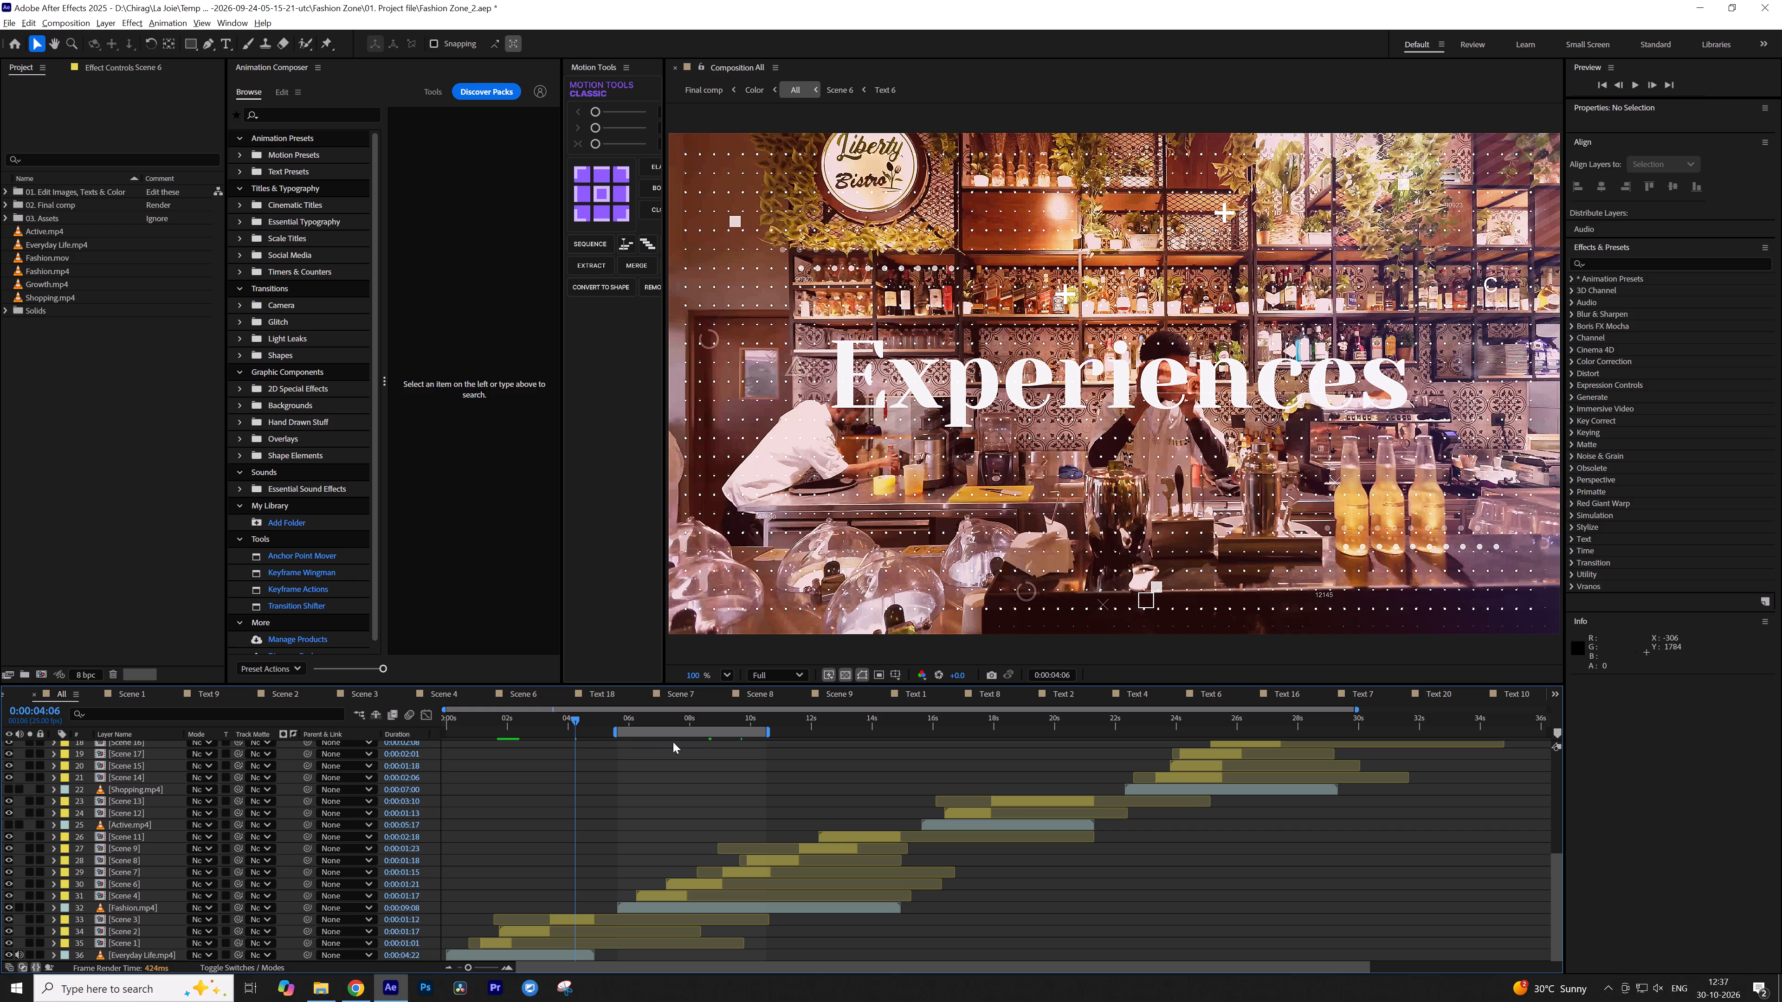
left_click(659, 725)
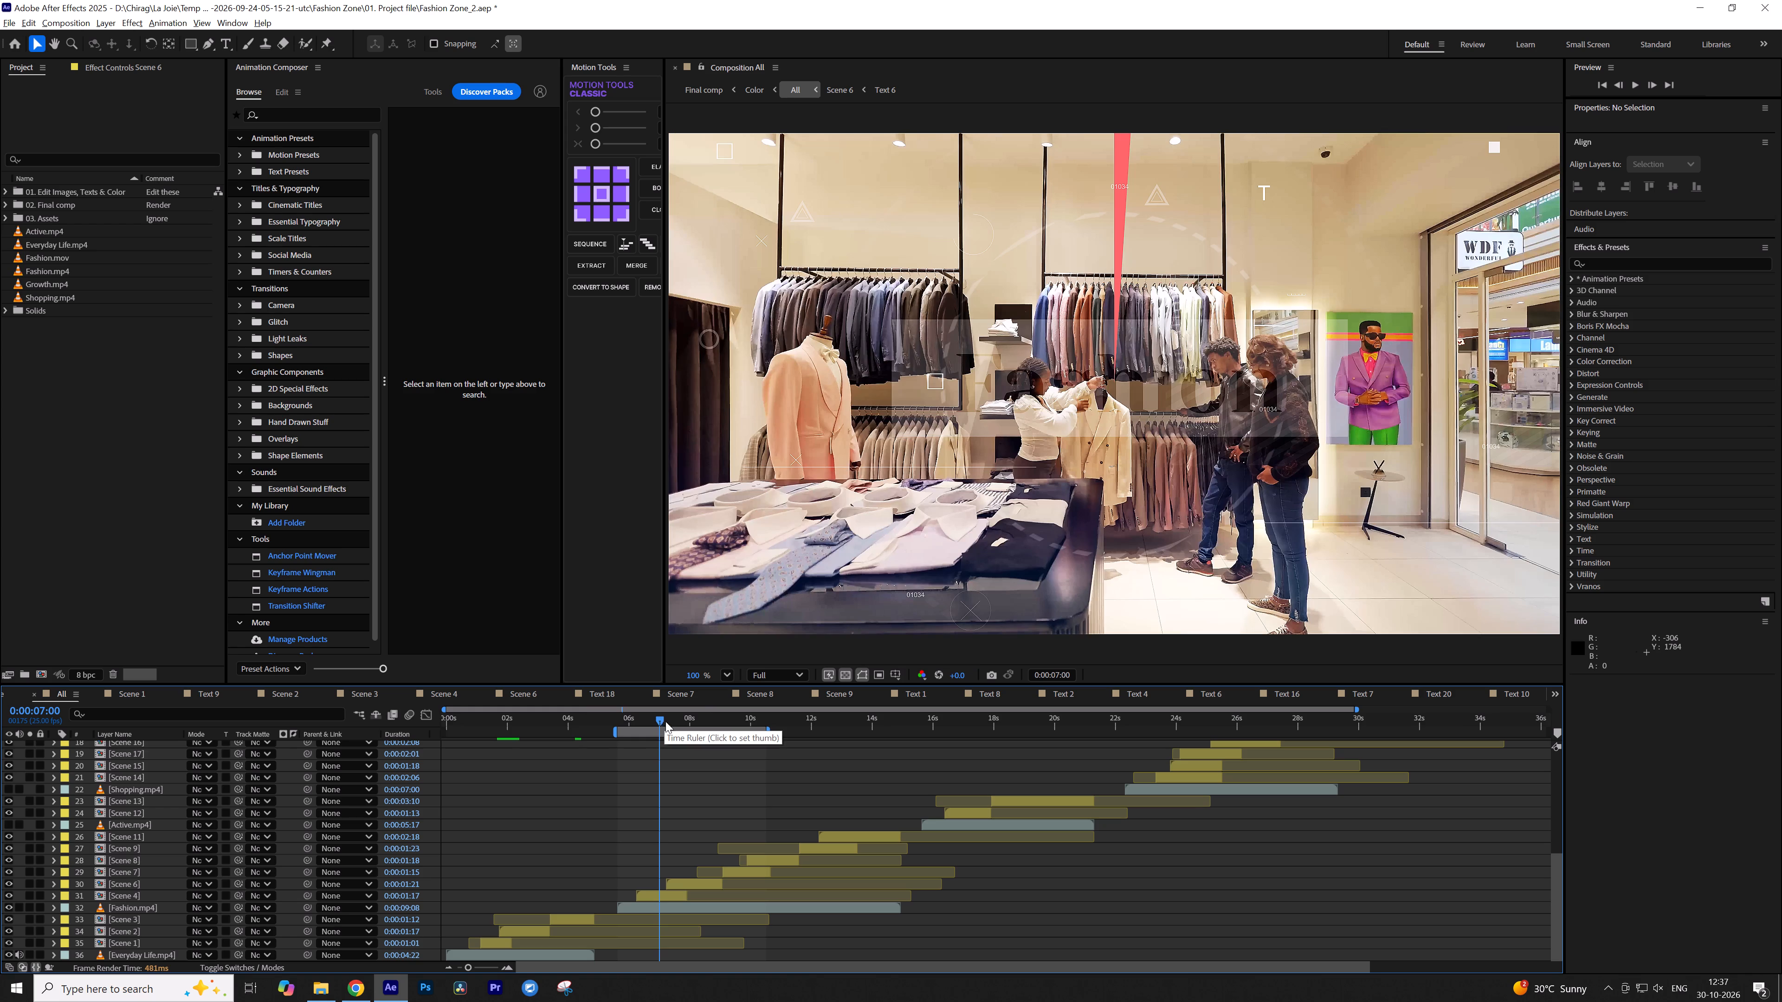
left_click(698, 719)
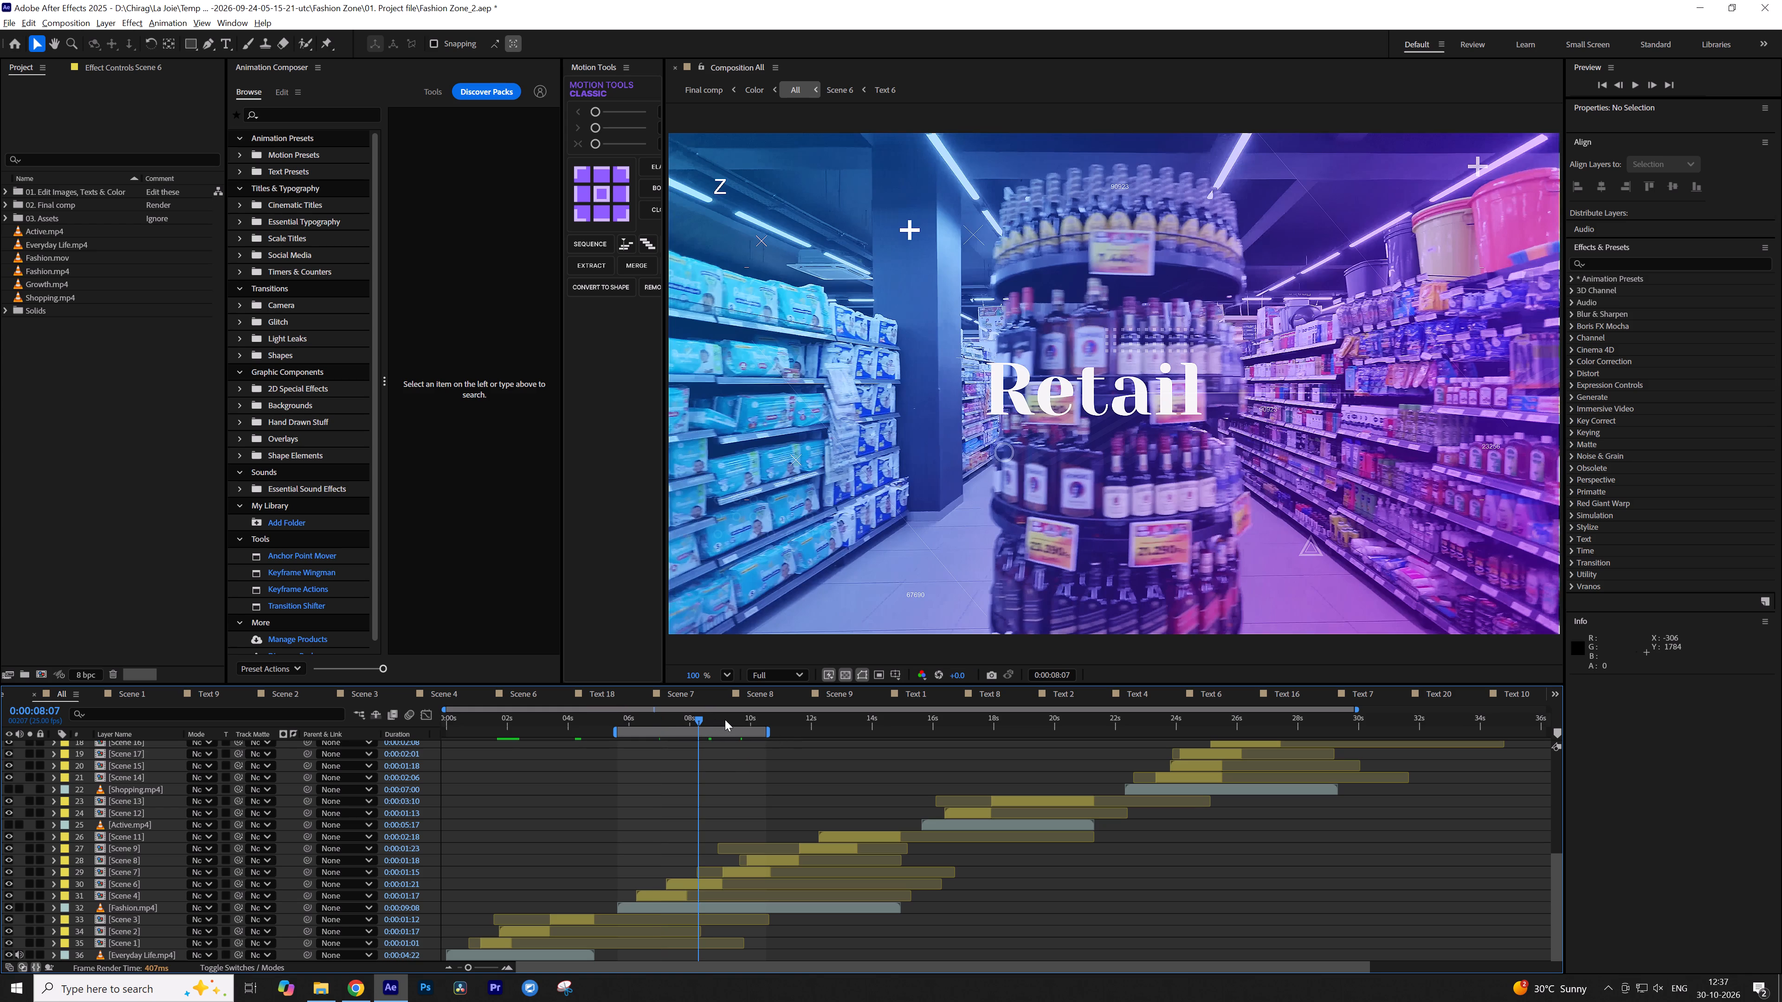
left_click_drag(737, 719, 743, 719)
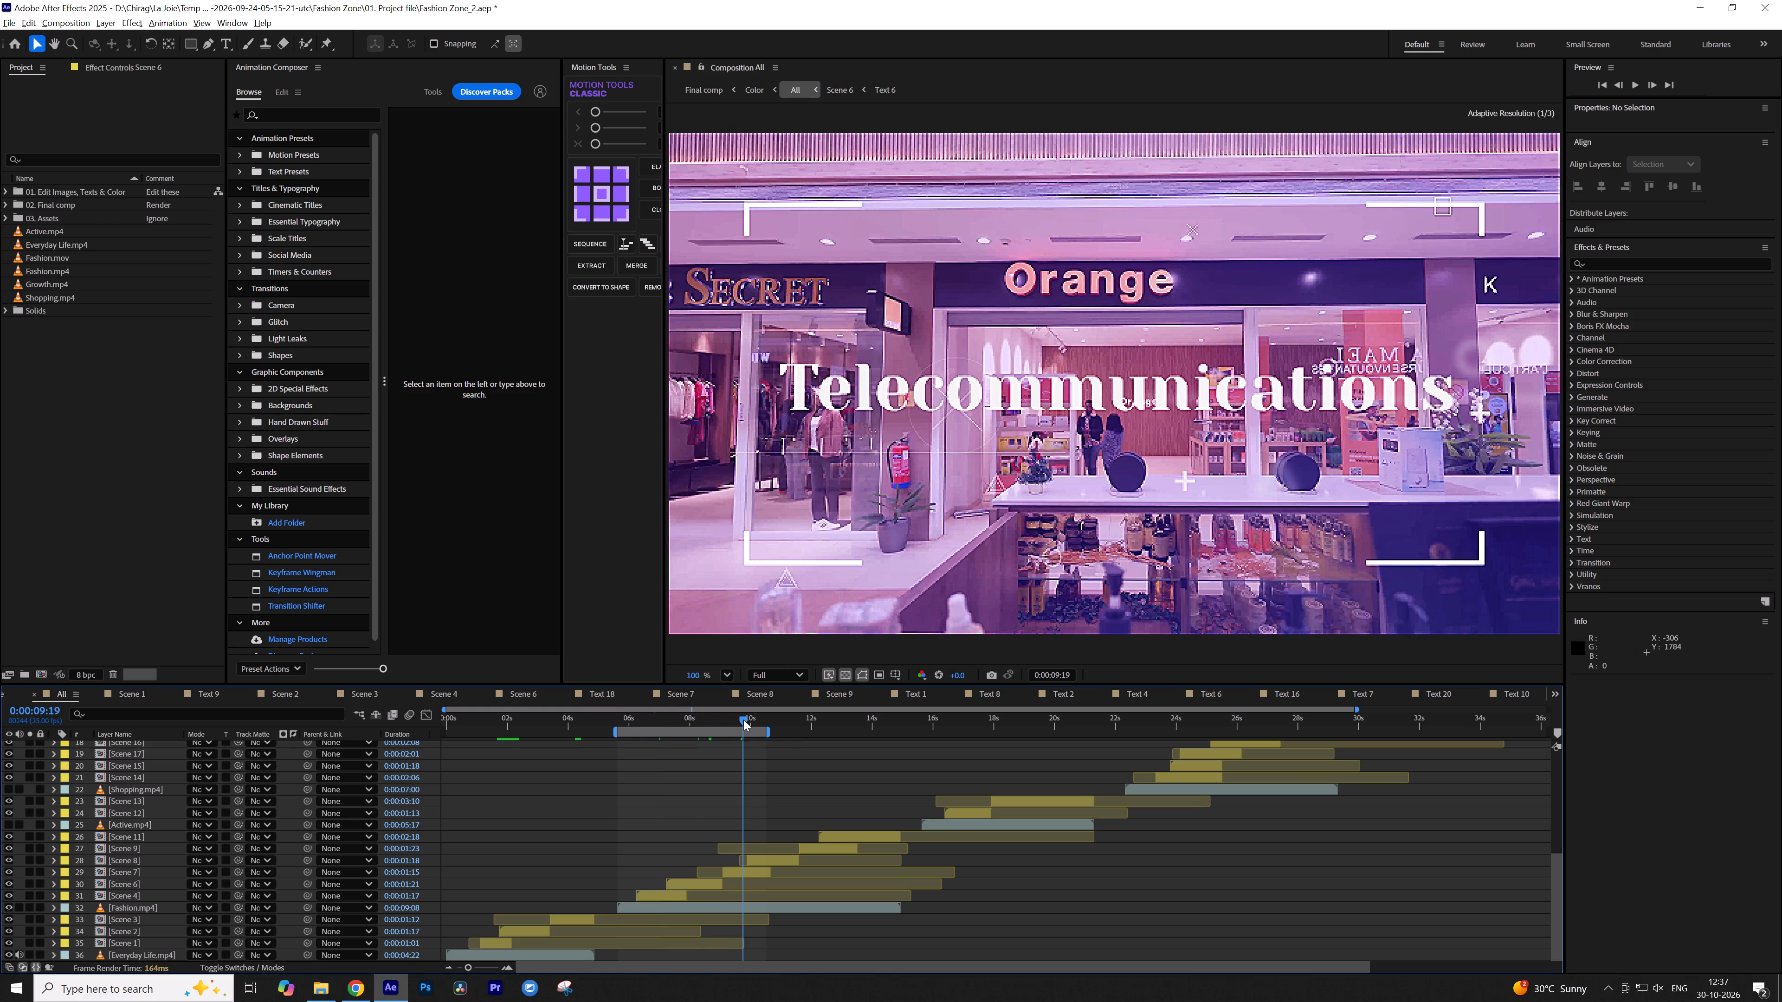
left_click_drag(743, 719, 744, 719)
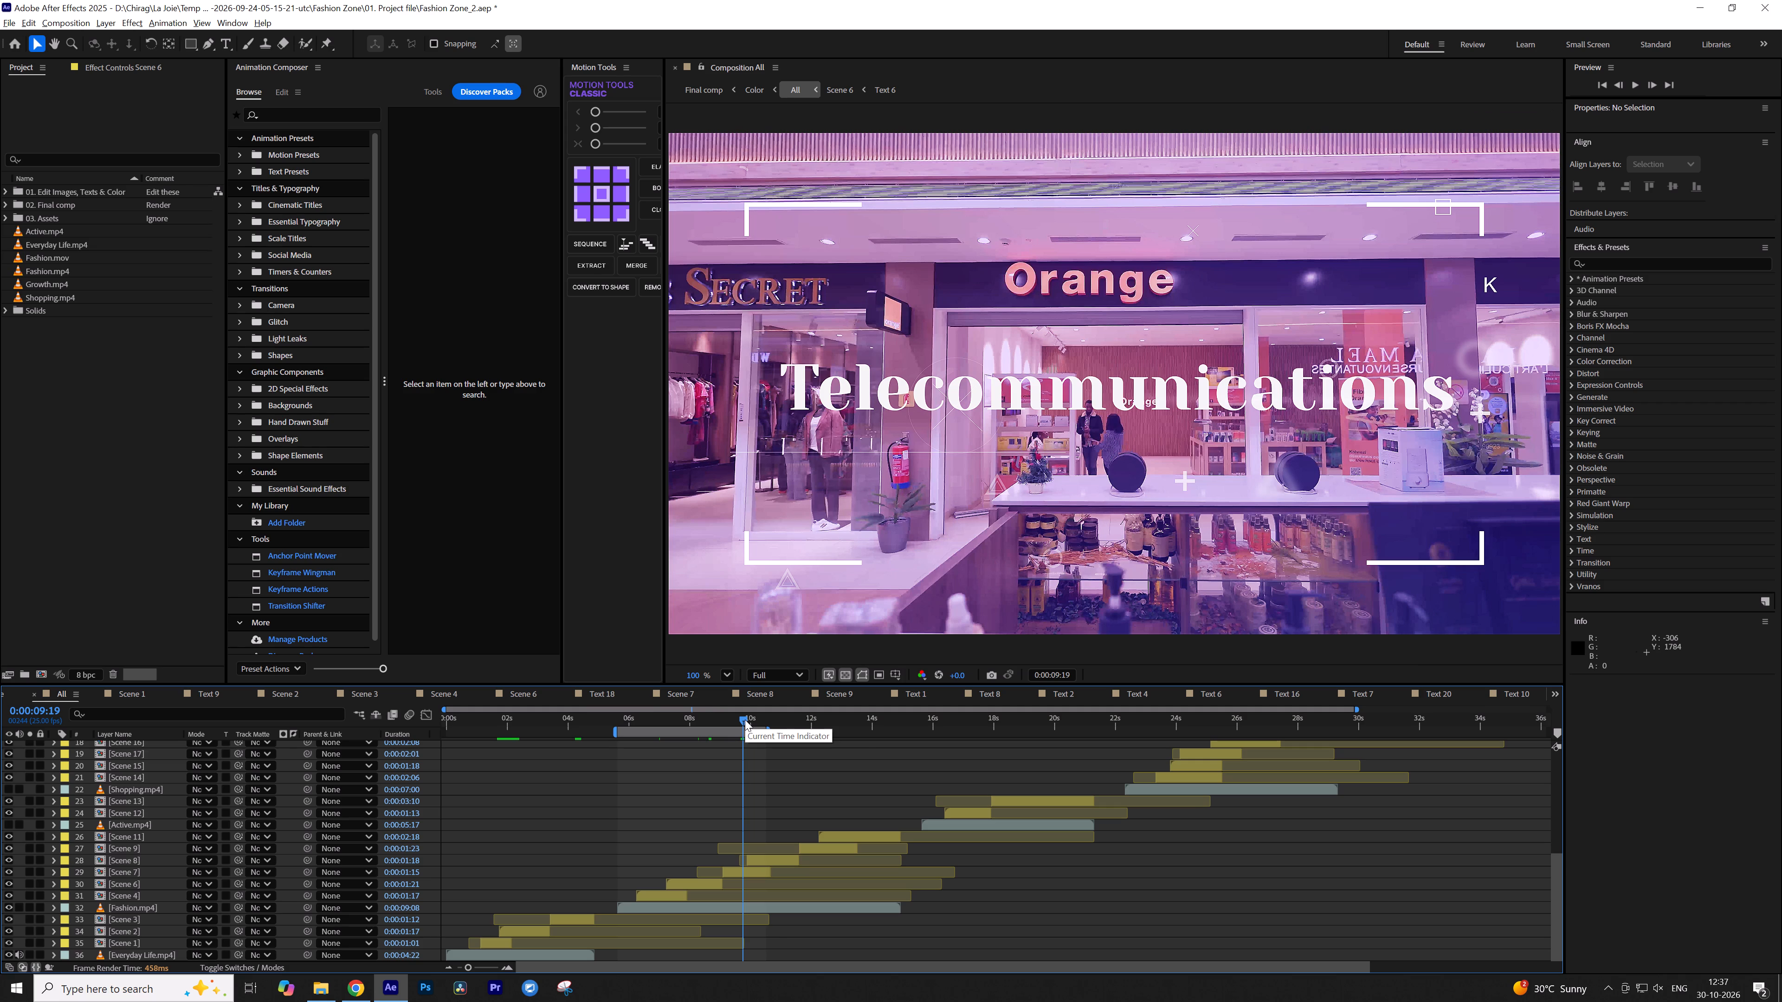
left_click(762, 715)
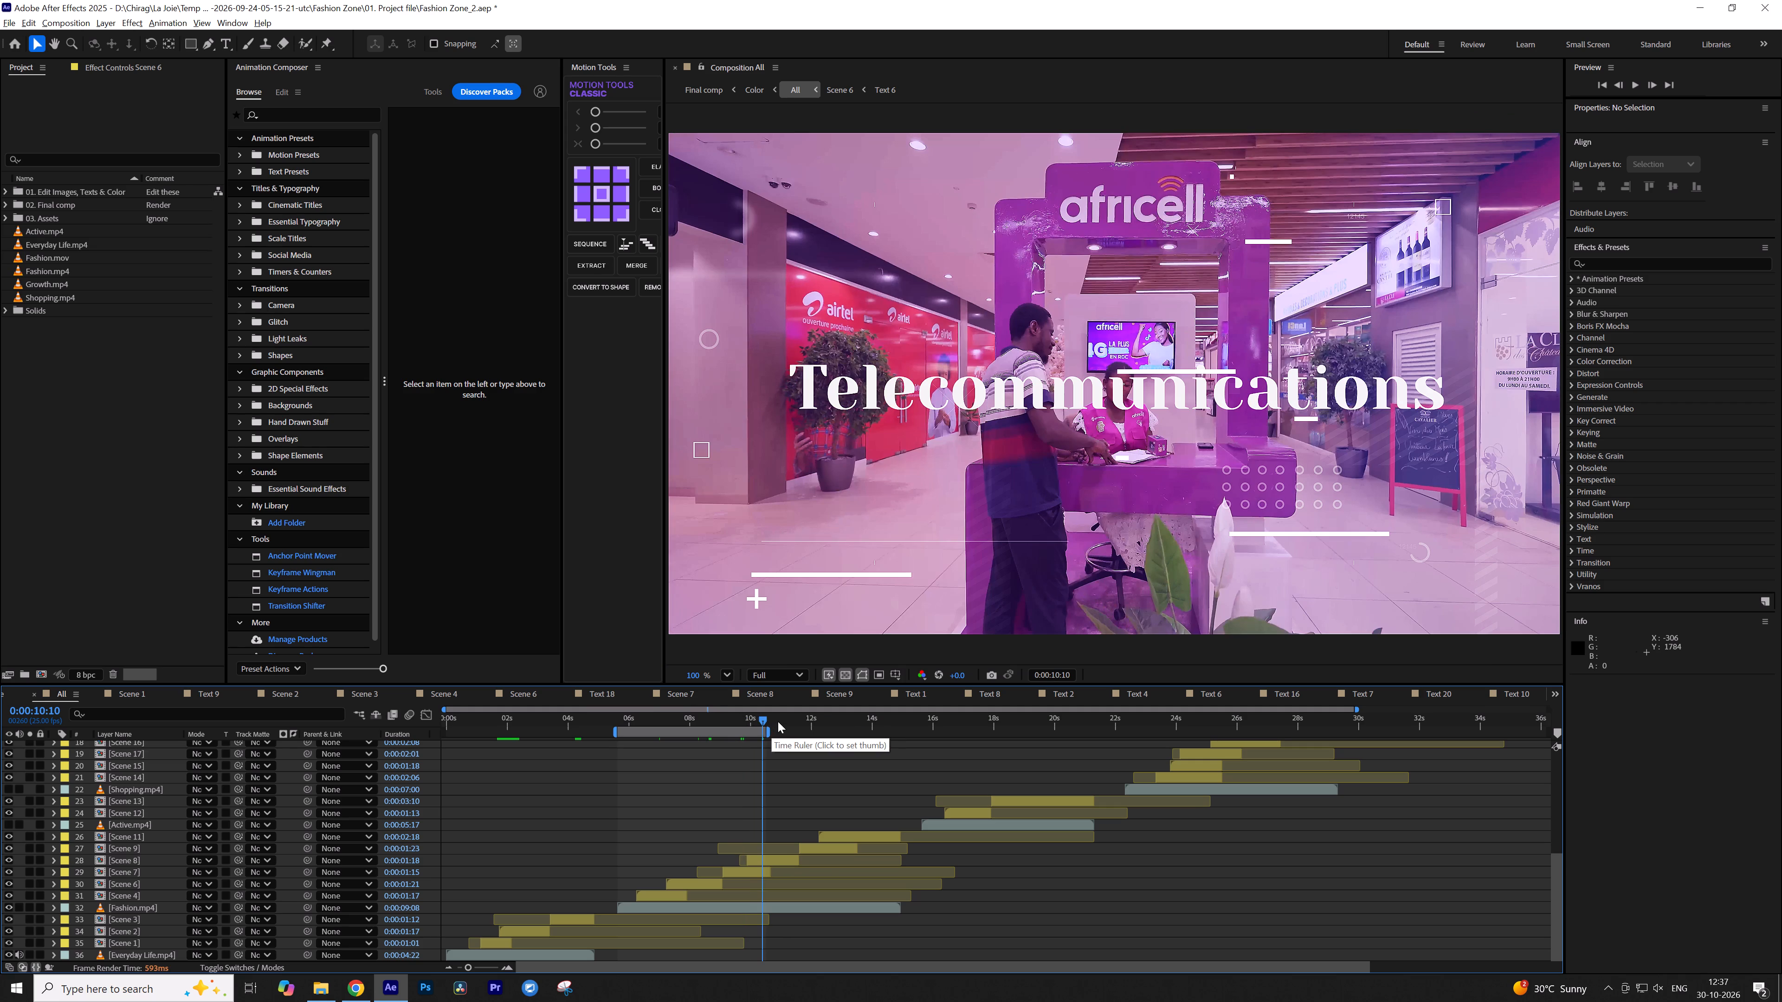
left_click(778, 721)
left_click(813, 720)
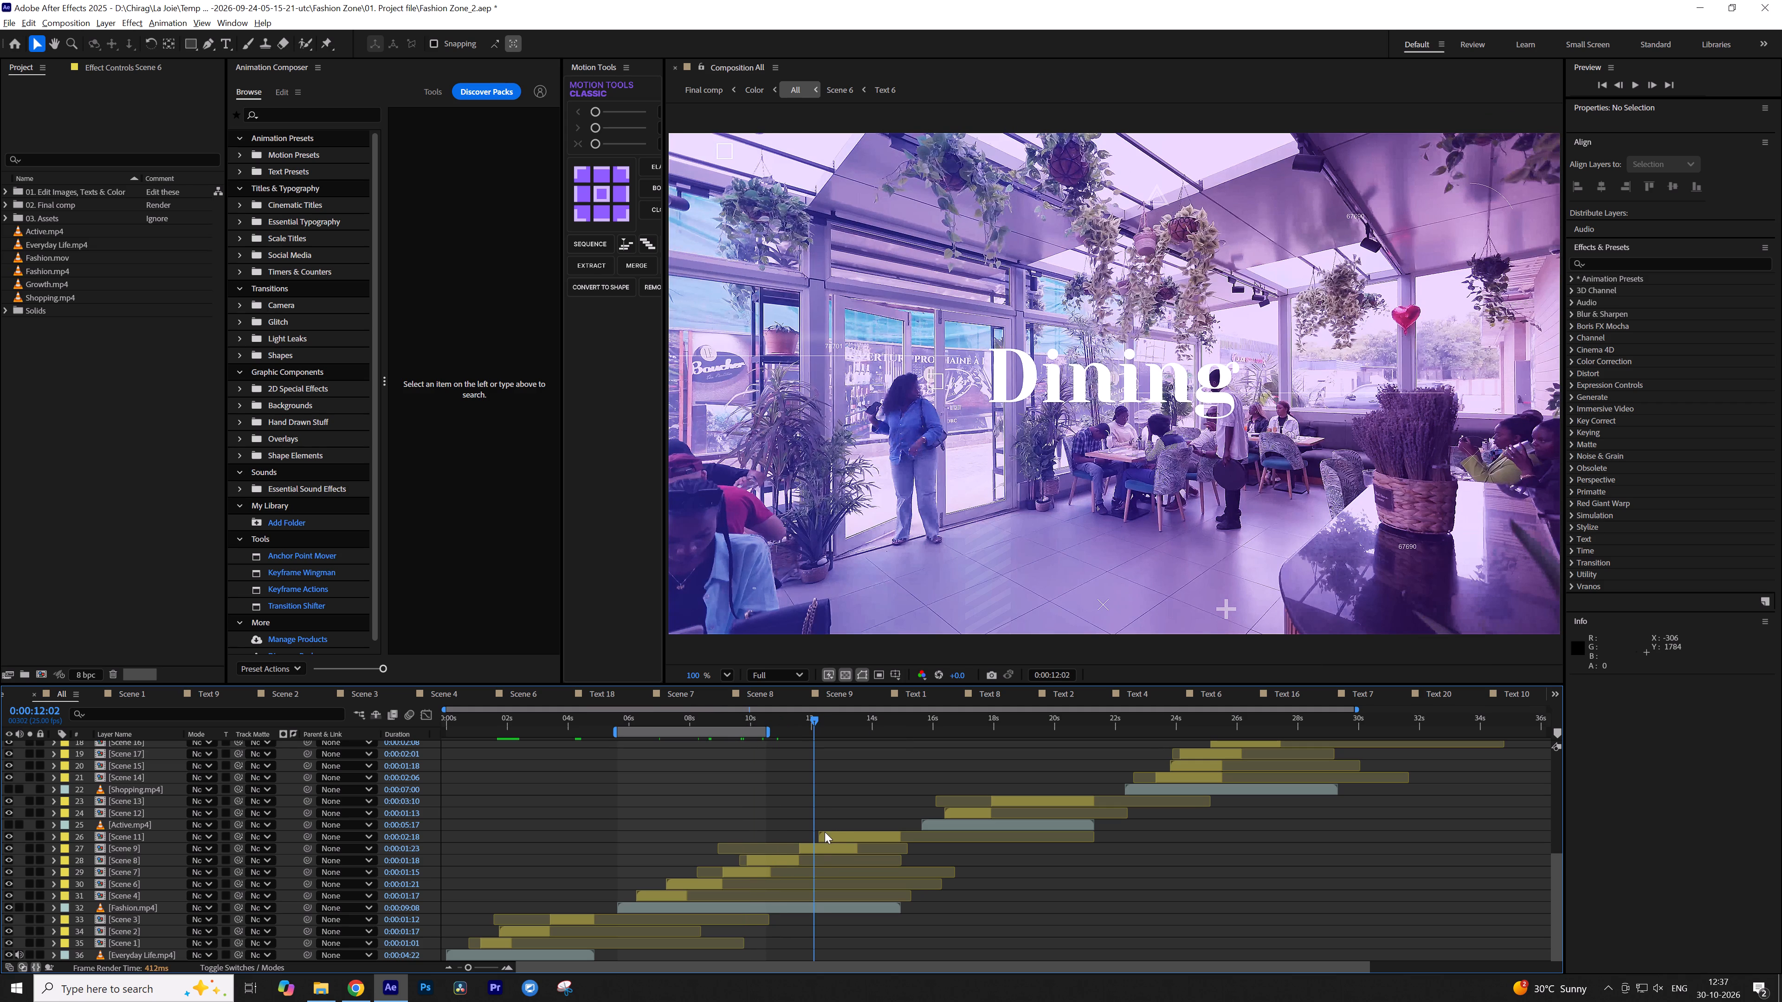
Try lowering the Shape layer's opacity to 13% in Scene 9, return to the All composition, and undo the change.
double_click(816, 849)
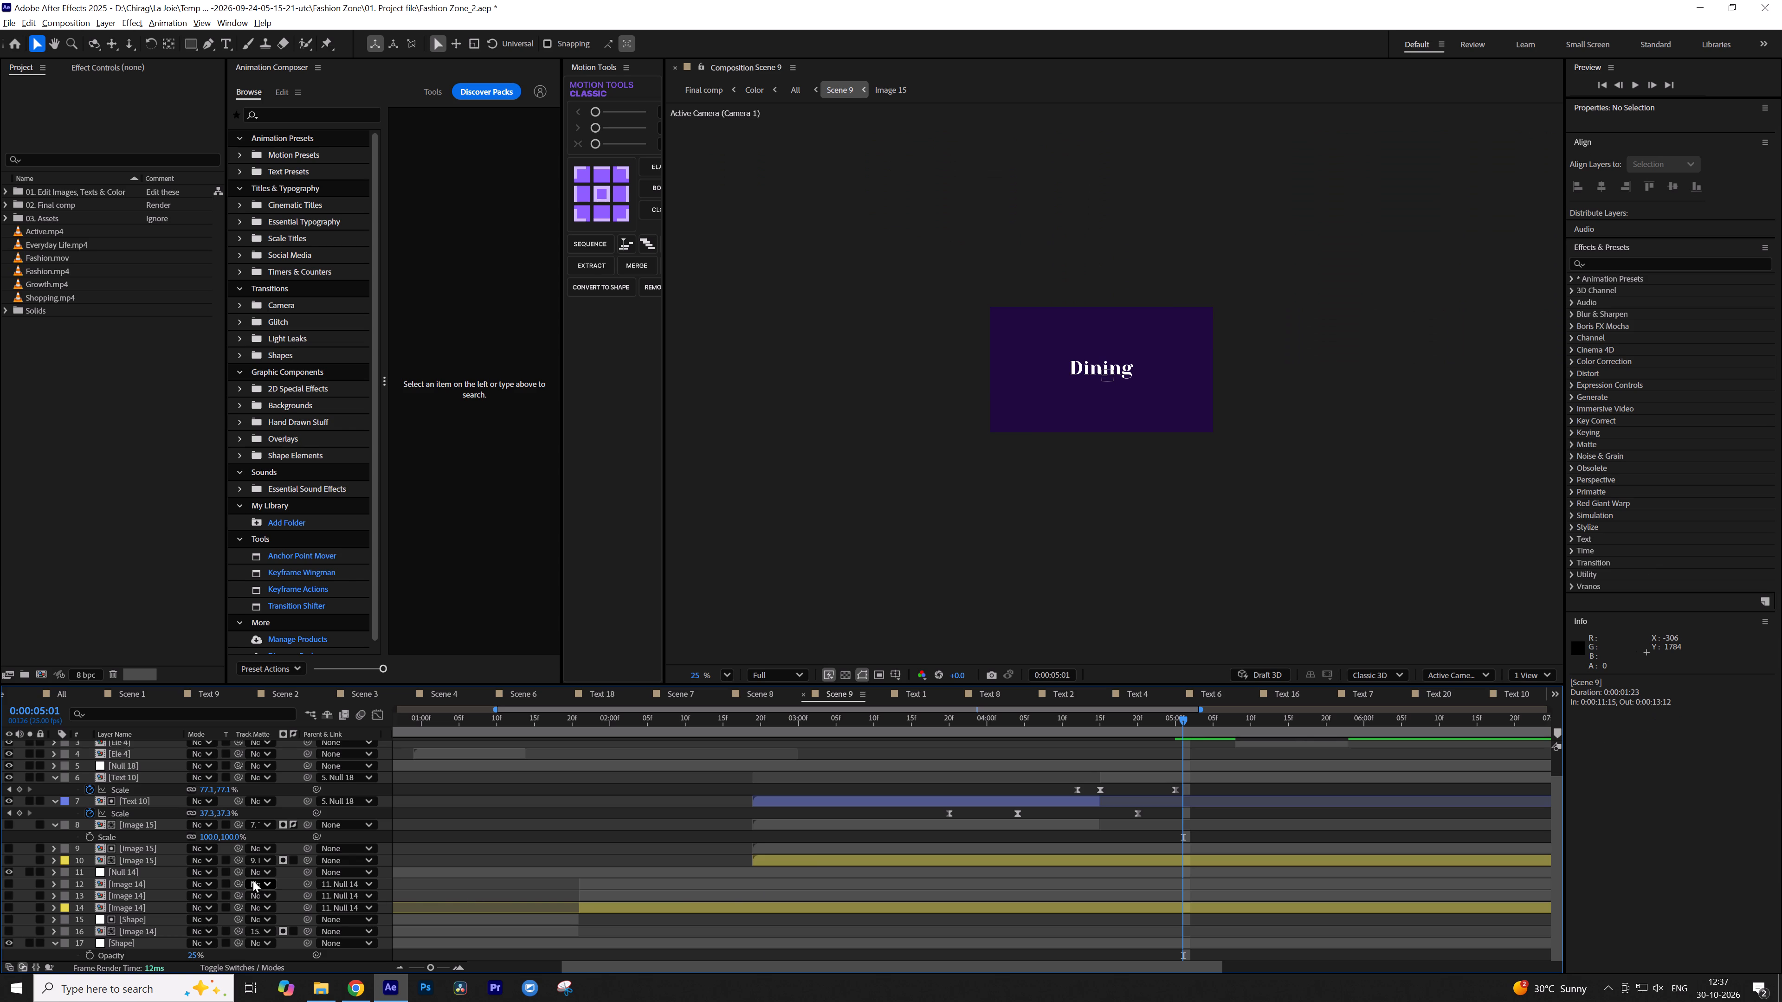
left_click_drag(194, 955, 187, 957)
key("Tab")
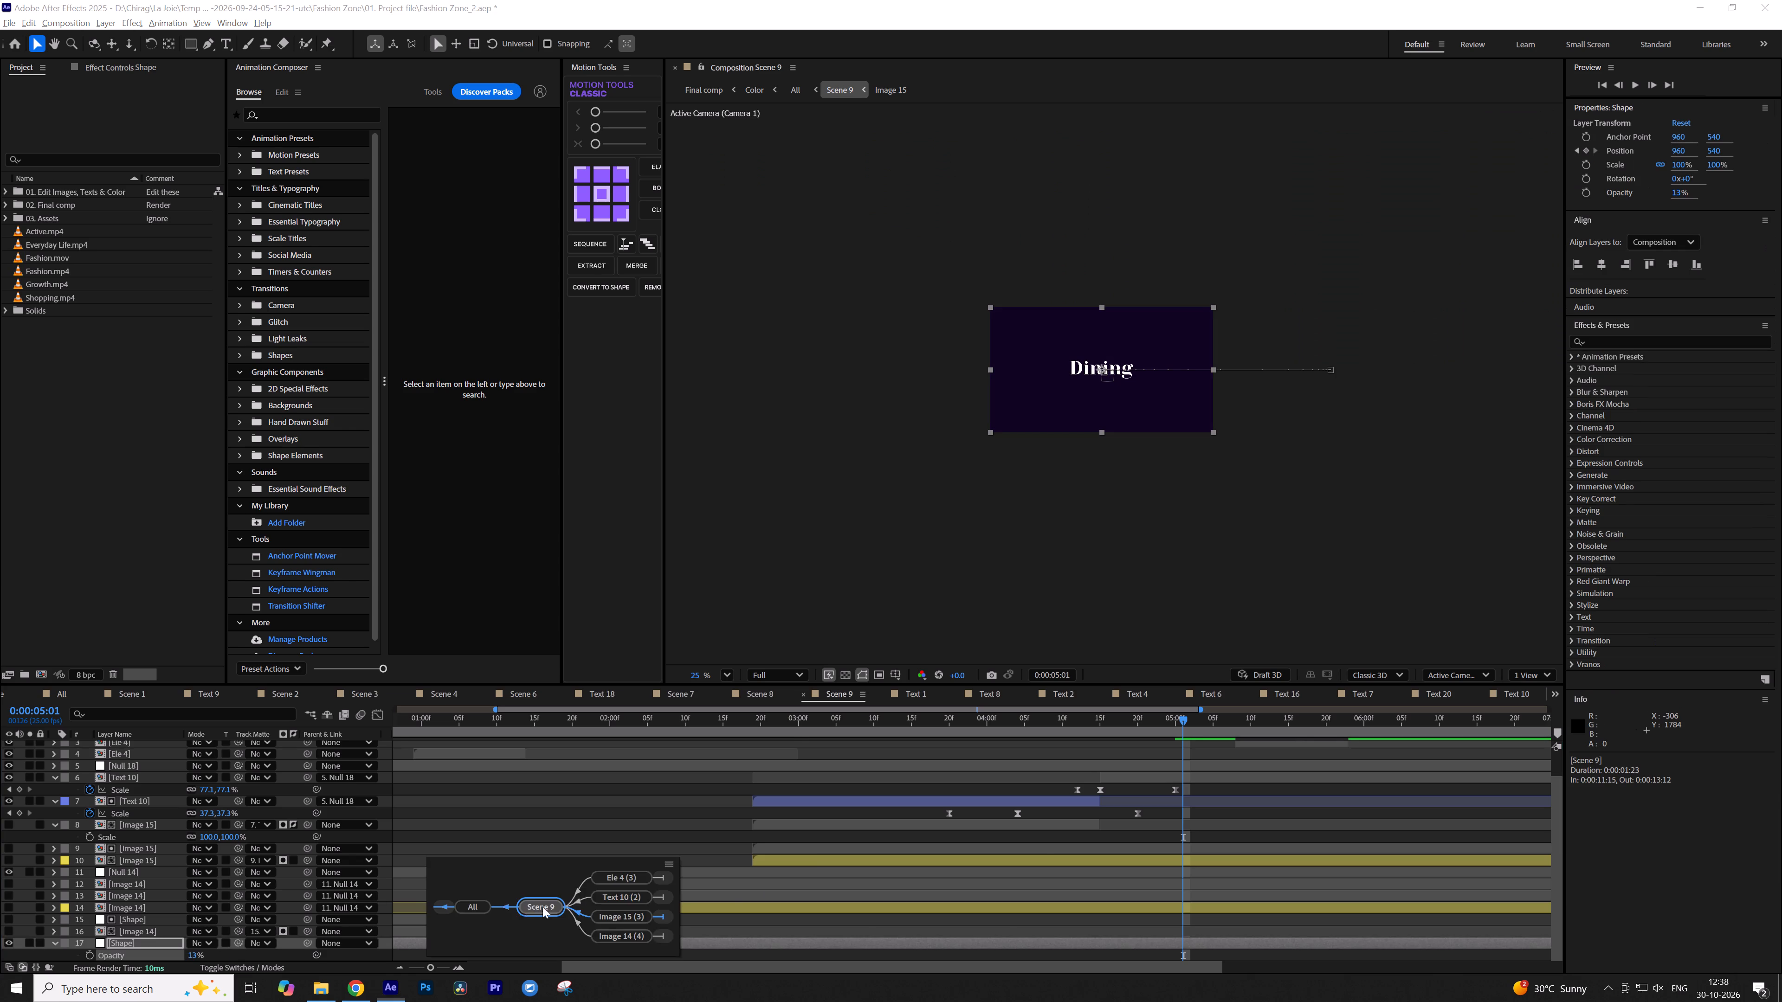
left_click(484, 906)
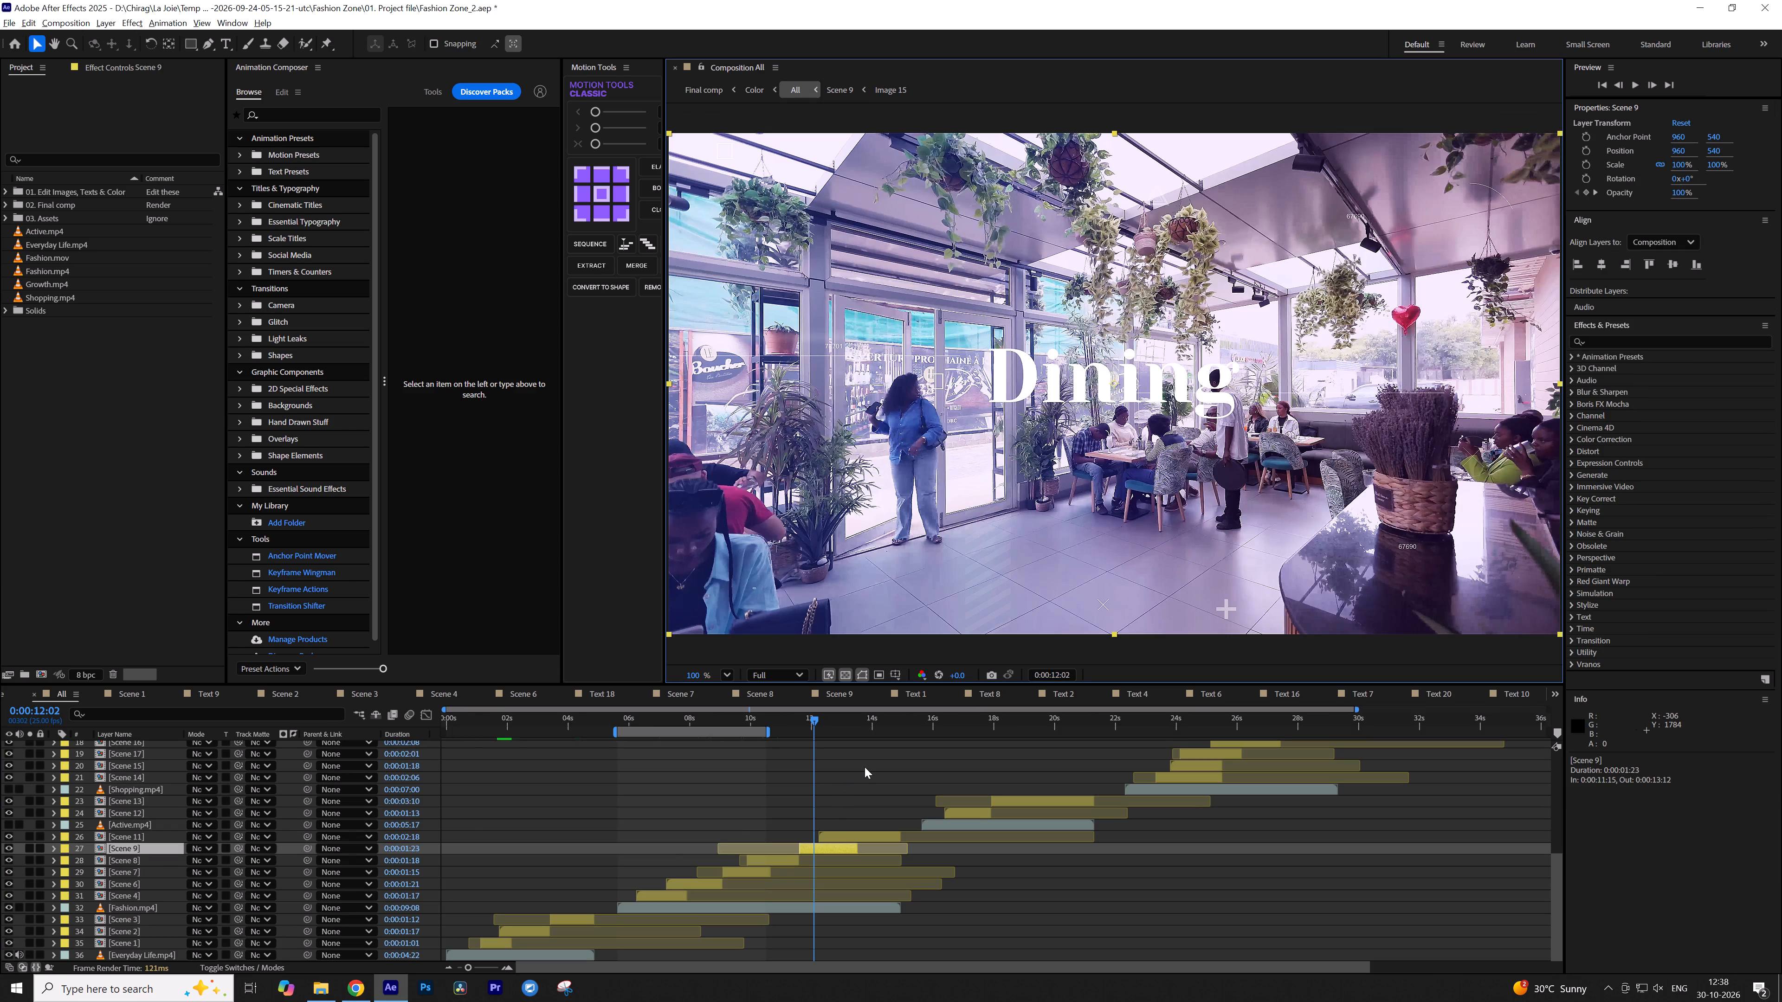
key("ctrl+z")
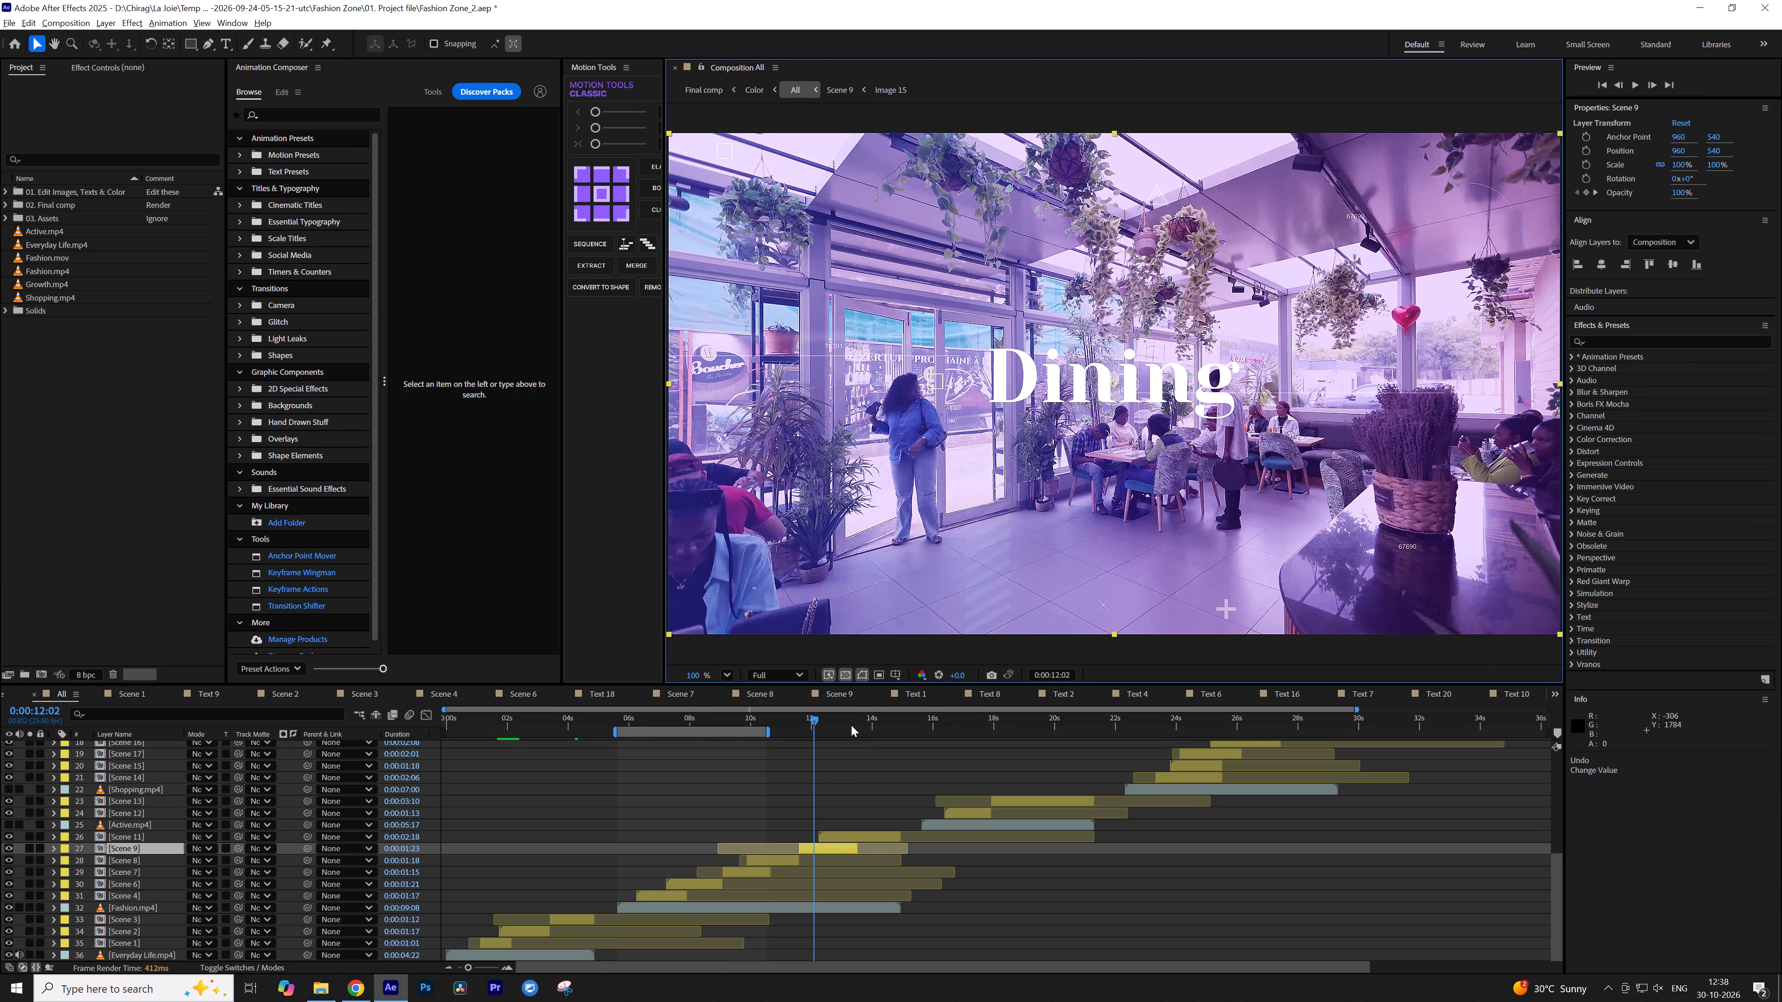
Move to the Active title, turn on visibility and audio for Active.mp4, Shopping.mp4 and Growth.mp4, and turn on Fashion.mp4's audio.
left_click(851, 725)
left_click(866, 719)
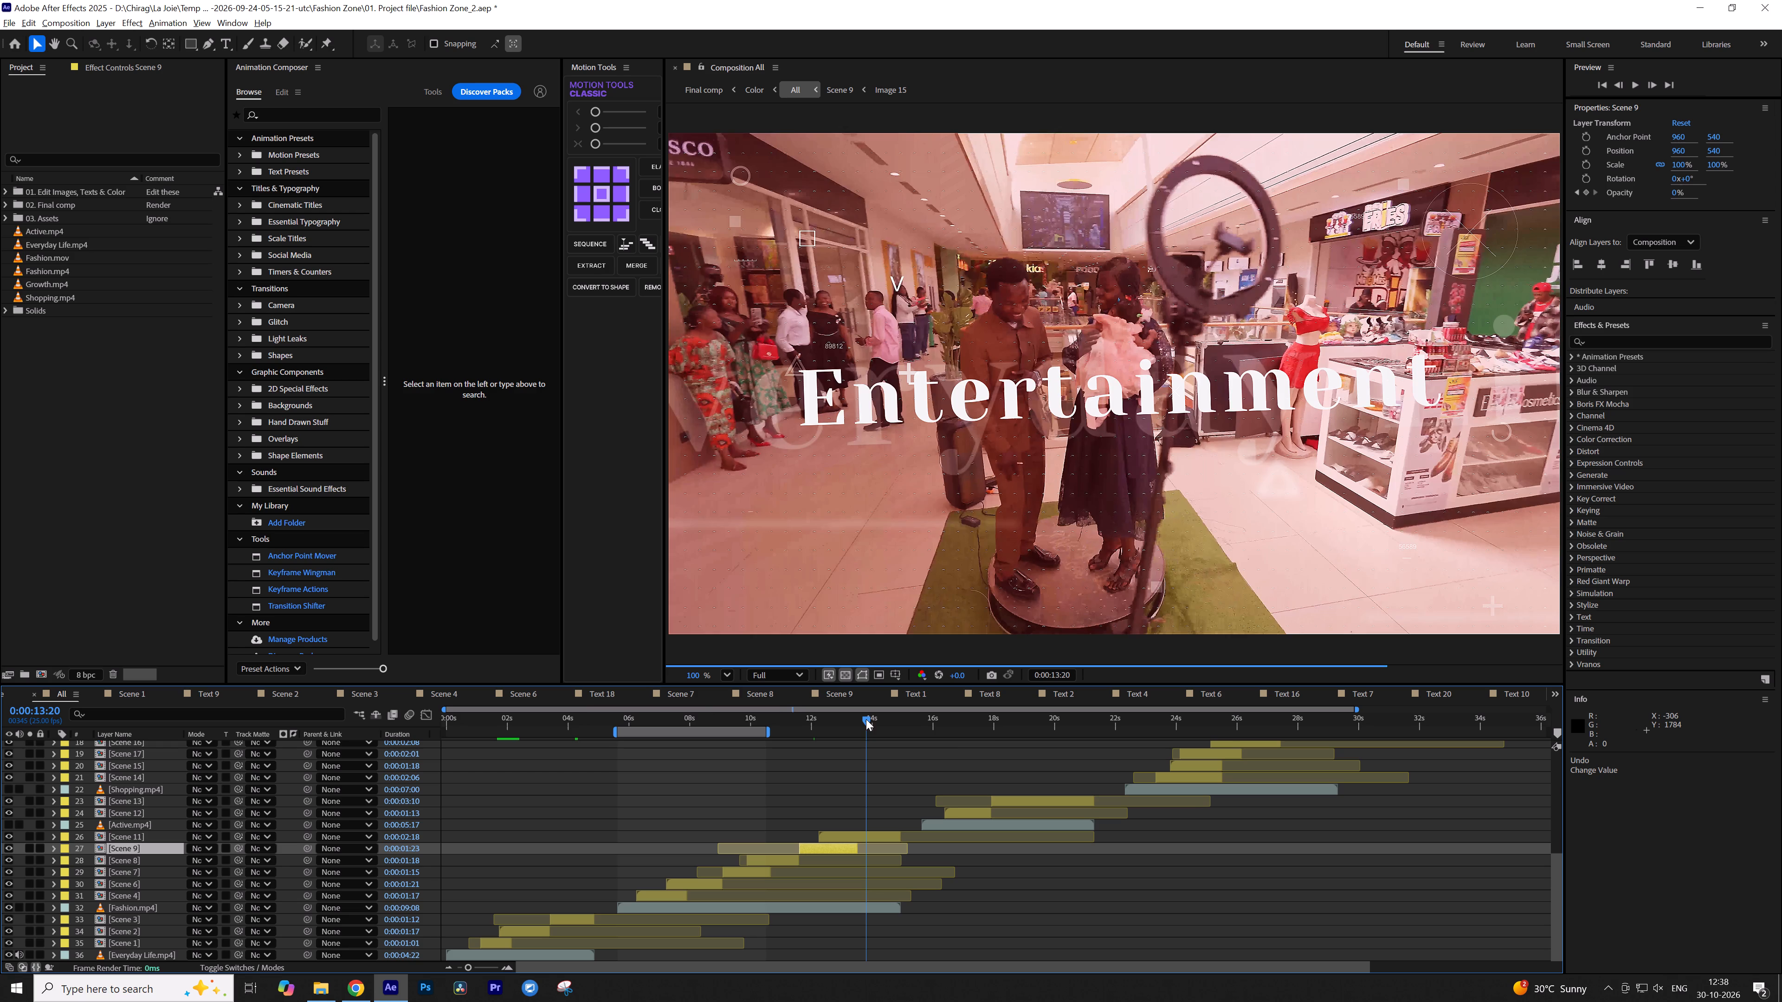
left_click_drag(939, 717, 957, 717)
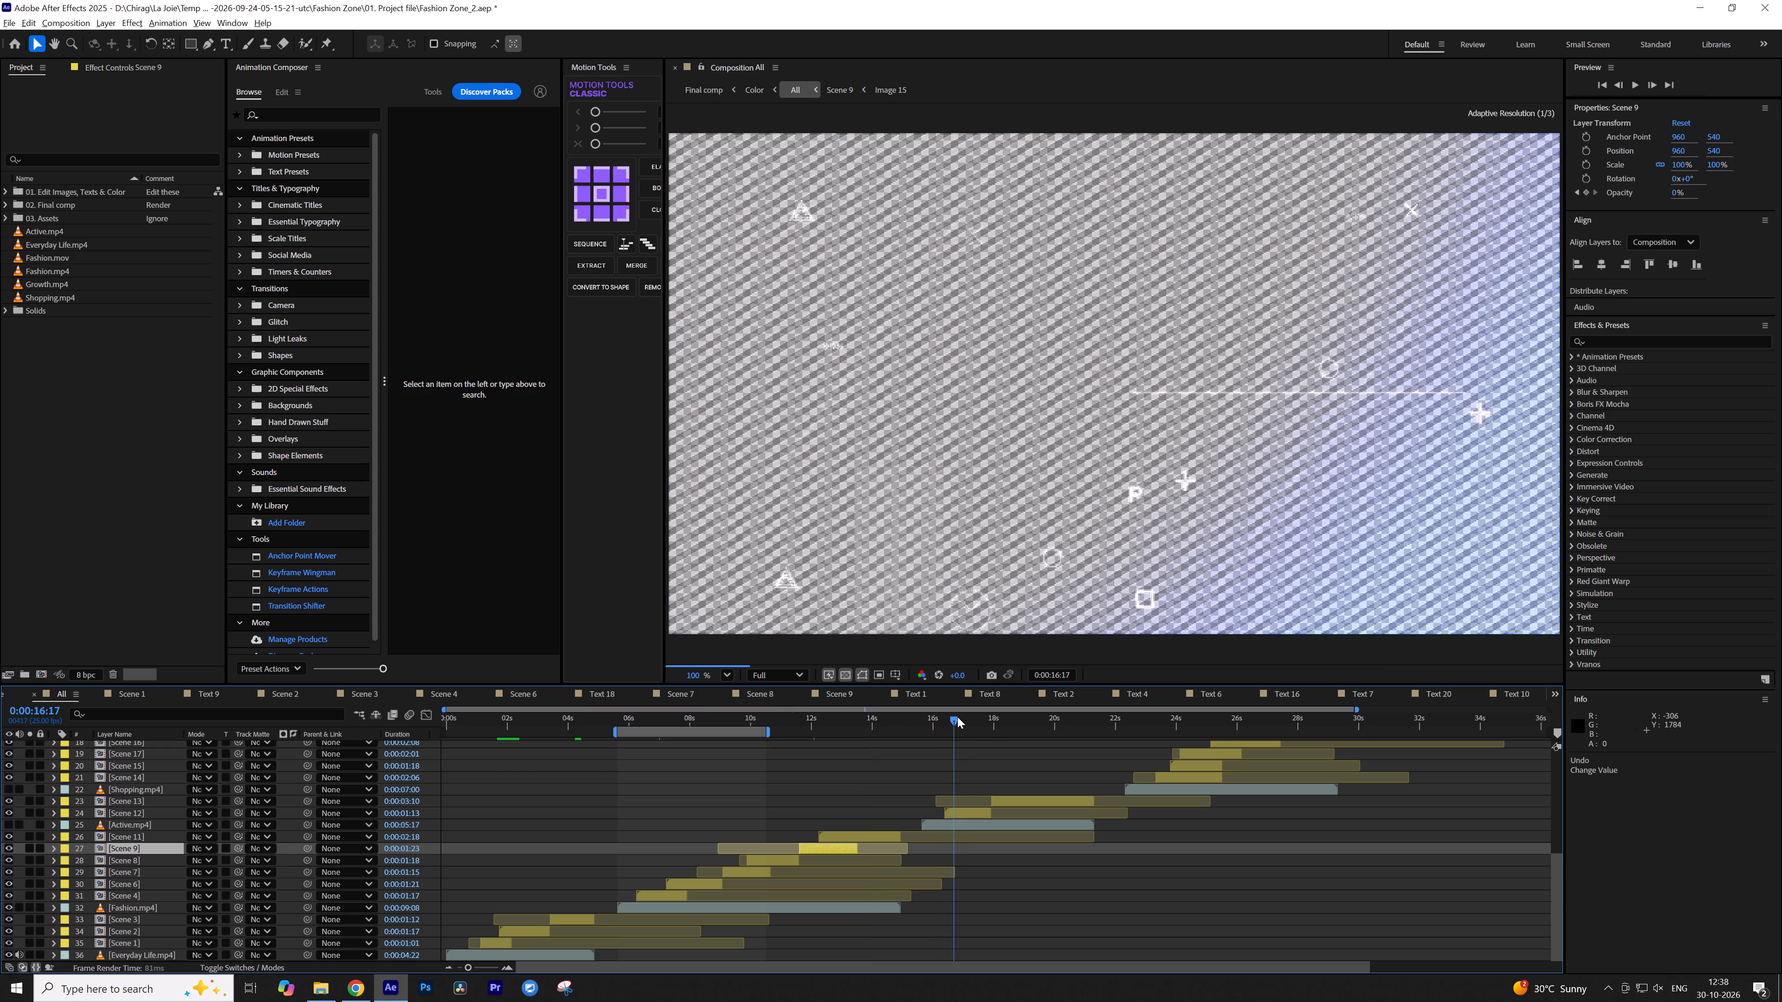
left_click_drag(957, 717, 965, 717)
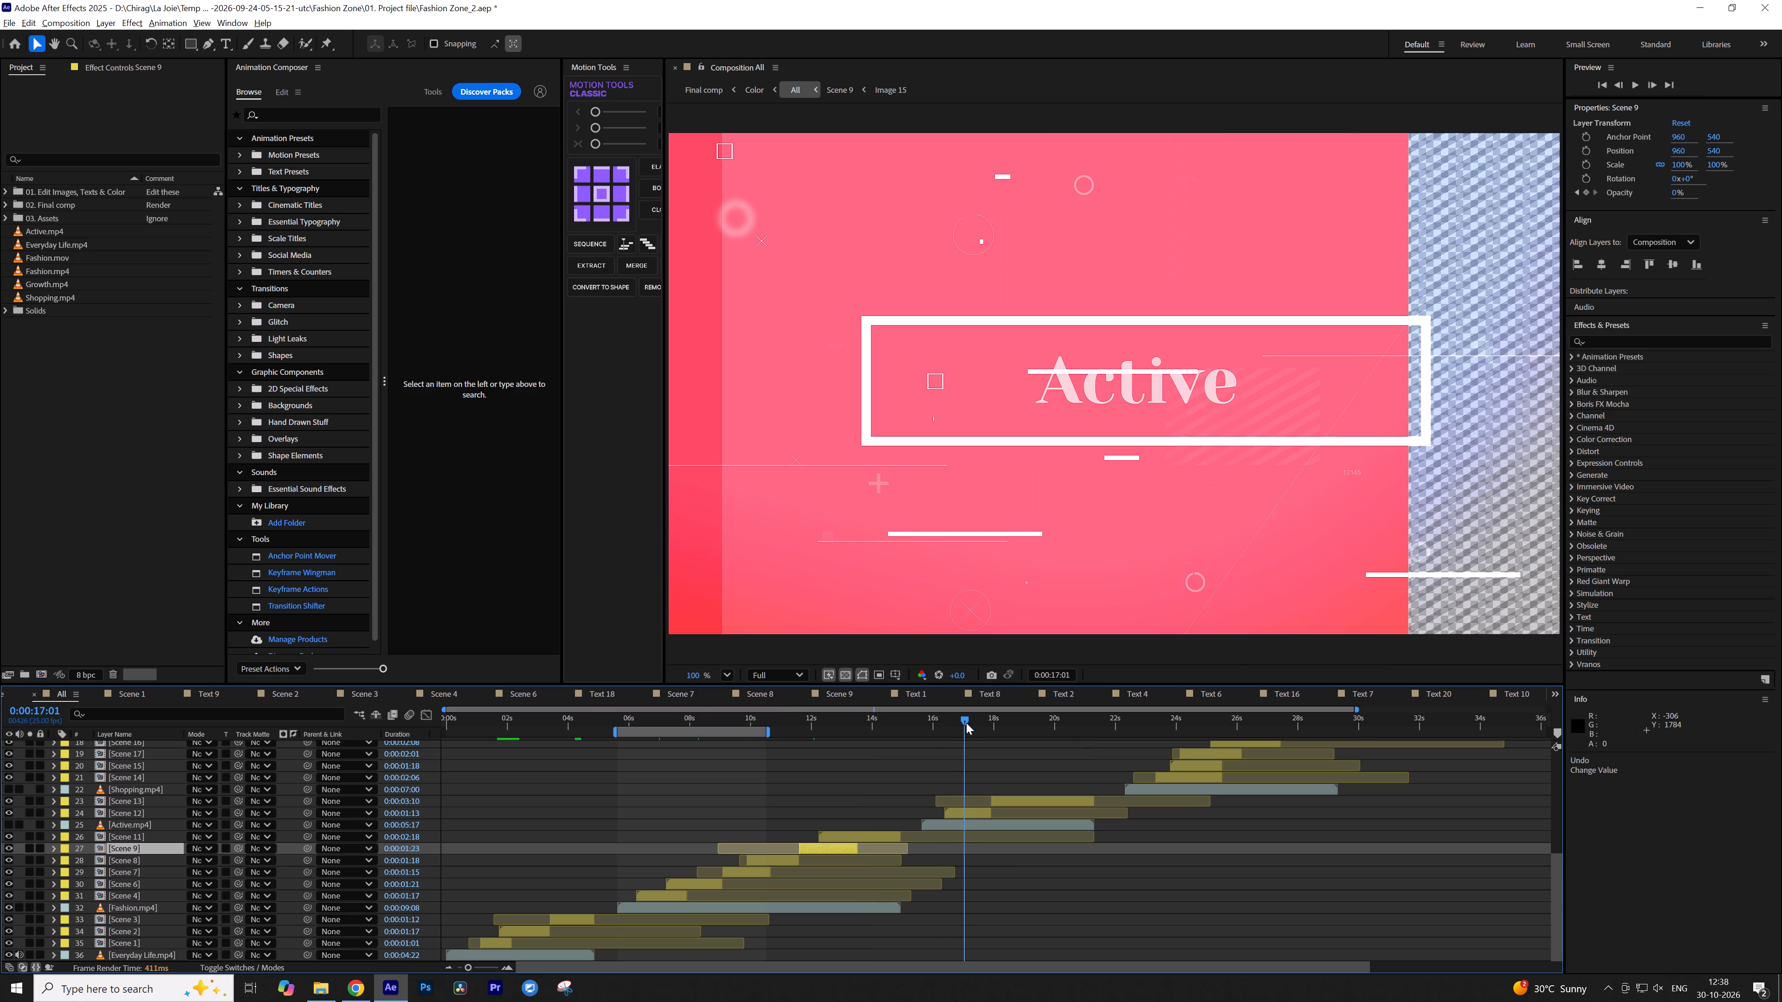
left_click(965, 821)
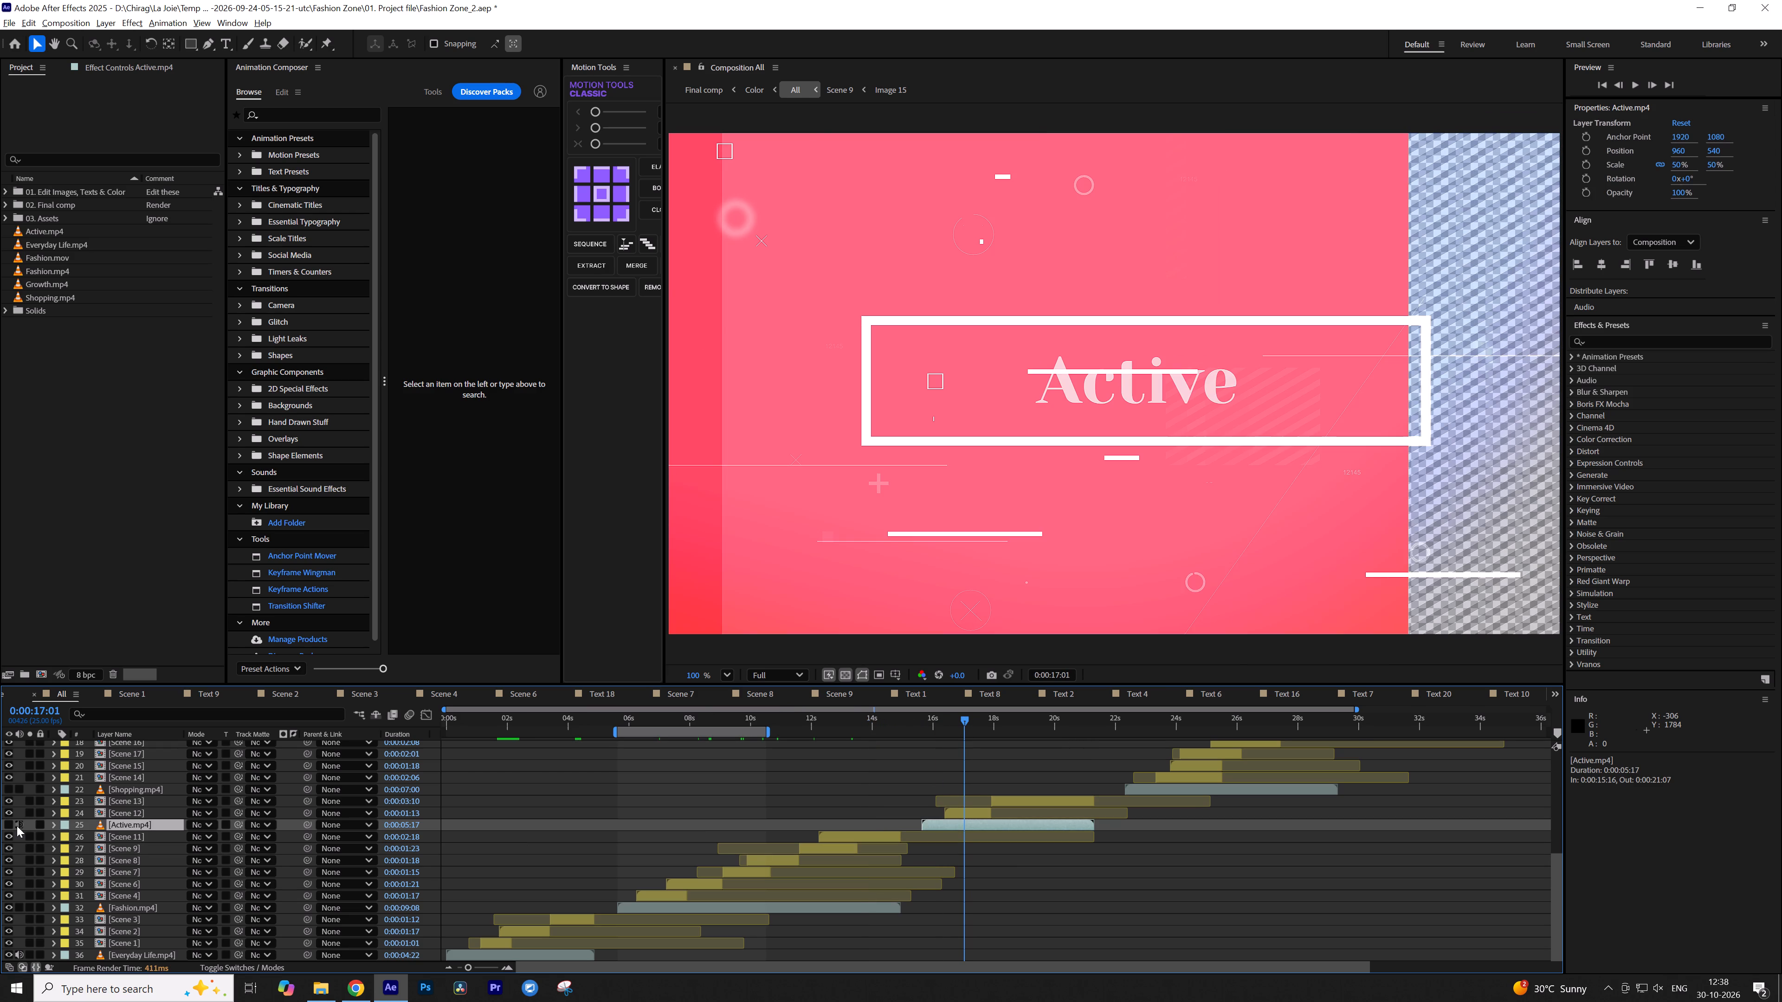
left_click(17, 824)
left_click(6, 825)
left_click(19, 793)
left_click(12, 790)
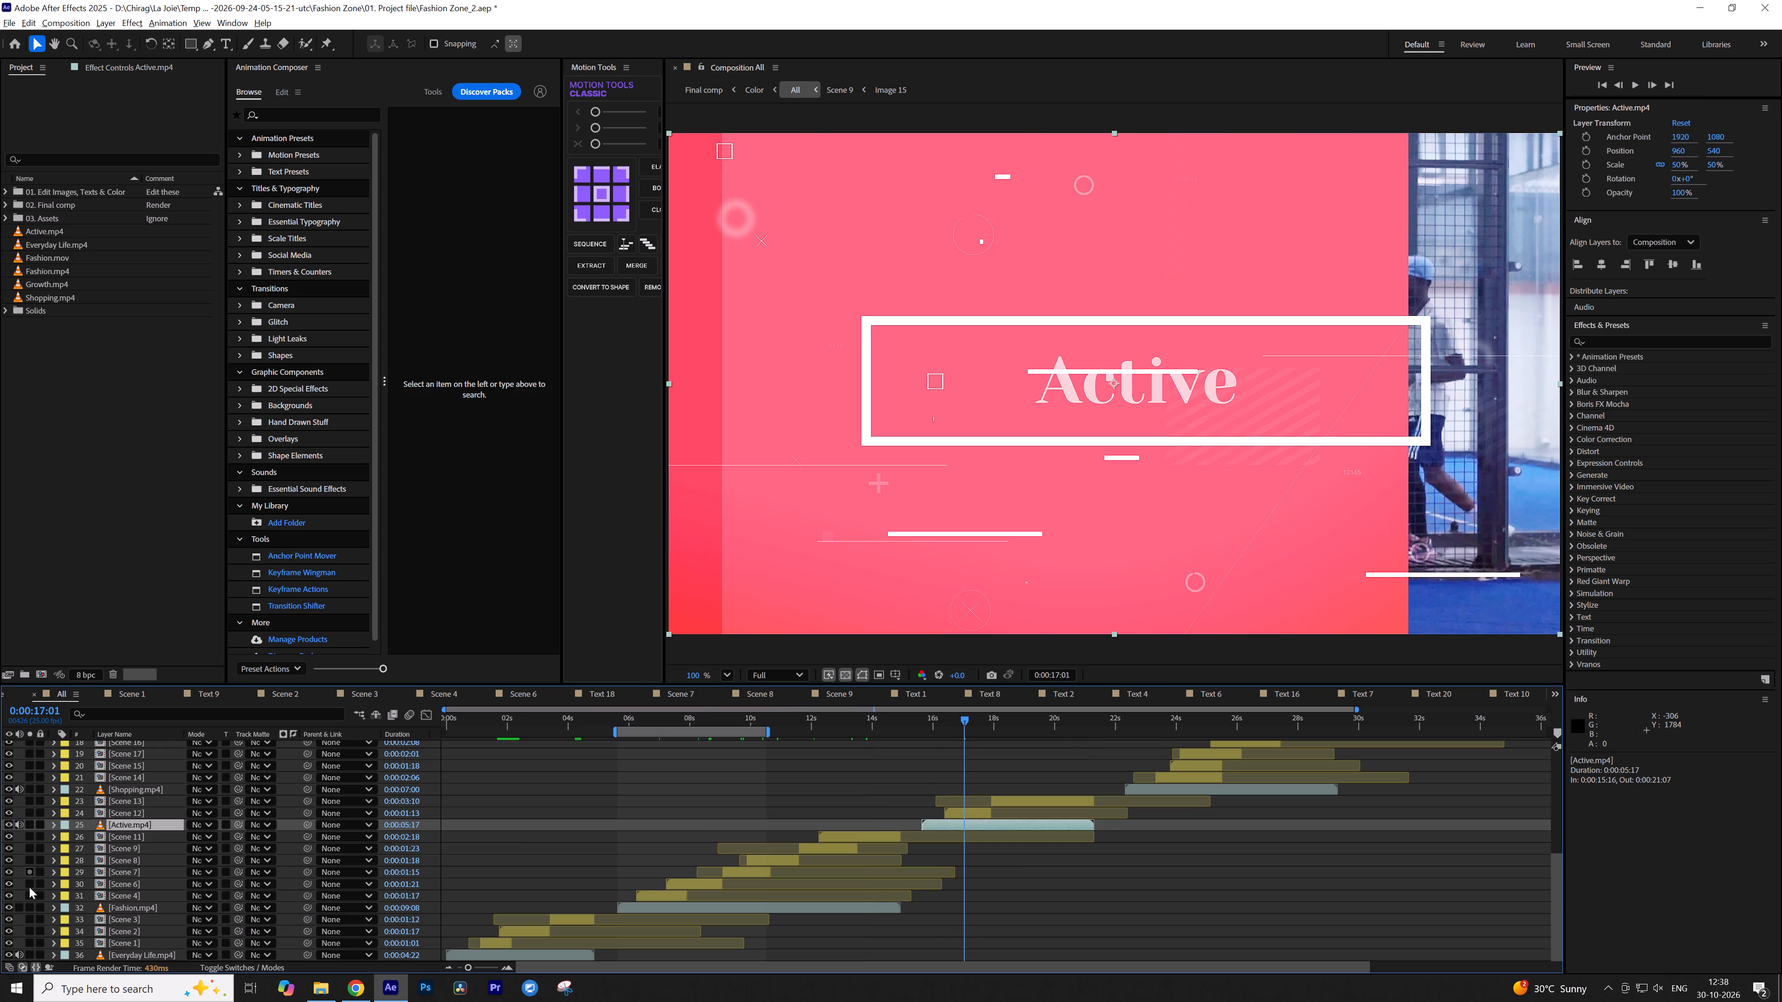
left_click(24, 908)
scroll(14, 905, "up", 6)
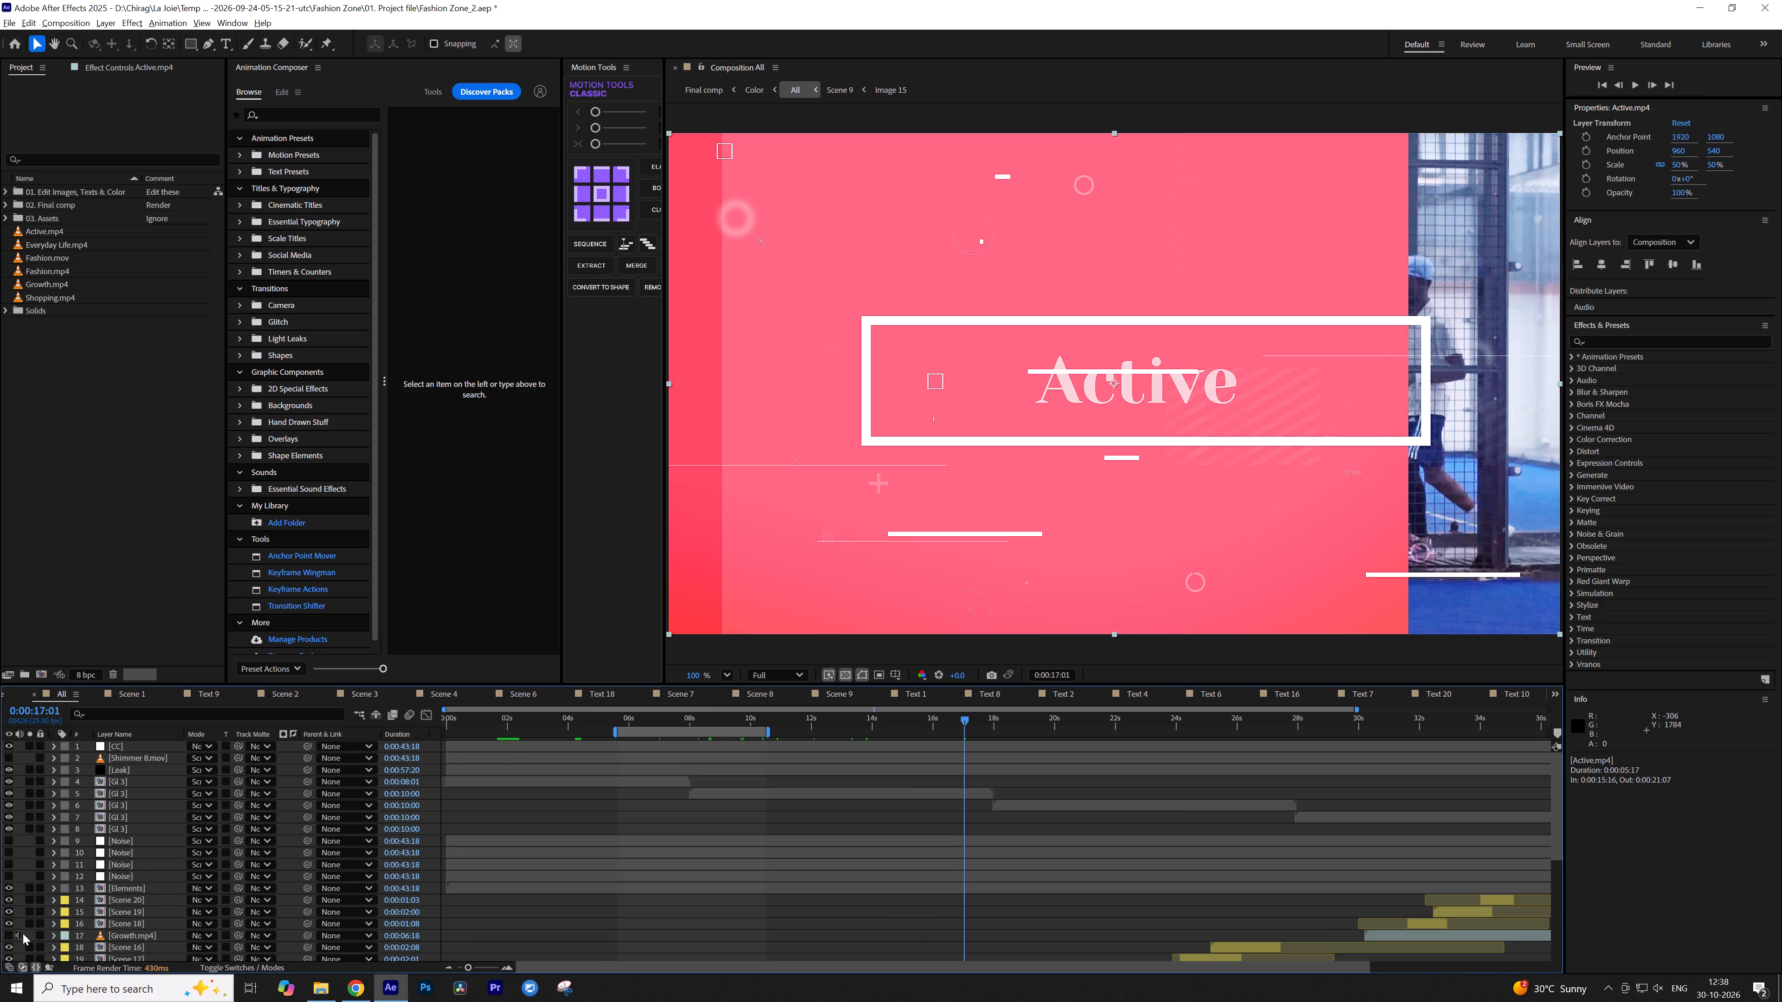
left_click(22, 934)
left_click(8, 934)
Delete the four Noise layers and the Shimmer B.mov layer from the All composition.
scroll(32, 815, "up", 5)
scroll(273, 846, "down", 3)
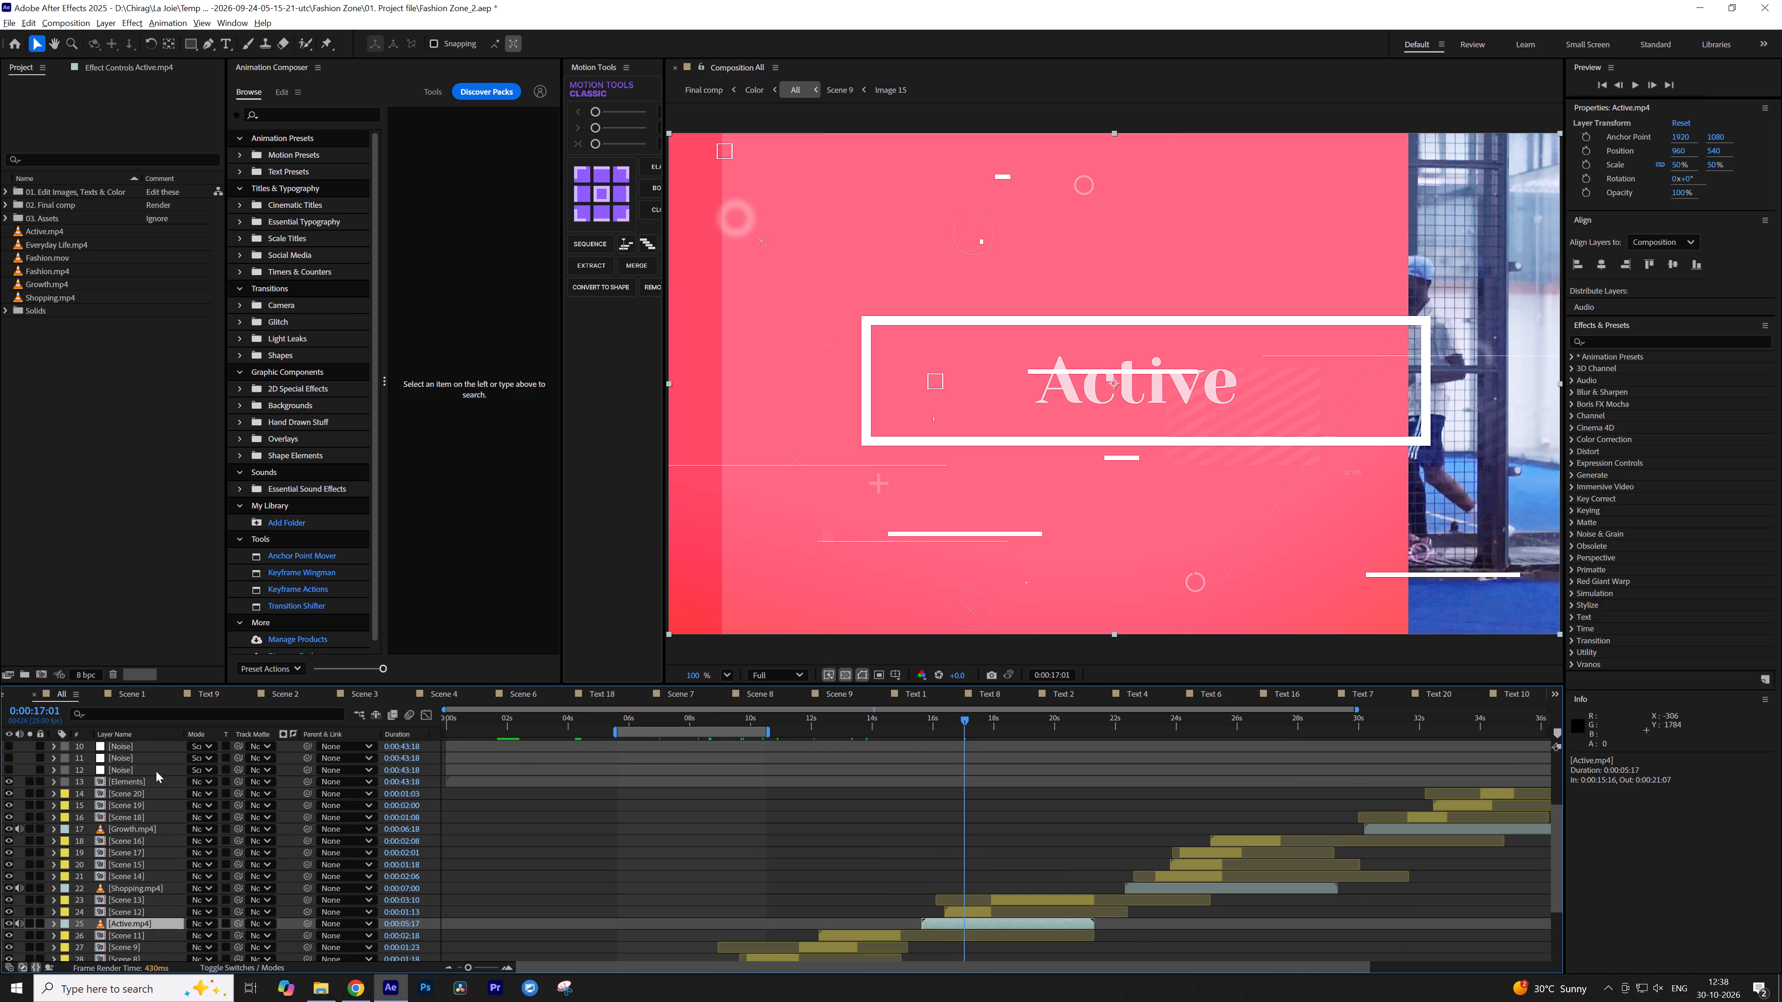
left_click(154, 767)
scroll(154, 784, "up", 3)
left_click(144, 843, "shift")
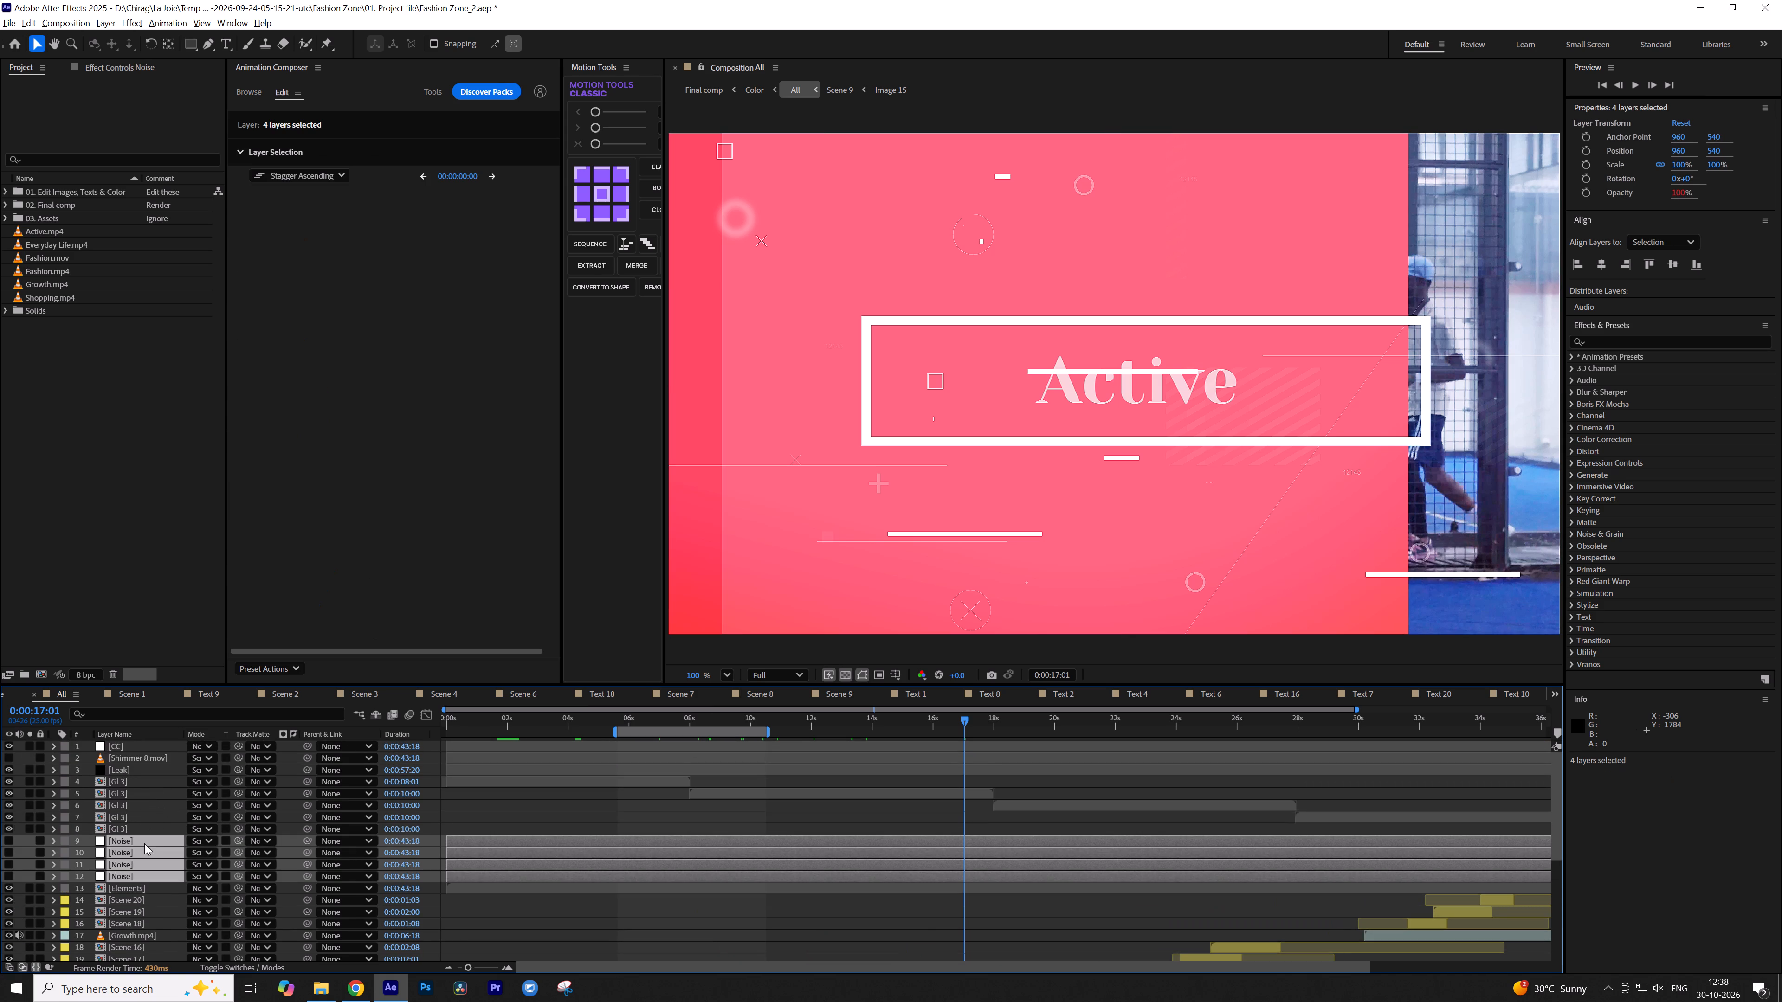
key("Delete")
left_click(142, 758)
key("Delete")
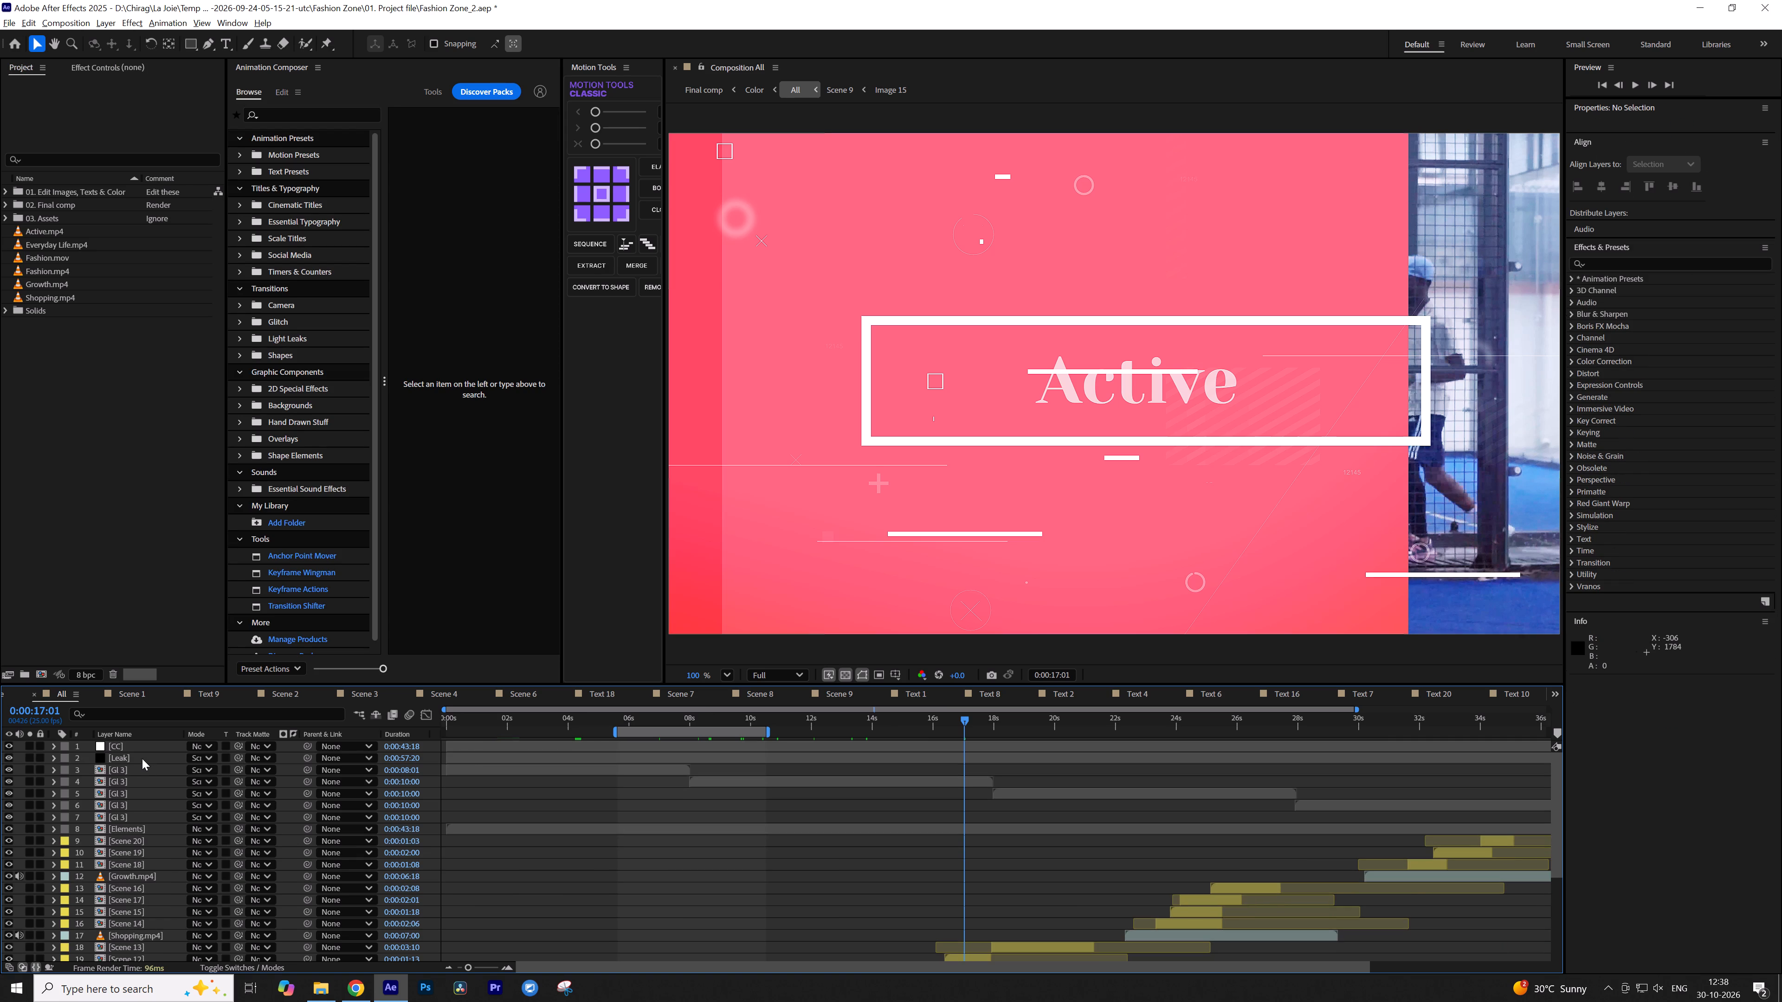
Set the work area's end to the out point of the Fashion.mp4 layer at 0:00:14:23.
scroll(168, 859, "down", 7)
scroll(923, 824, "up", 3)
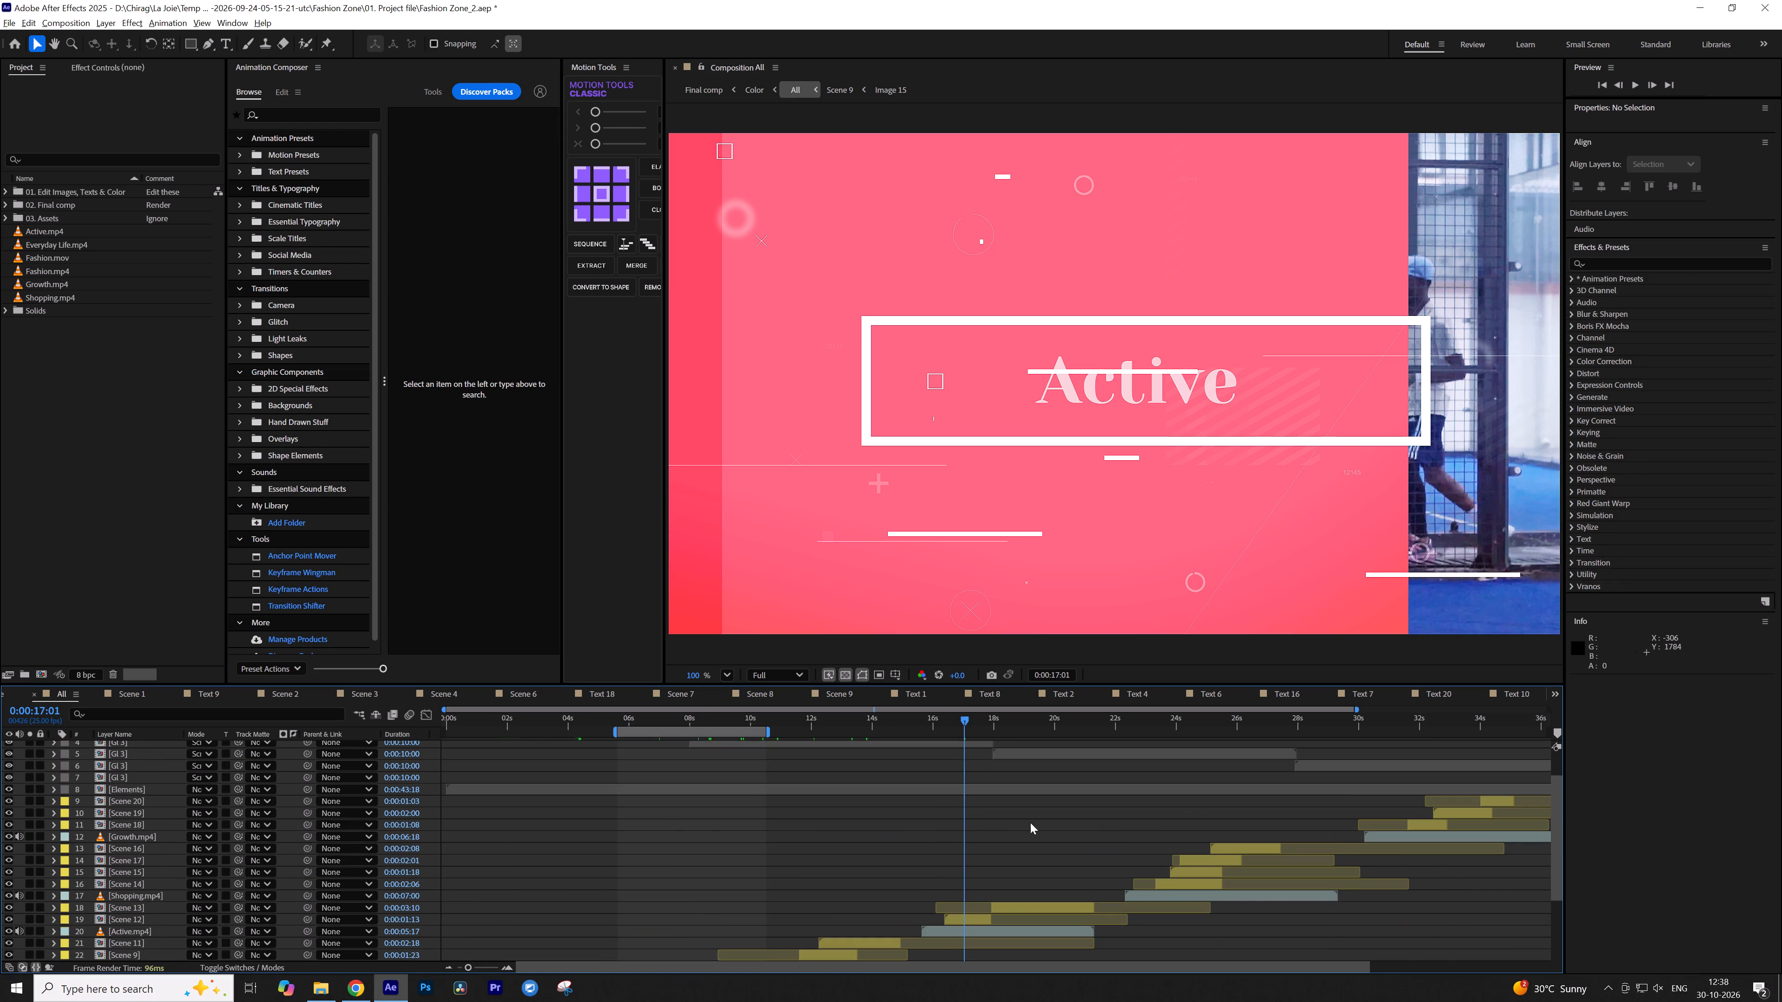
left_click(1049, 822)
scroll(1067, 819, "down", 7)
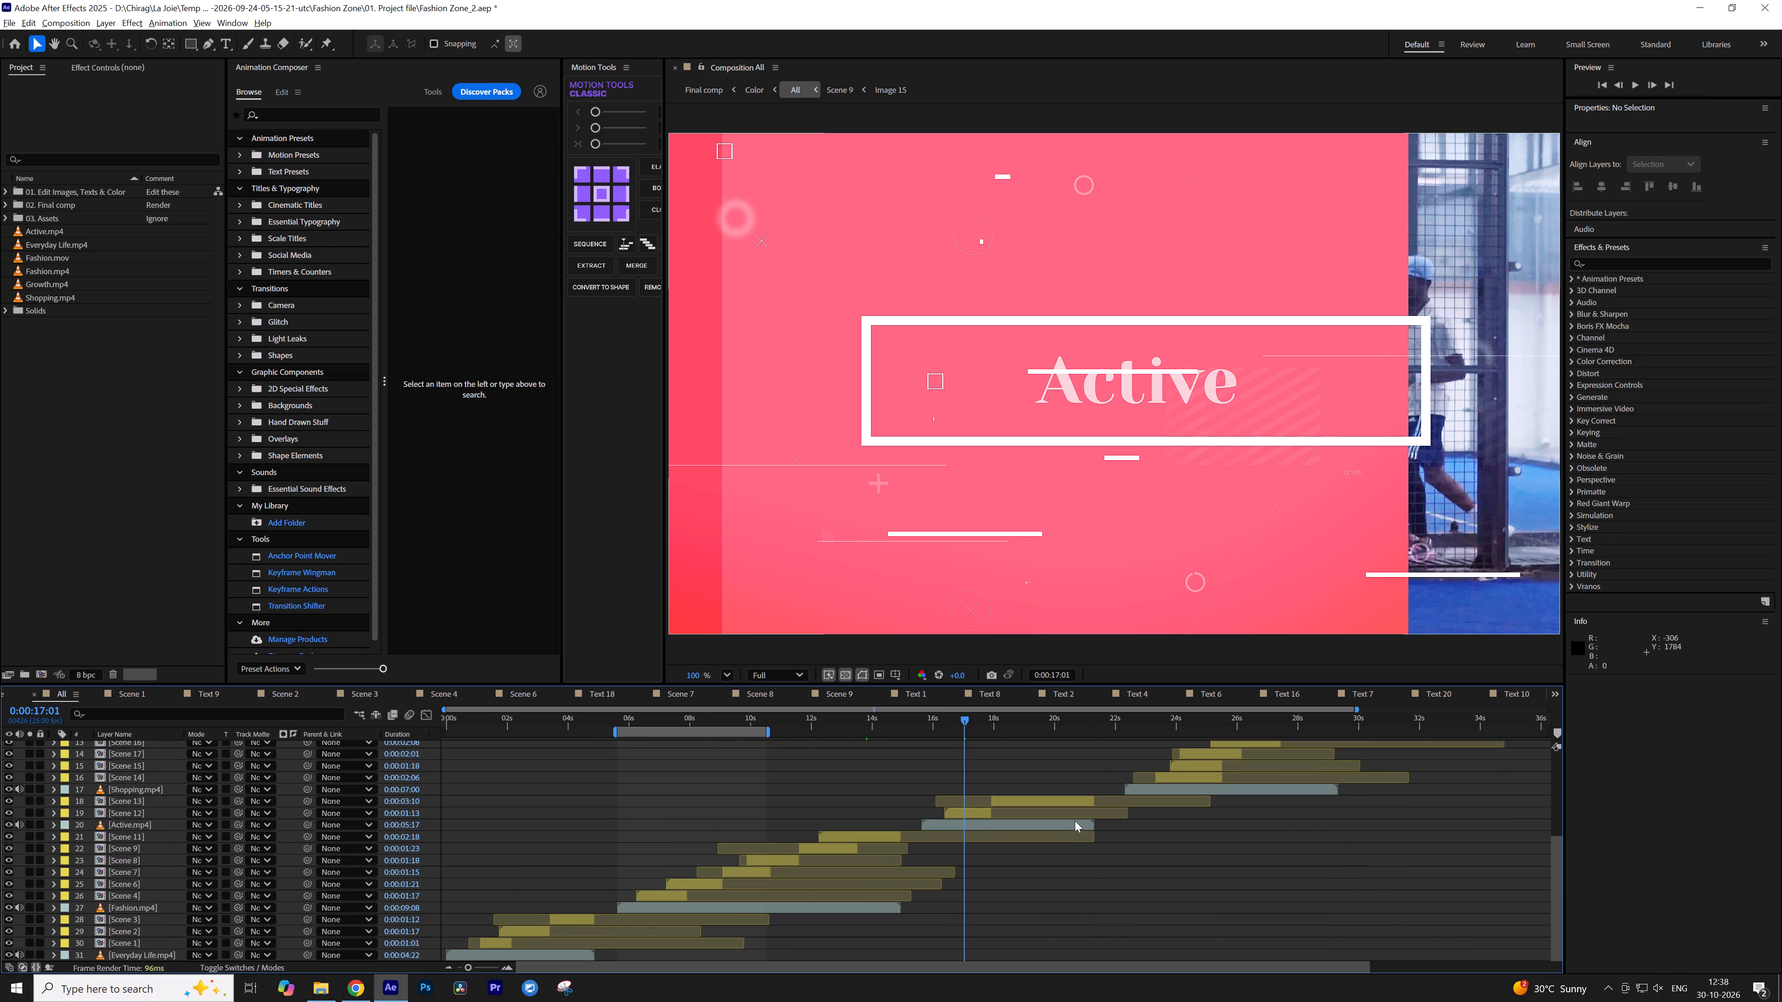
left_click(673, 904)
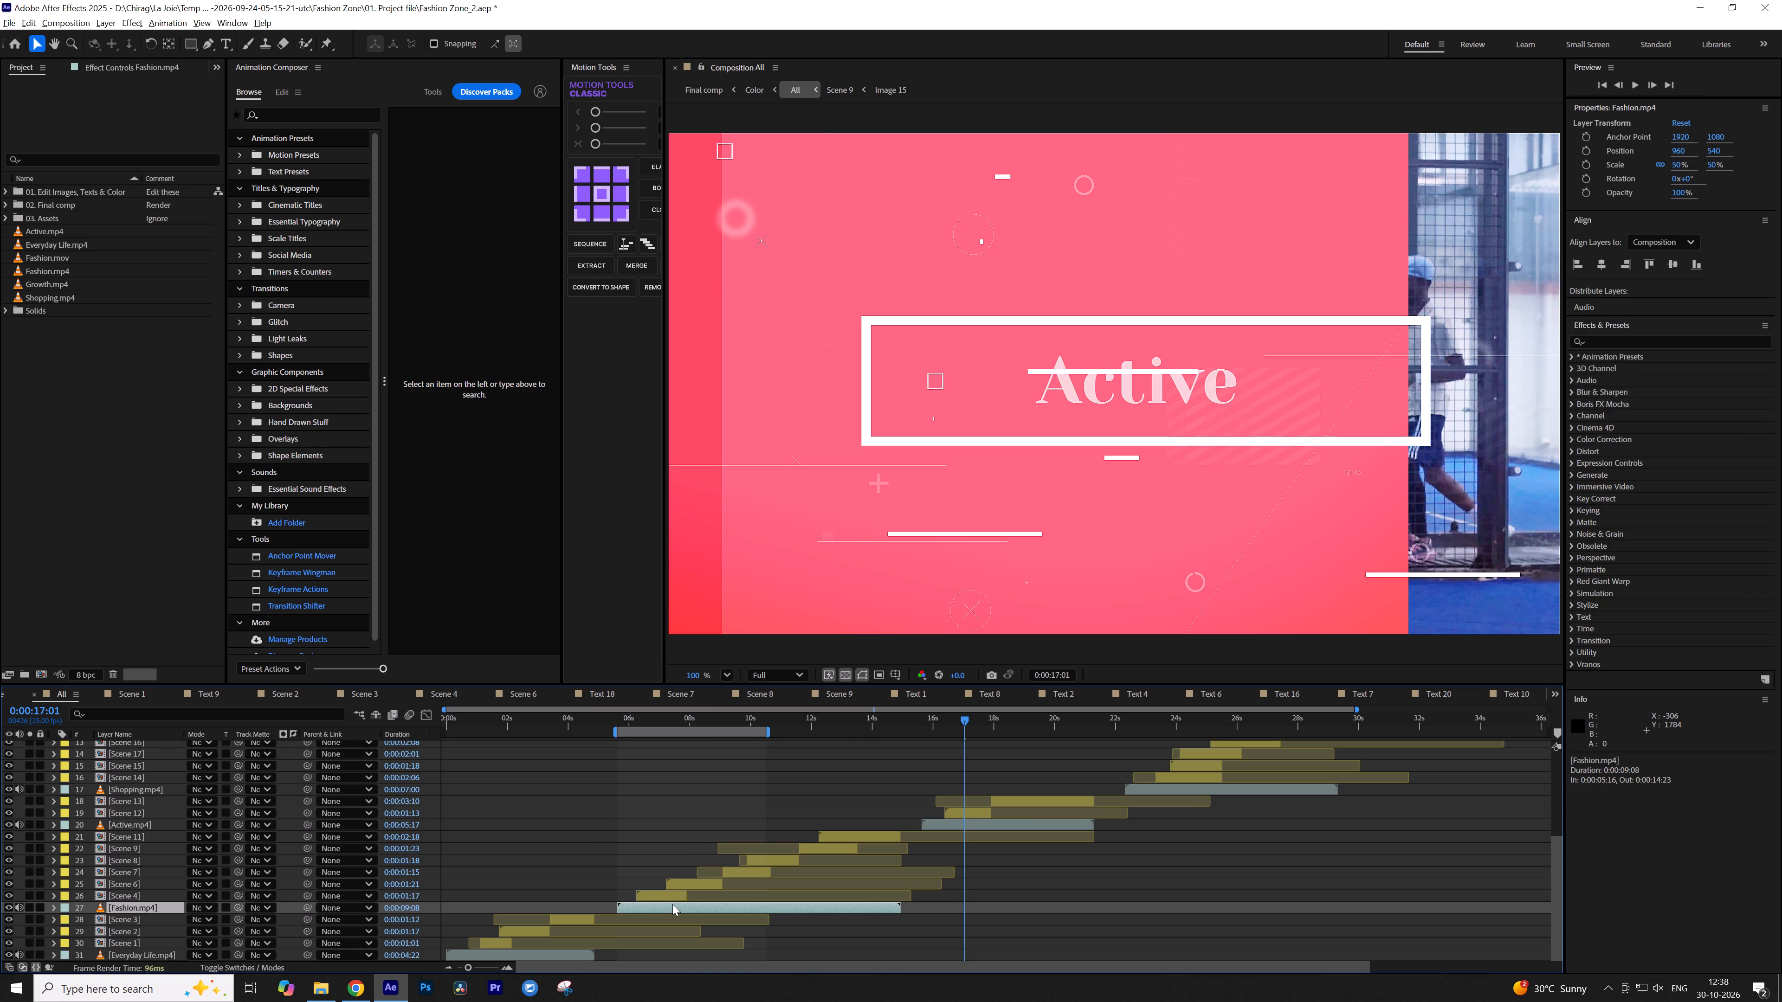
key("o")
key("n")
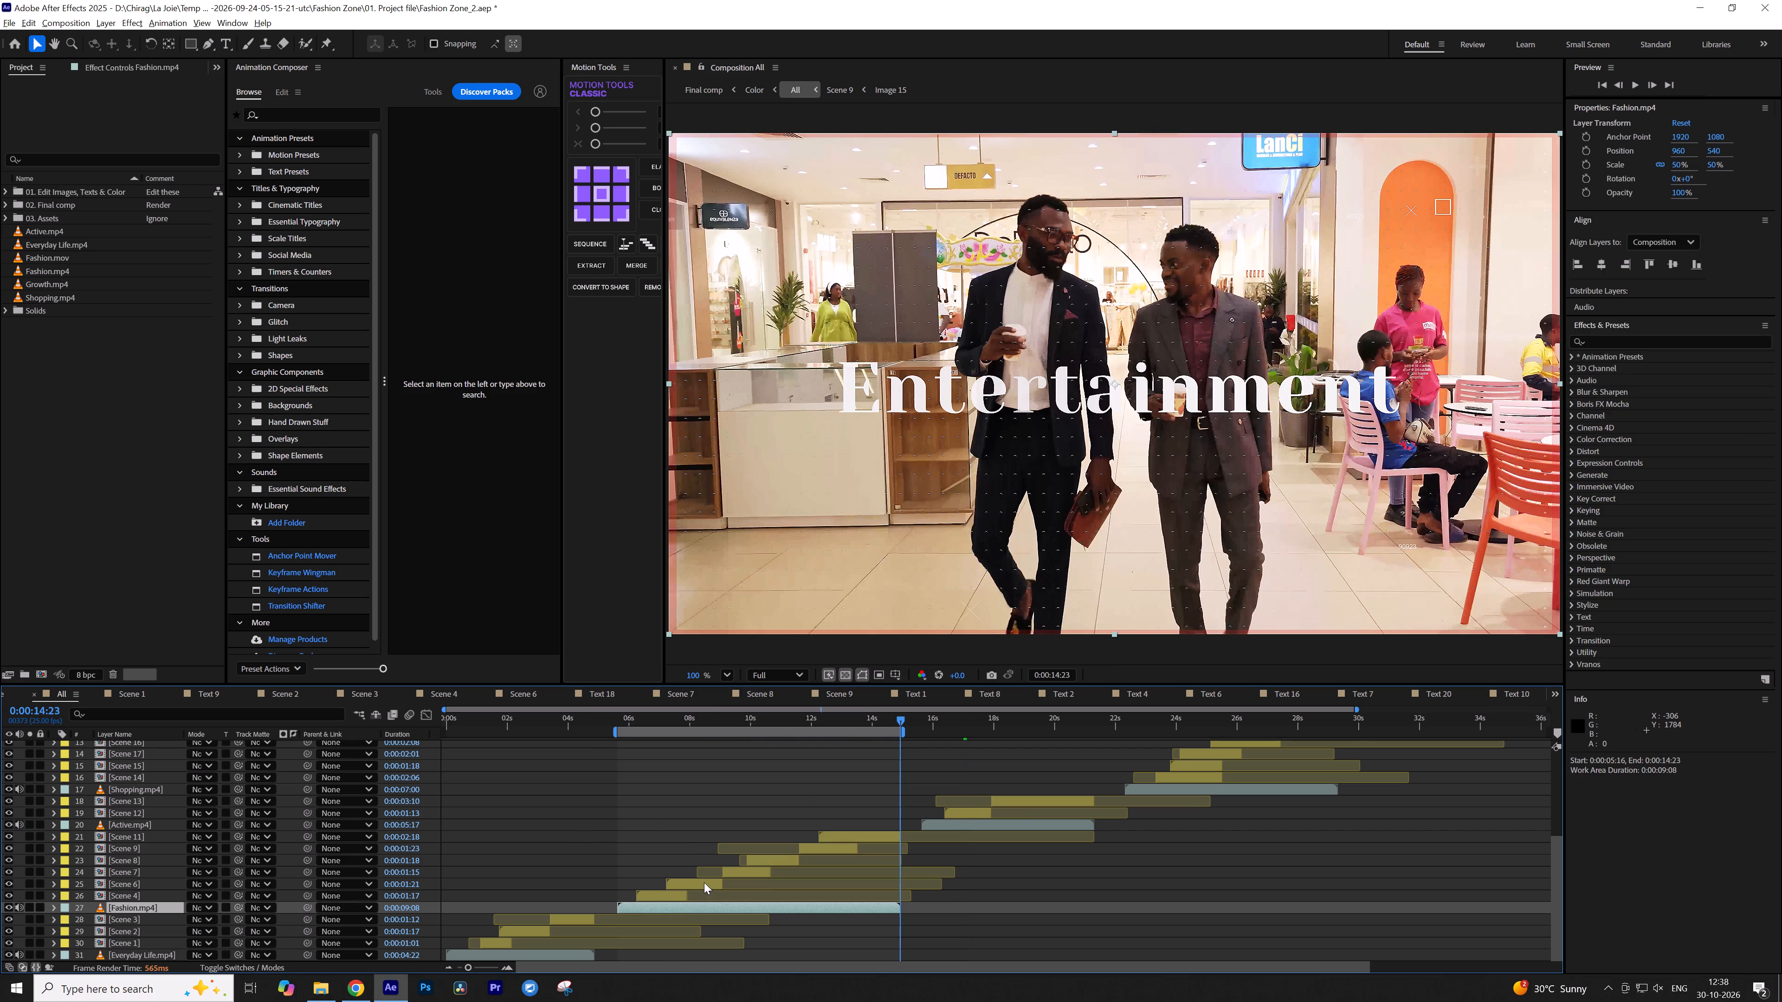
With the playhead on the Banking title at 0:00:10:22, turn off Fashion.mp4's visibility and audio and save the project.
left_click(777, 725)
left_click(796, 782)
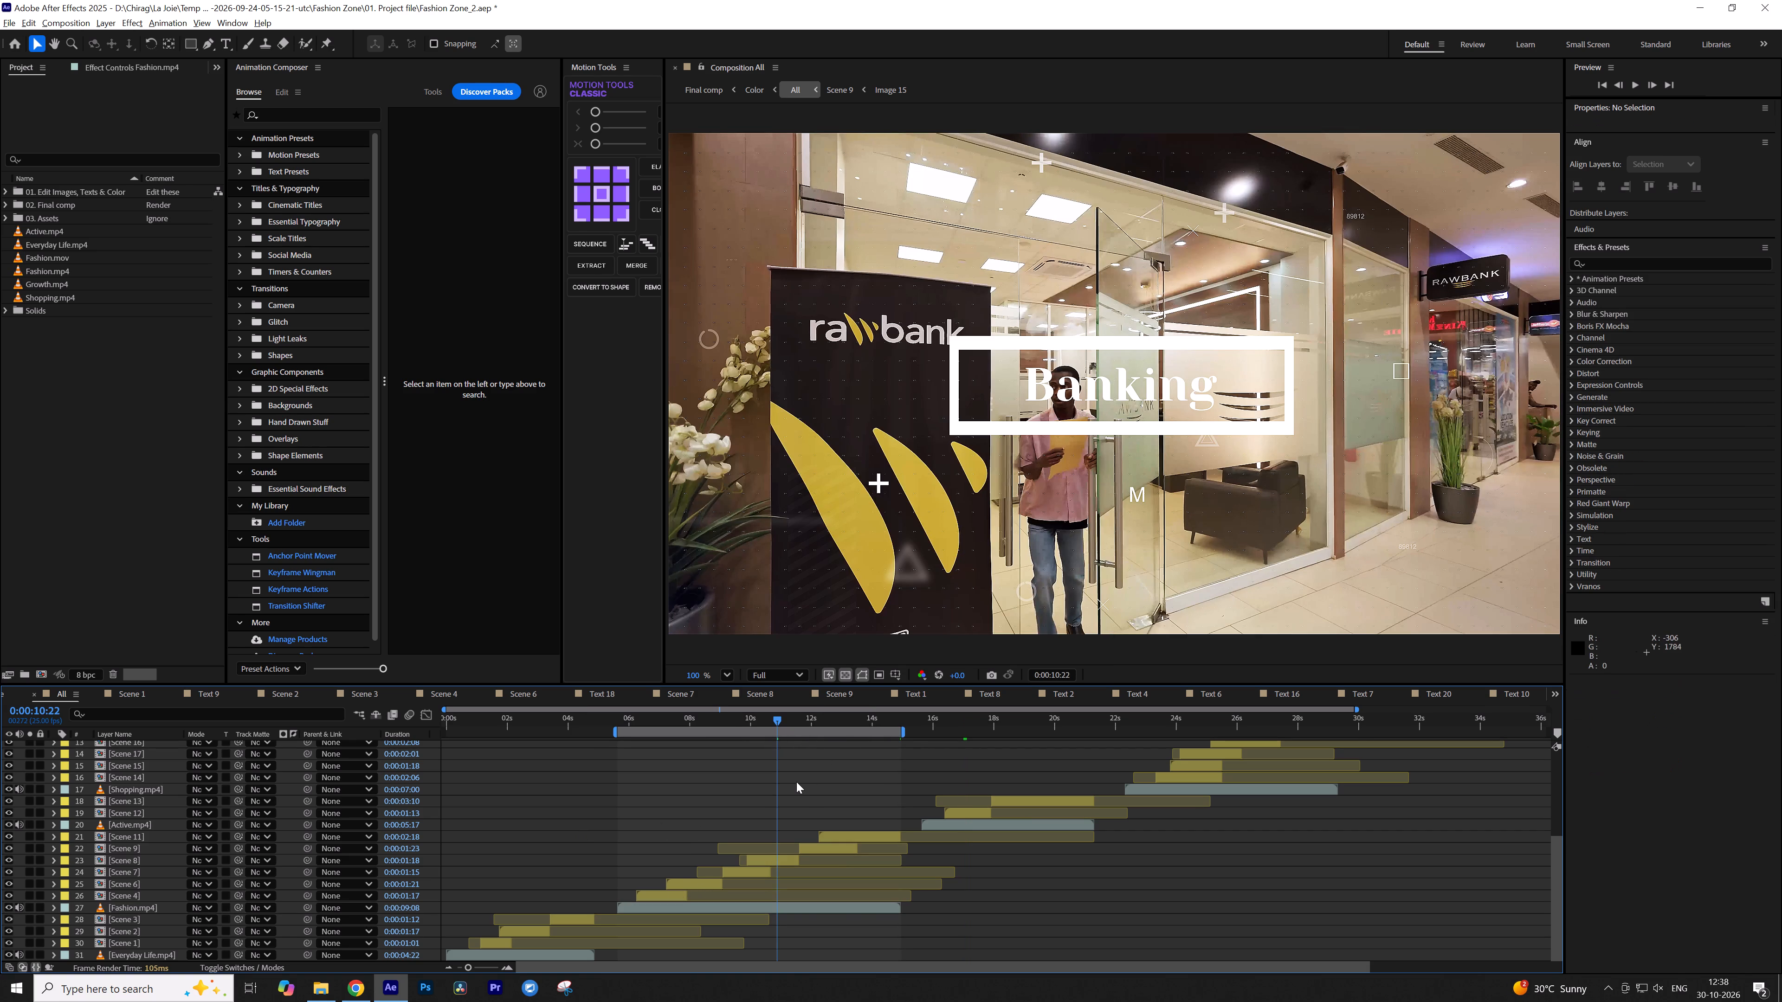
key("ctrl+s")
left_click(760, 906)
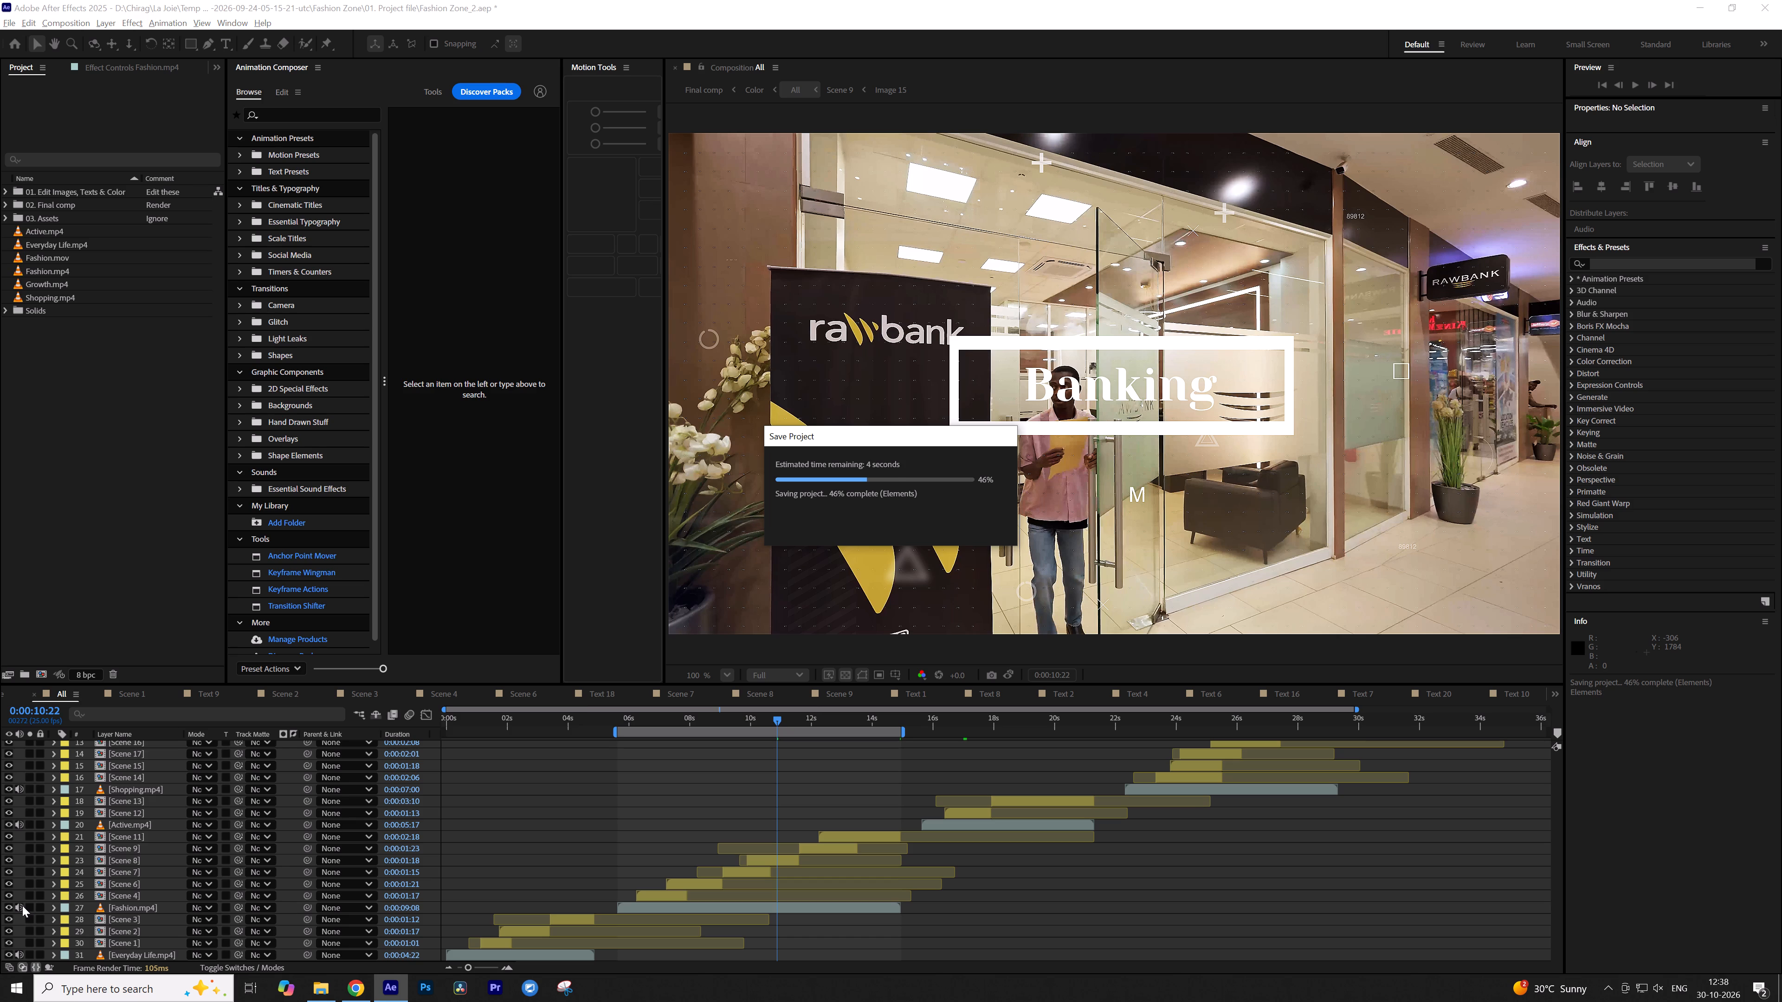
left_click_drag(22, 906, 10, 906)
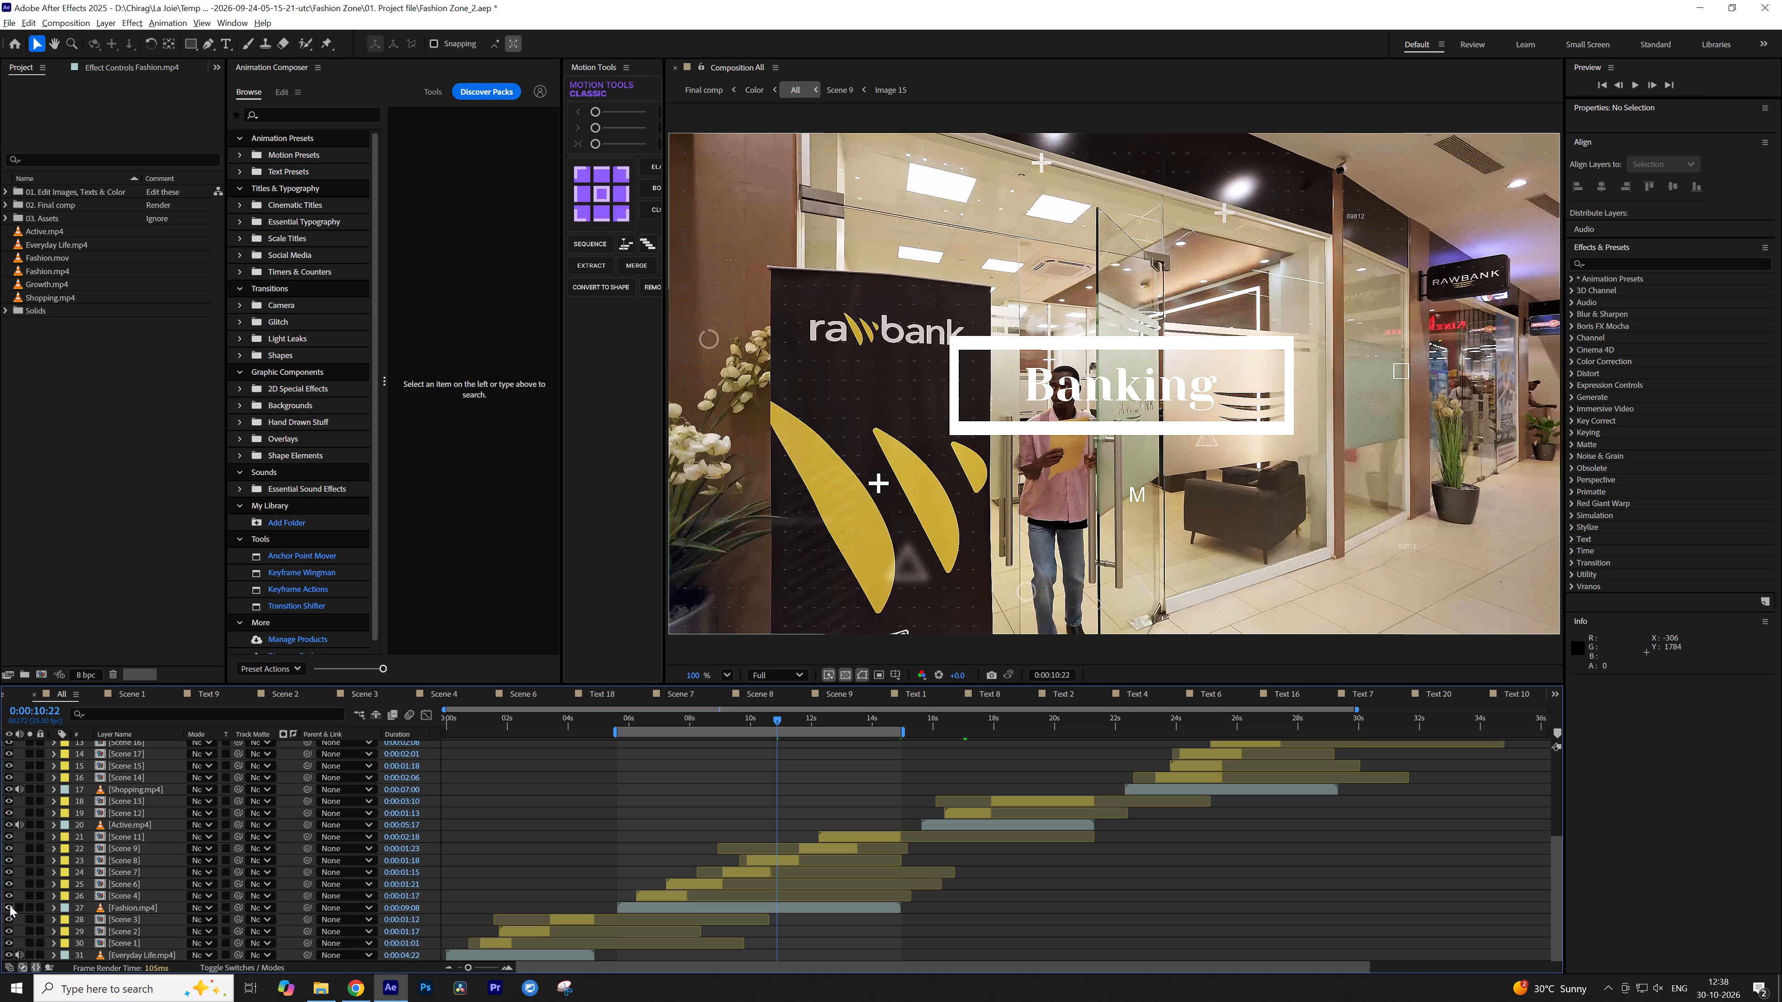
left_click(9, 906)
left_click(768, 806)
key("ctrl+s")
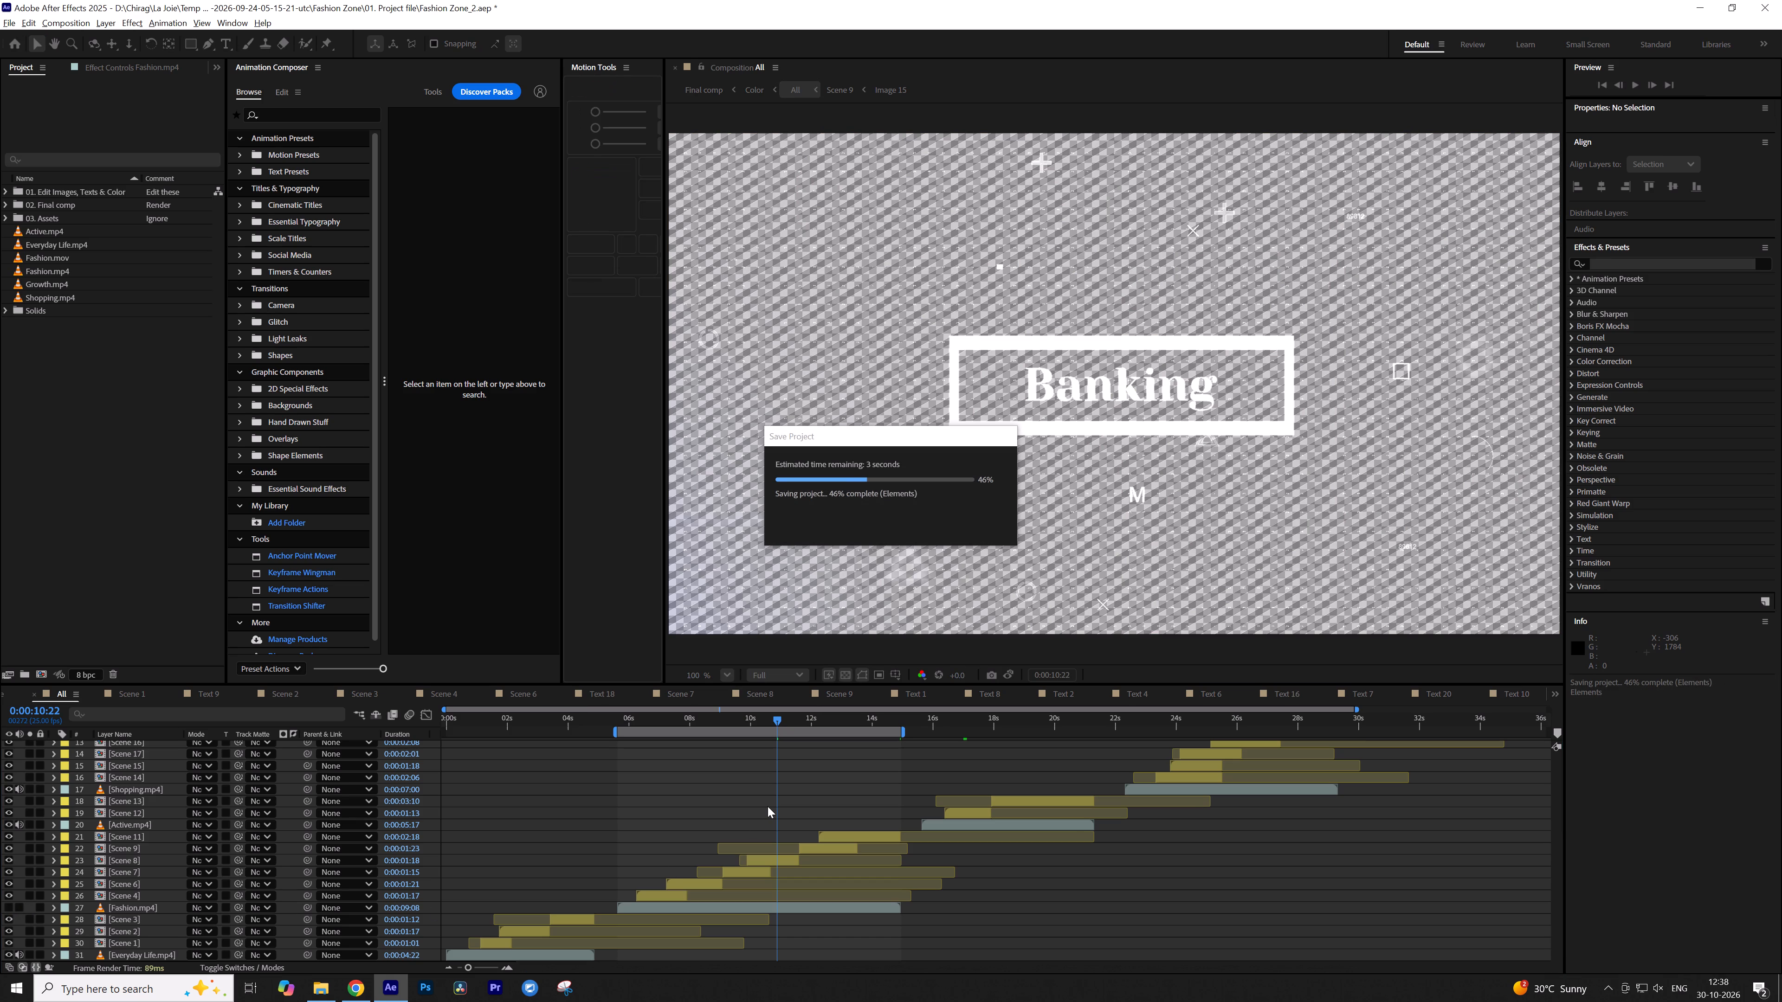
Add the All composition to the render queue and delete all the previously rendered items from it.
key("ctrl+m")
key("ctrl+a")
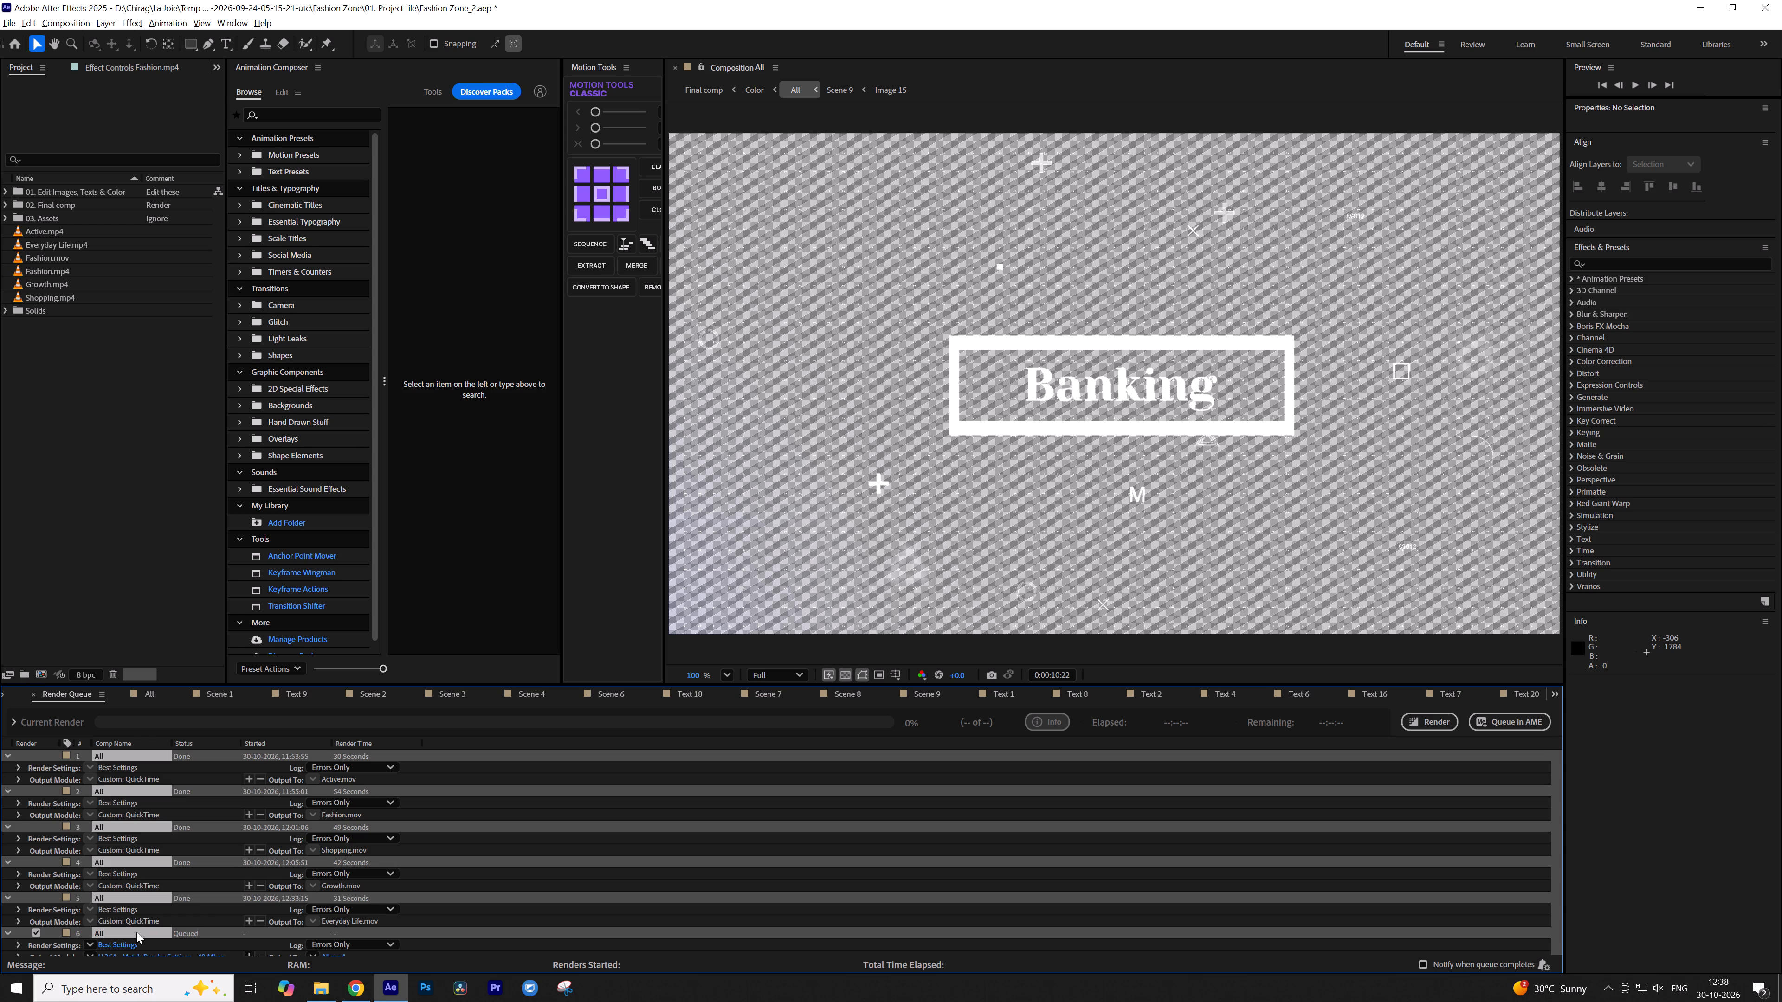
left_click(136, 932, "ctrl")
key("Delete")
Apply the RGBA output module template to the queued item and set its output to replace the existing Fashion.mov.
left_click(86, 779)
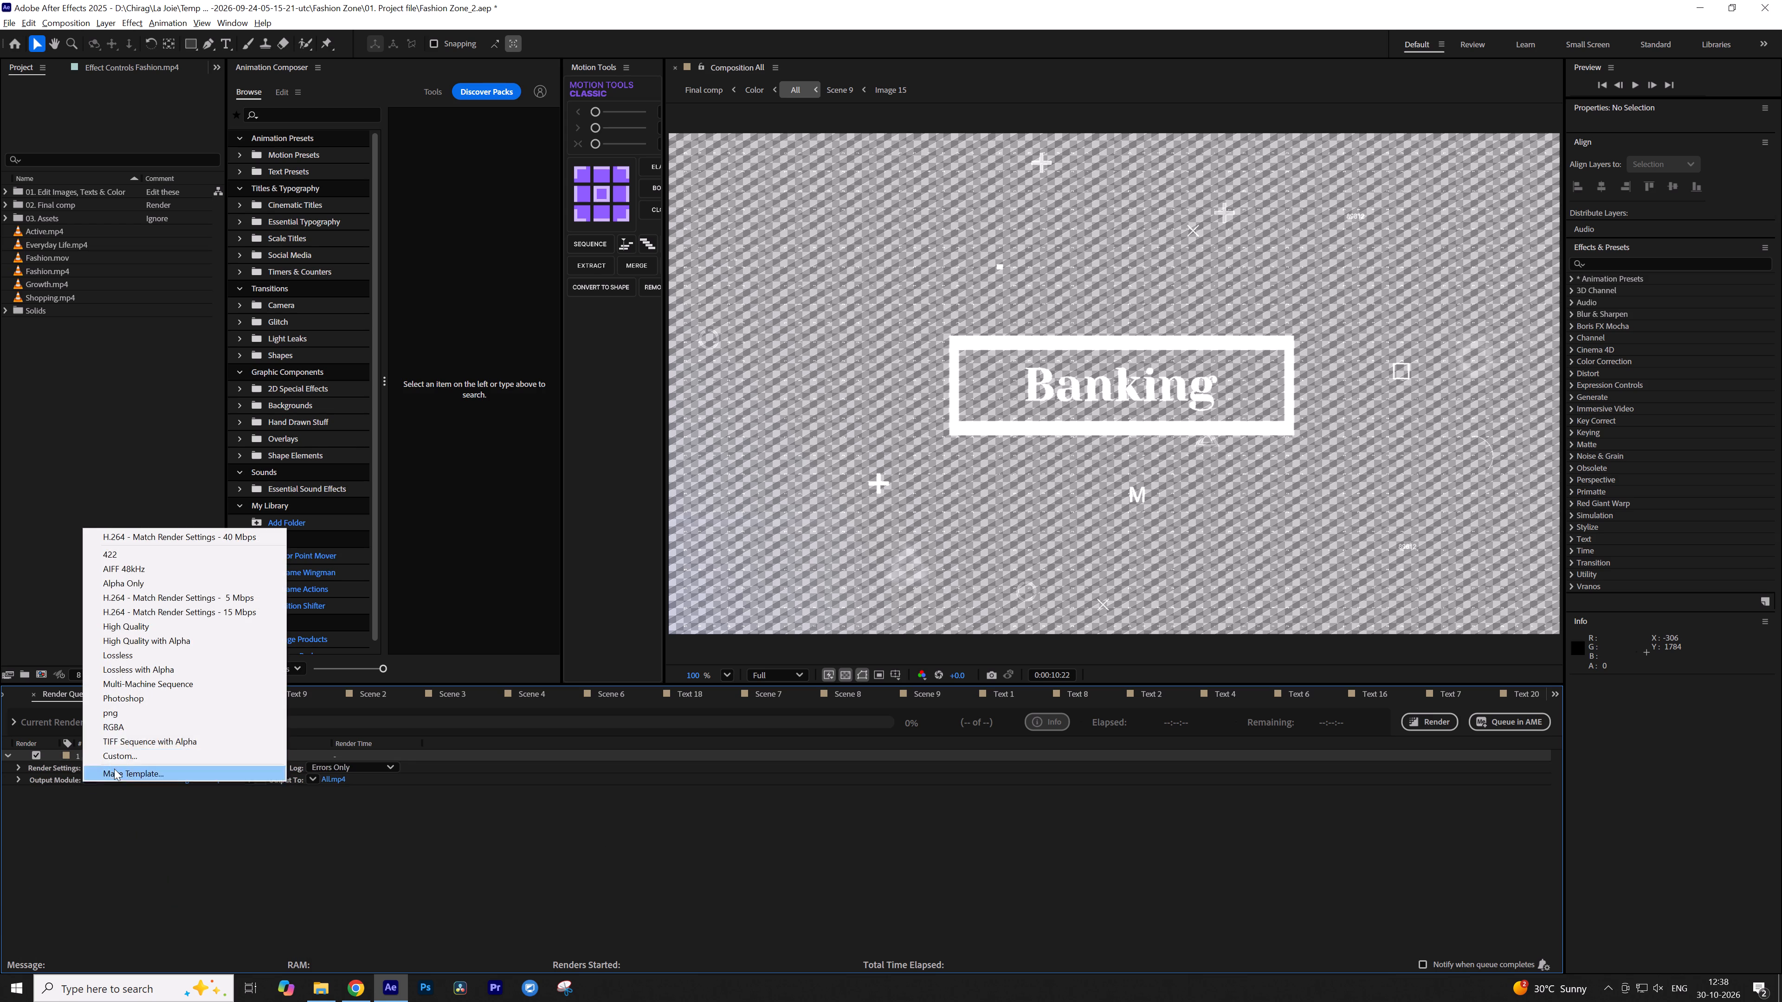
left_click(146, 729)
left_click(331, 779)
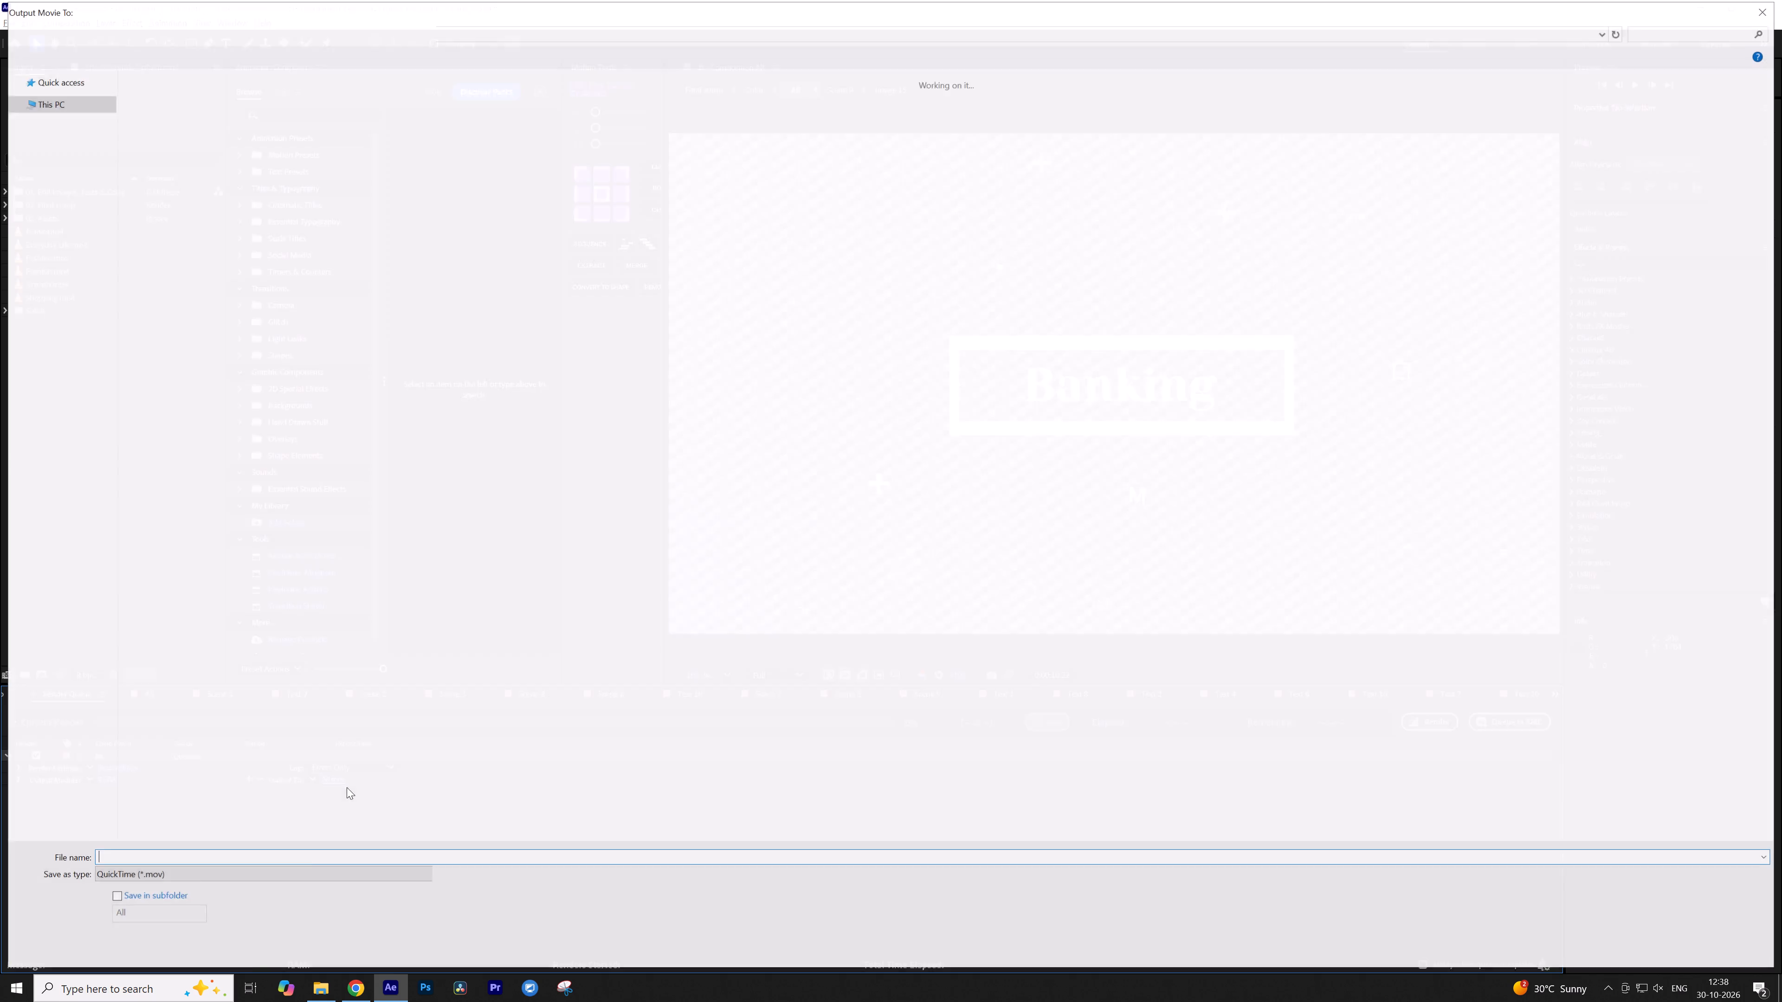
double_click(321, 114)
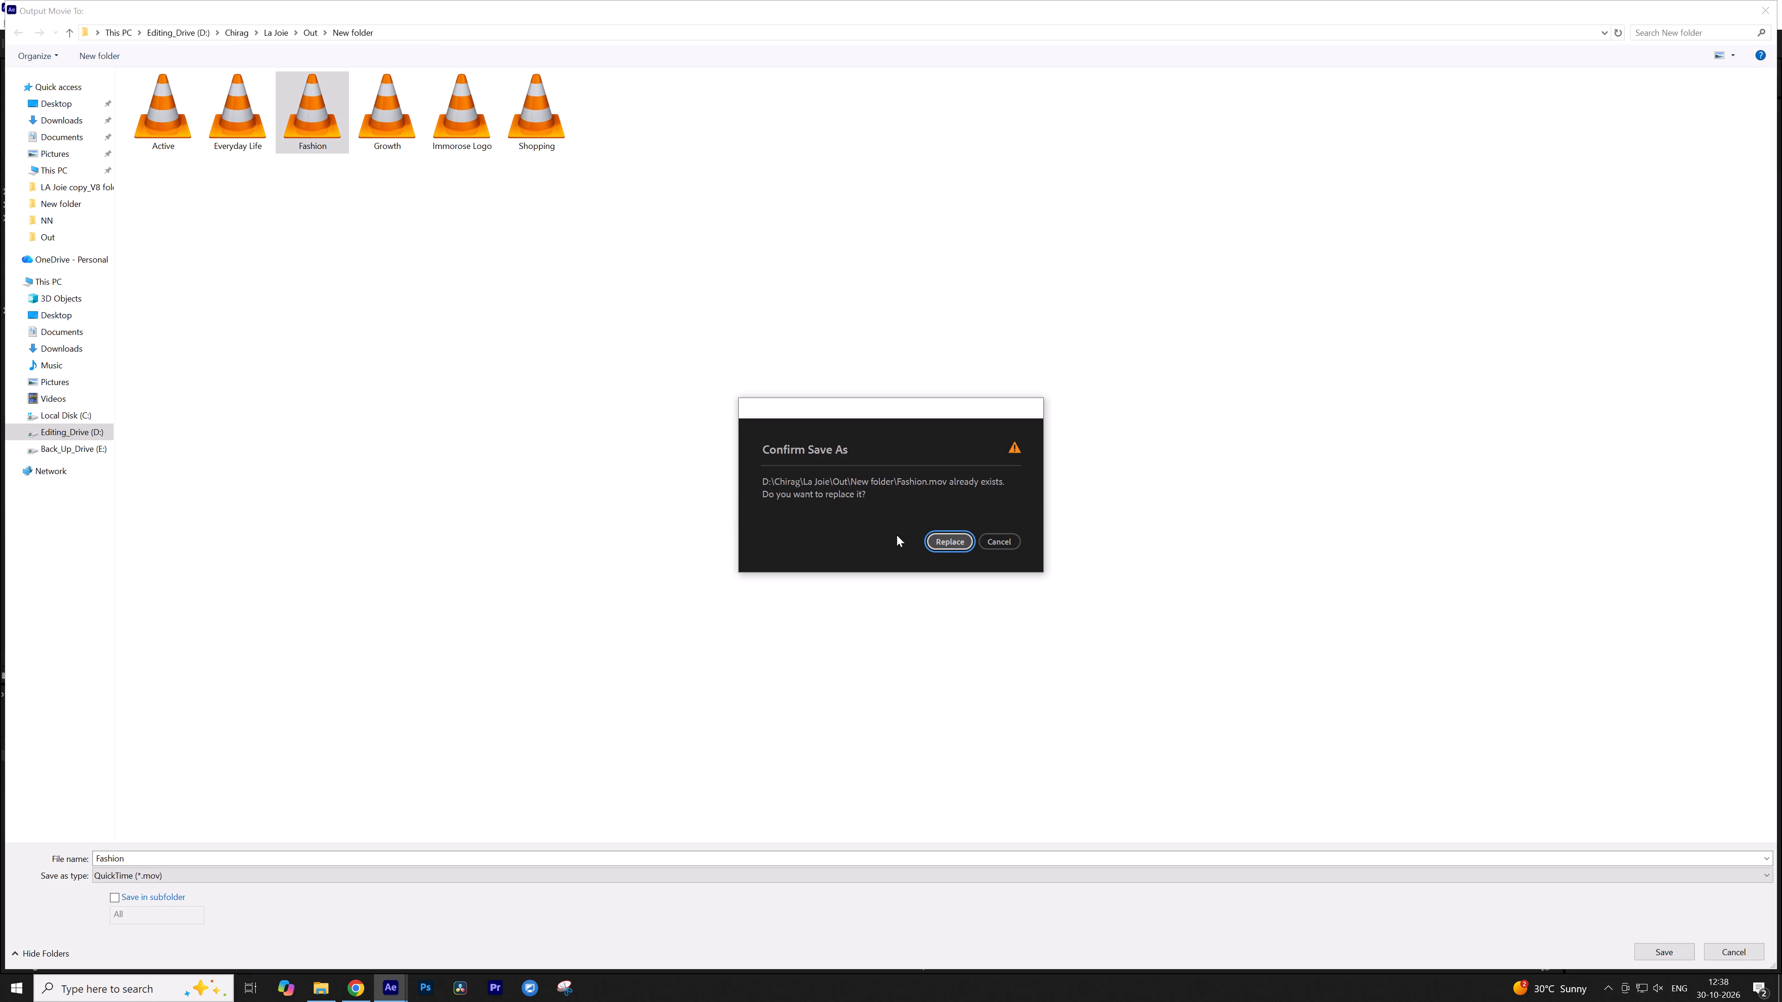
left_click(940, 537)
Enable resizing in the output module settings and set the width to 3840 with the 16:9 aspect ratio locked.
left_click(112, 780)
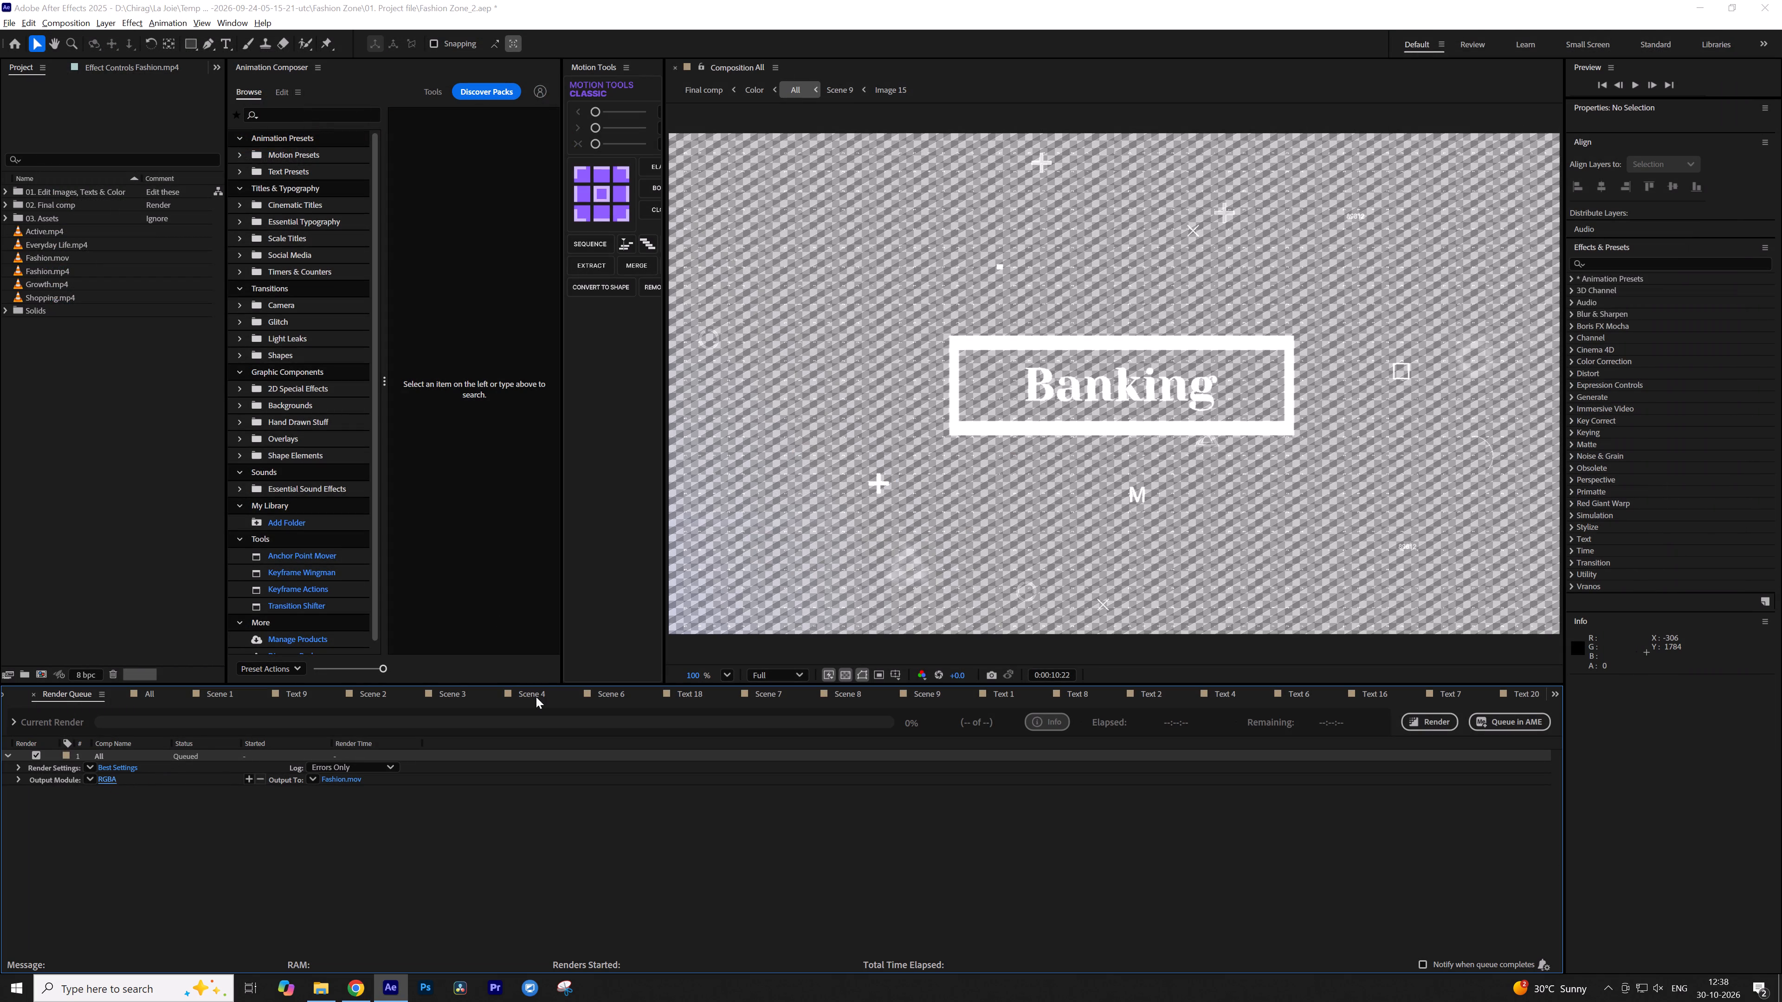
left_click(742, 474)
left_click(788, 521)
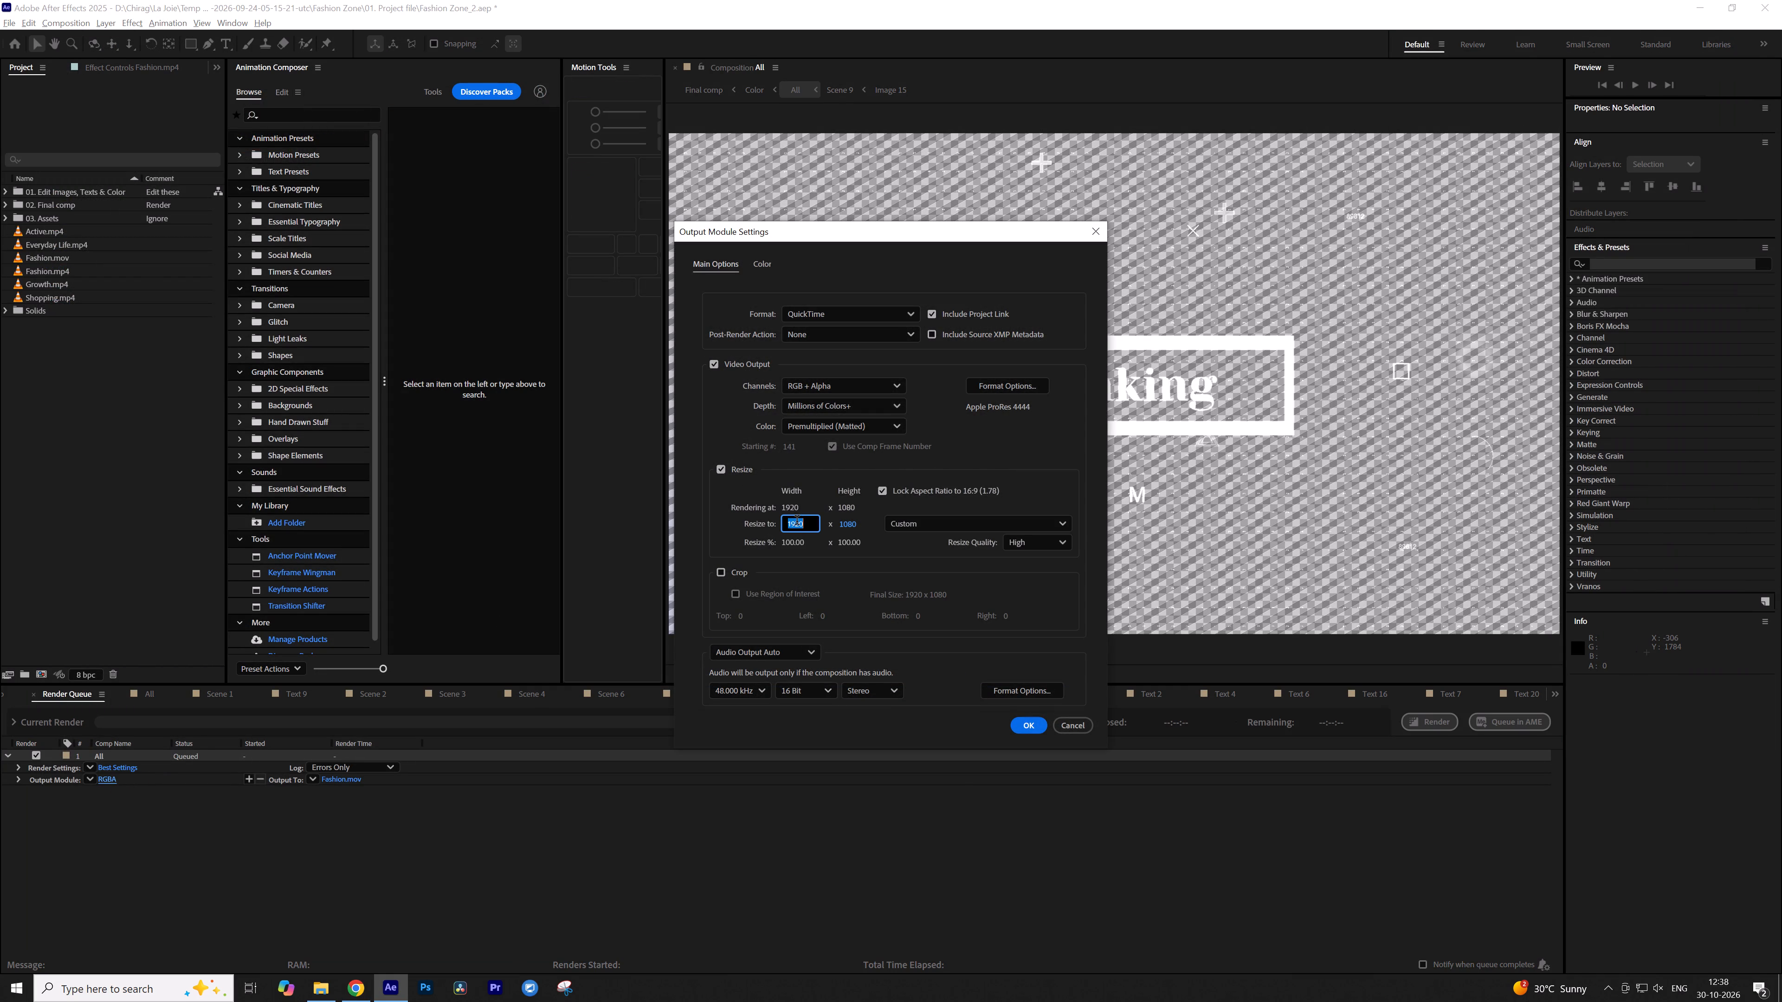
type("3840")
left_click(919, 598)
left_click(1041, 728)
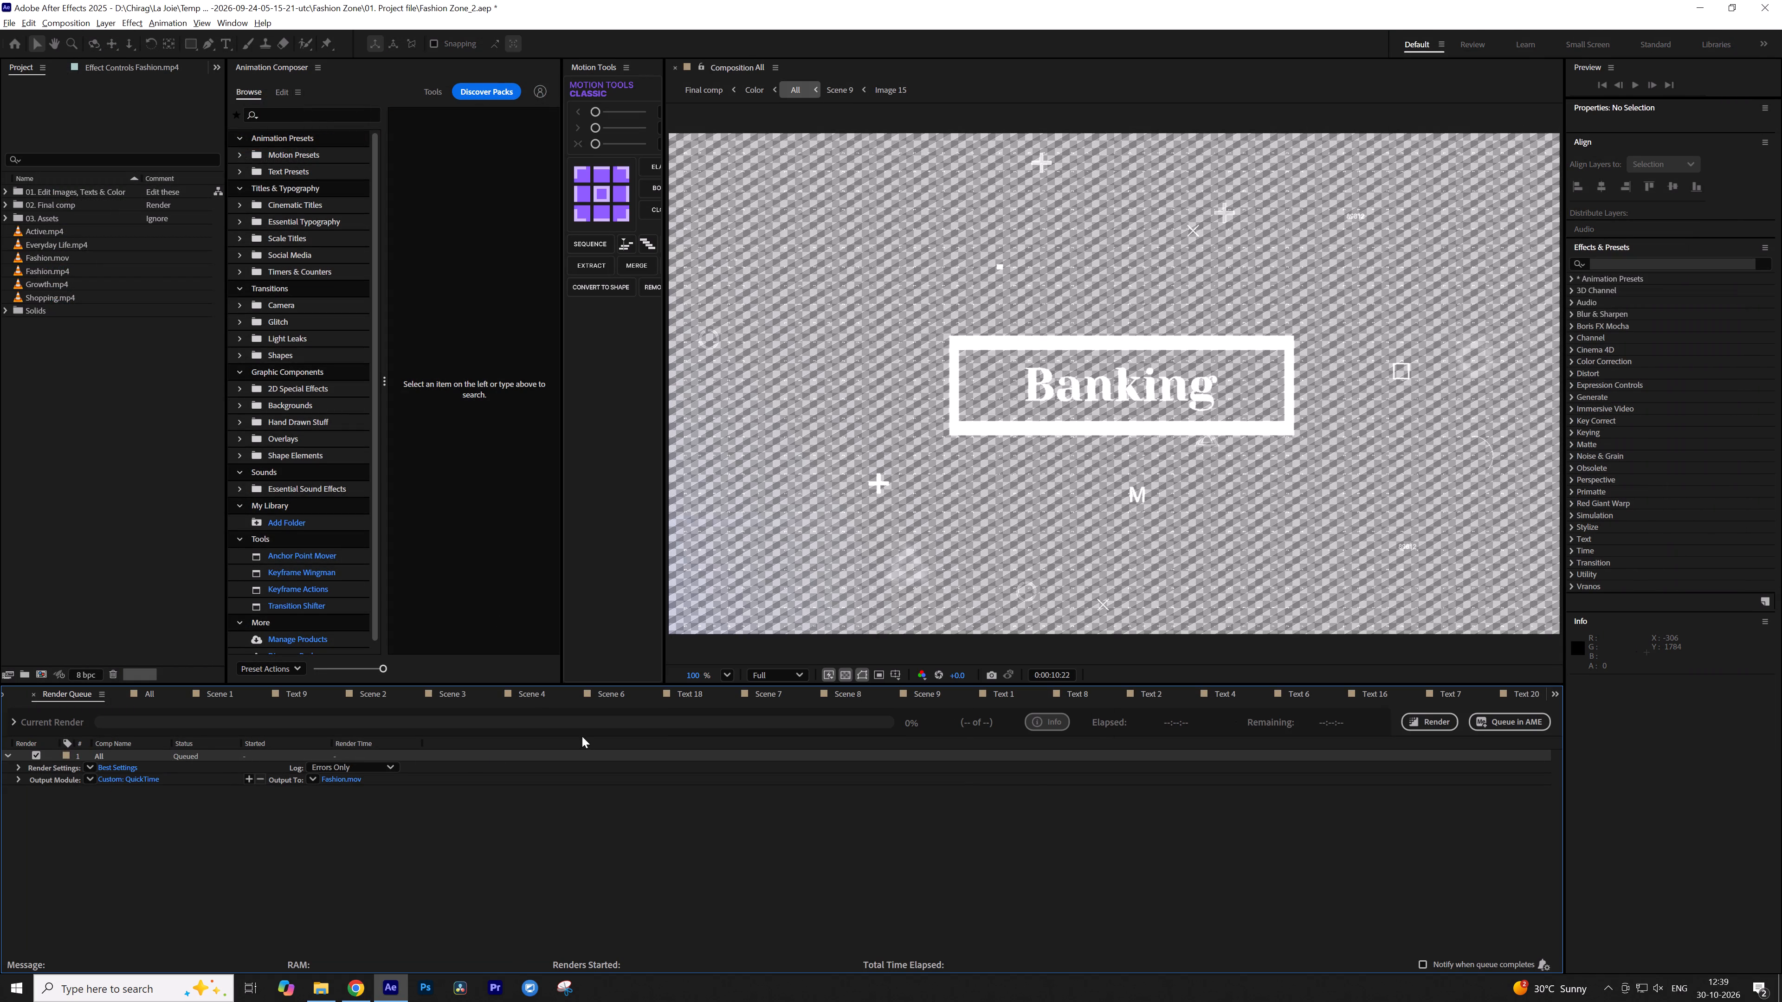
Choose Fashion.mov as the output file again, replace the existing one, and start the render, accepting the overwrite.
left_click(338, 780)
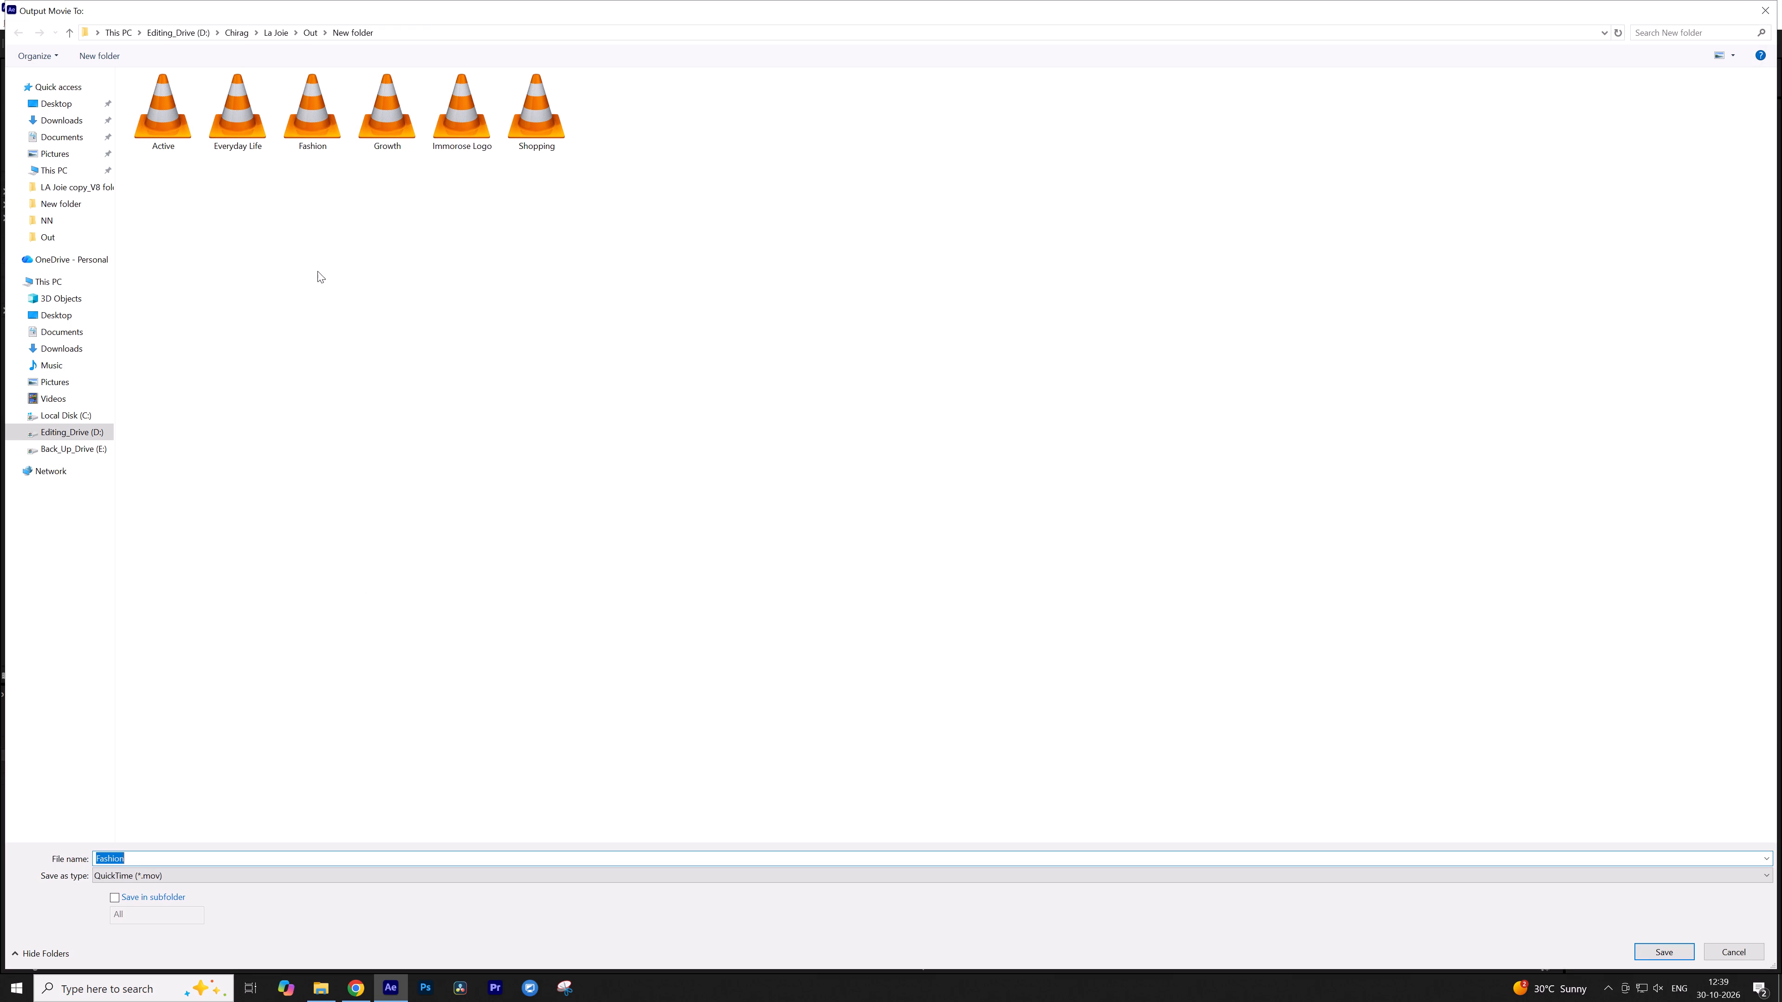
left_click(1648, 939)
left_click(1648, 947)
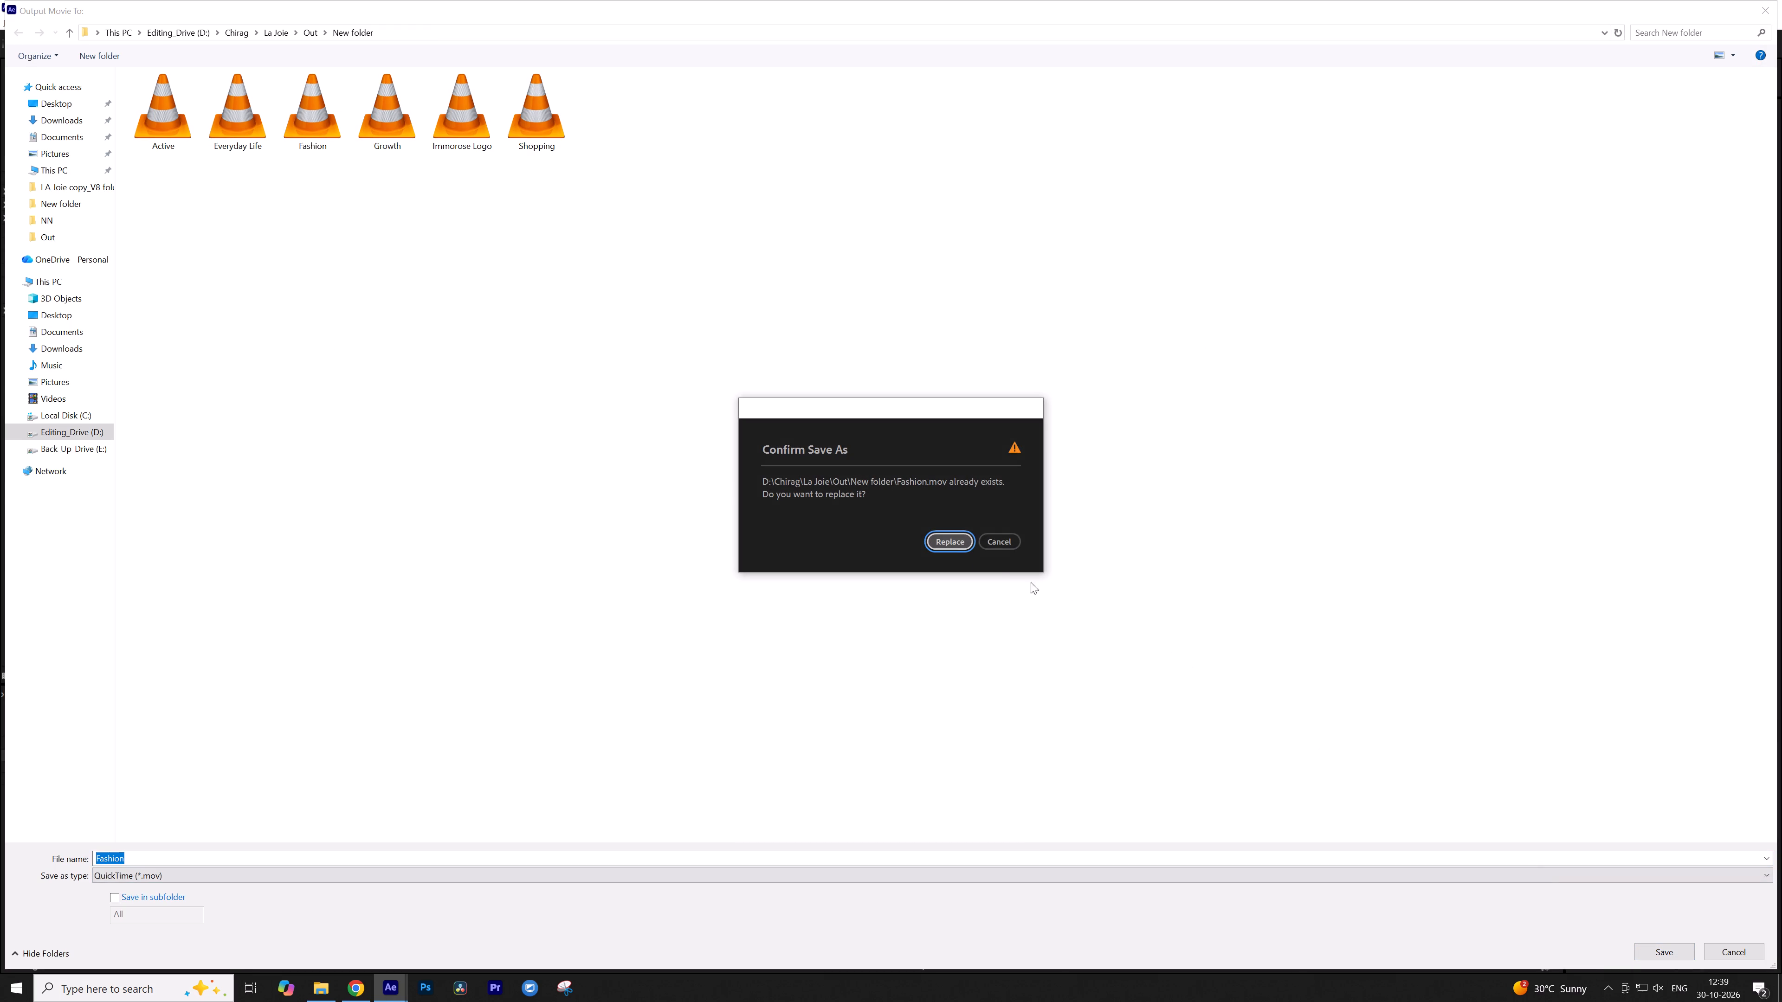
left_click(944, 546)
left_click(1424, 718)
left_click(972, 539)
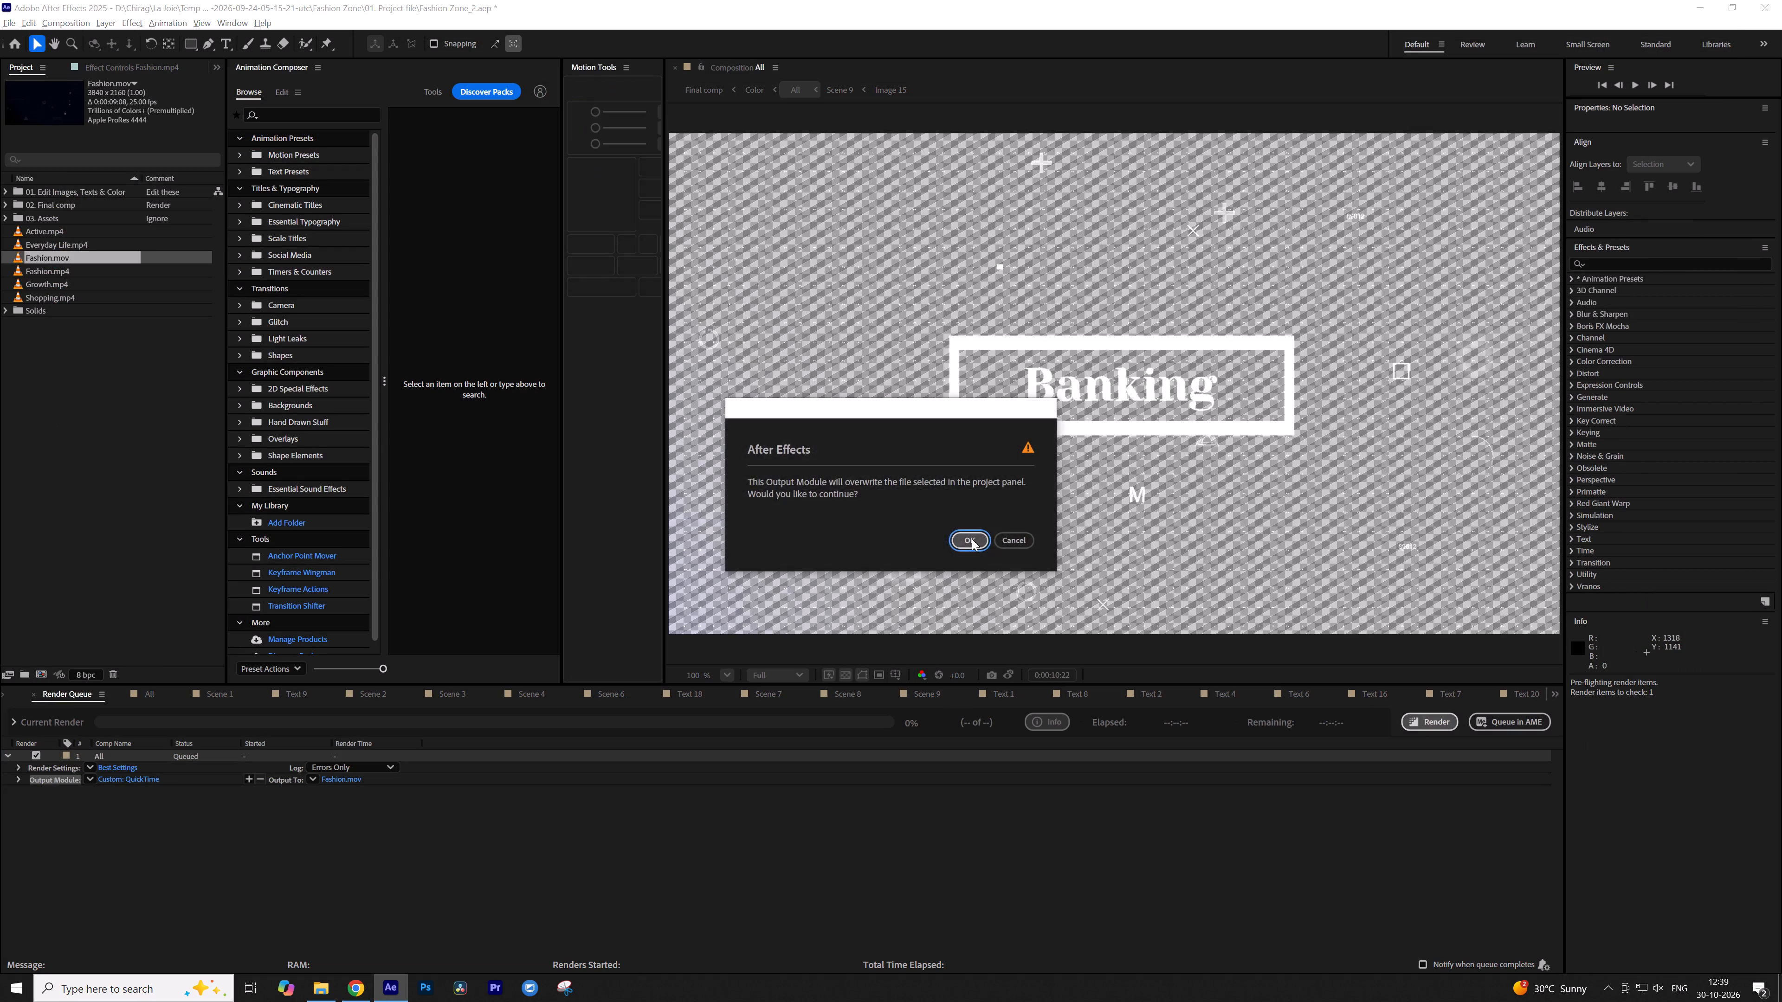
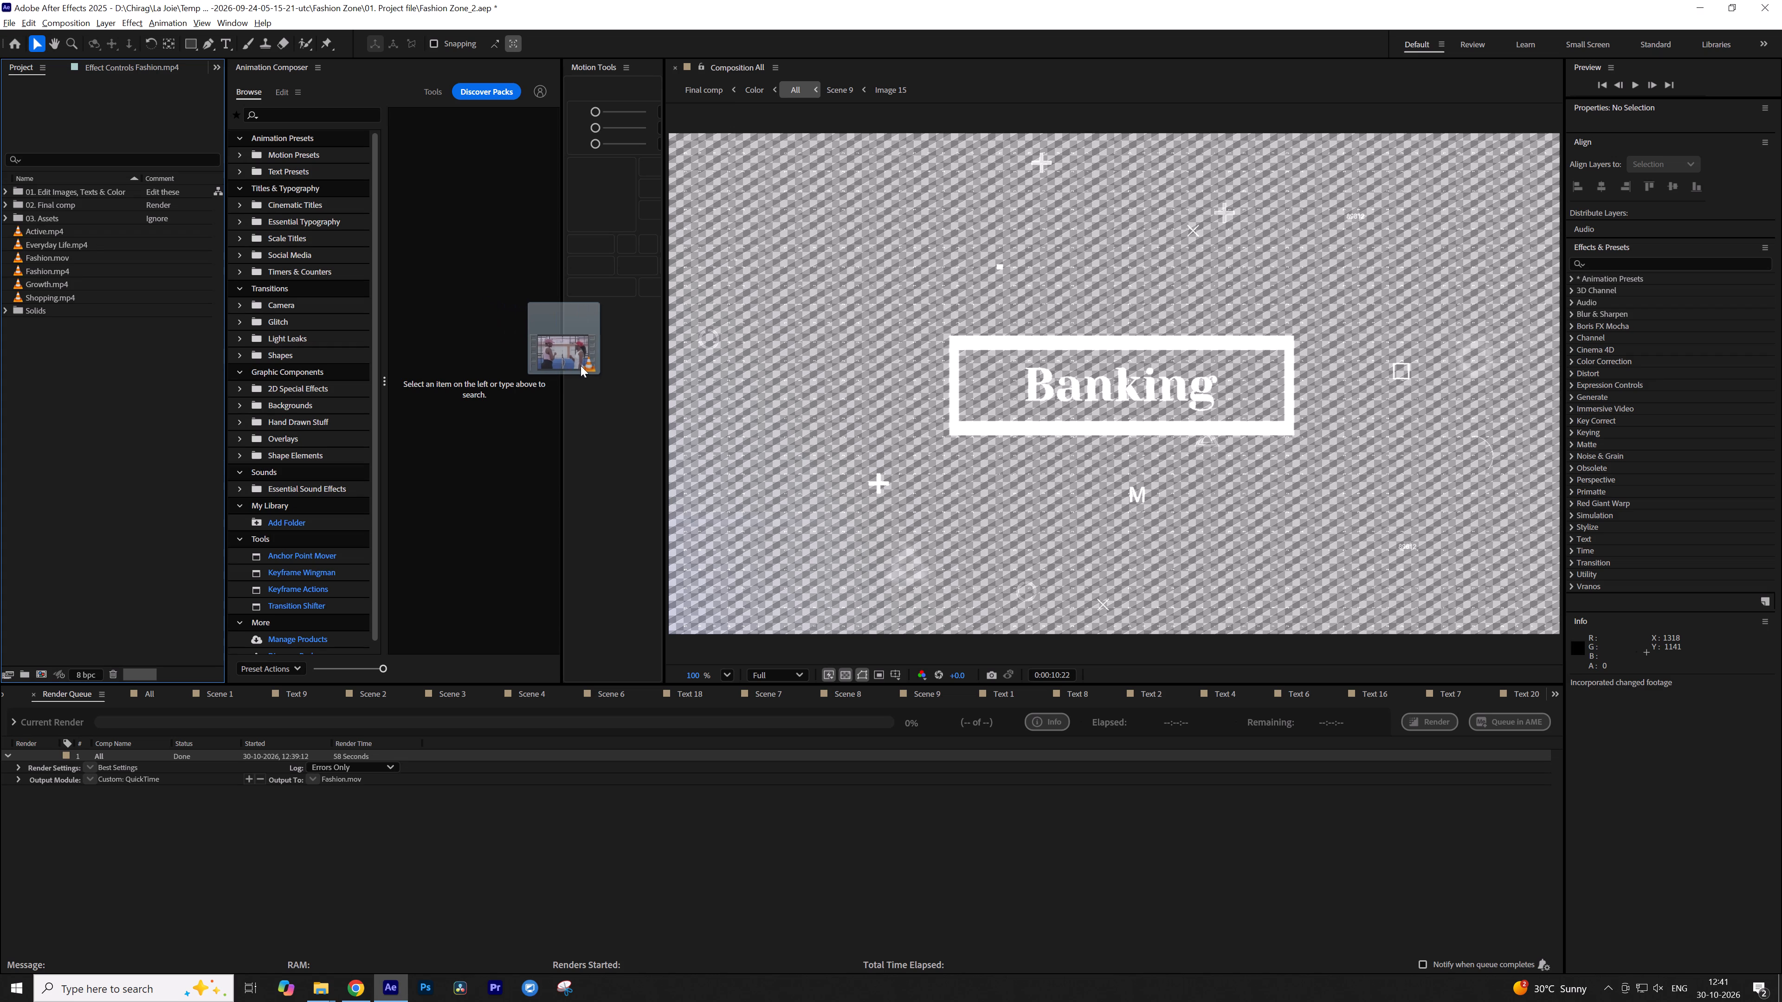
Import the Active_2.mp4 footage into the project.
left_click_drag(581, 366, 61, 396)
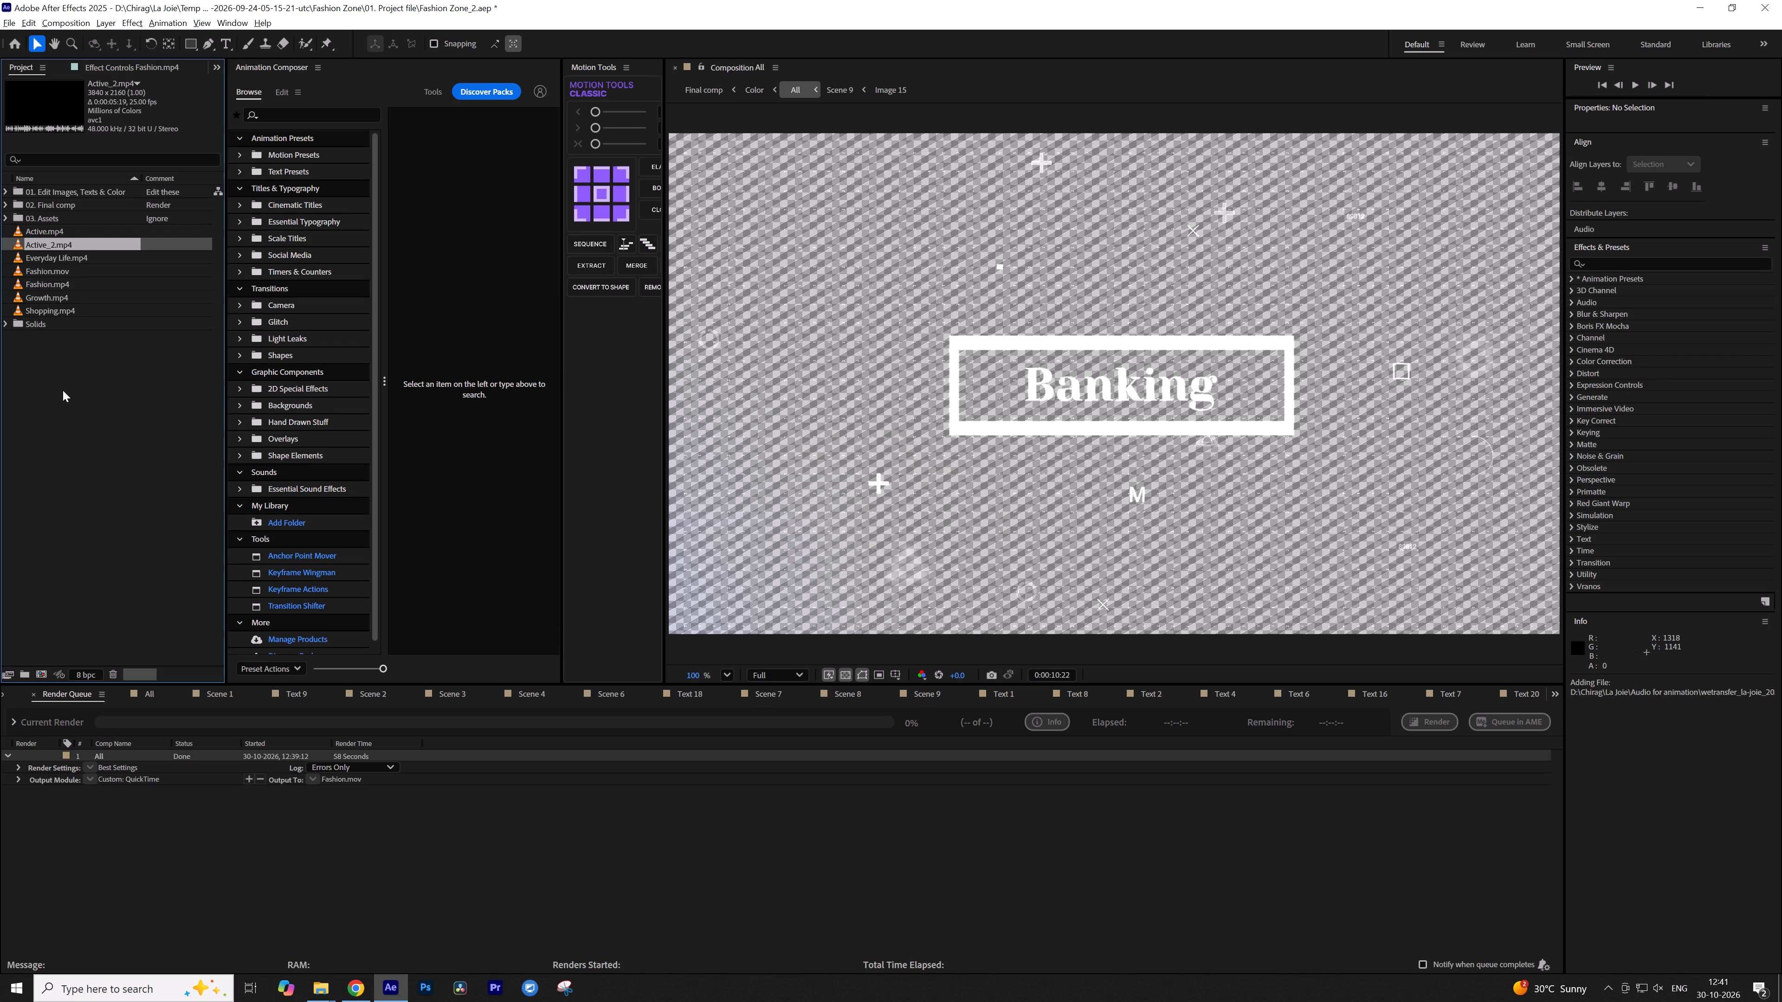
In the All composition, set the work area to span the Active.mp4 layer from its first to last frame.
left_click(681, 481)
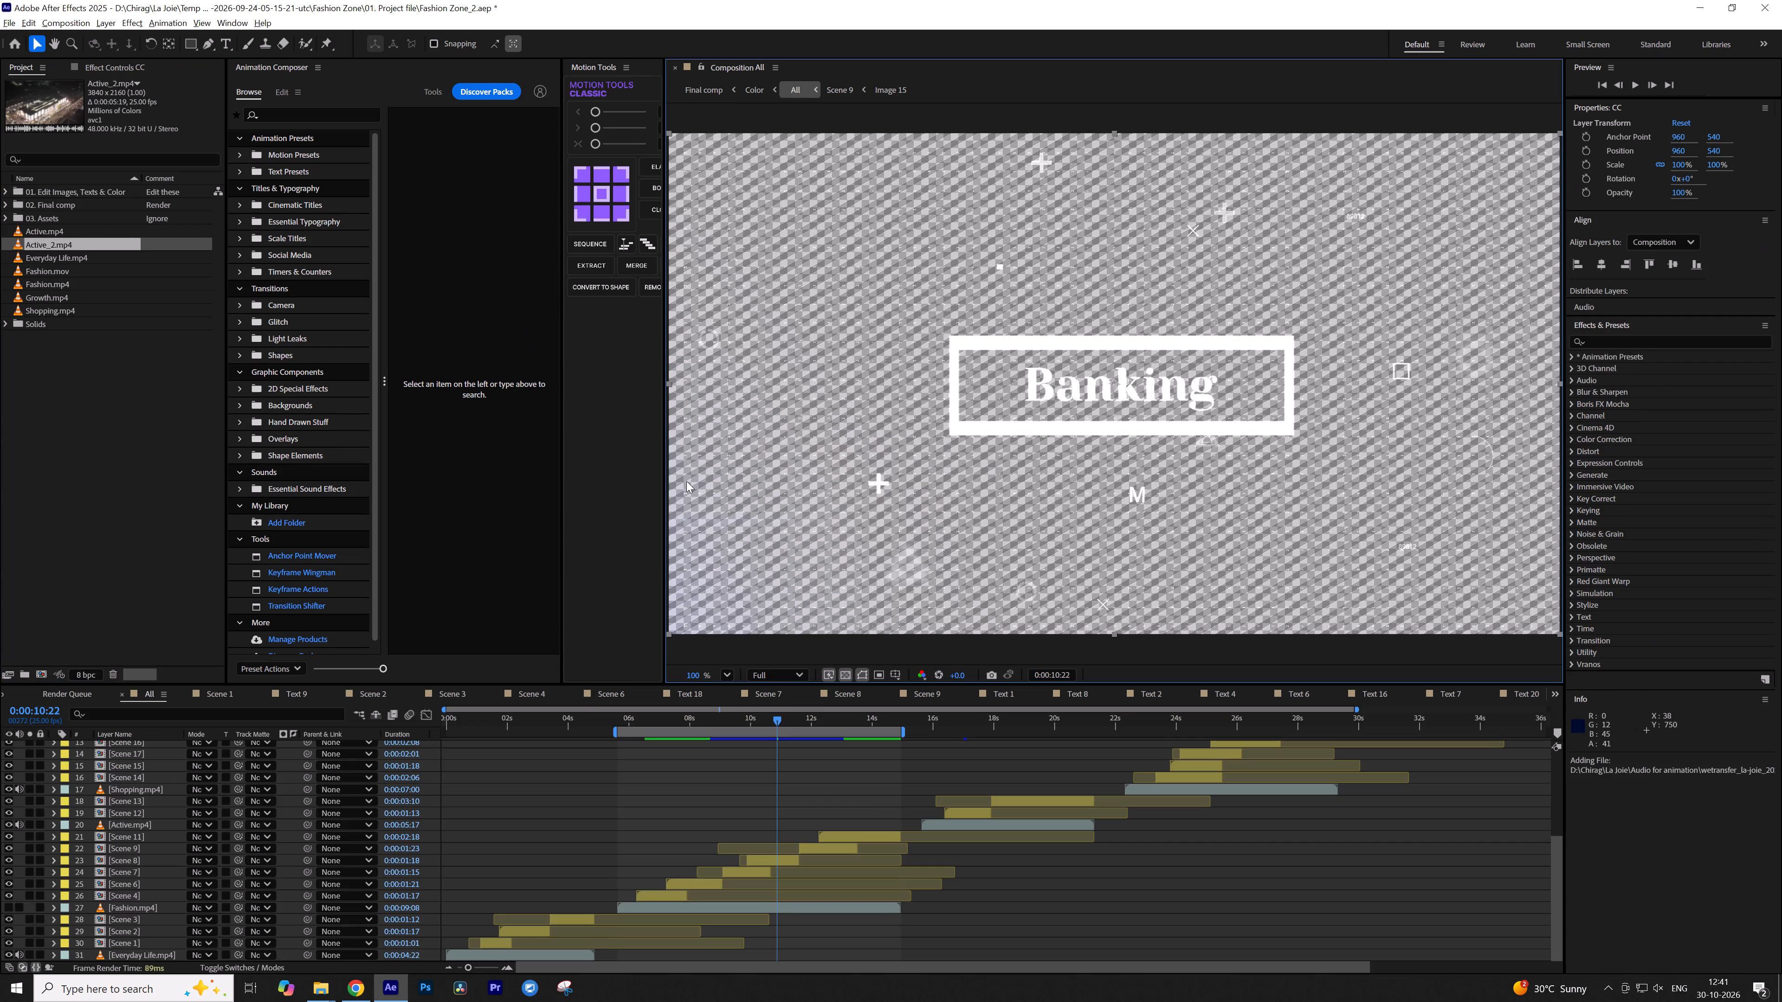
left_click(988, 824)
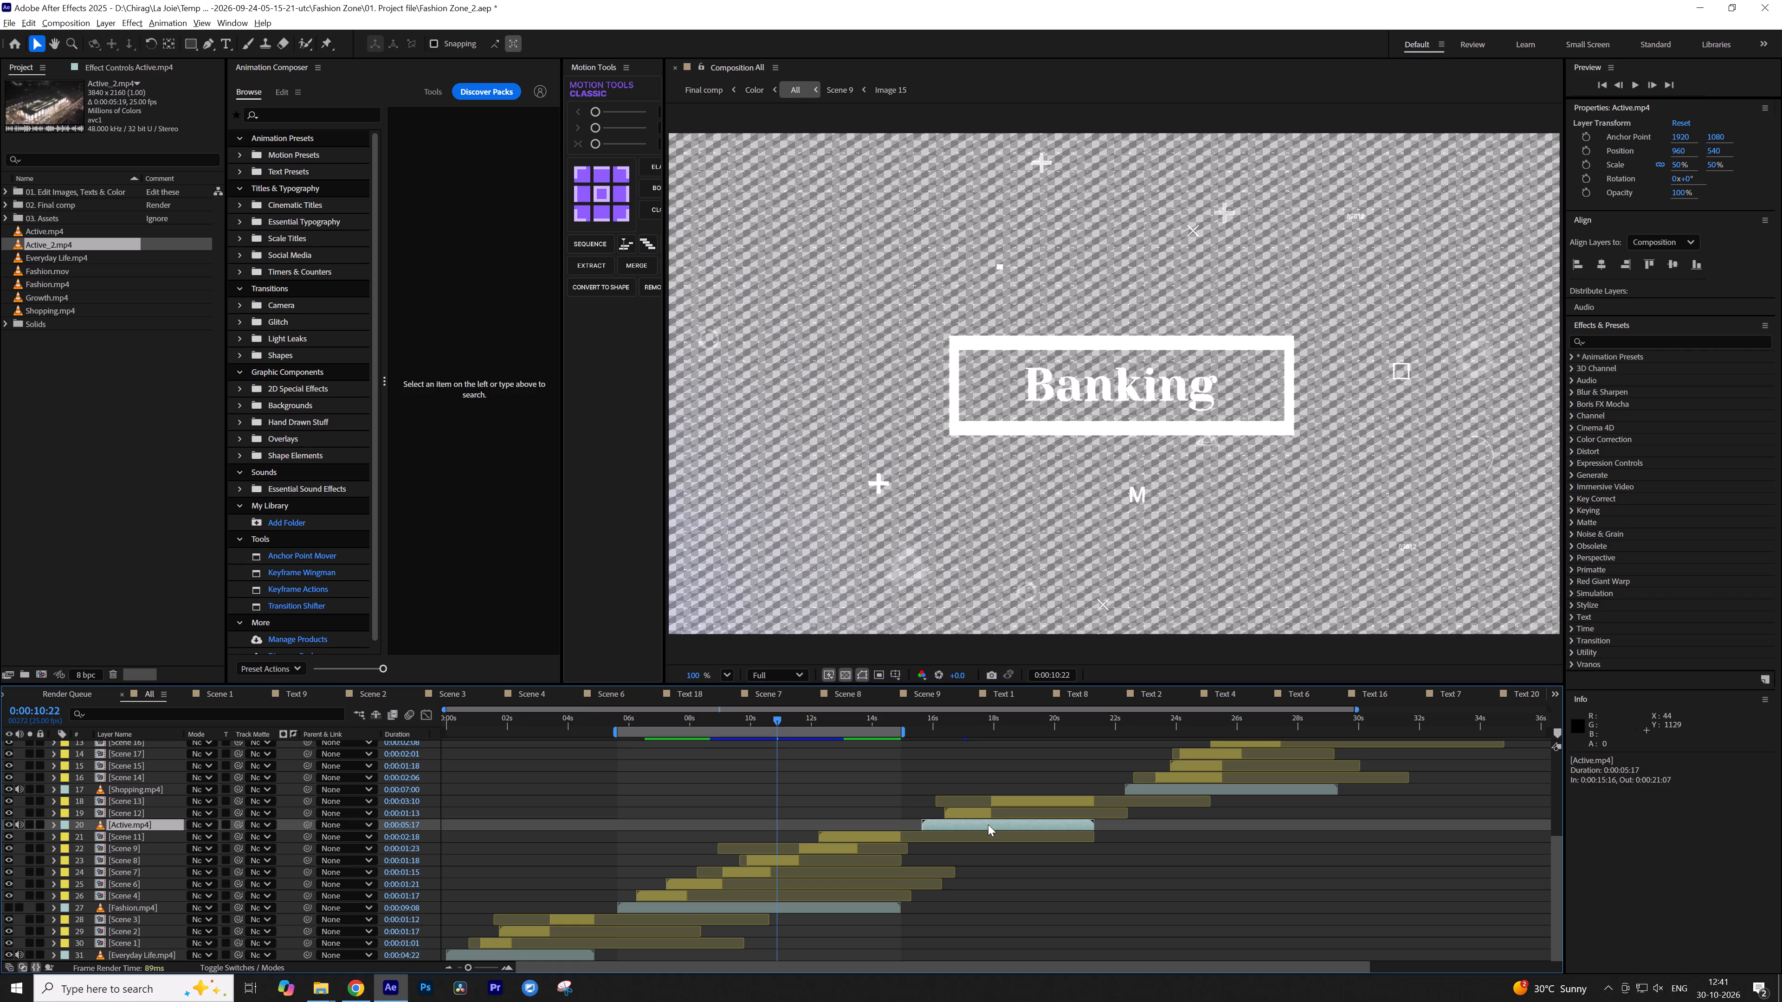
key("i")
key("b")
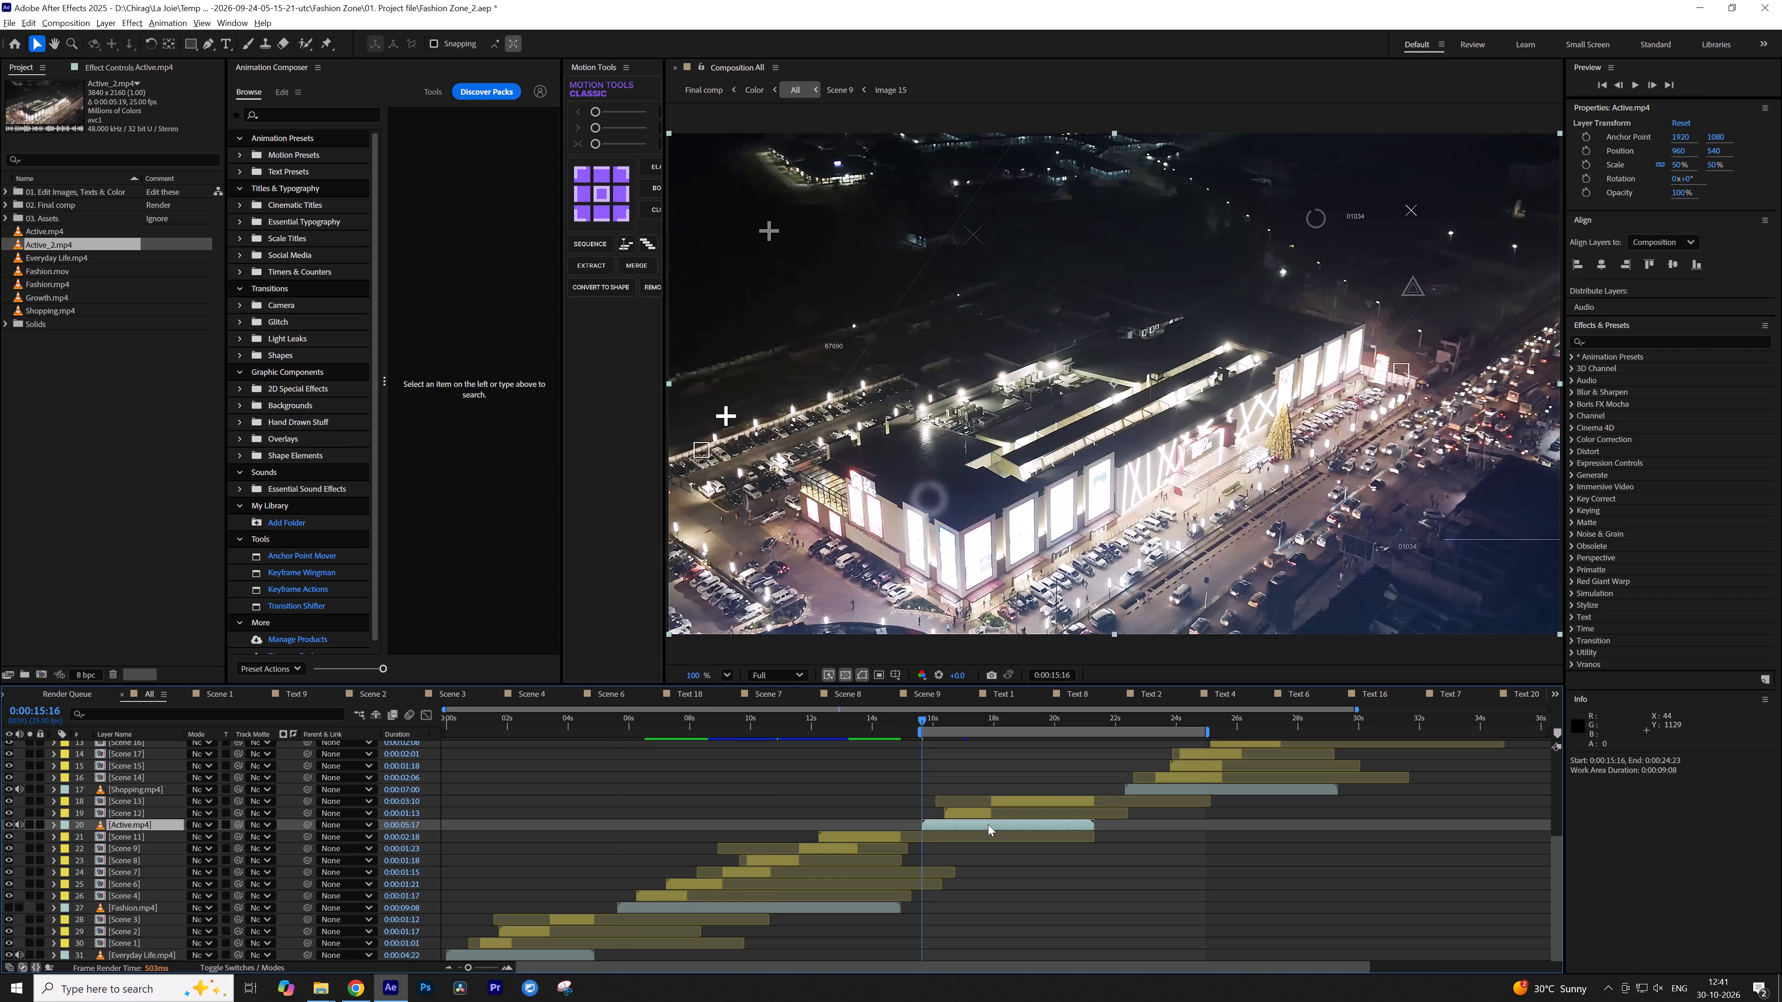
type("on")
key("i")
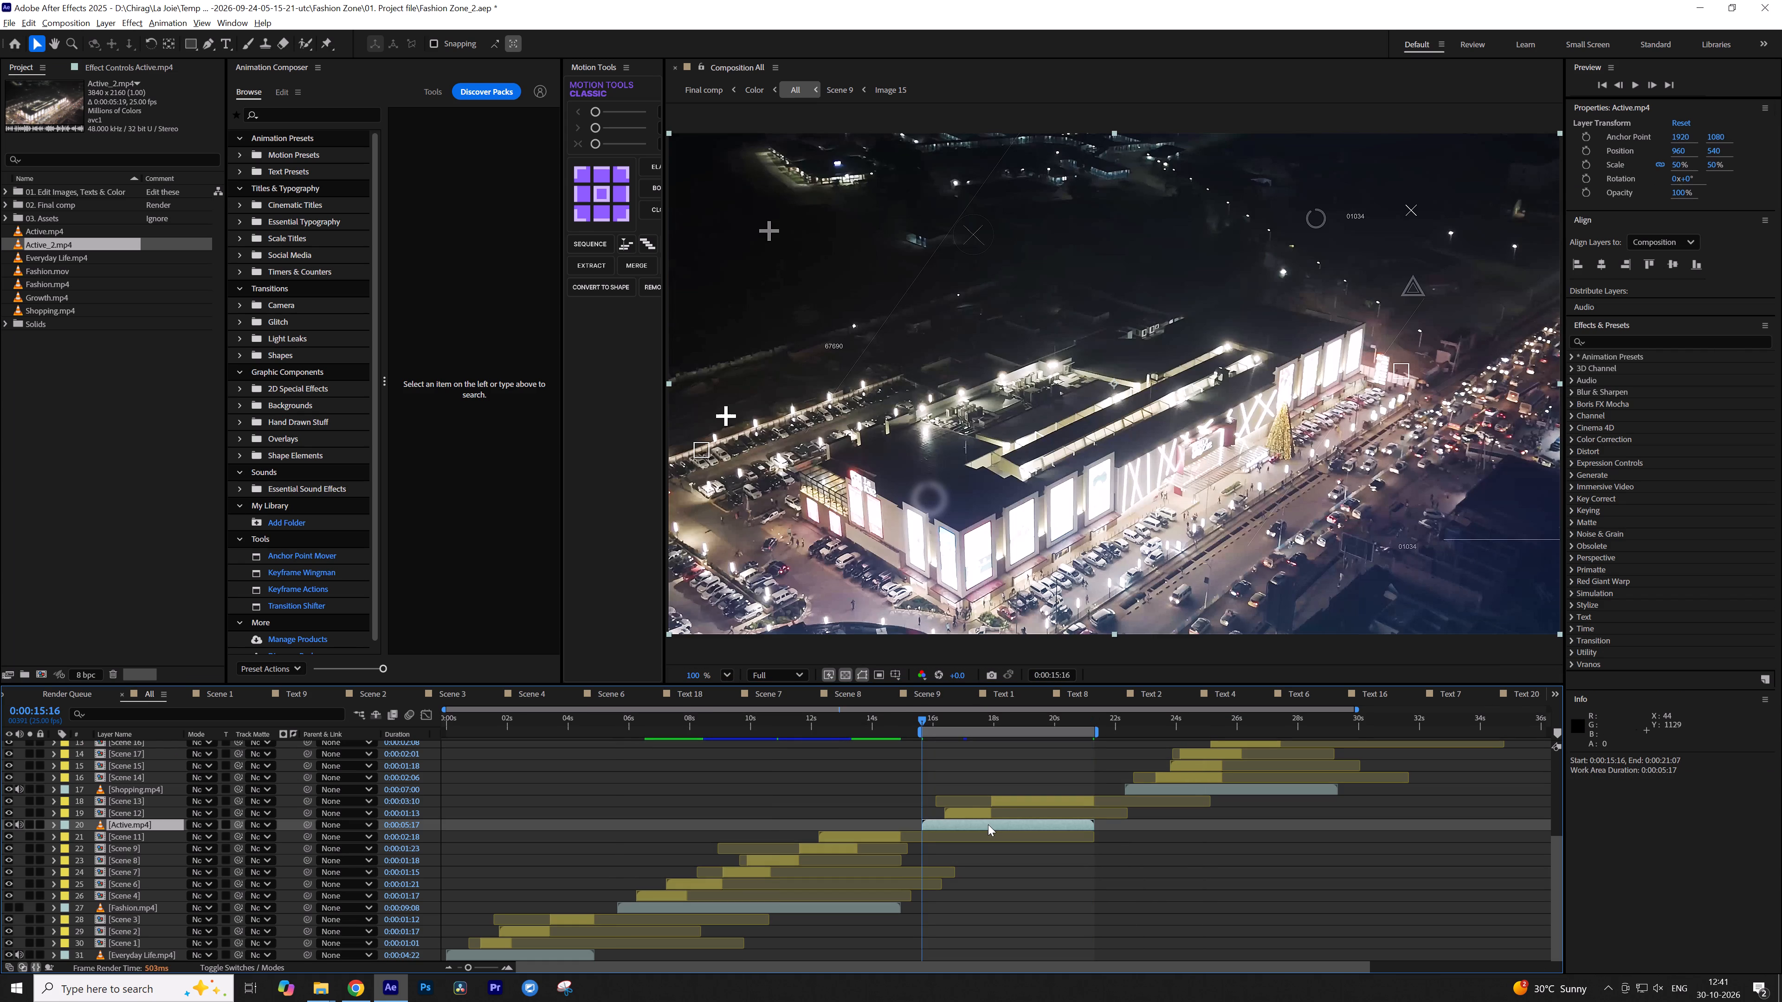
Replace the Active.mp4 layer with Active_2.mp4 starting at 0:00:15:16, and end the work area at the new clip's last frame.
left_click_drag(97, 245, 174, 807)
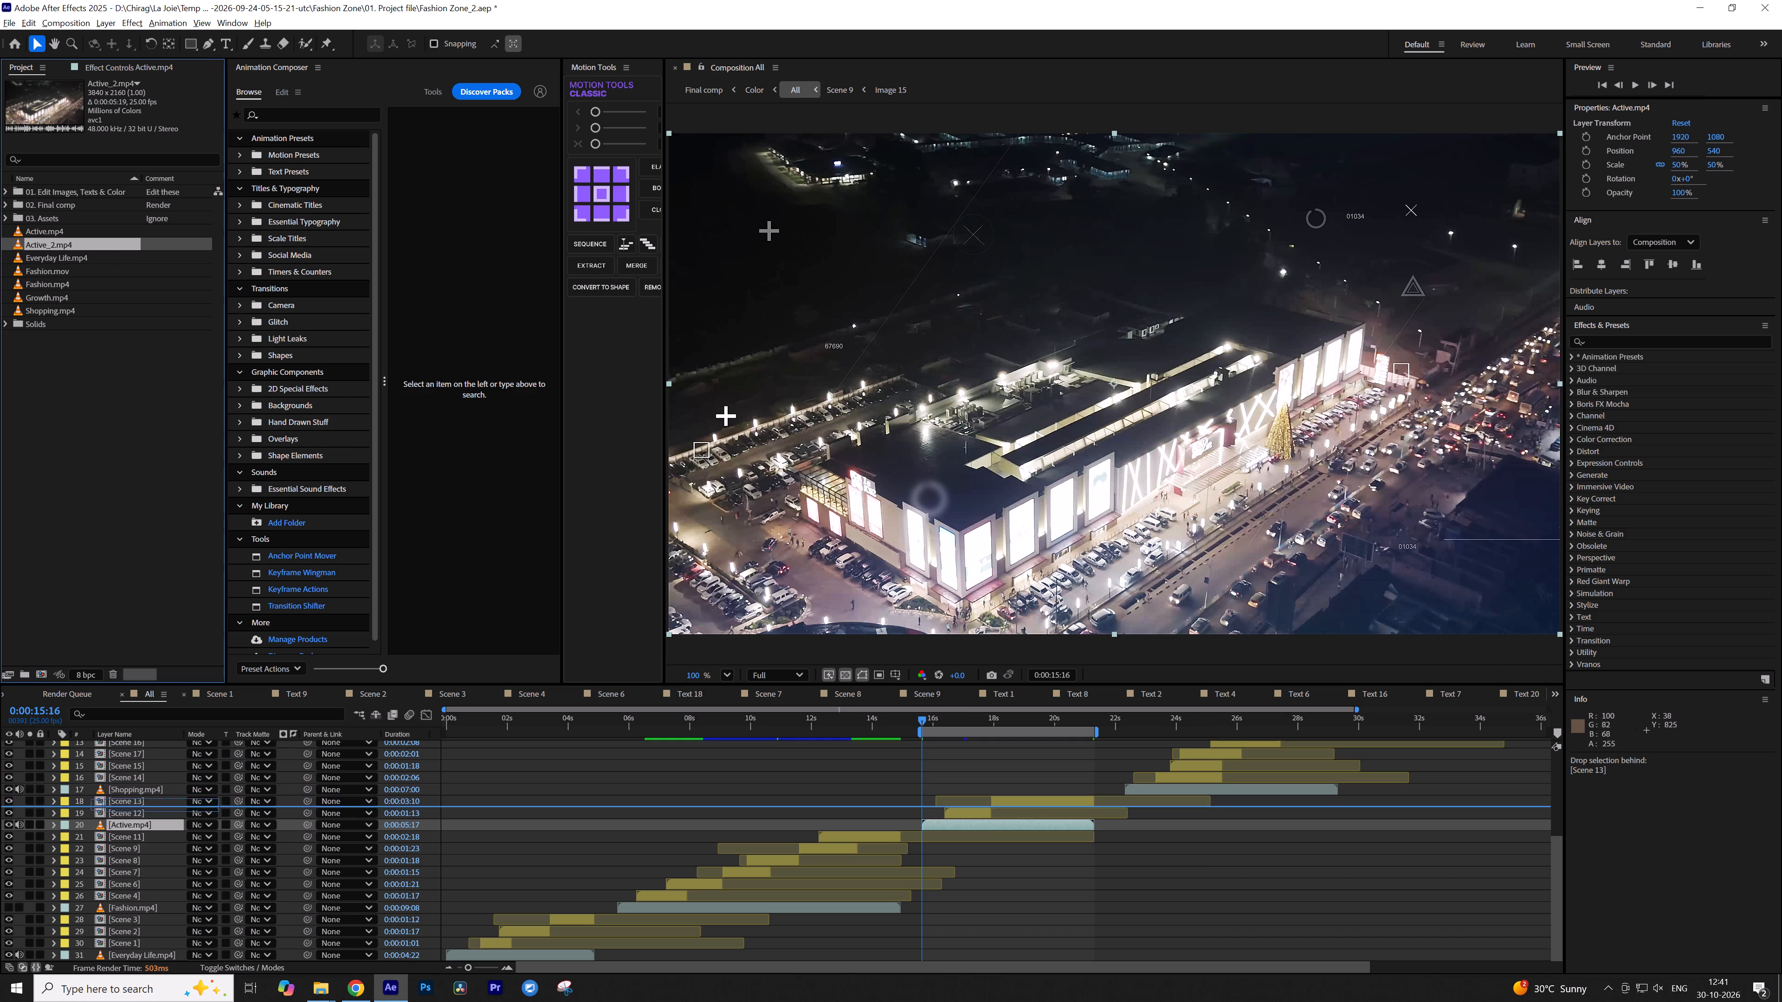
left_click_drag(174, 807, 169, 817)
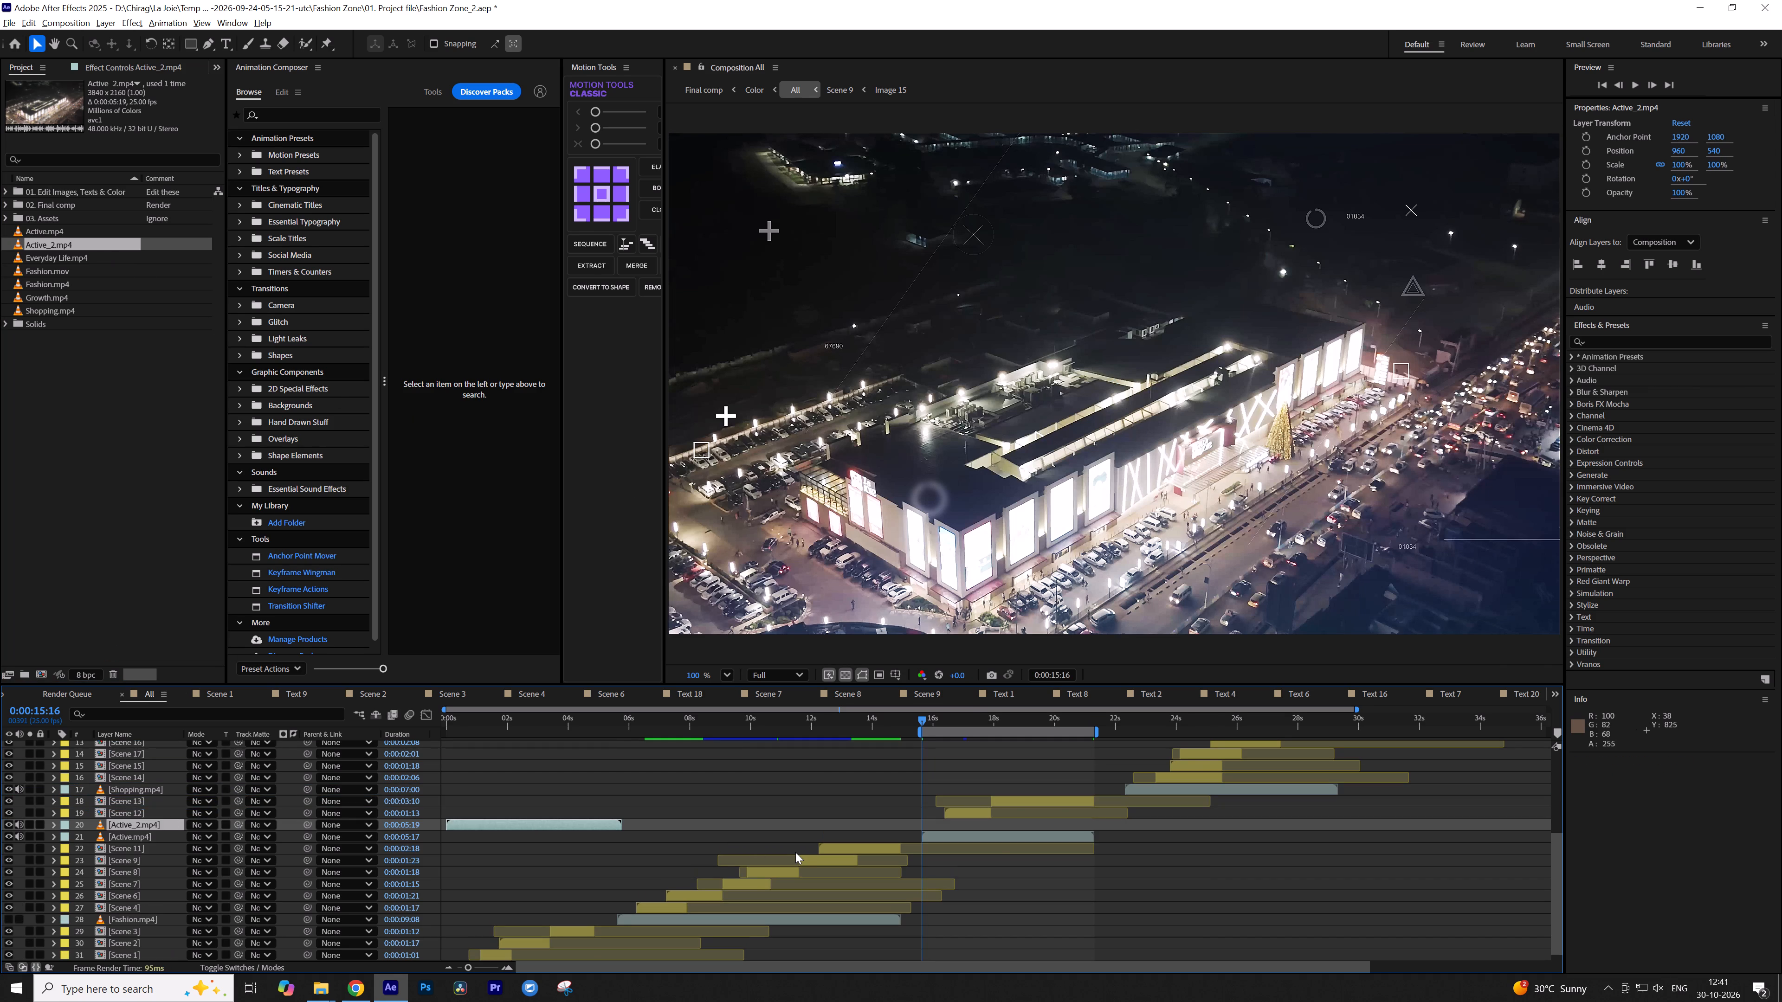
key("bracketleft")
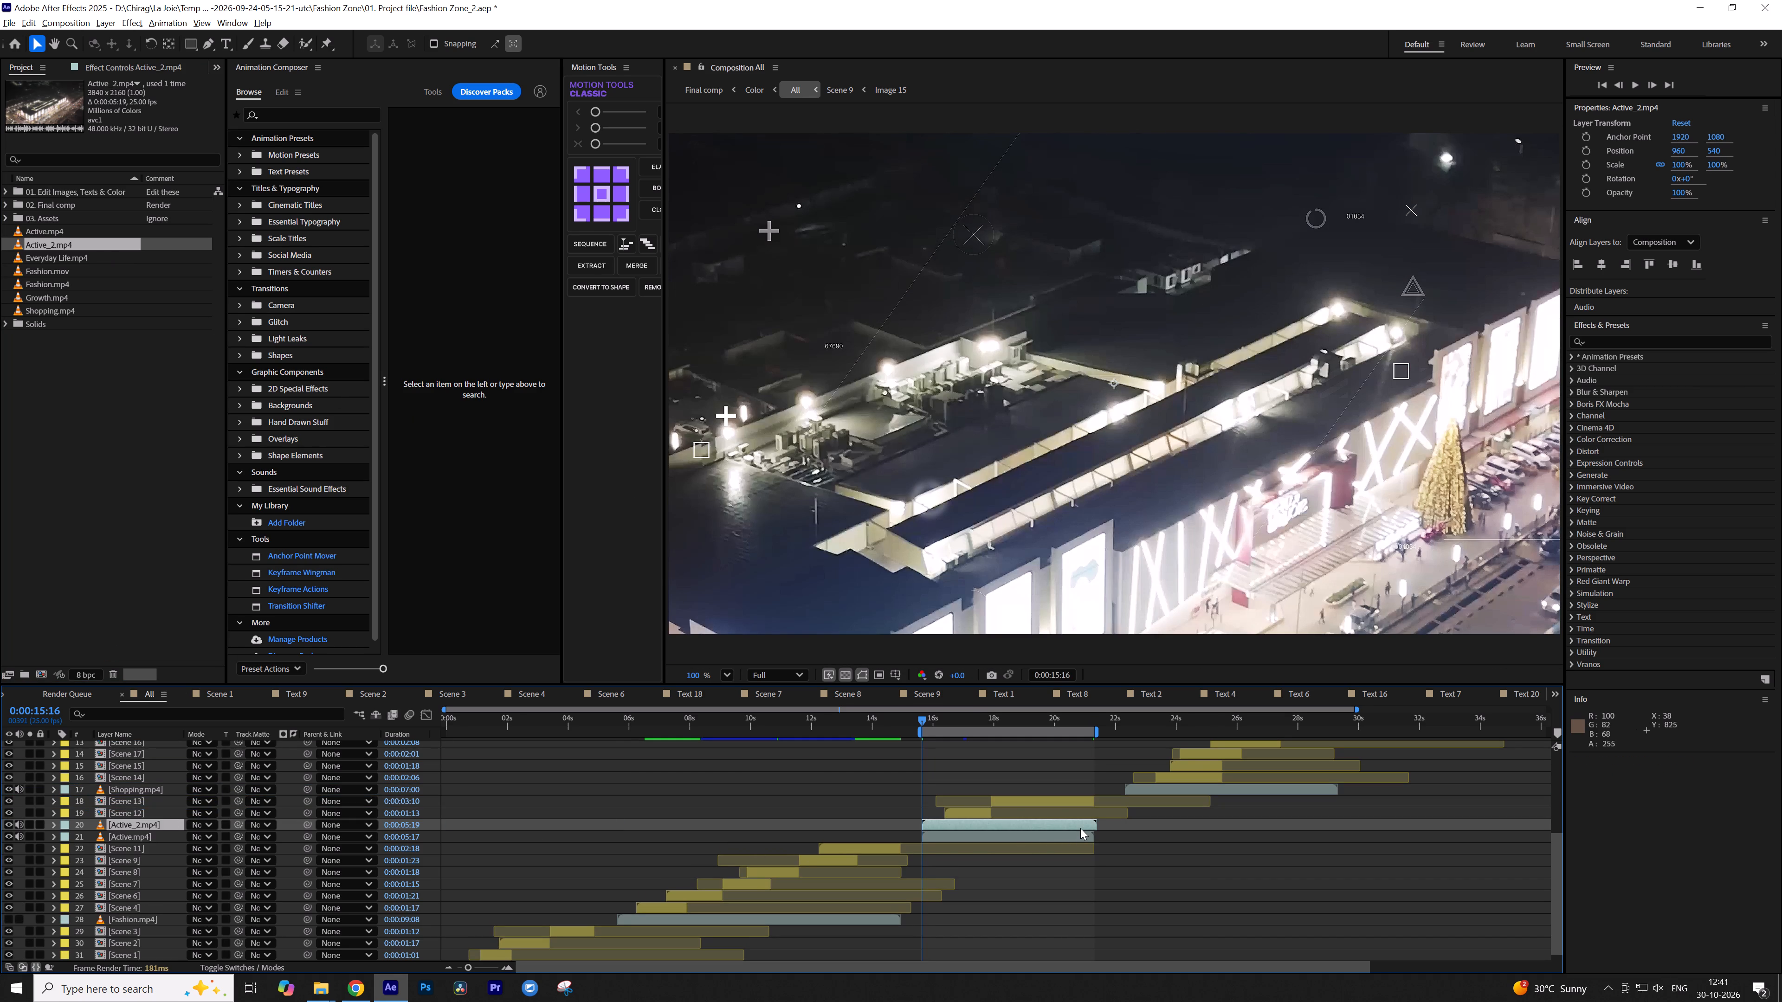
key("o")
key("n")
left_click(1076, 836)
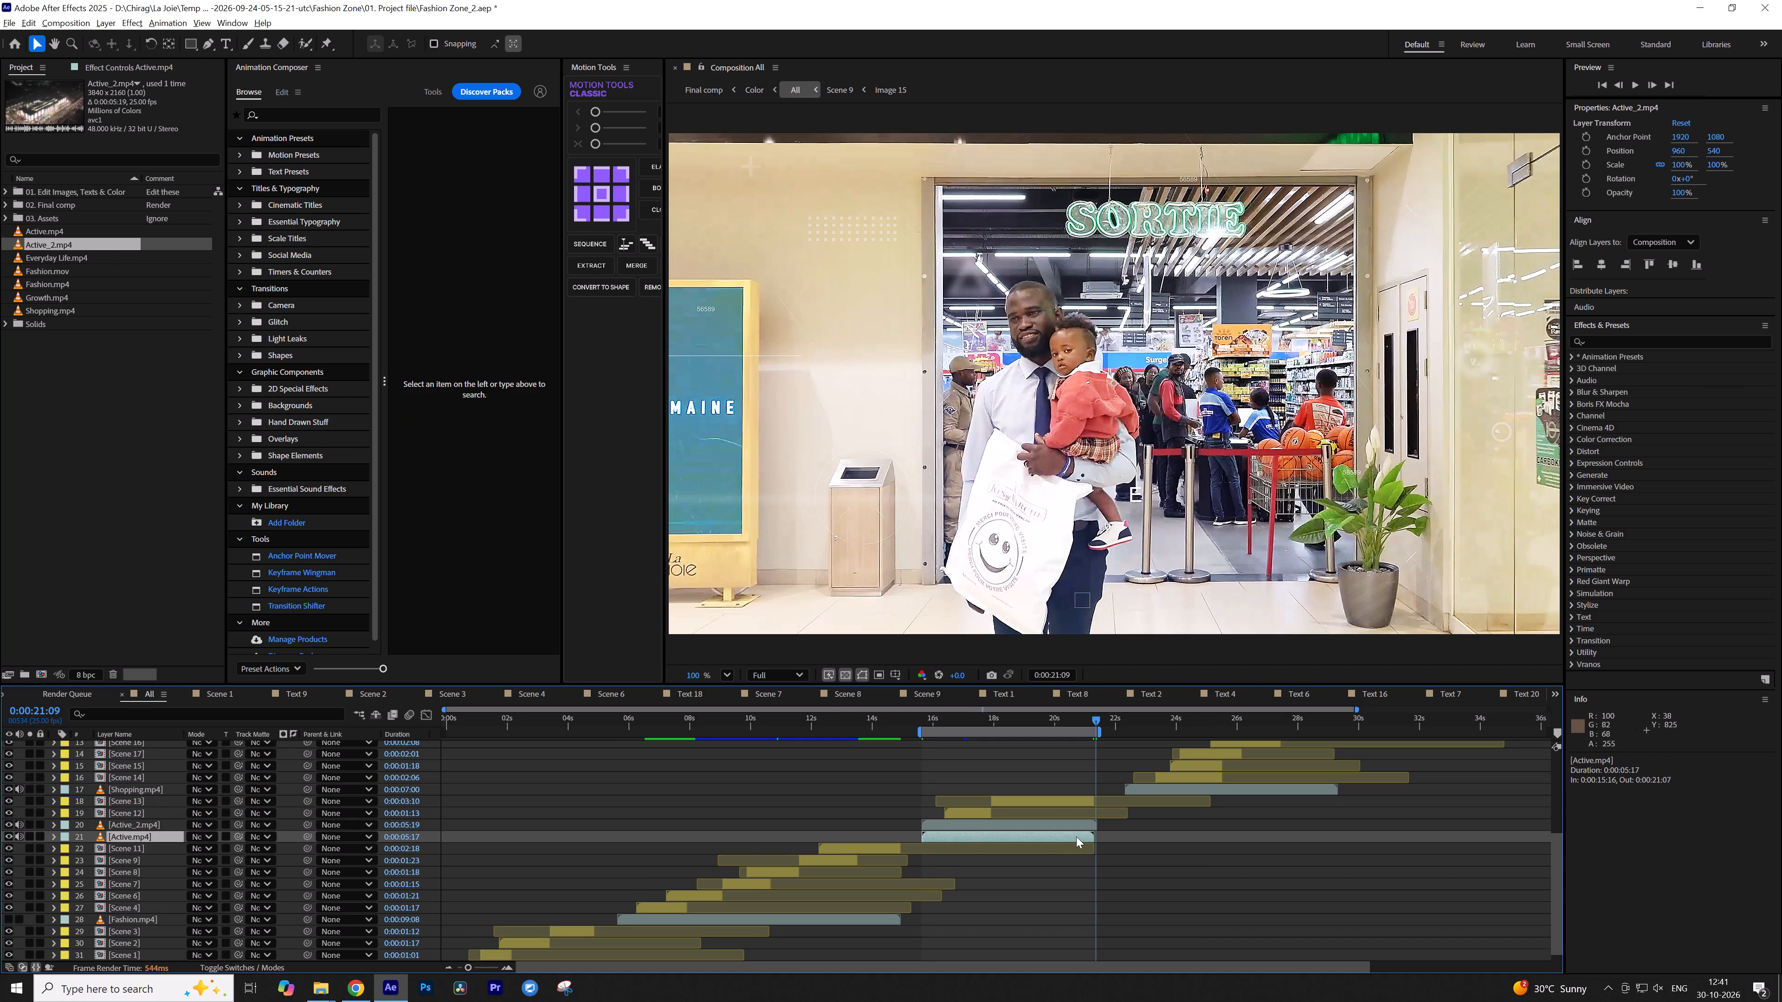
key("Delete")
Extend the Scene 13 layer's out point to 0:00:21:09, matching the end of Active_2.mp4.
left_click(1078, 802)
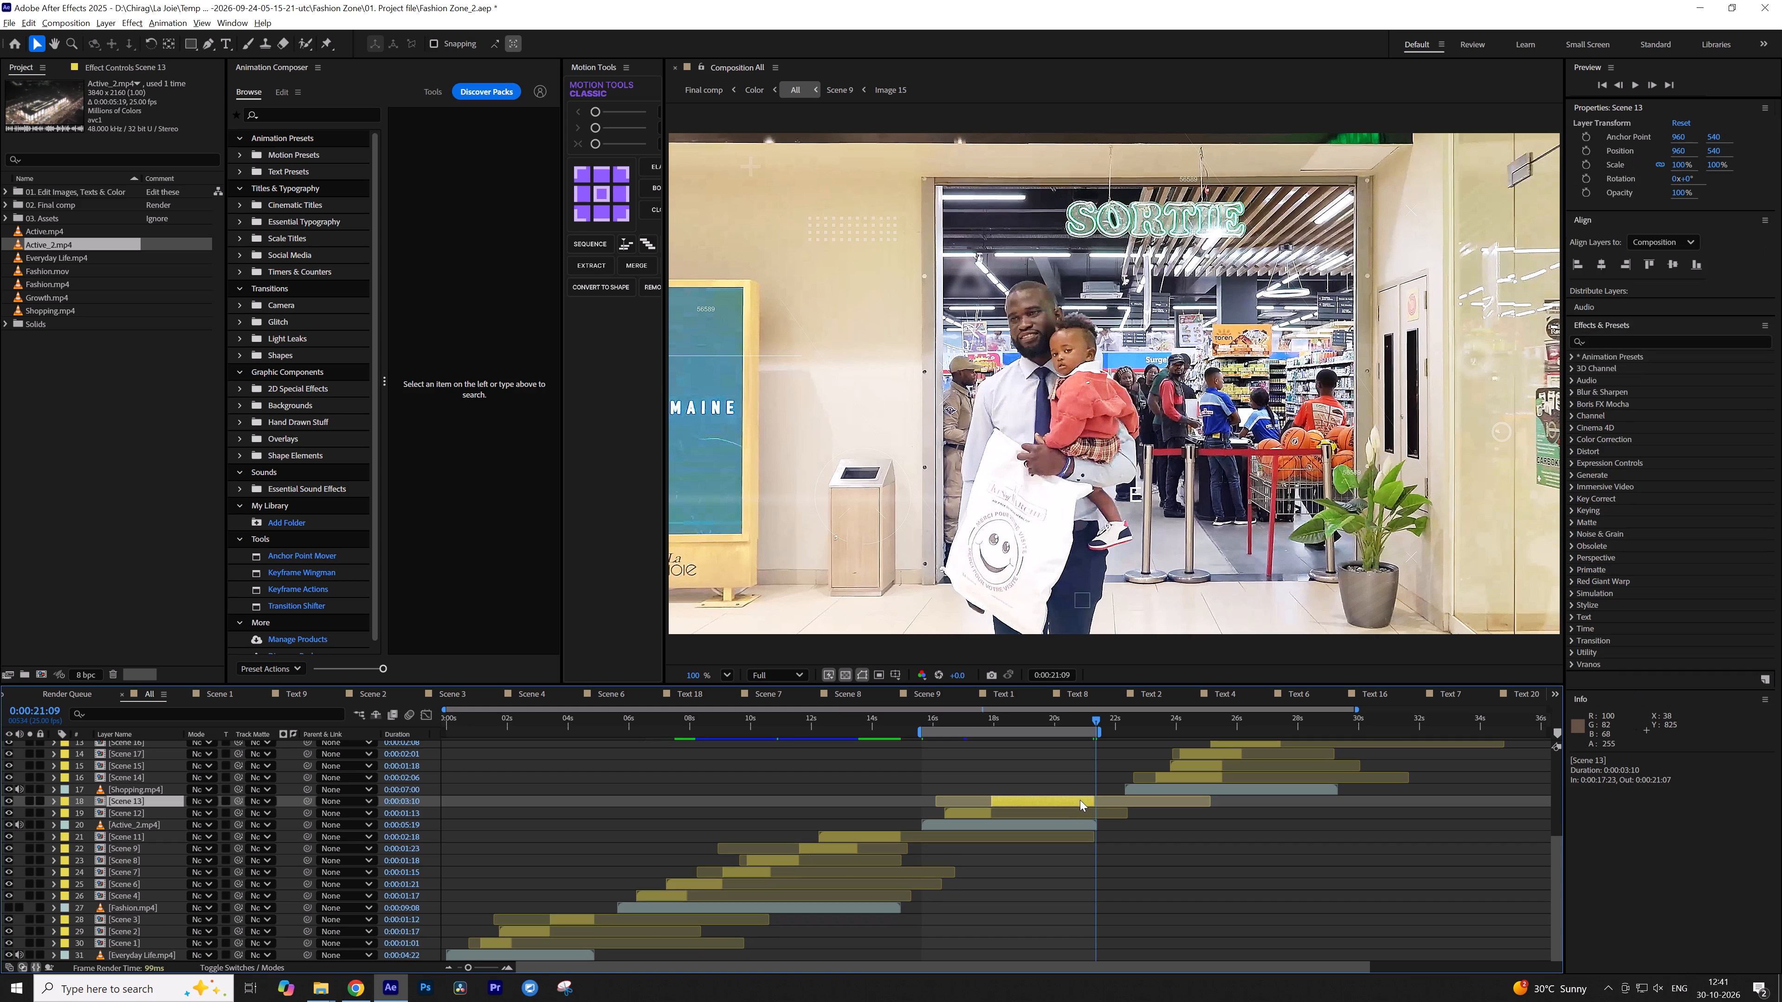
key("alt+bracketright")
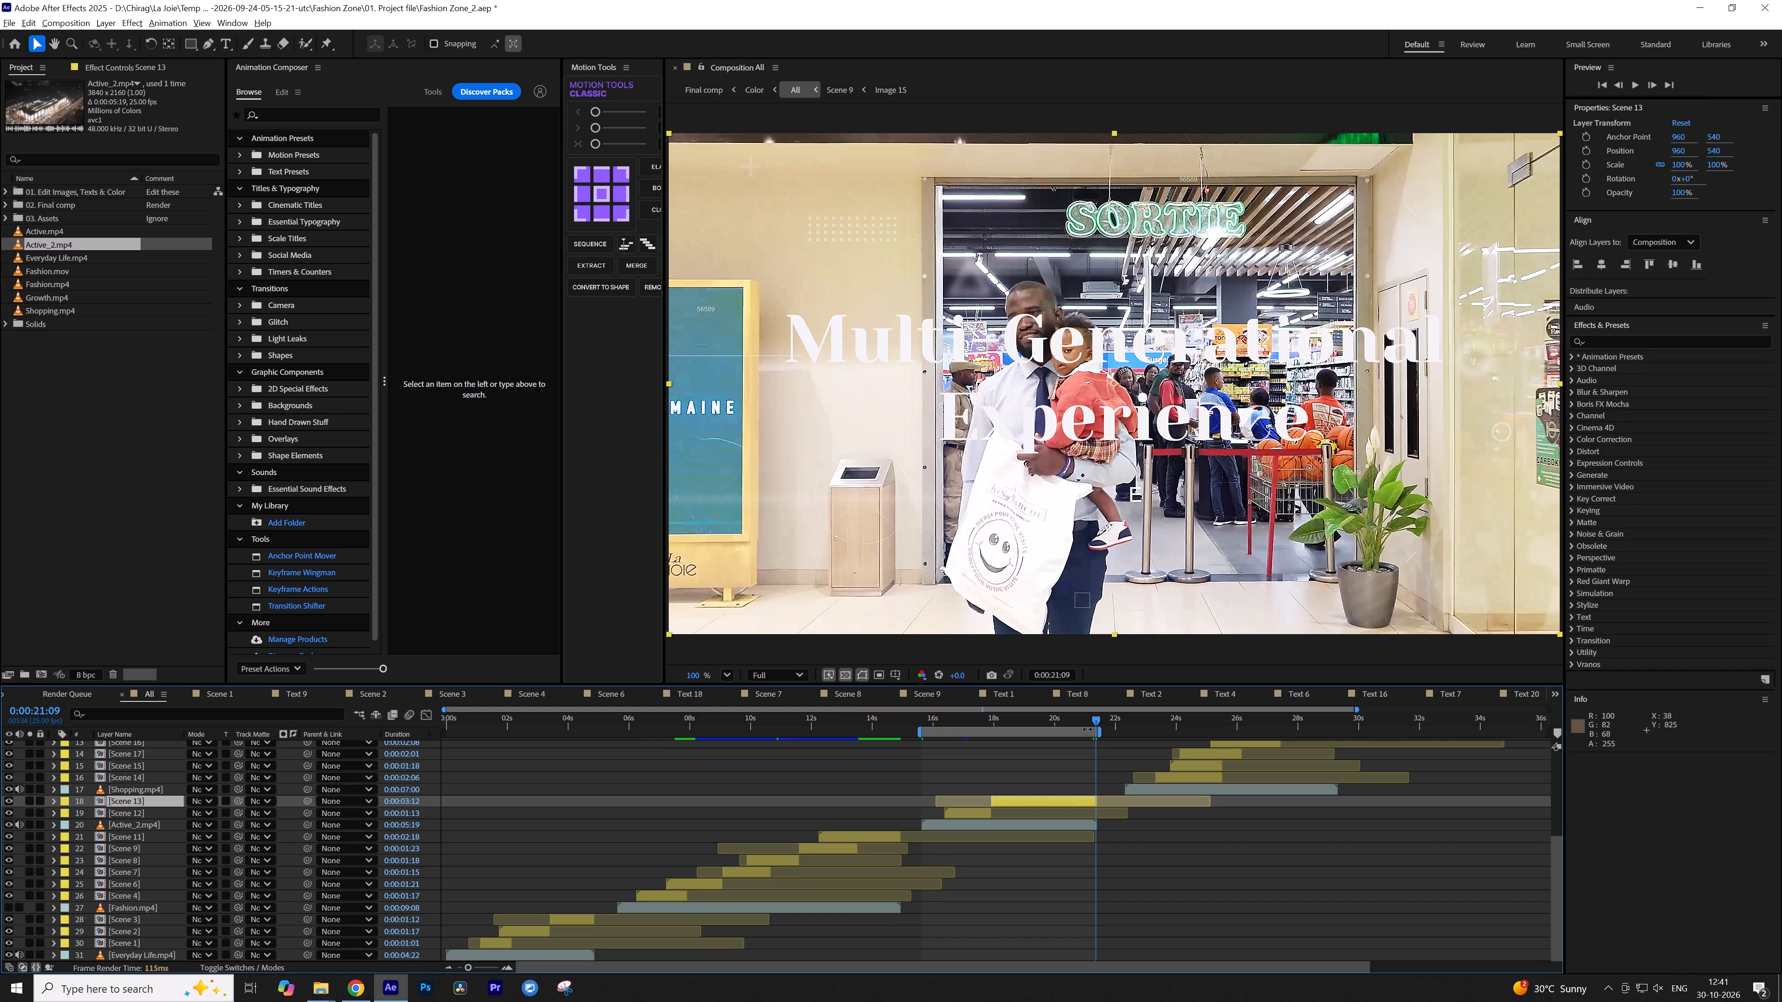
Open the Scene 13 composition from All and reveal its hidden shy layers.
left_click(1064, 719)
left_click(1020, 721)
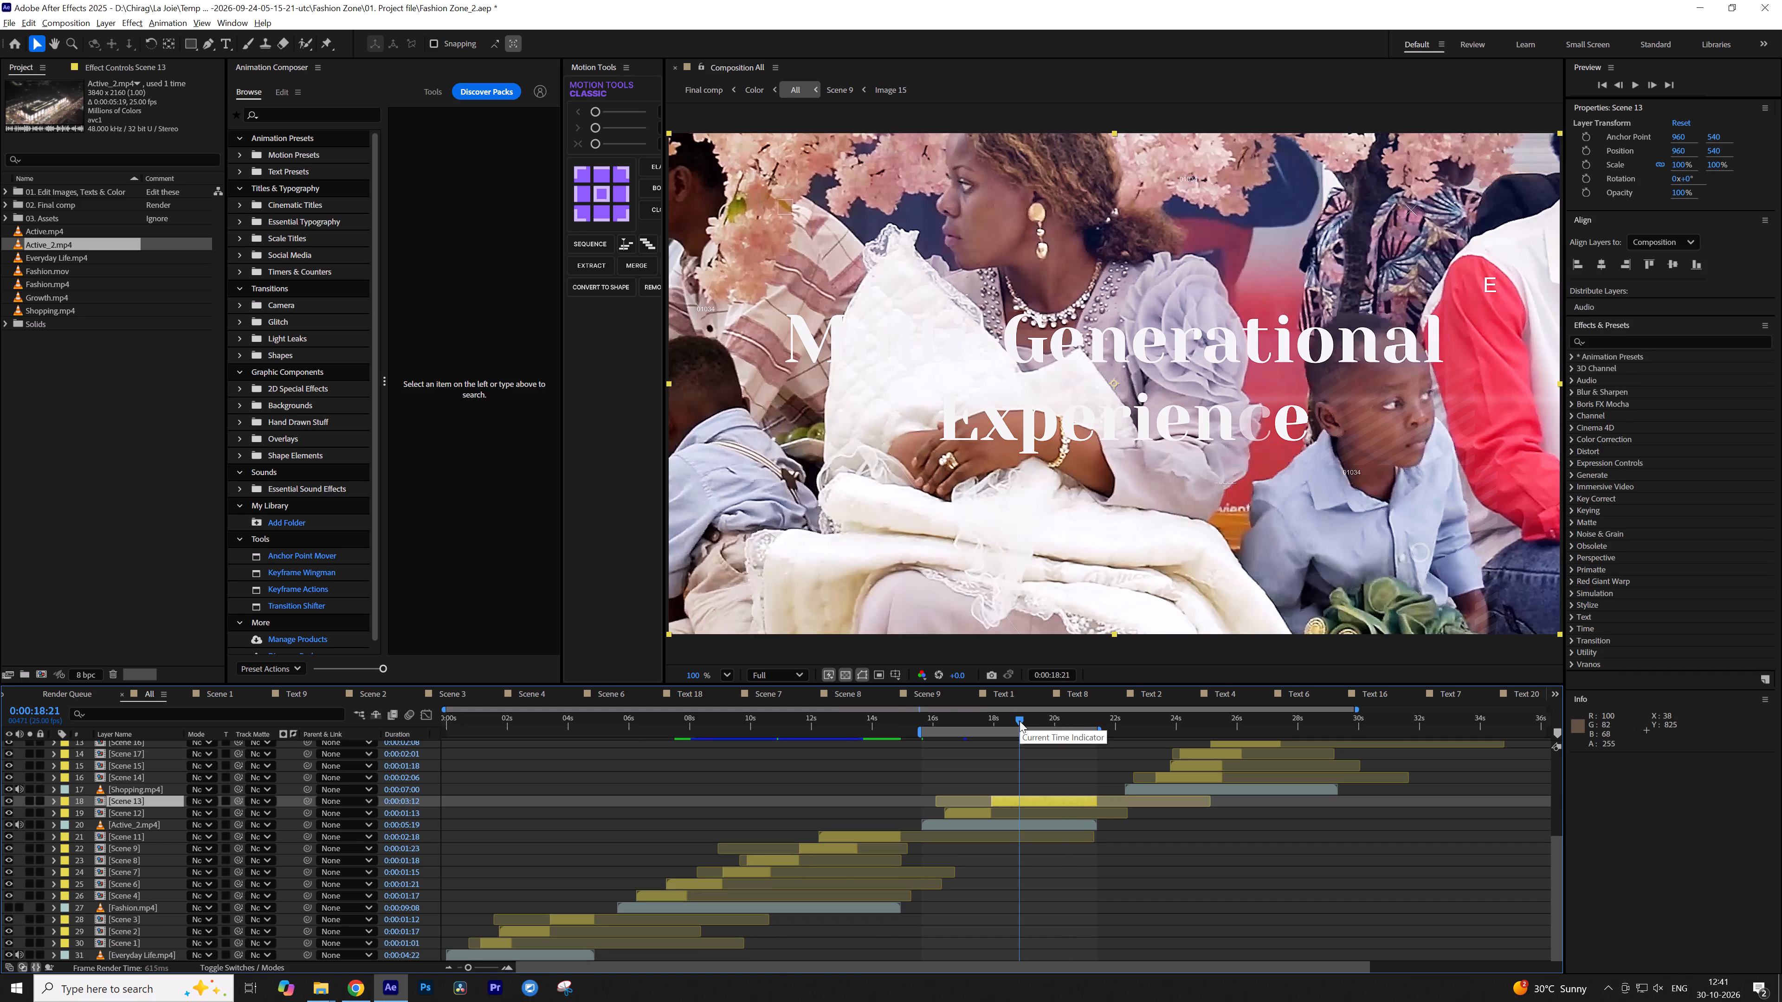
left_click(964, 722)
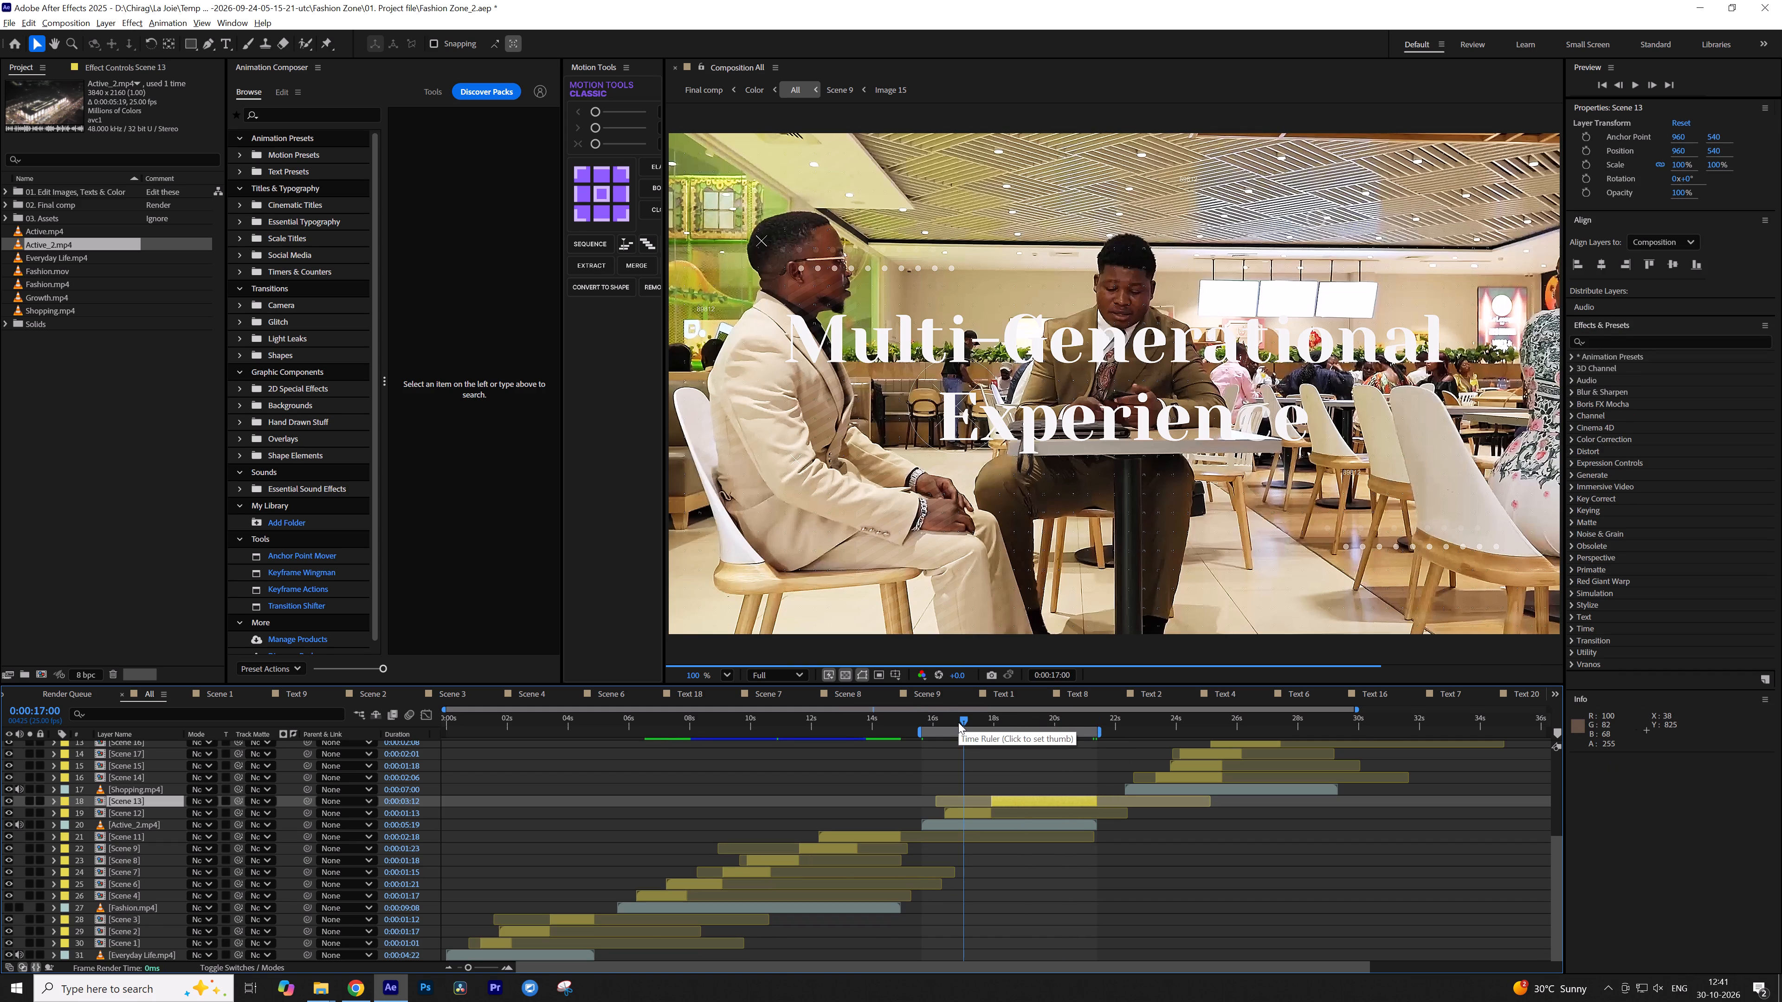
left_click(1014, 722)
left_click(987, 721)
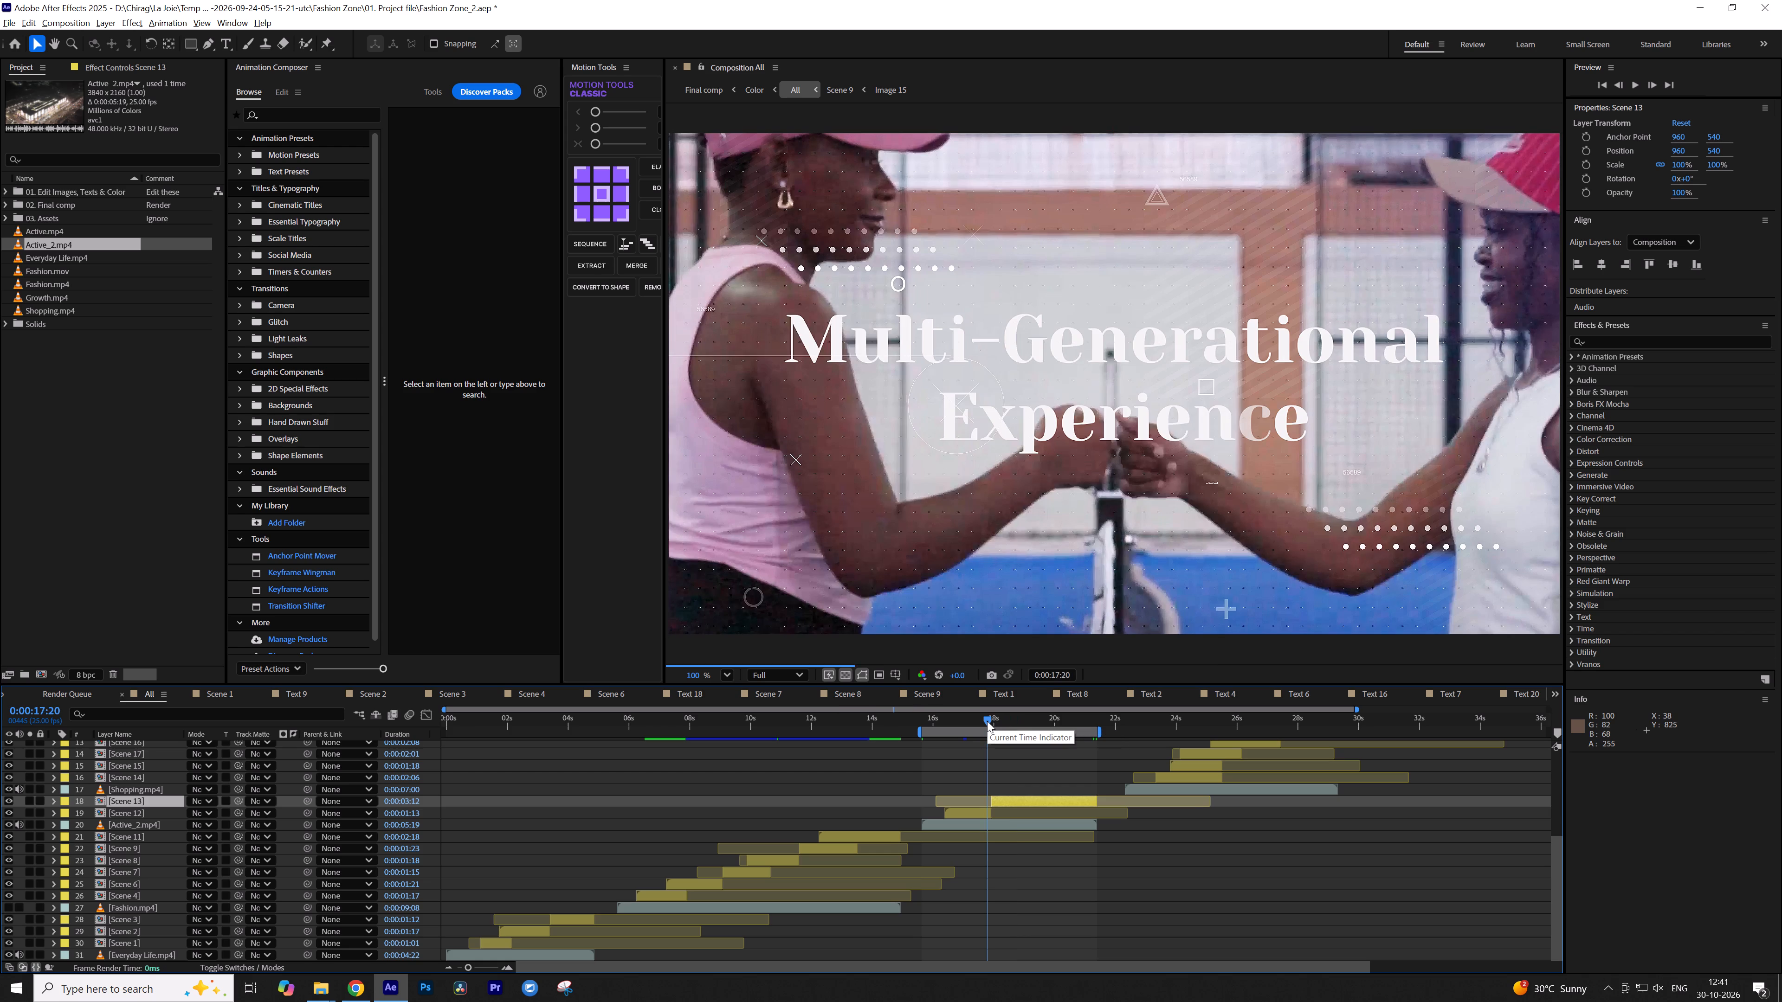
left_click(1013, 720)
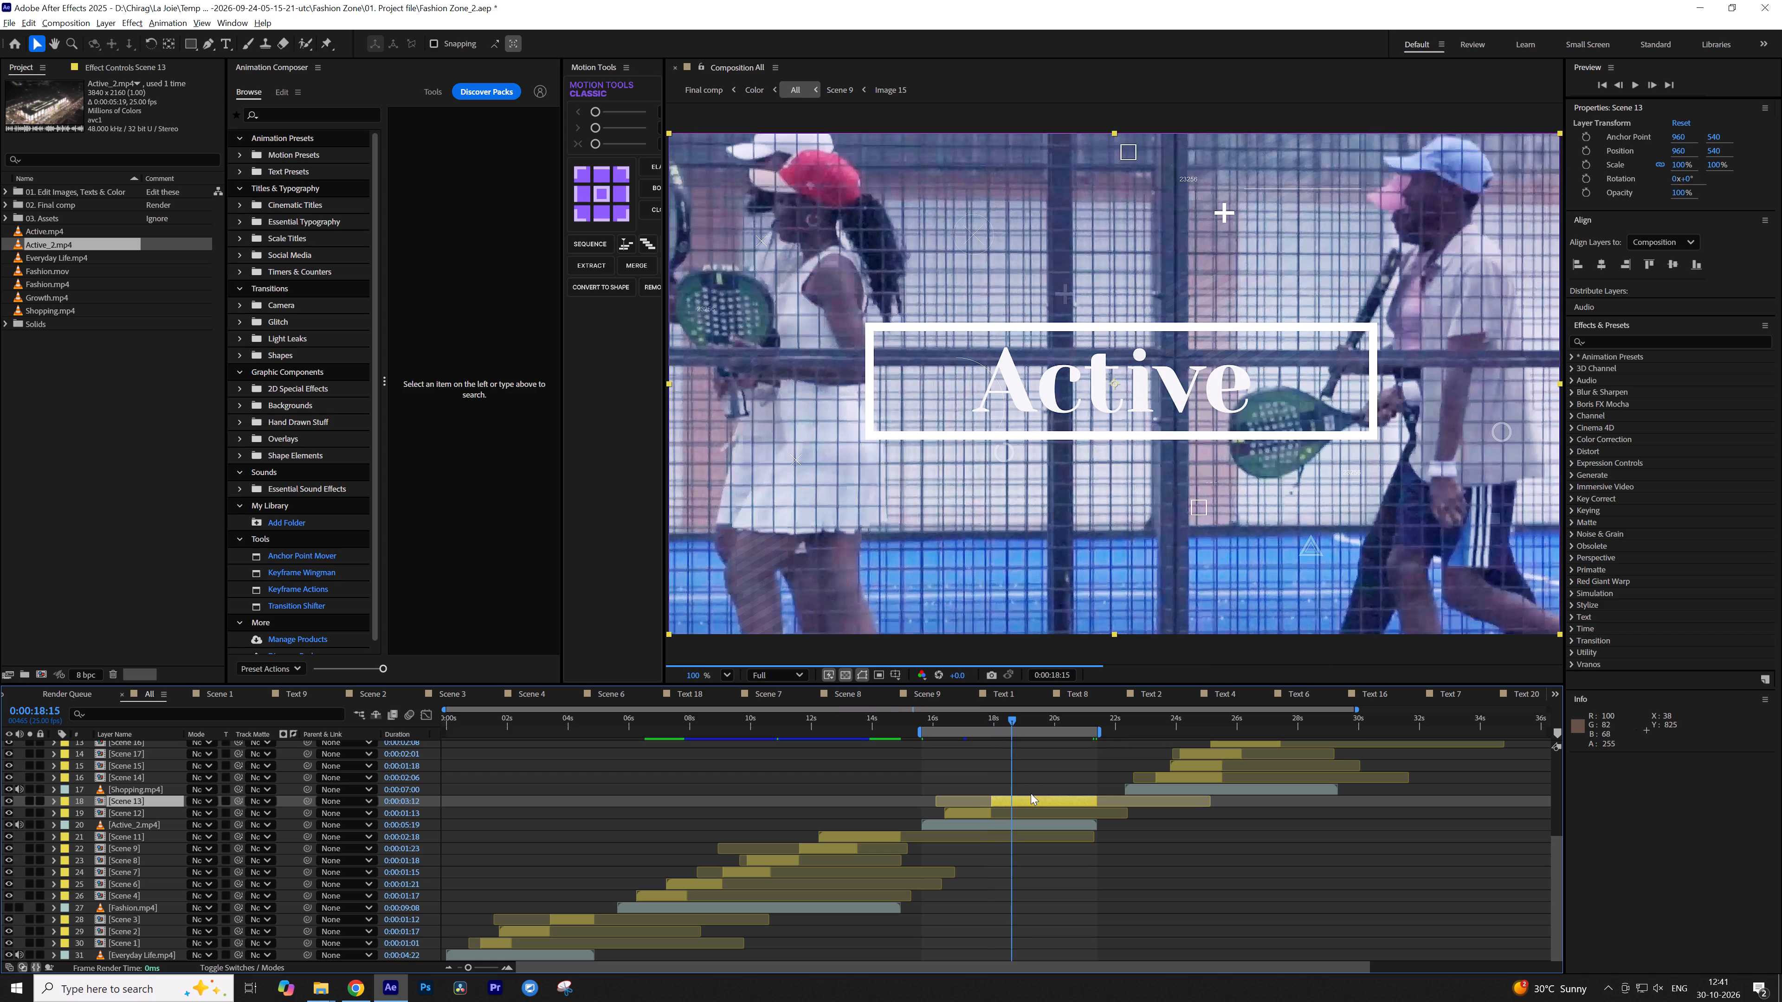
double_click(1025, 800)
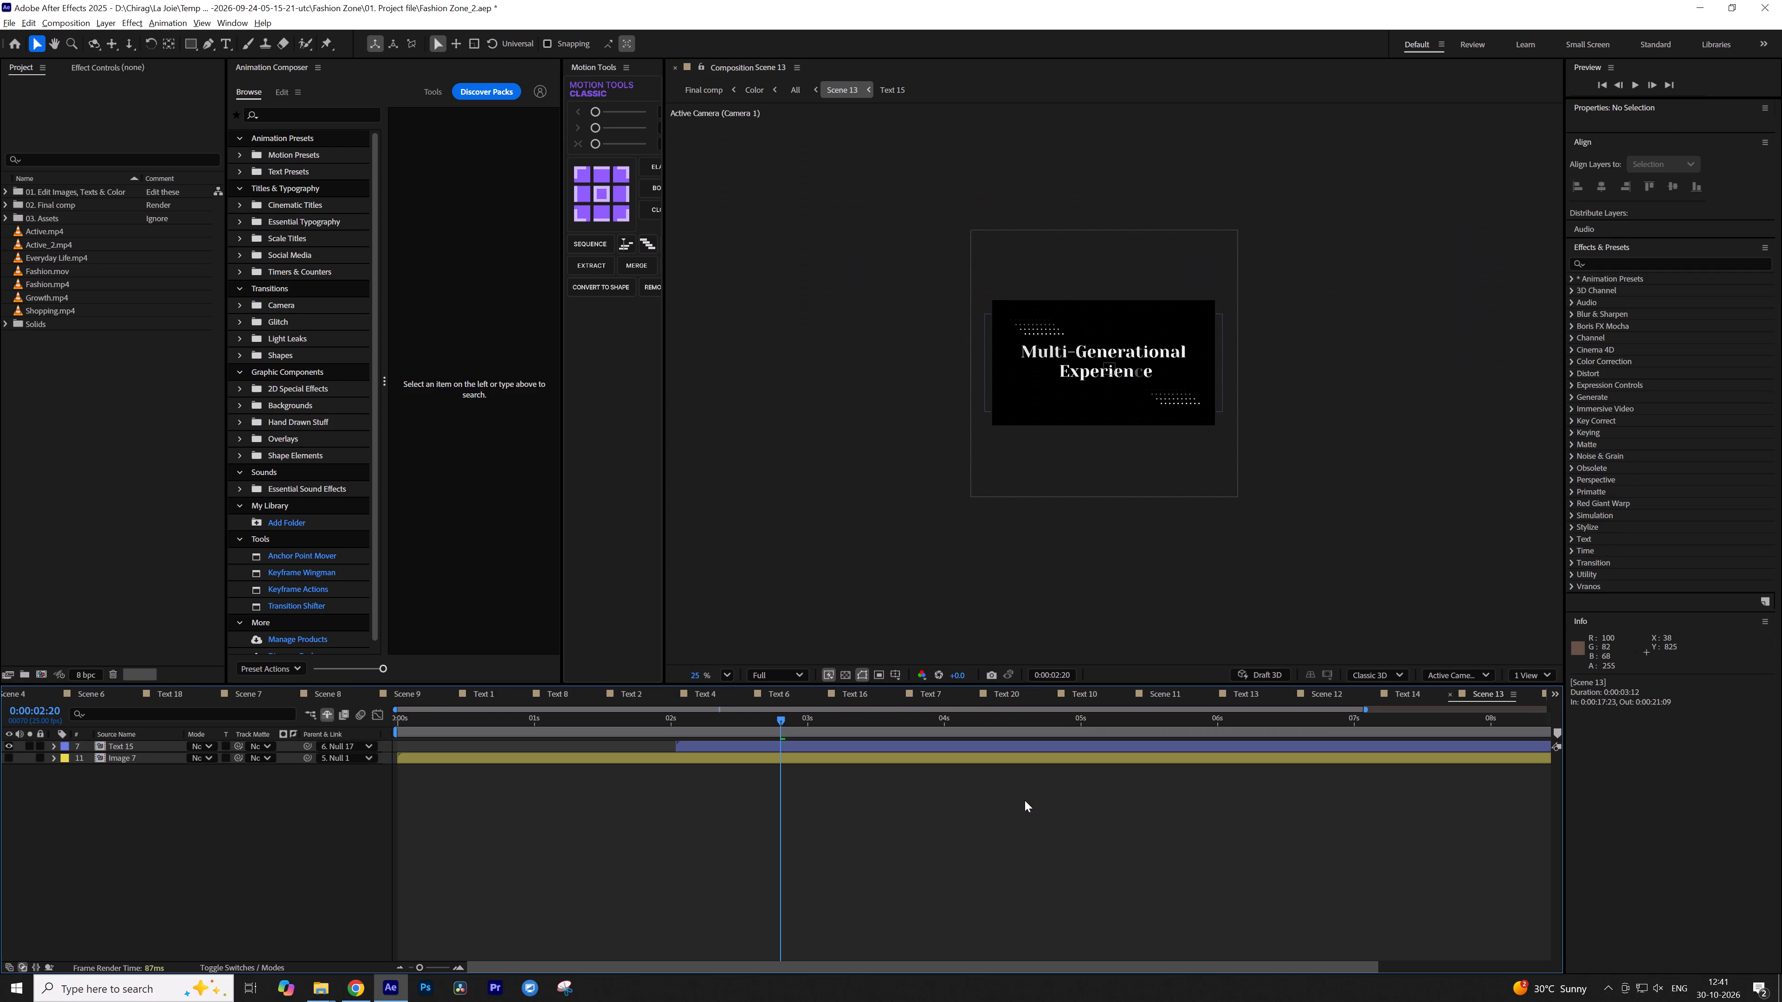
left_click(908, 800)
left_click(236, 820)
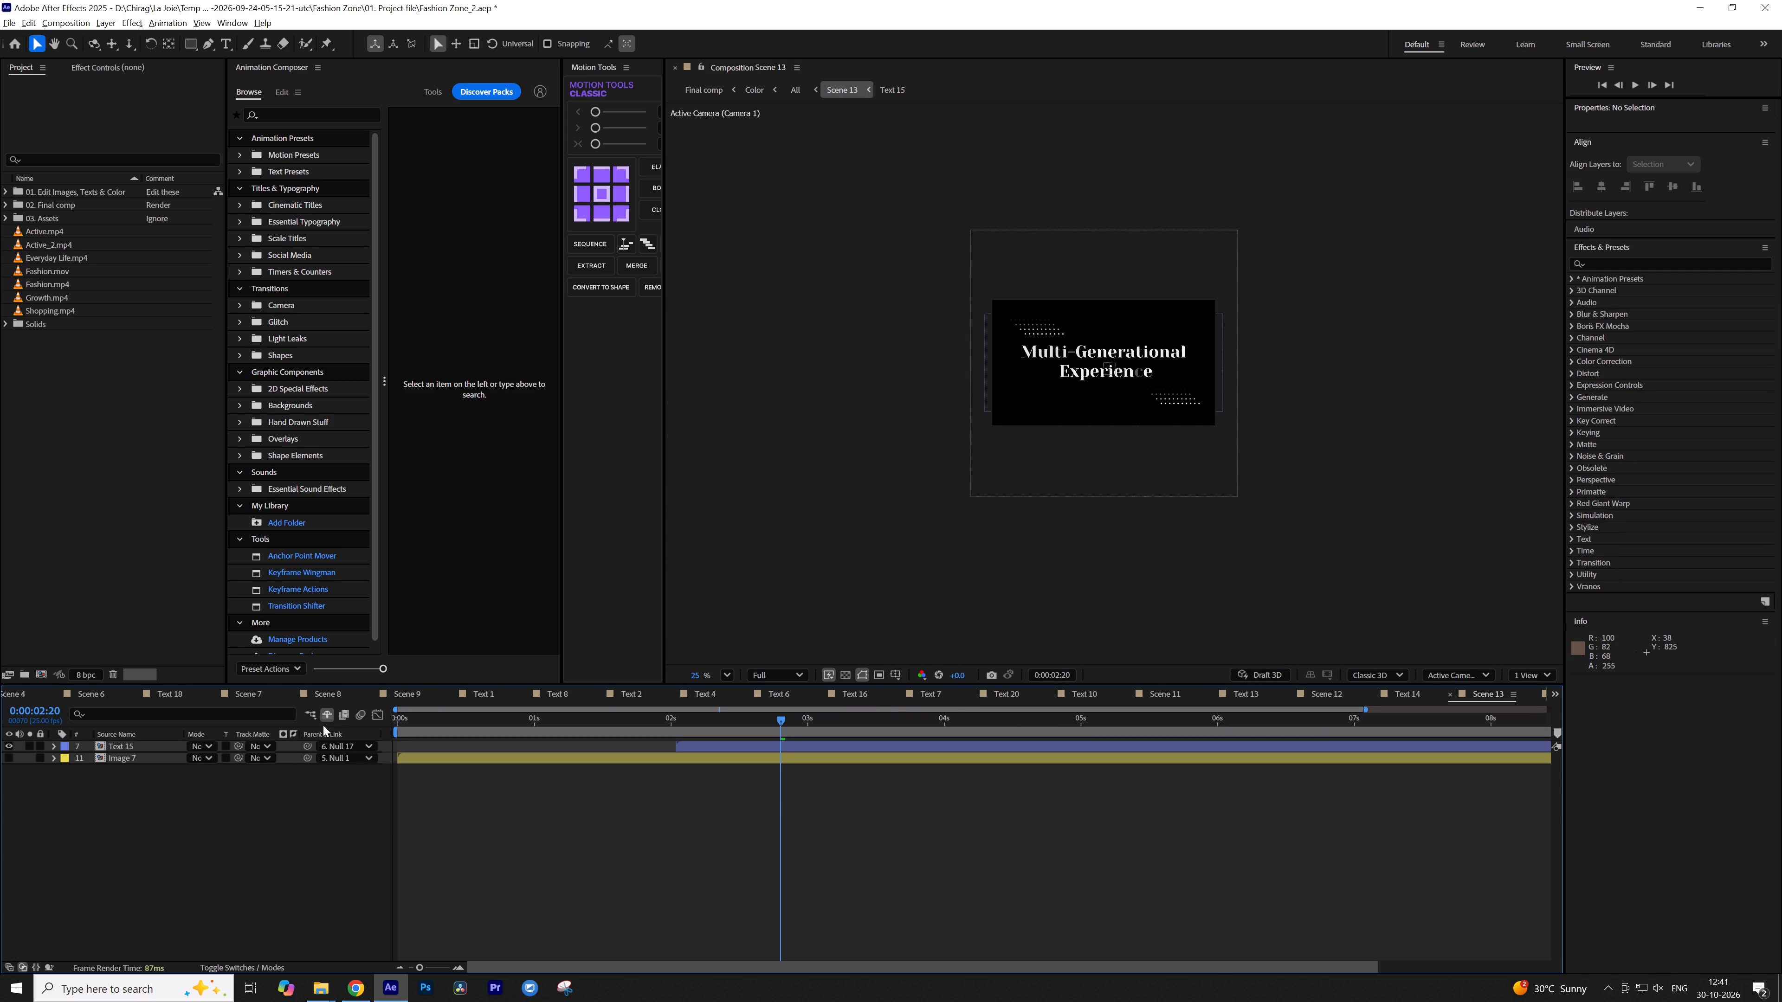
left_click(329, 717)
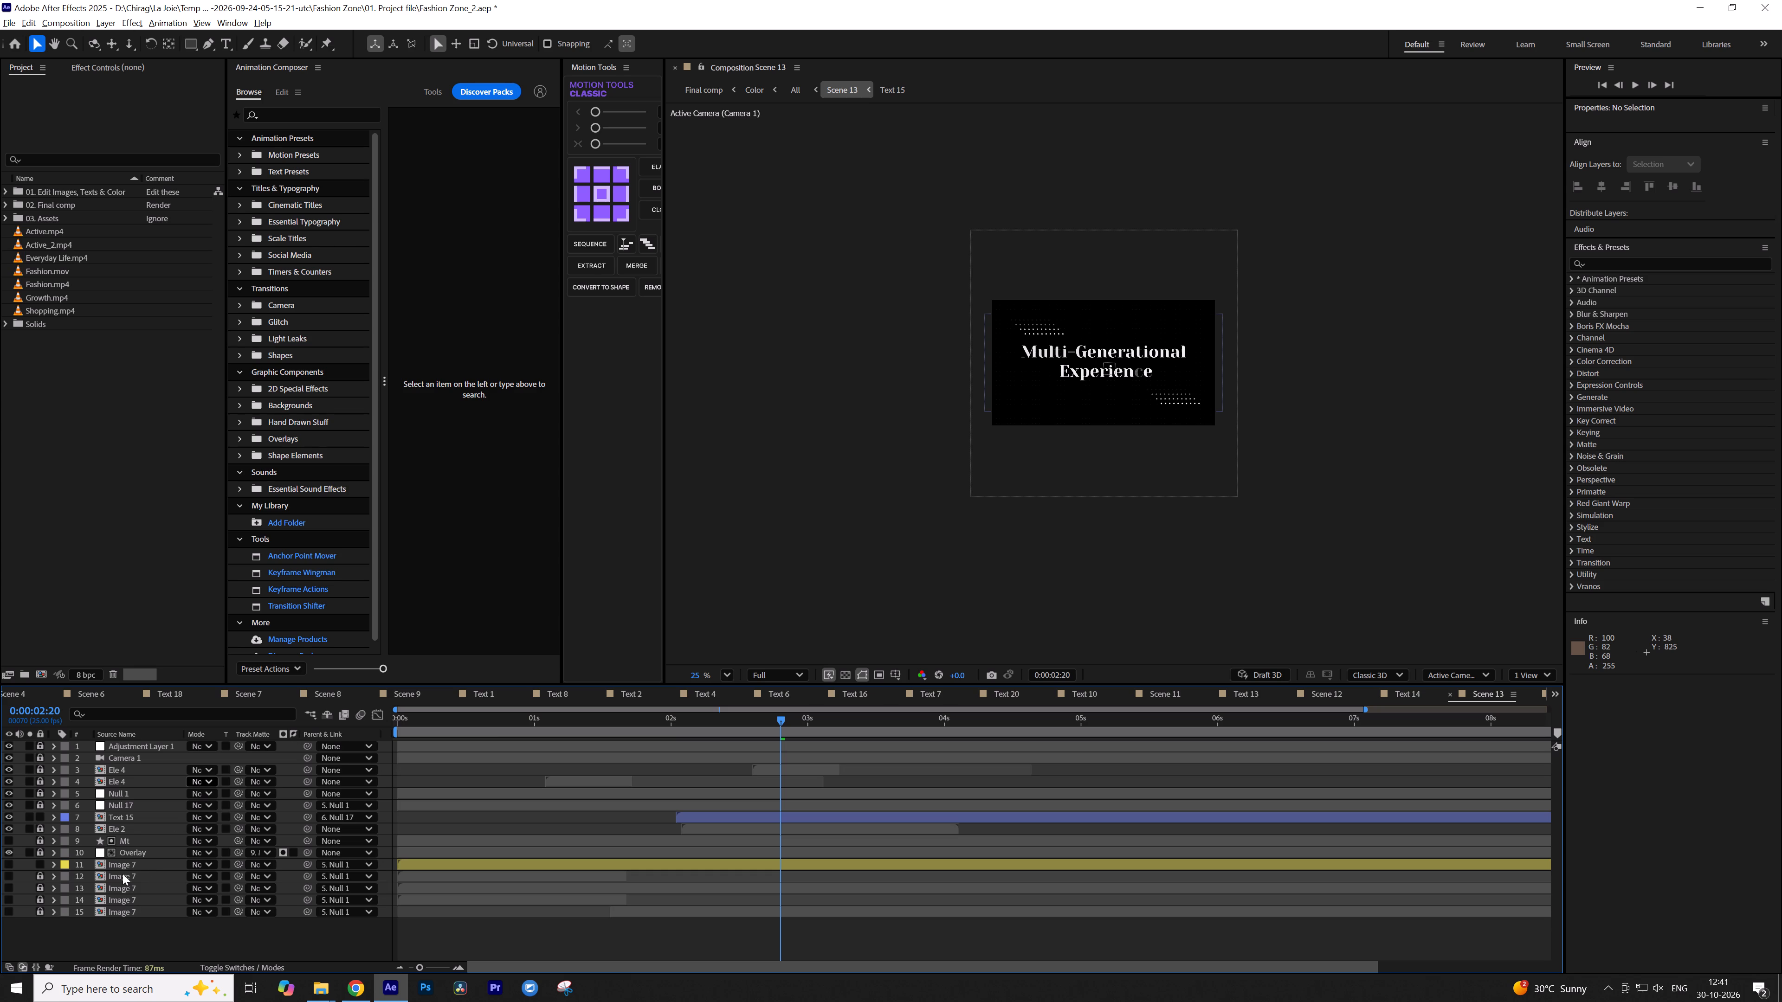
Unlock the Overlay layer in Scene 13, show its opacity, and solo it temporarily to inspect what it contributes.
left_click(123, 853)
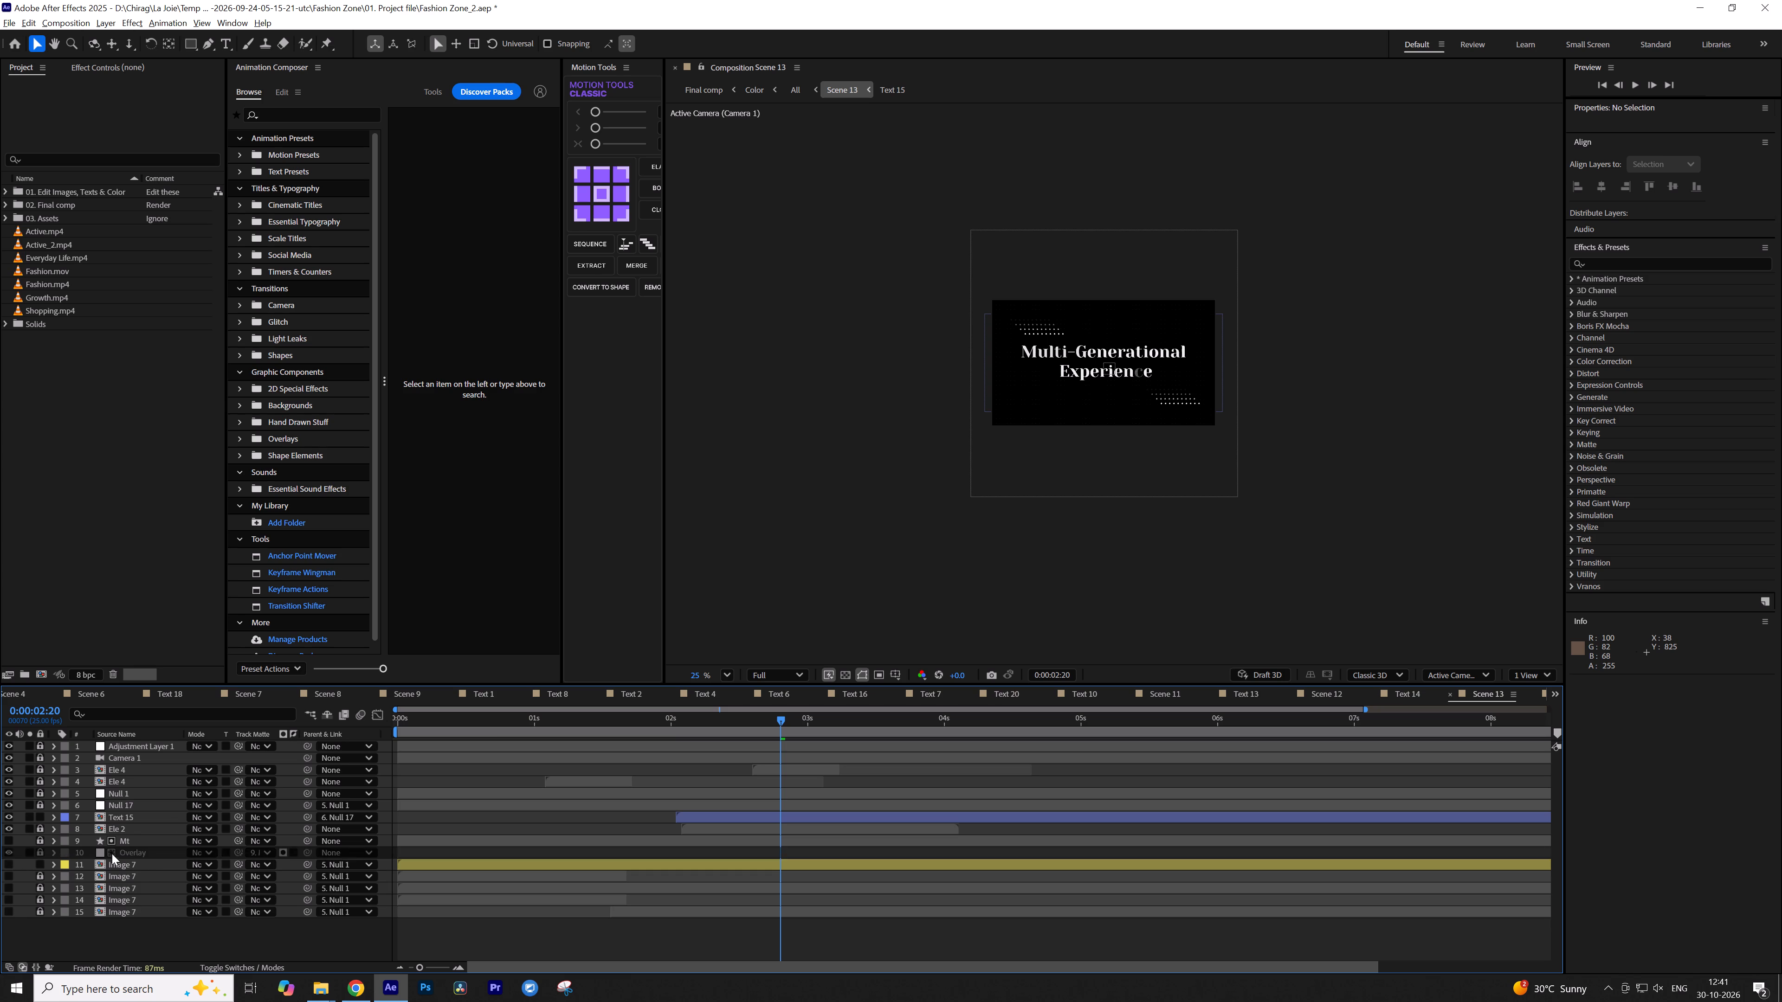
left_click(45, 854)
left_click(123, 854)
key("t")
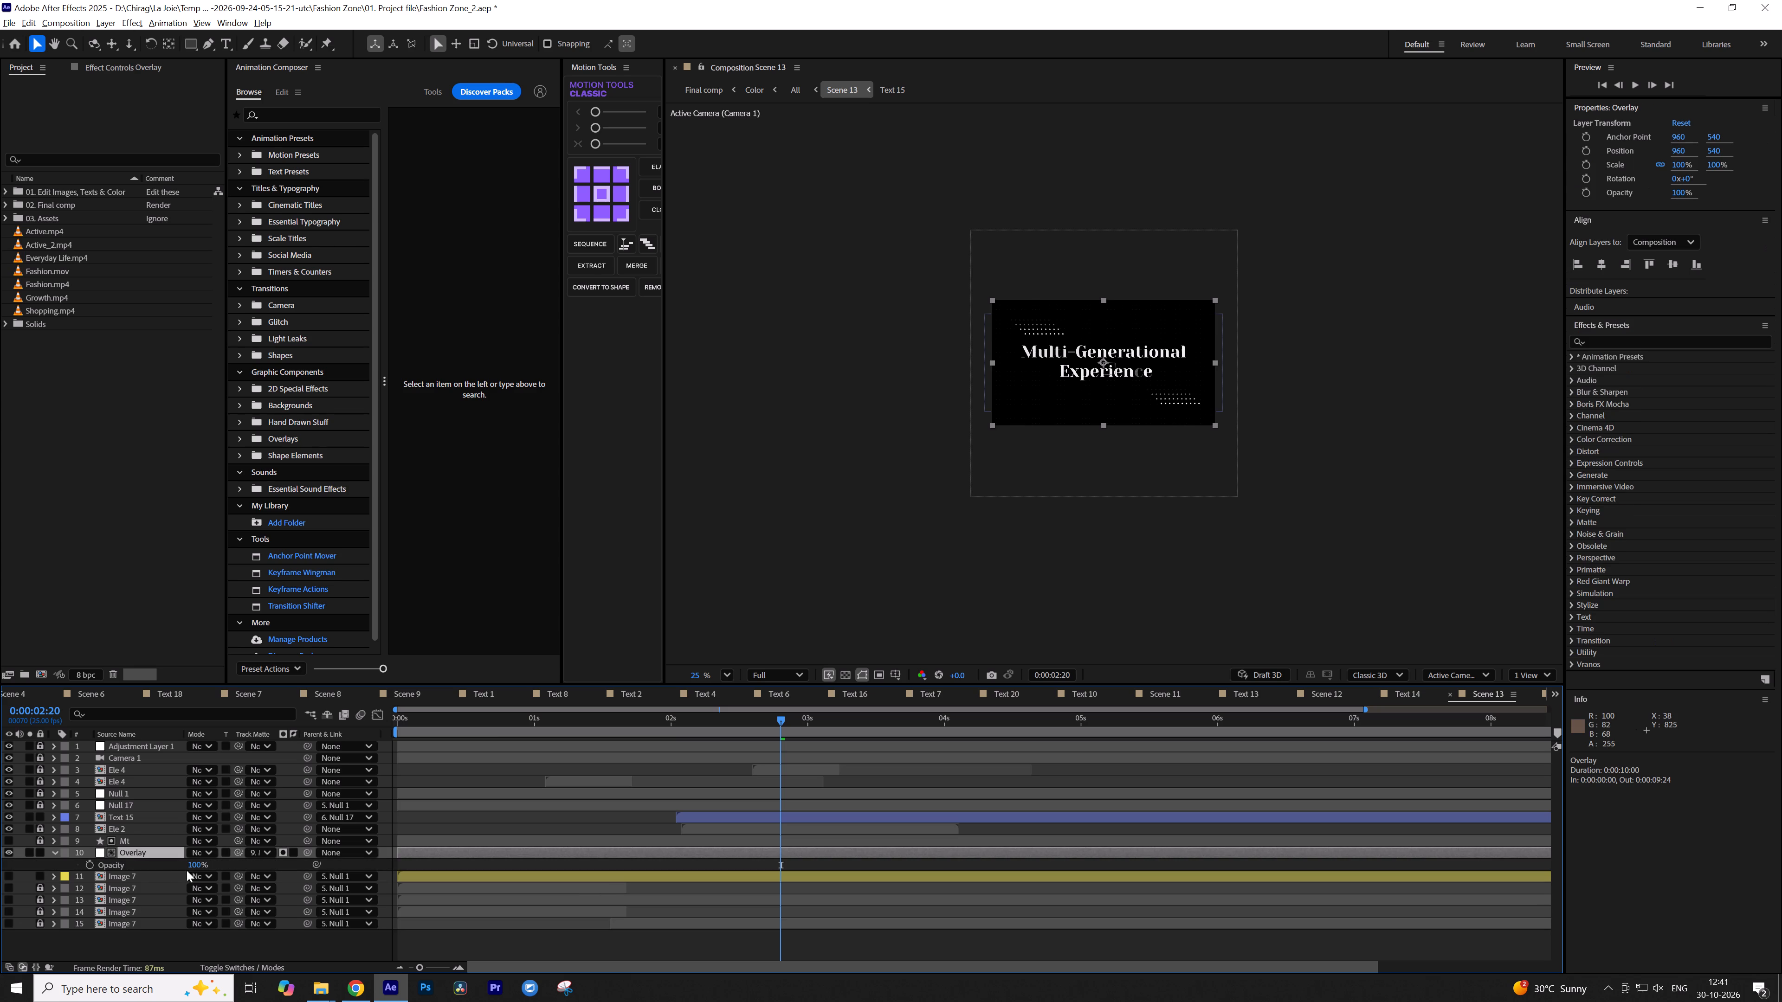
left_click_drag(194, 866, 290, 856)
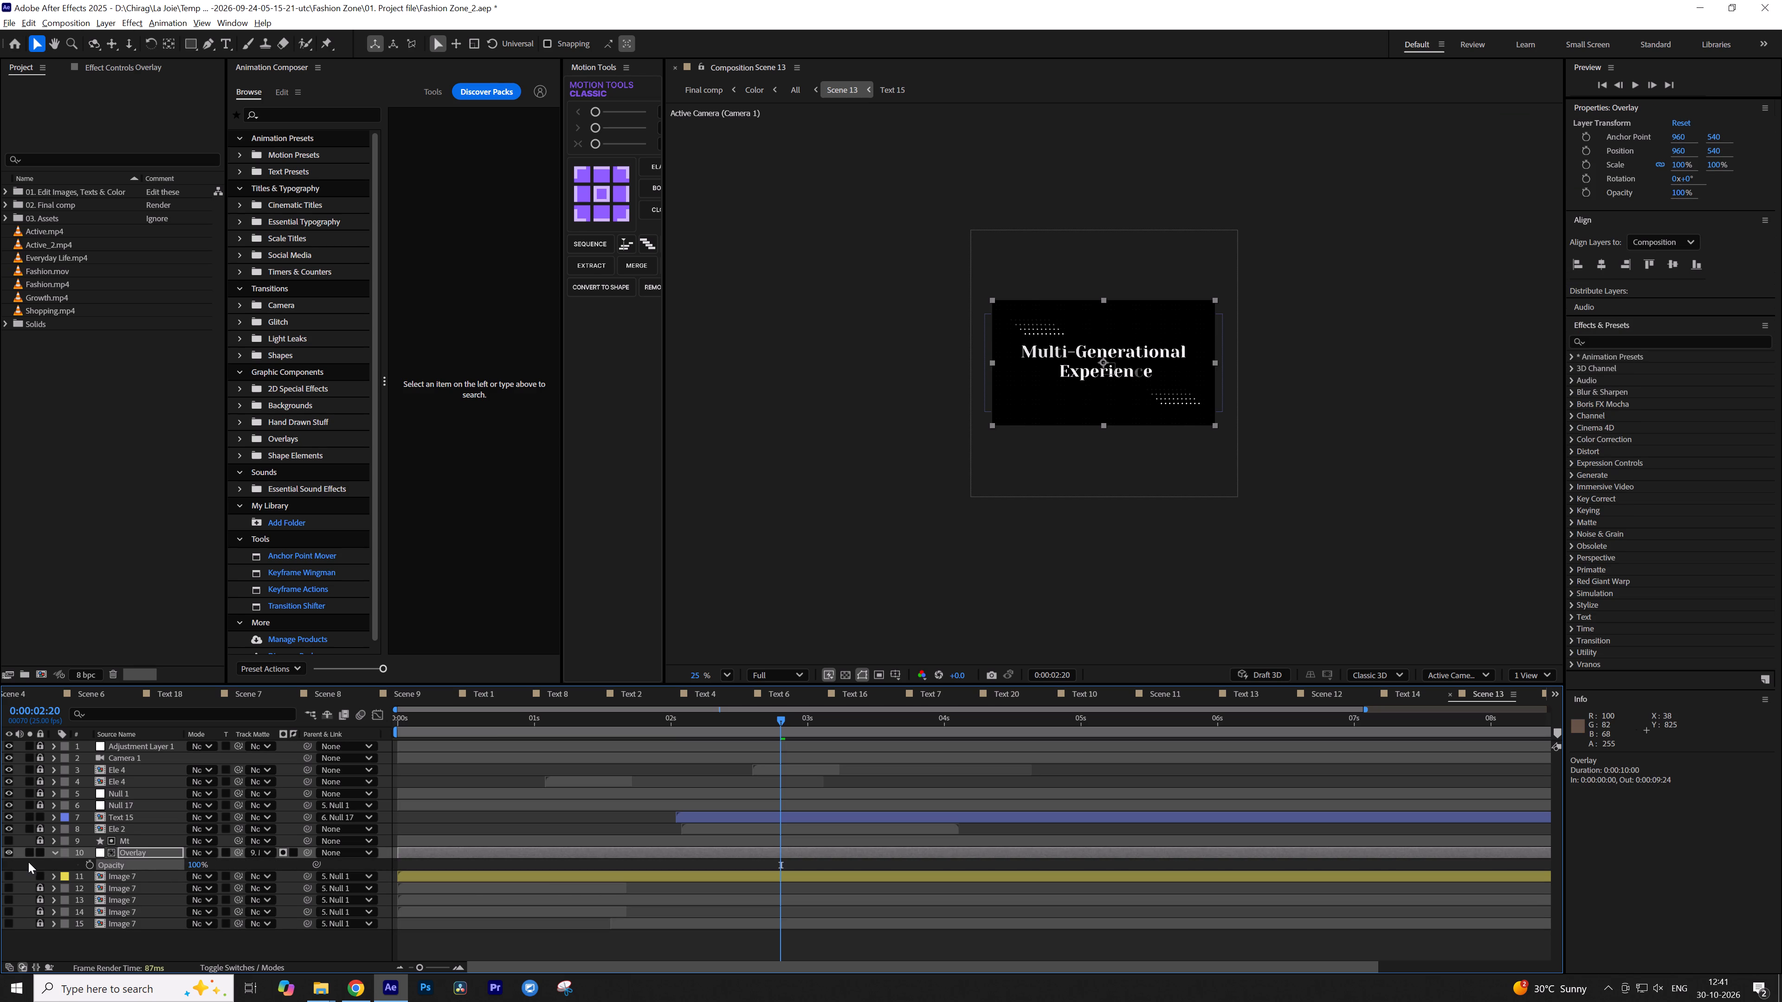
left_click(31, 854)
left_click(26, 853)
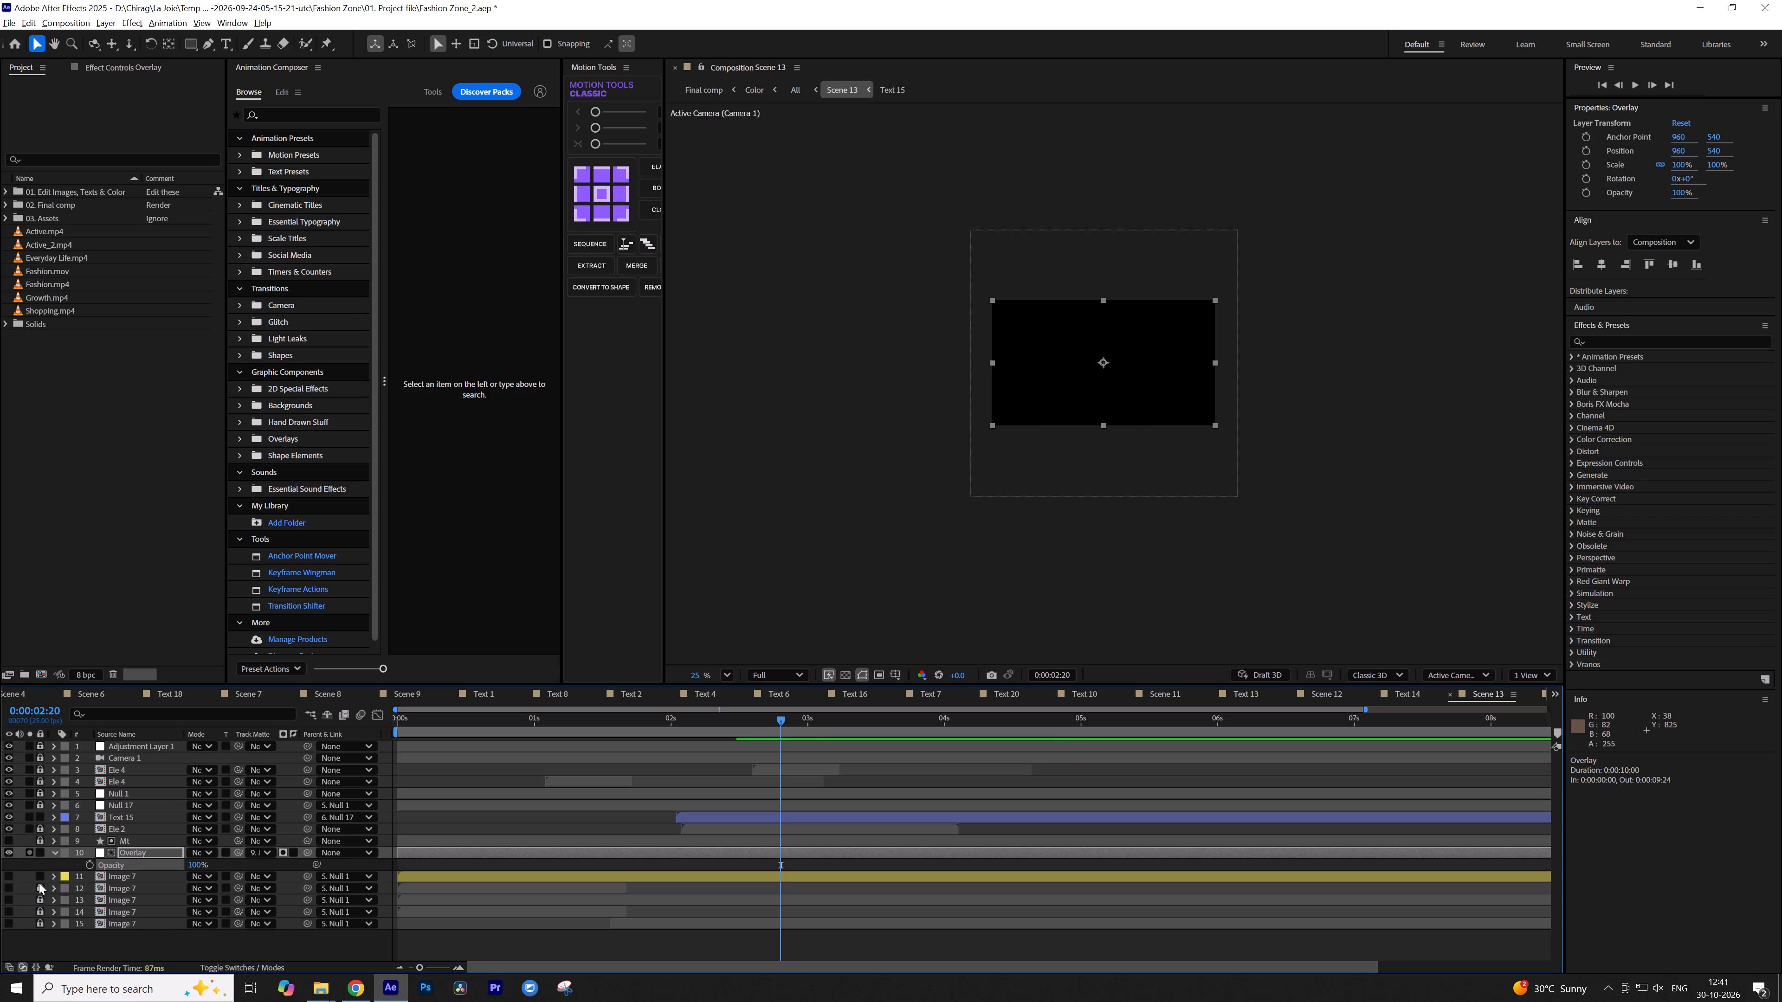
left_click(63, 943)
Add a green 1920 x 1080 solid beneath all other layers in Scene 13 and set its opacity to 25%.
key("ctrl+y")
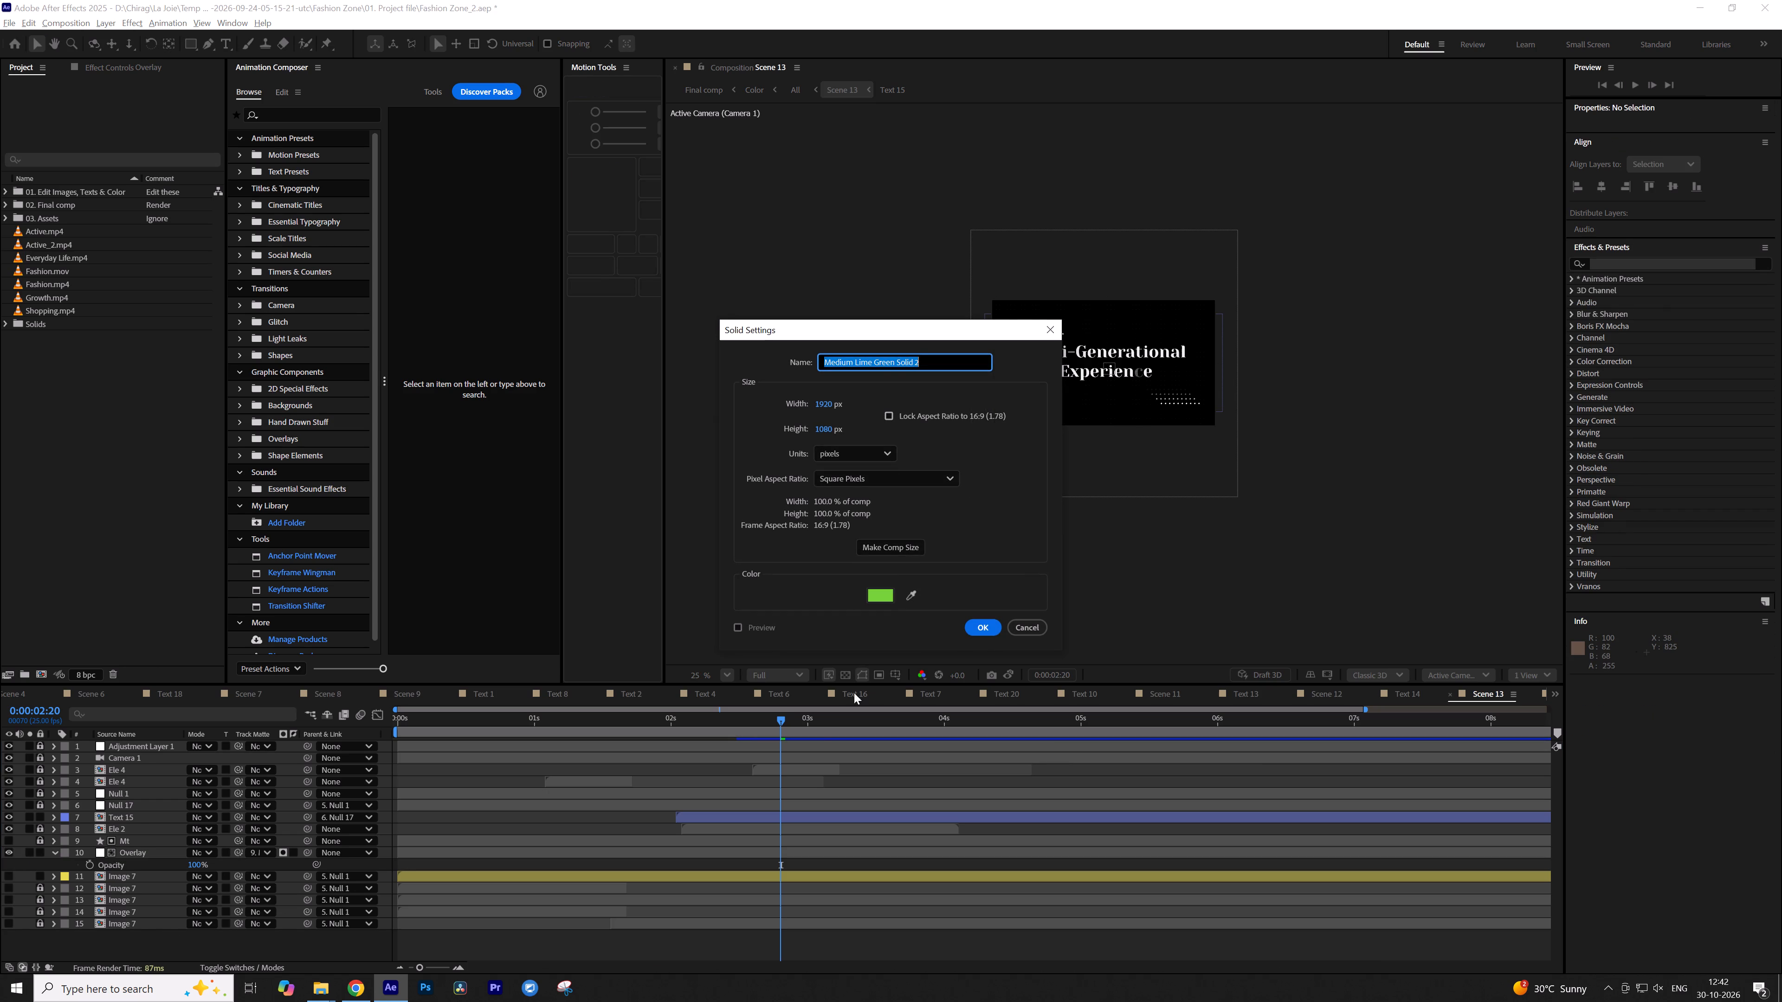
left_click(985, 629)
left_click_drag(167, 746, 156, 944)
key("t")
left_click_drag(196, 948, 174, 952)
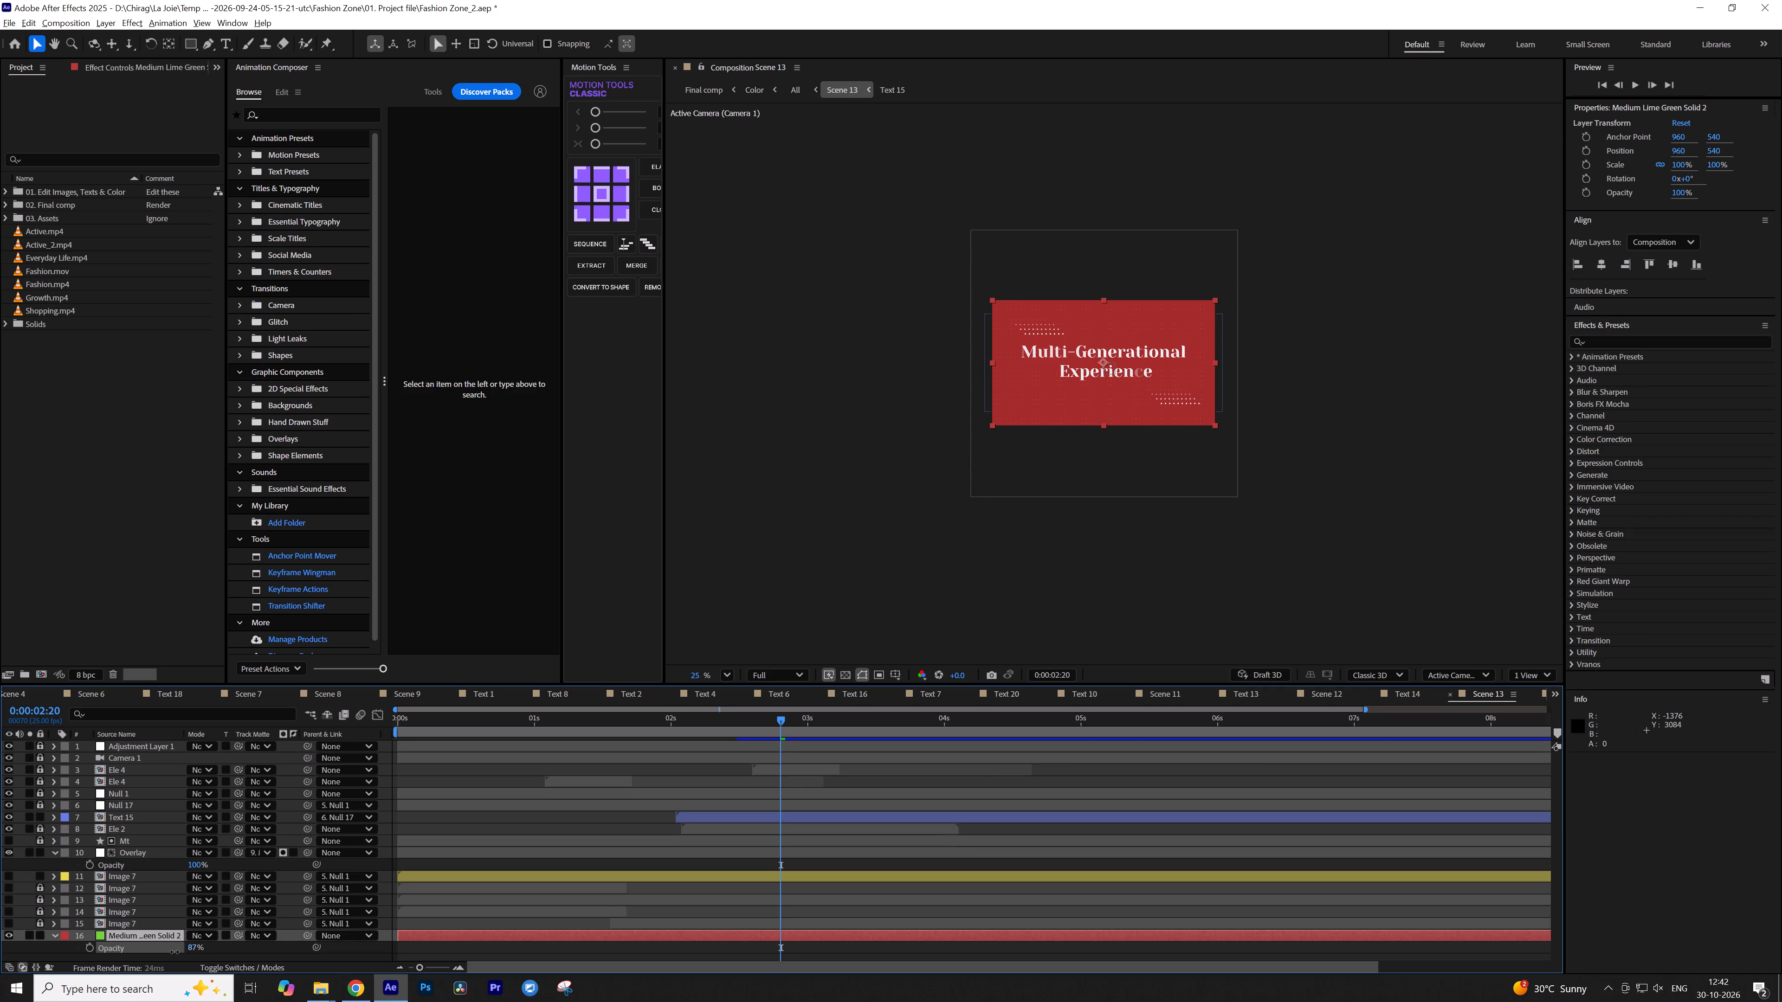
left_click_drag(174, 952, 161, 952)
left_click(192, 950)
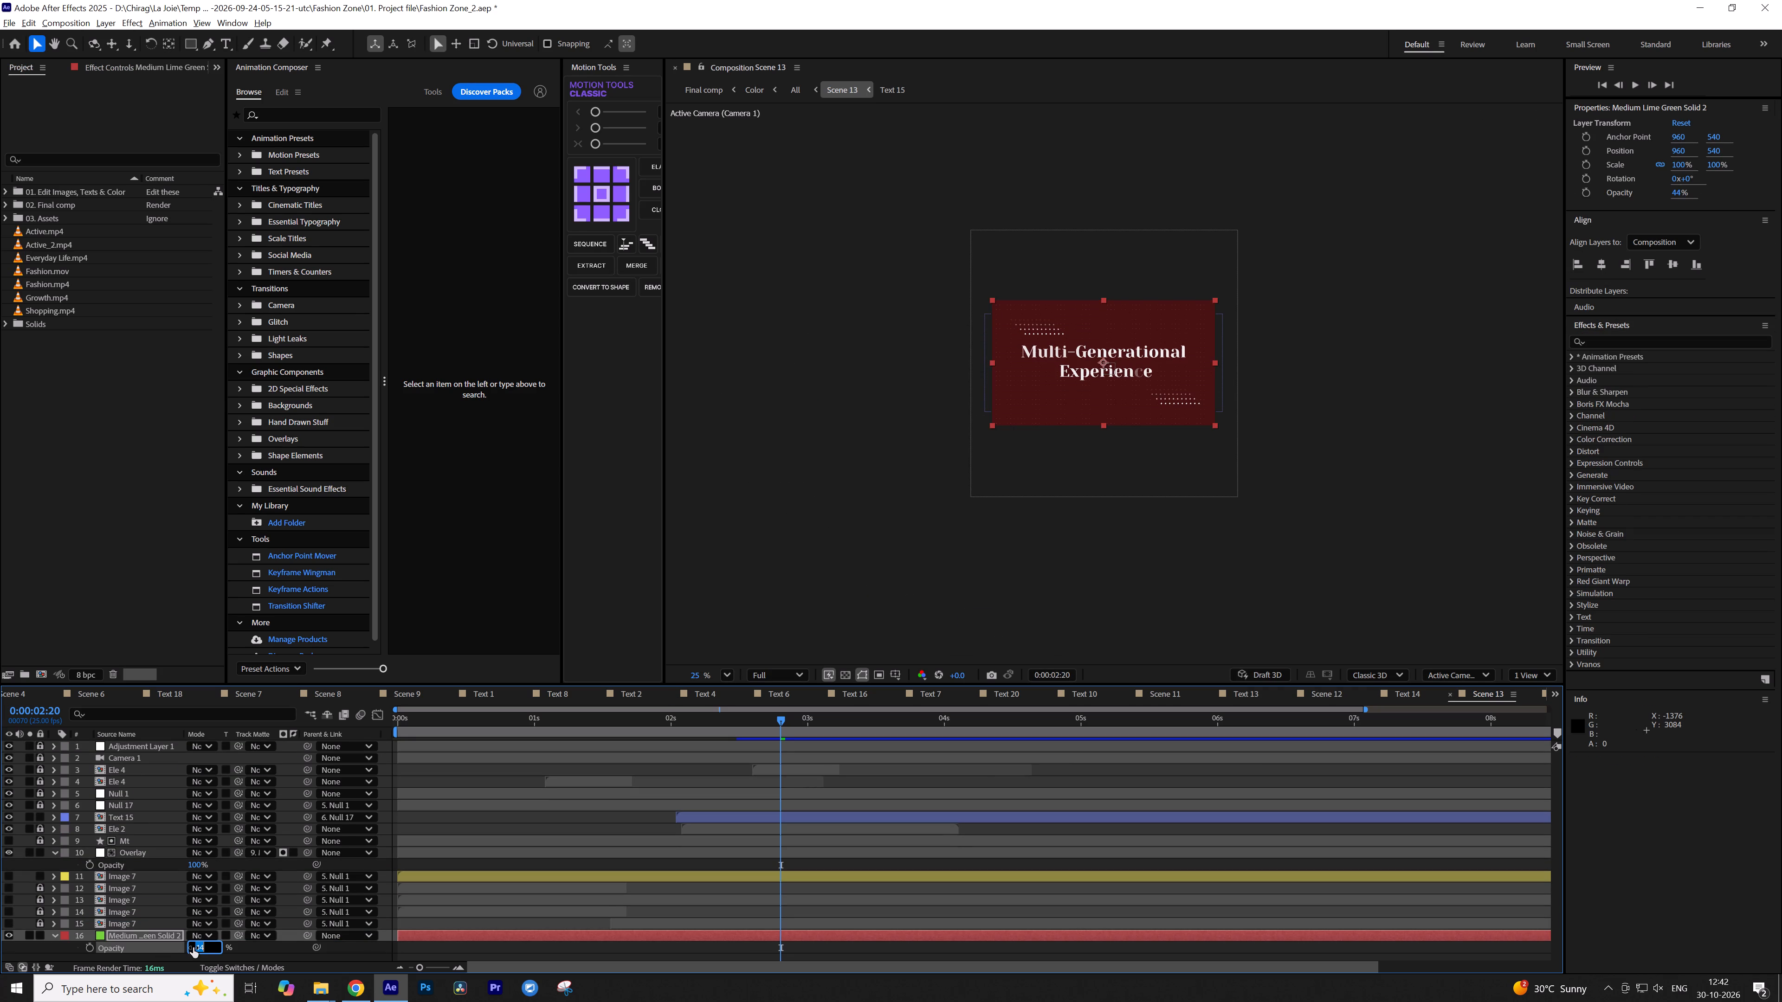
type("25")
key("Return")
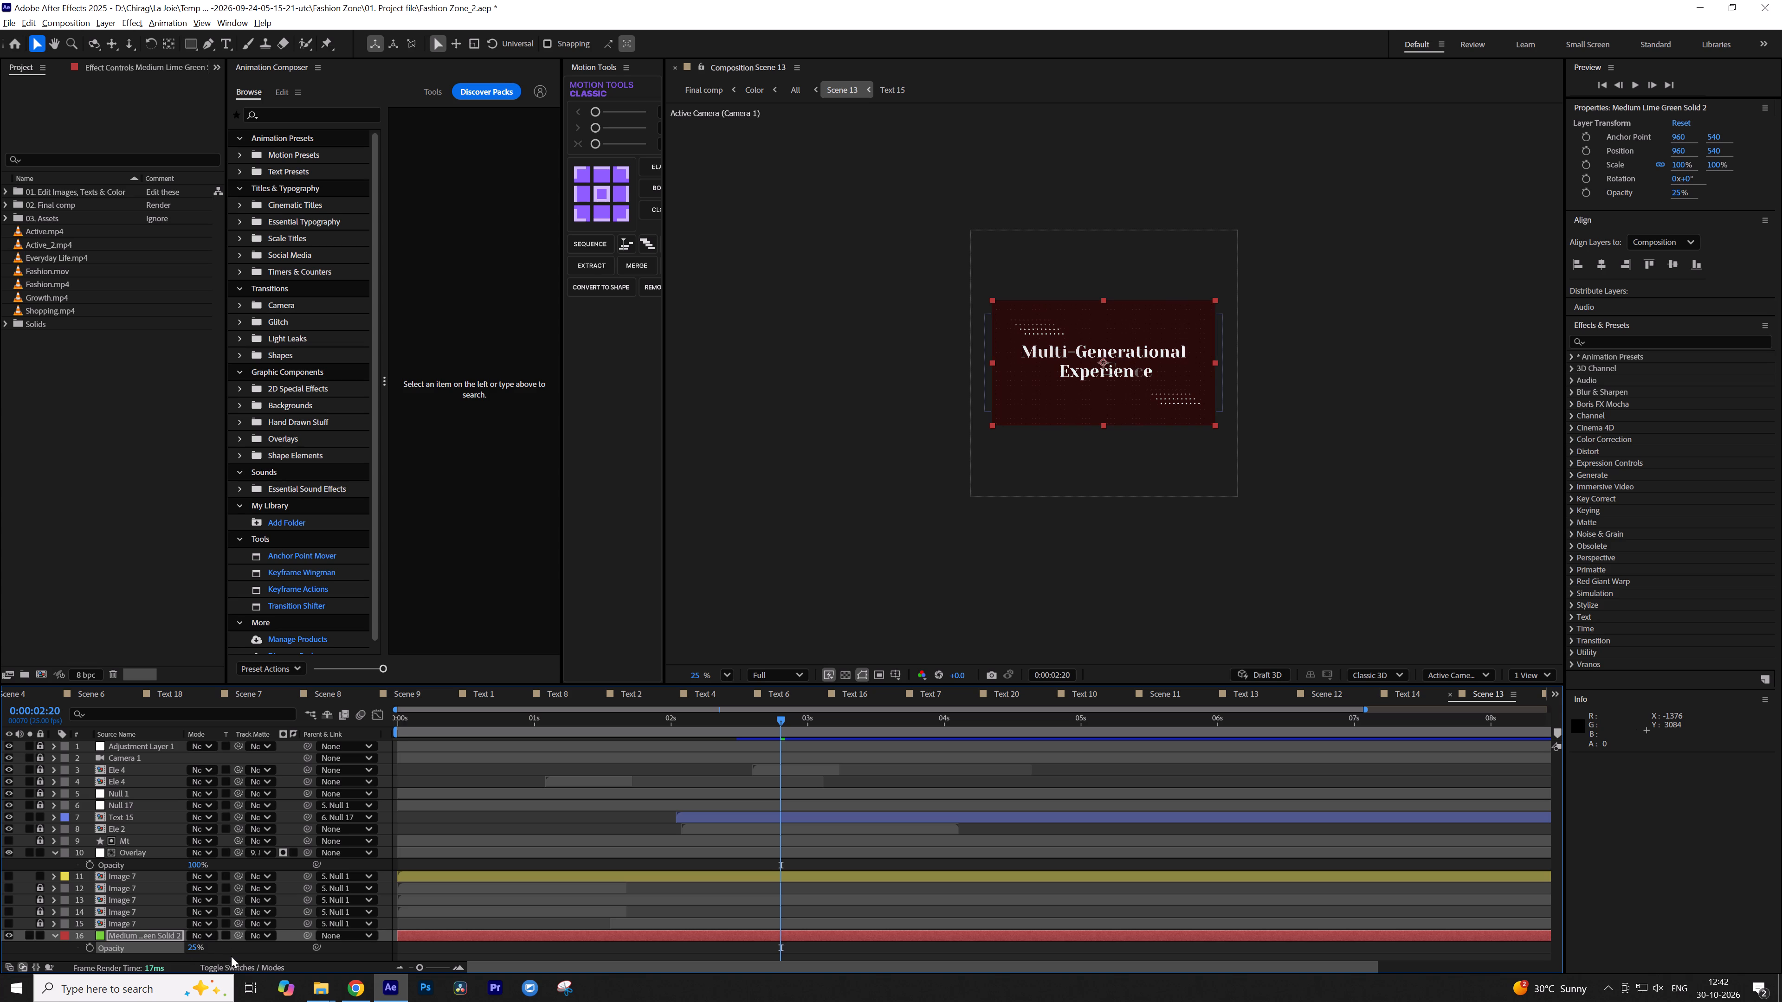
left_click(213, 956)
Return to the All composition and review the tinted Scene 13 over the Active_2.mp4 footage, back to the clip's start.
key("Tab")
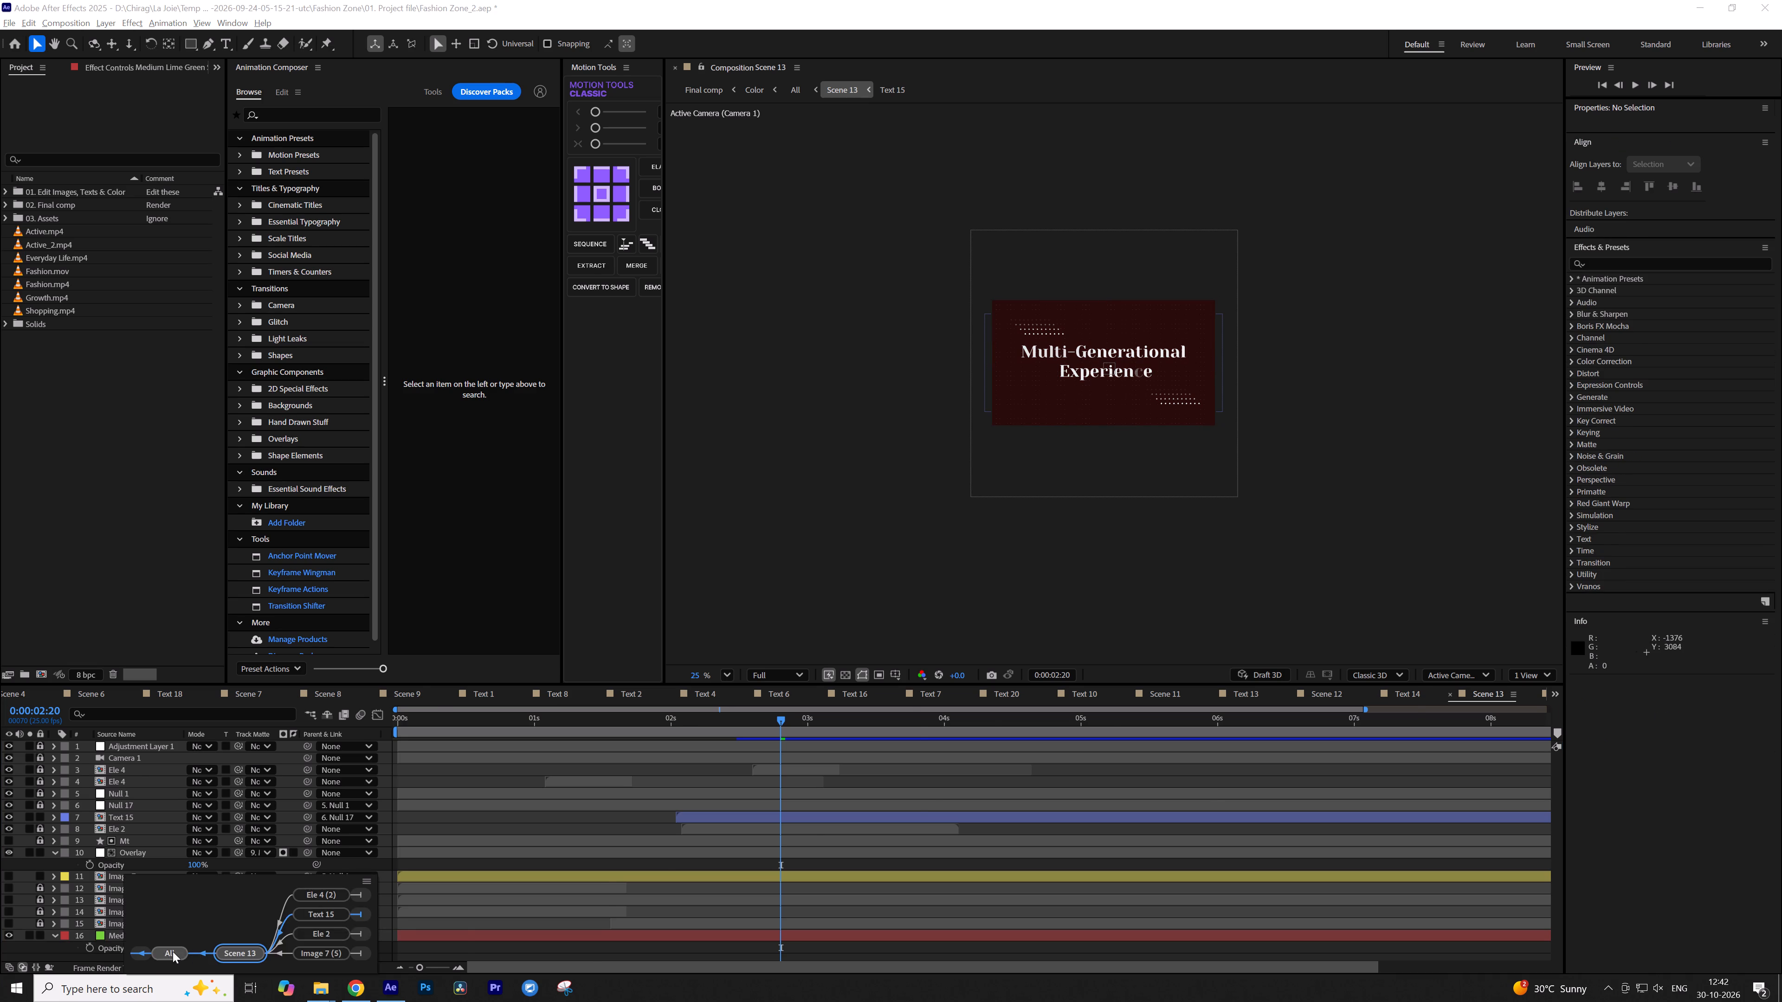
left_click(173, 951)
left_click(1030, 716)
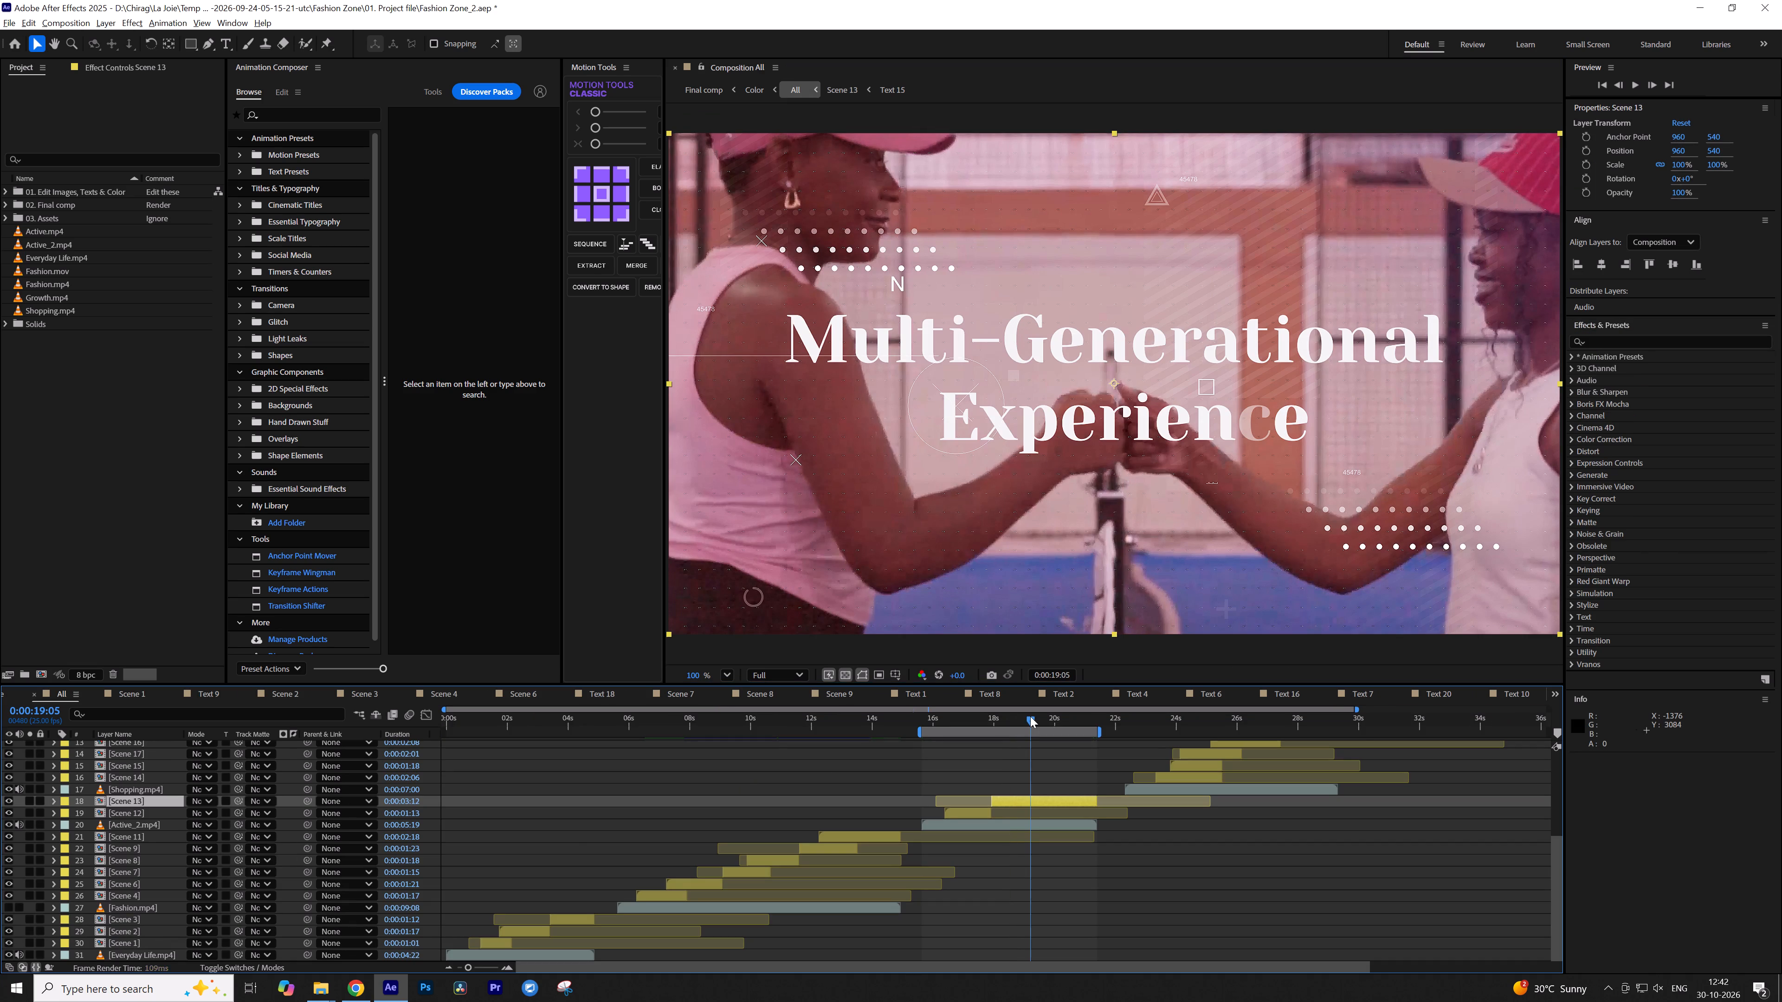
left_click(1072, 719)
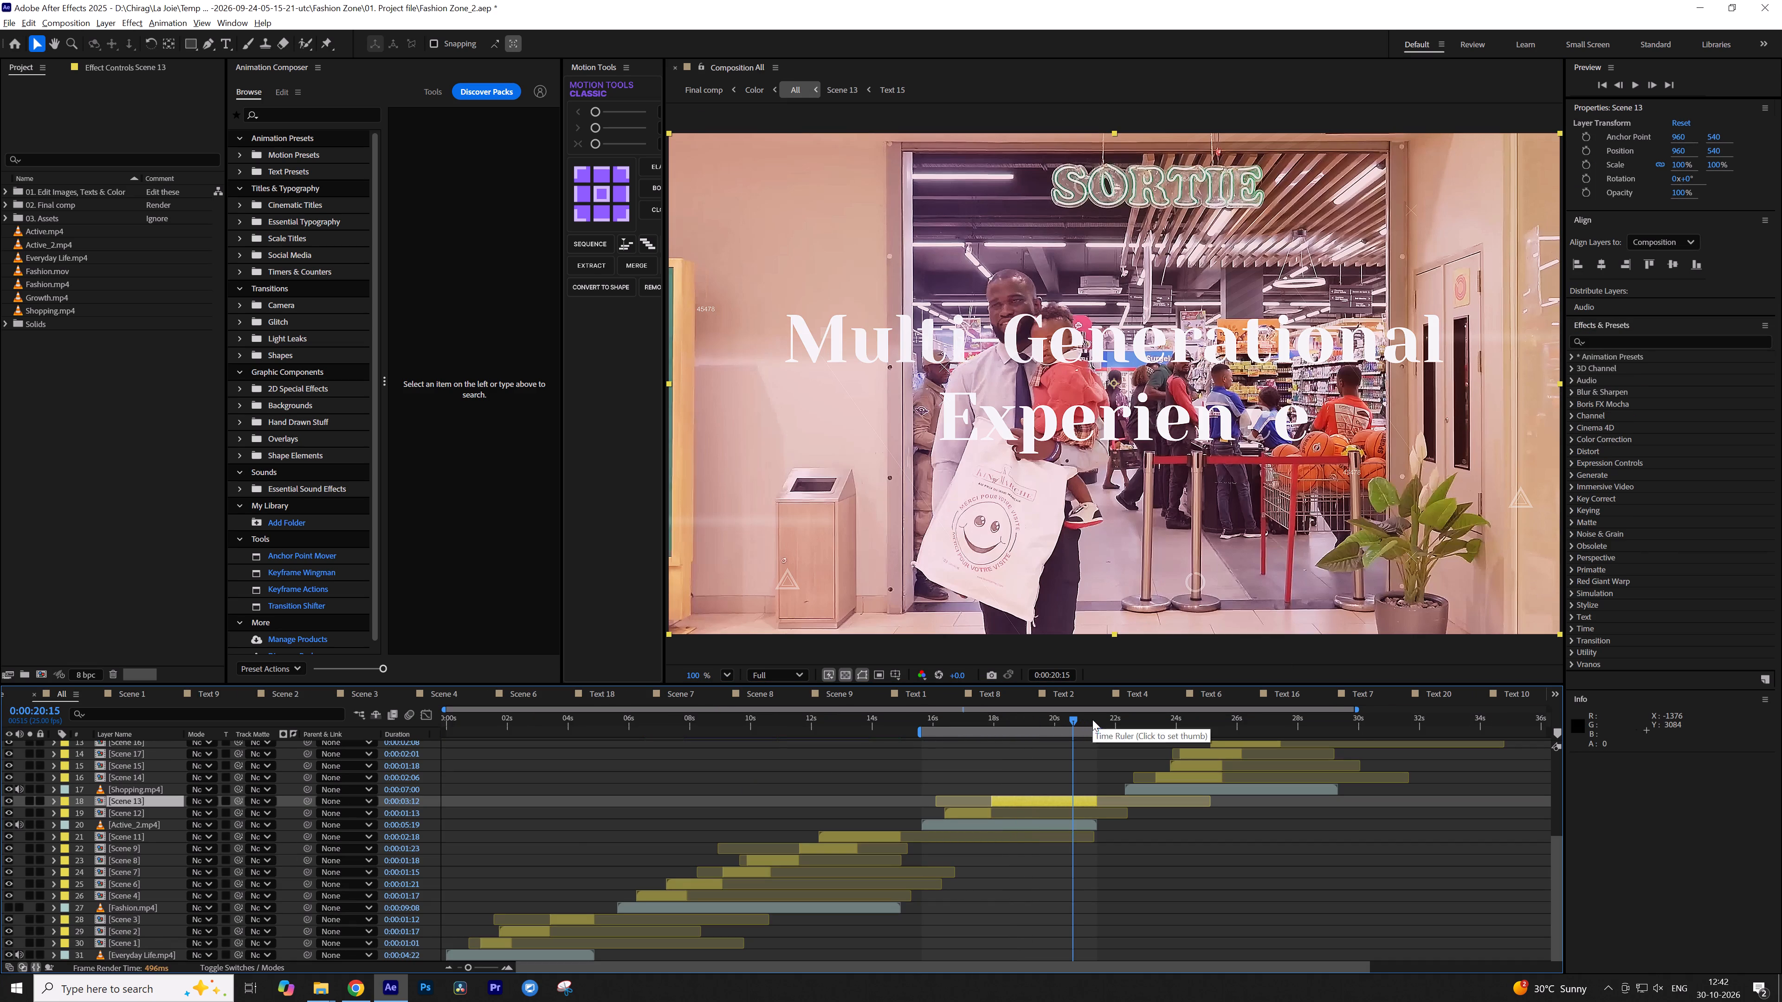
left_click(1092, 719)
left_click_drag(983, 721, 977, 723)
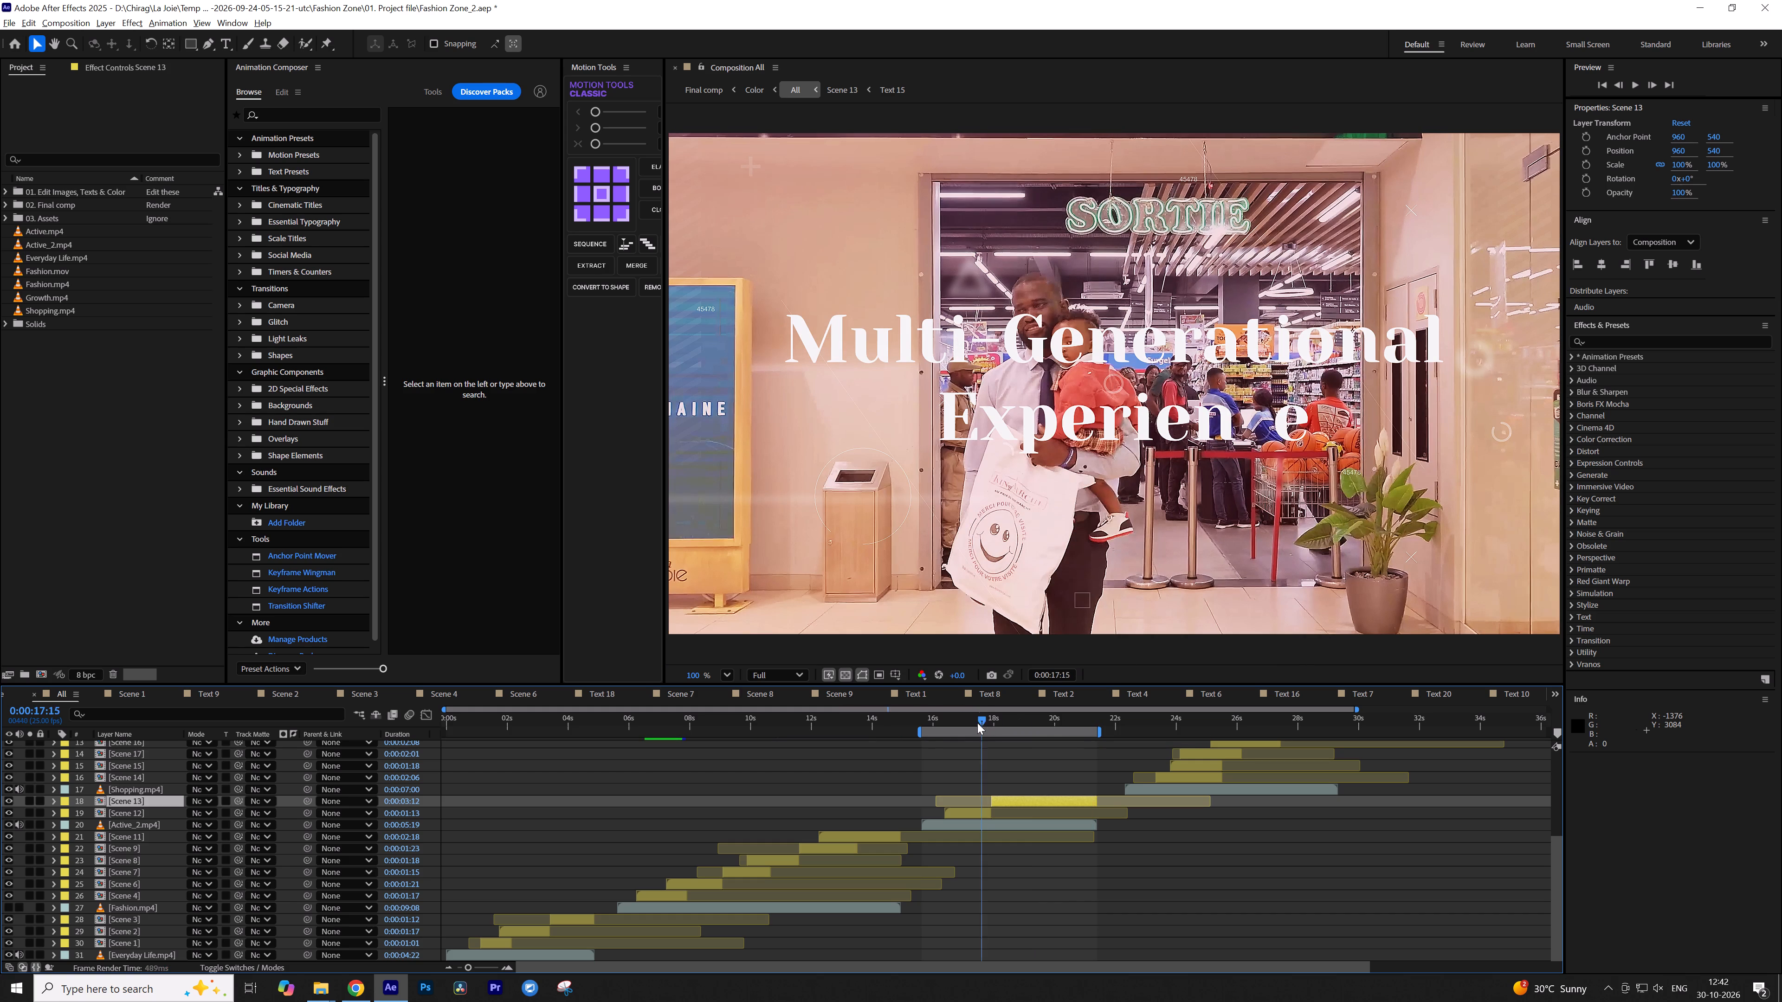
left_click_drag(977, 723, 933, 725)
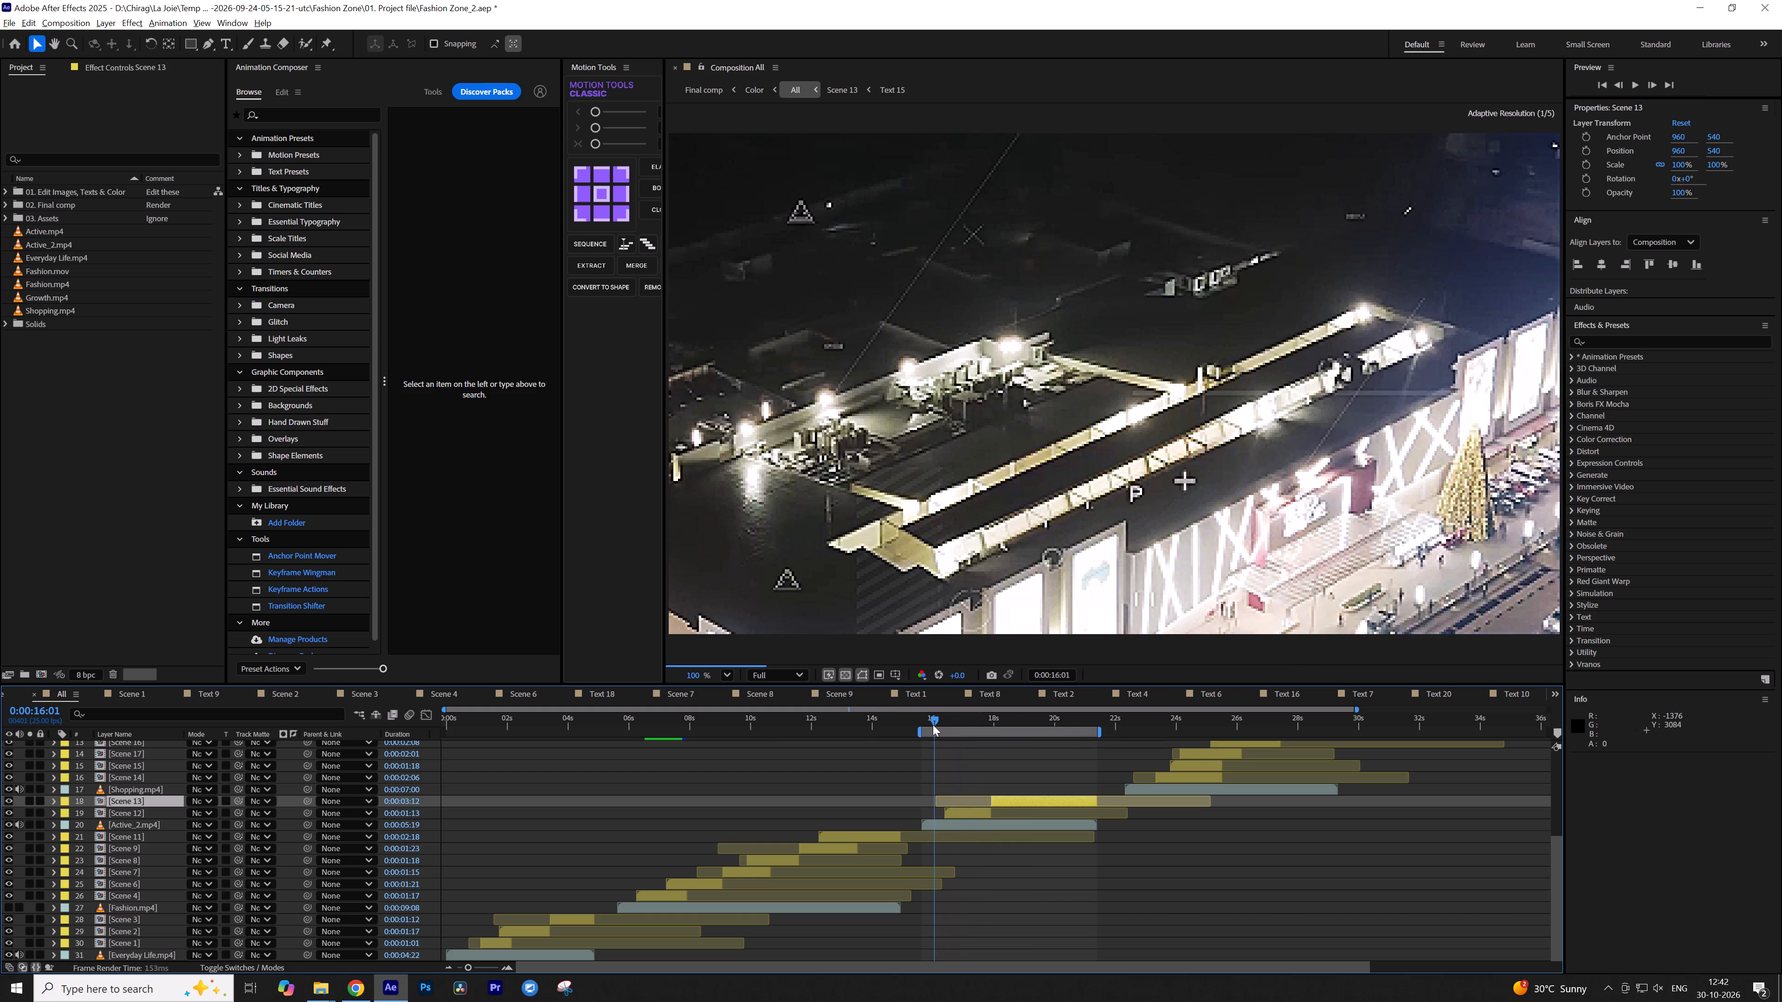
left_click_drag(933, 725, 922, 726)
left_click(944, 752)
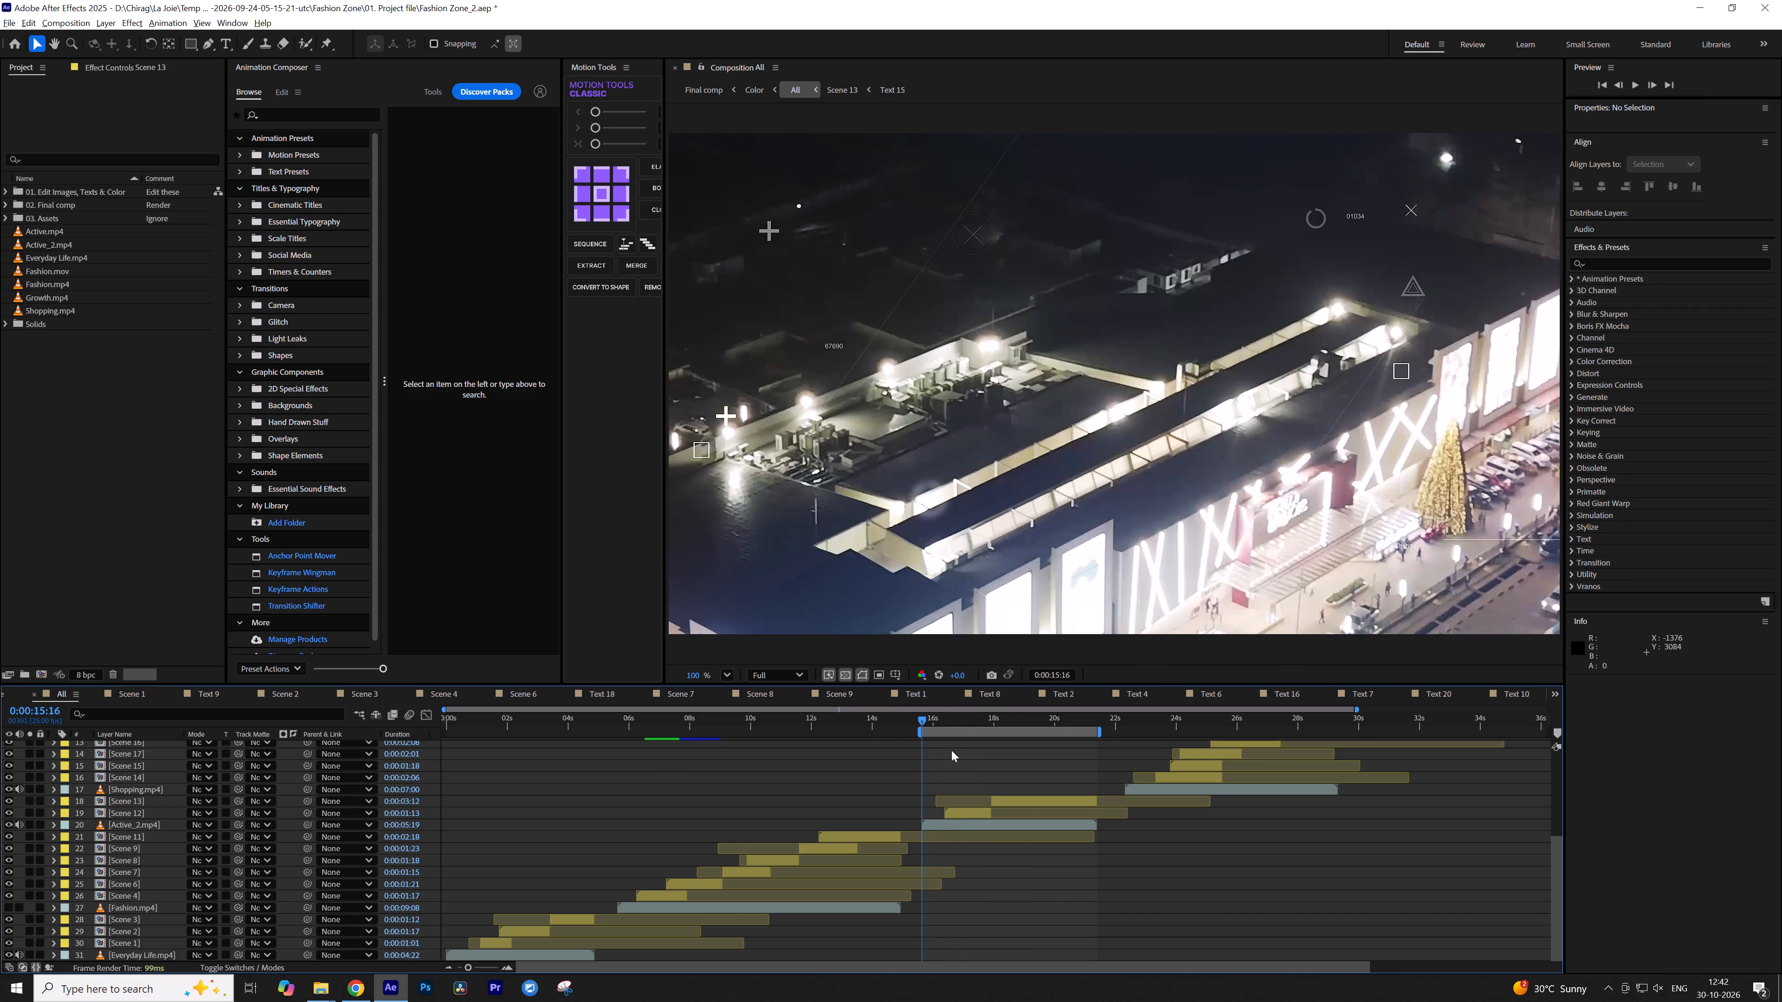
Set the All composition's preview resolution to Quarter.
left_click(797, 678)
left_click(775, 675)
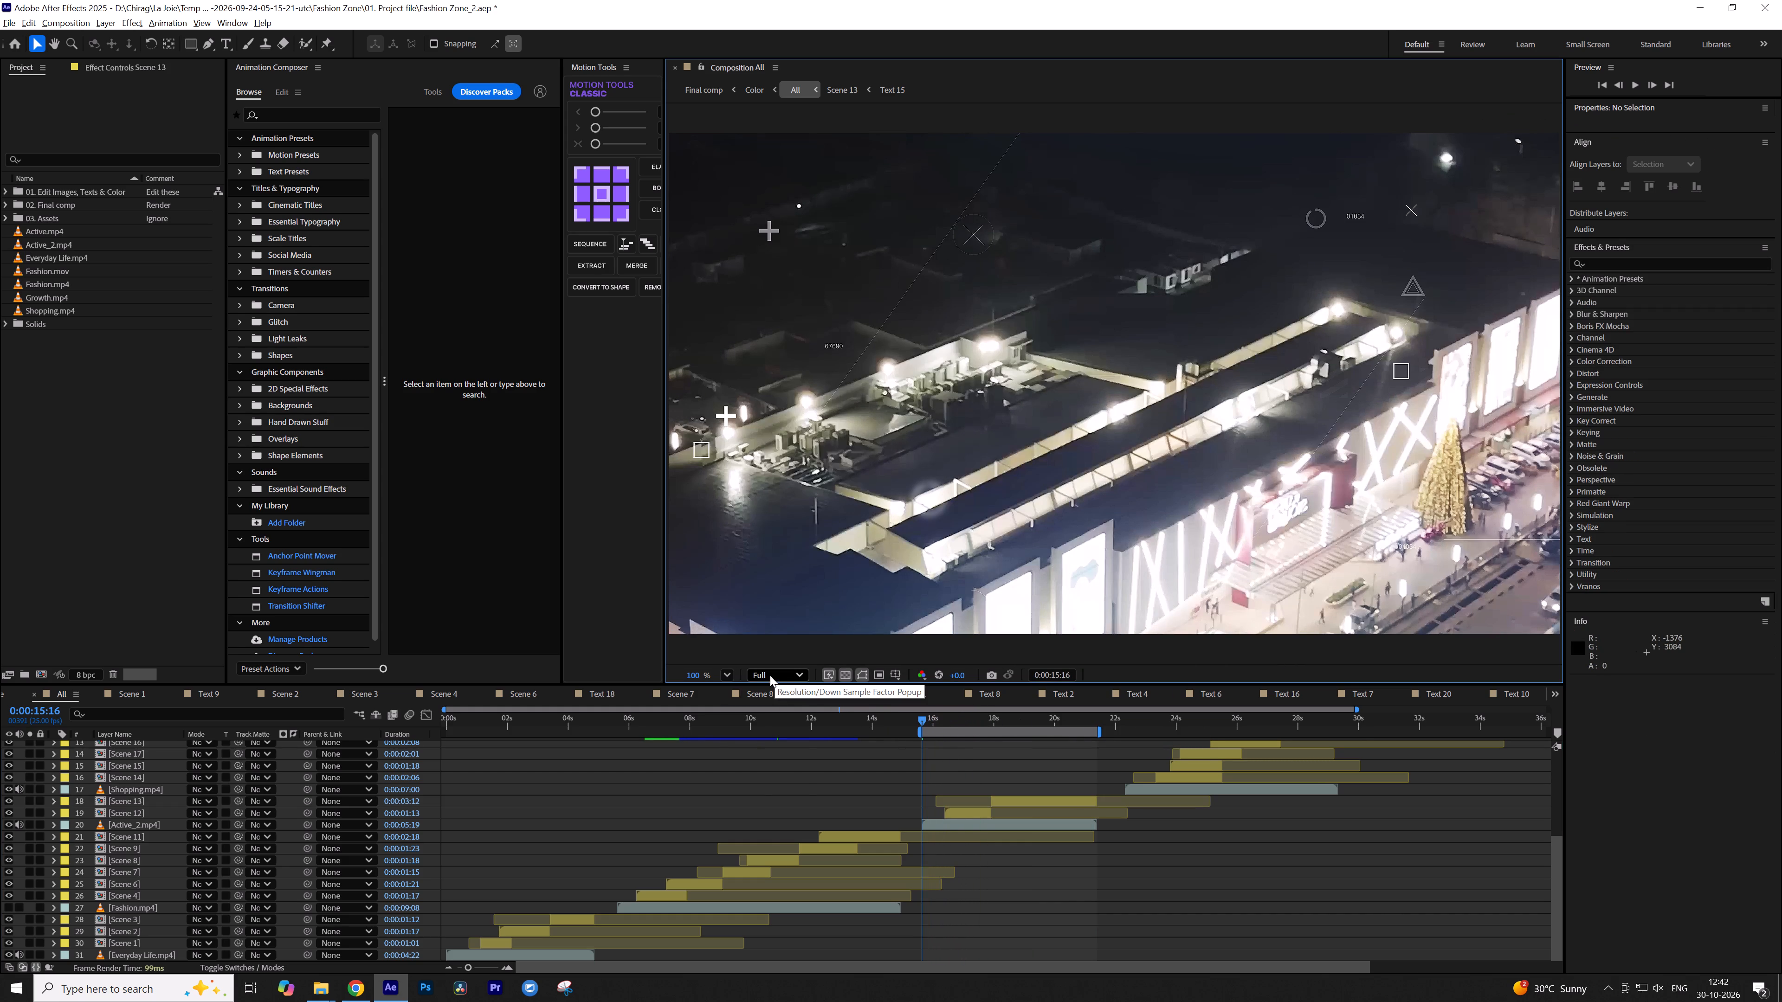
left_click(765, 674)
left_click(782, 772)
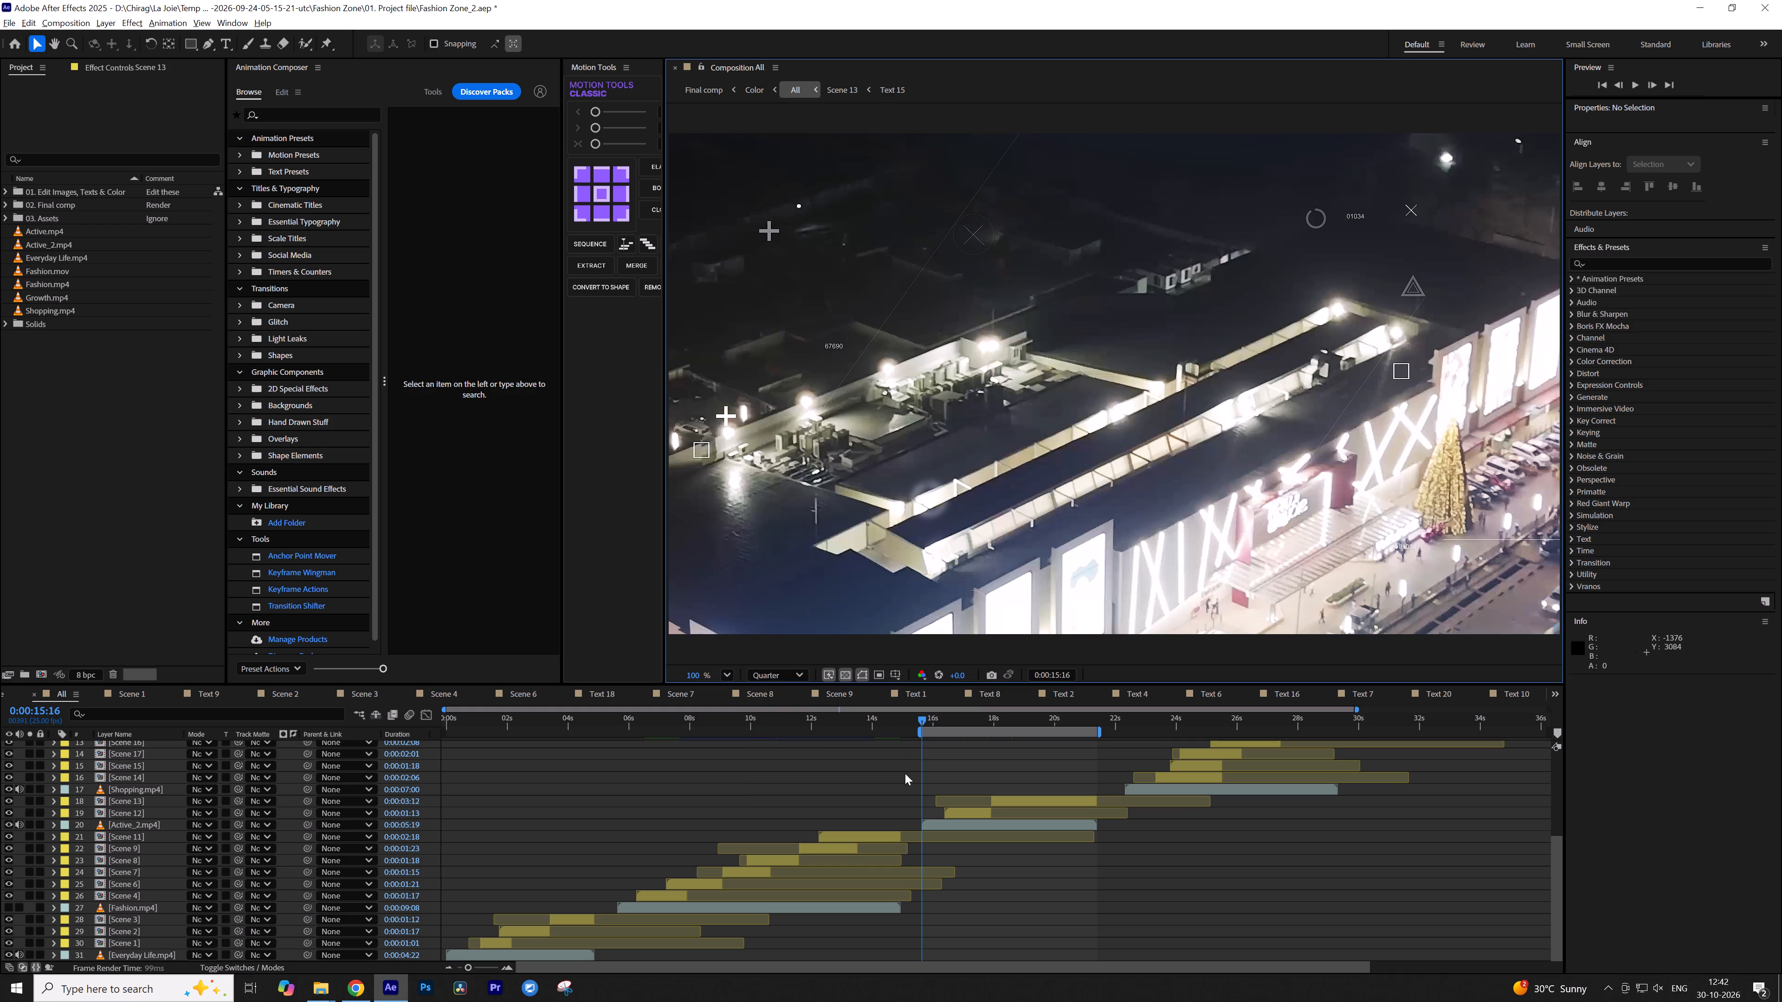
left_click(992, 776)
middle_click_drag(987, 771, 673, 822)
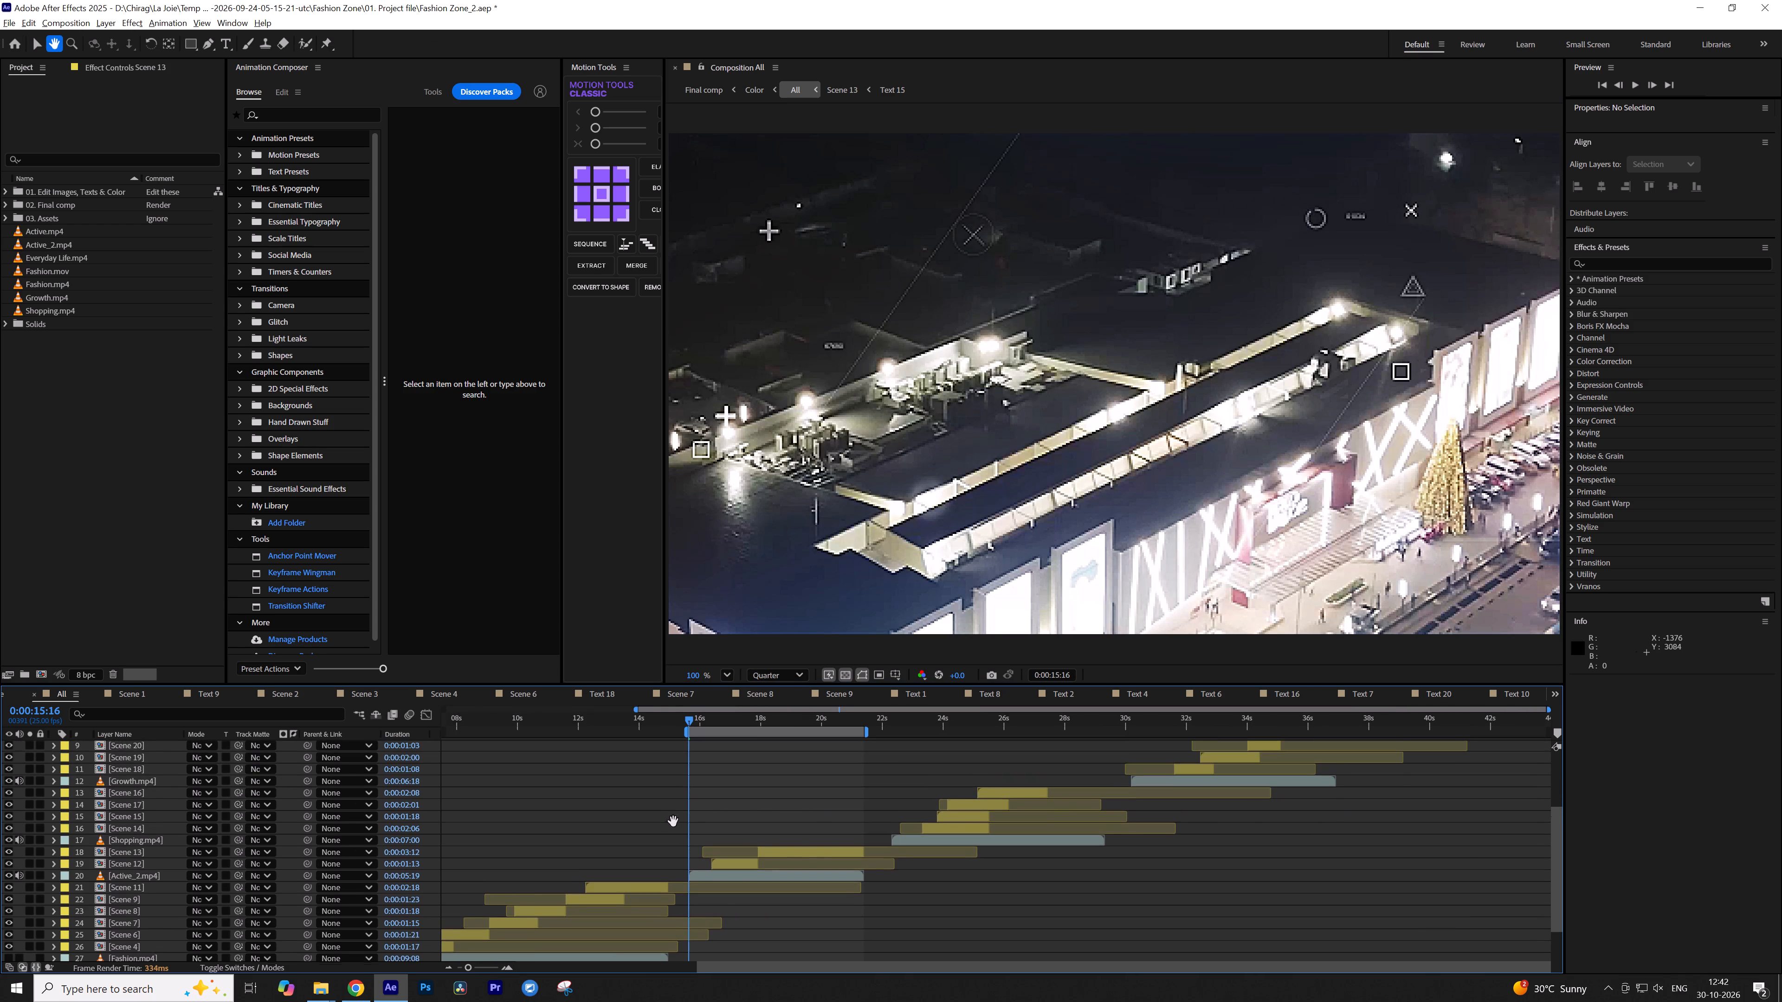
Play back the Active section of the All composition from its start to check the scenes over the Active_2.mp4 footage.
middle_click_drag(673, 822, 672, 822)
scroll(675, 810, "up", 1)
scroll(725, 798, "down", 2)
scroll(725, 798, "up", 2)
left_click(773, 791)
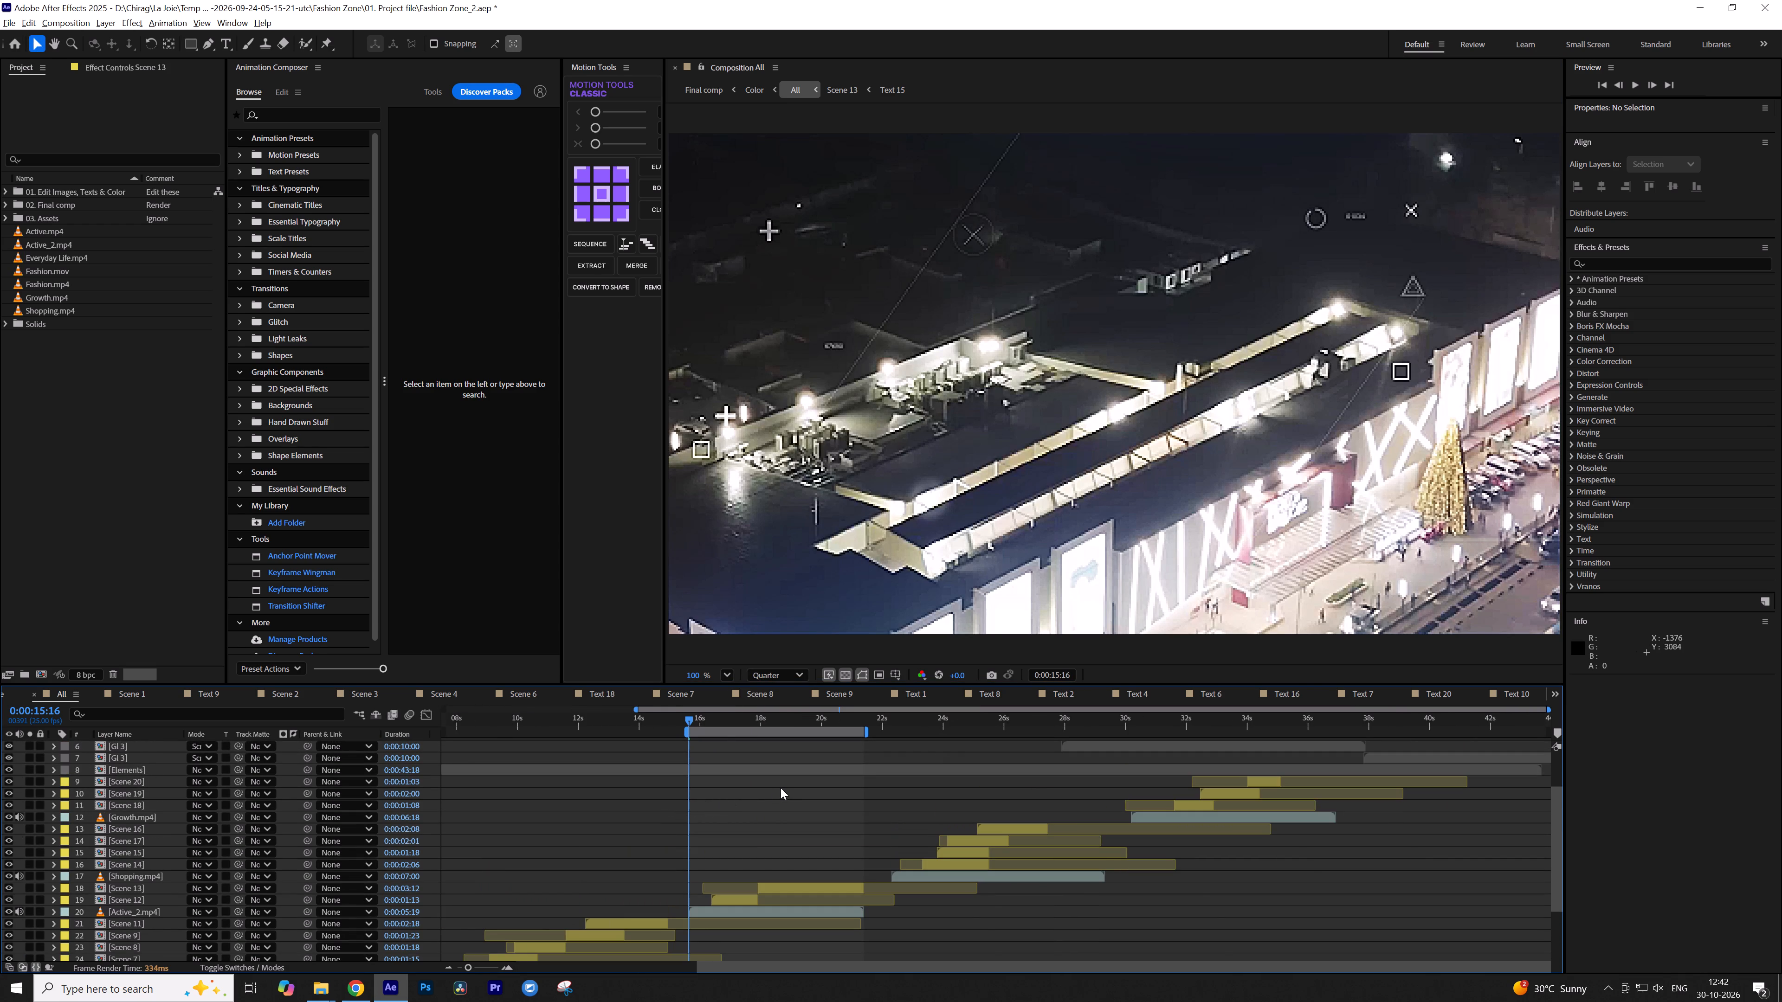
key("space")
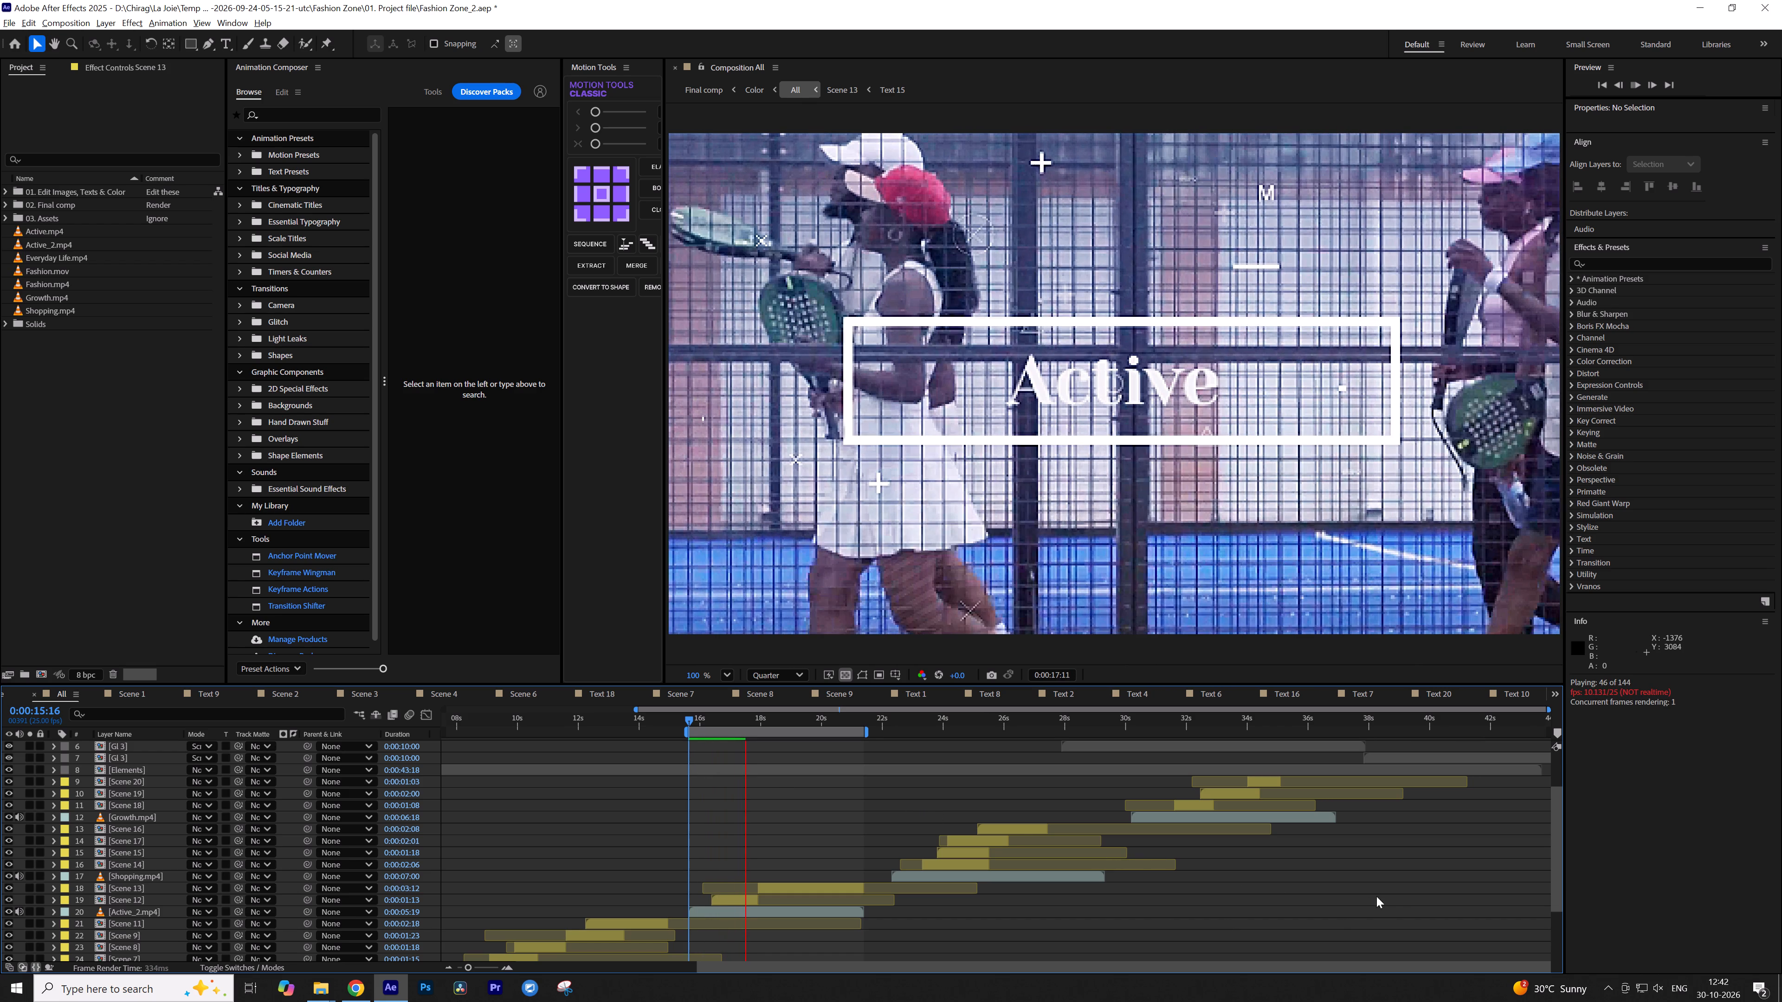
key("space")
left_click(1654, 982)
scroll(1656, 982, "up", 6)
scroll(1656, 982, "down", 8)
left_click(956, 807)
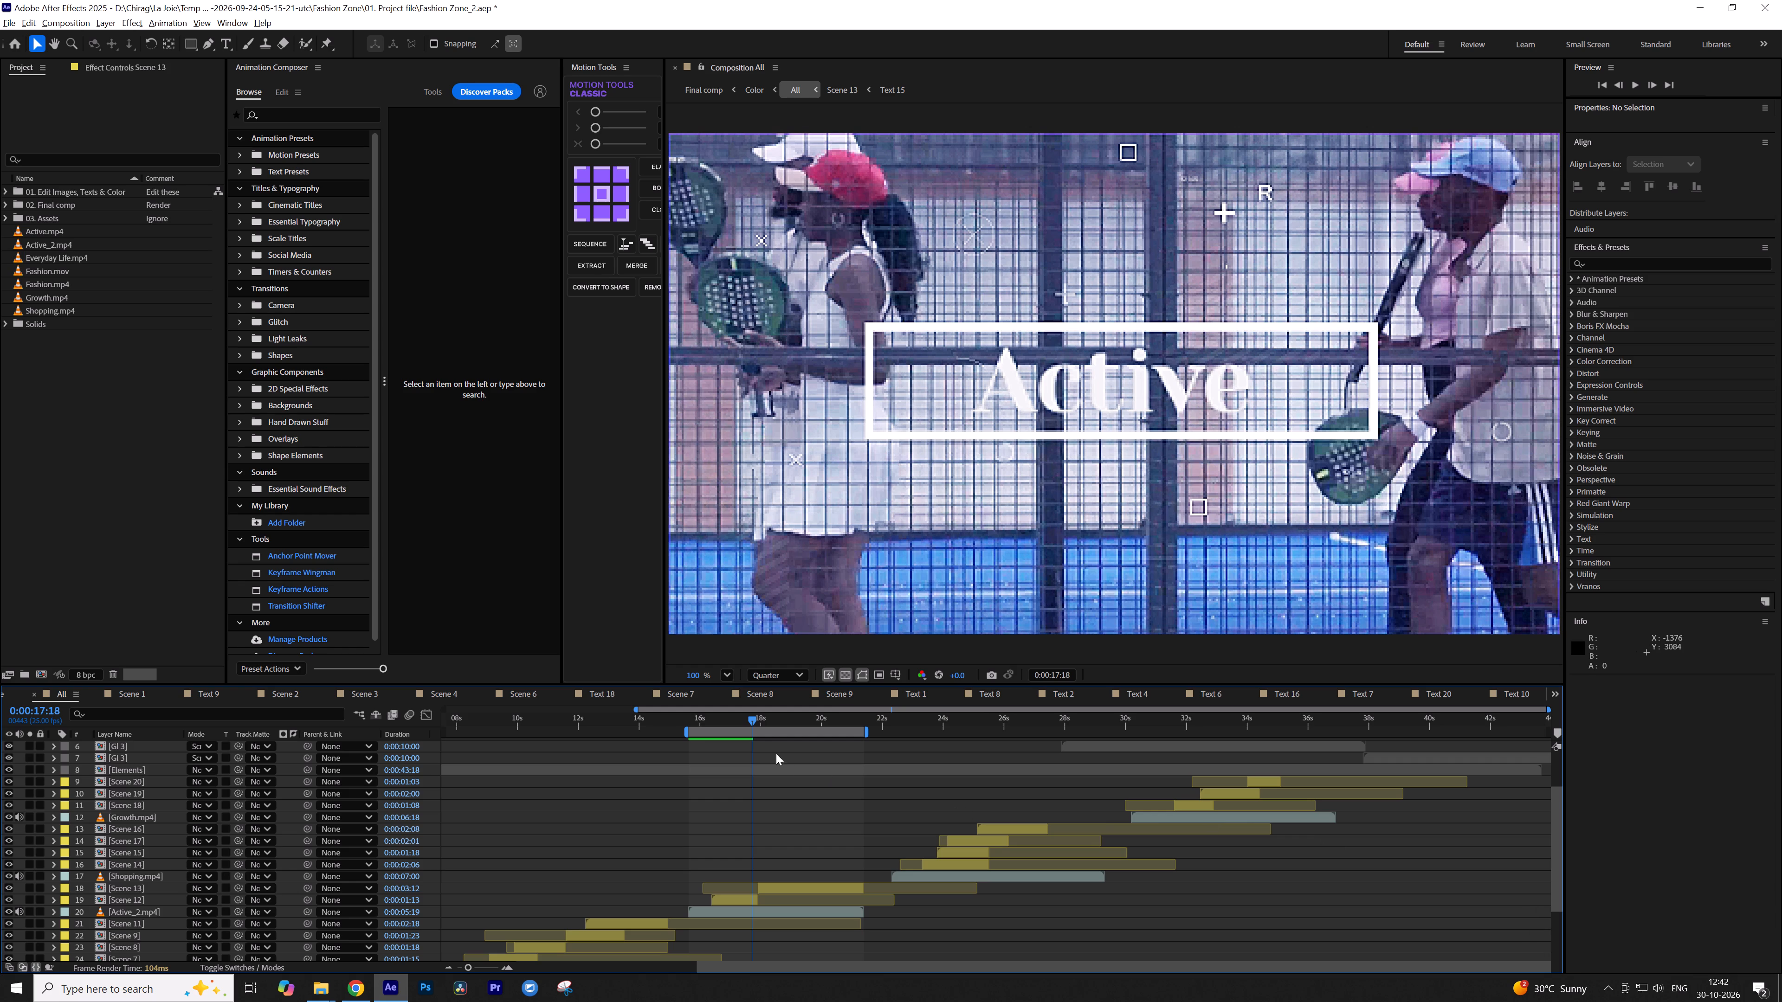
left_click(693, 719)
key("space")
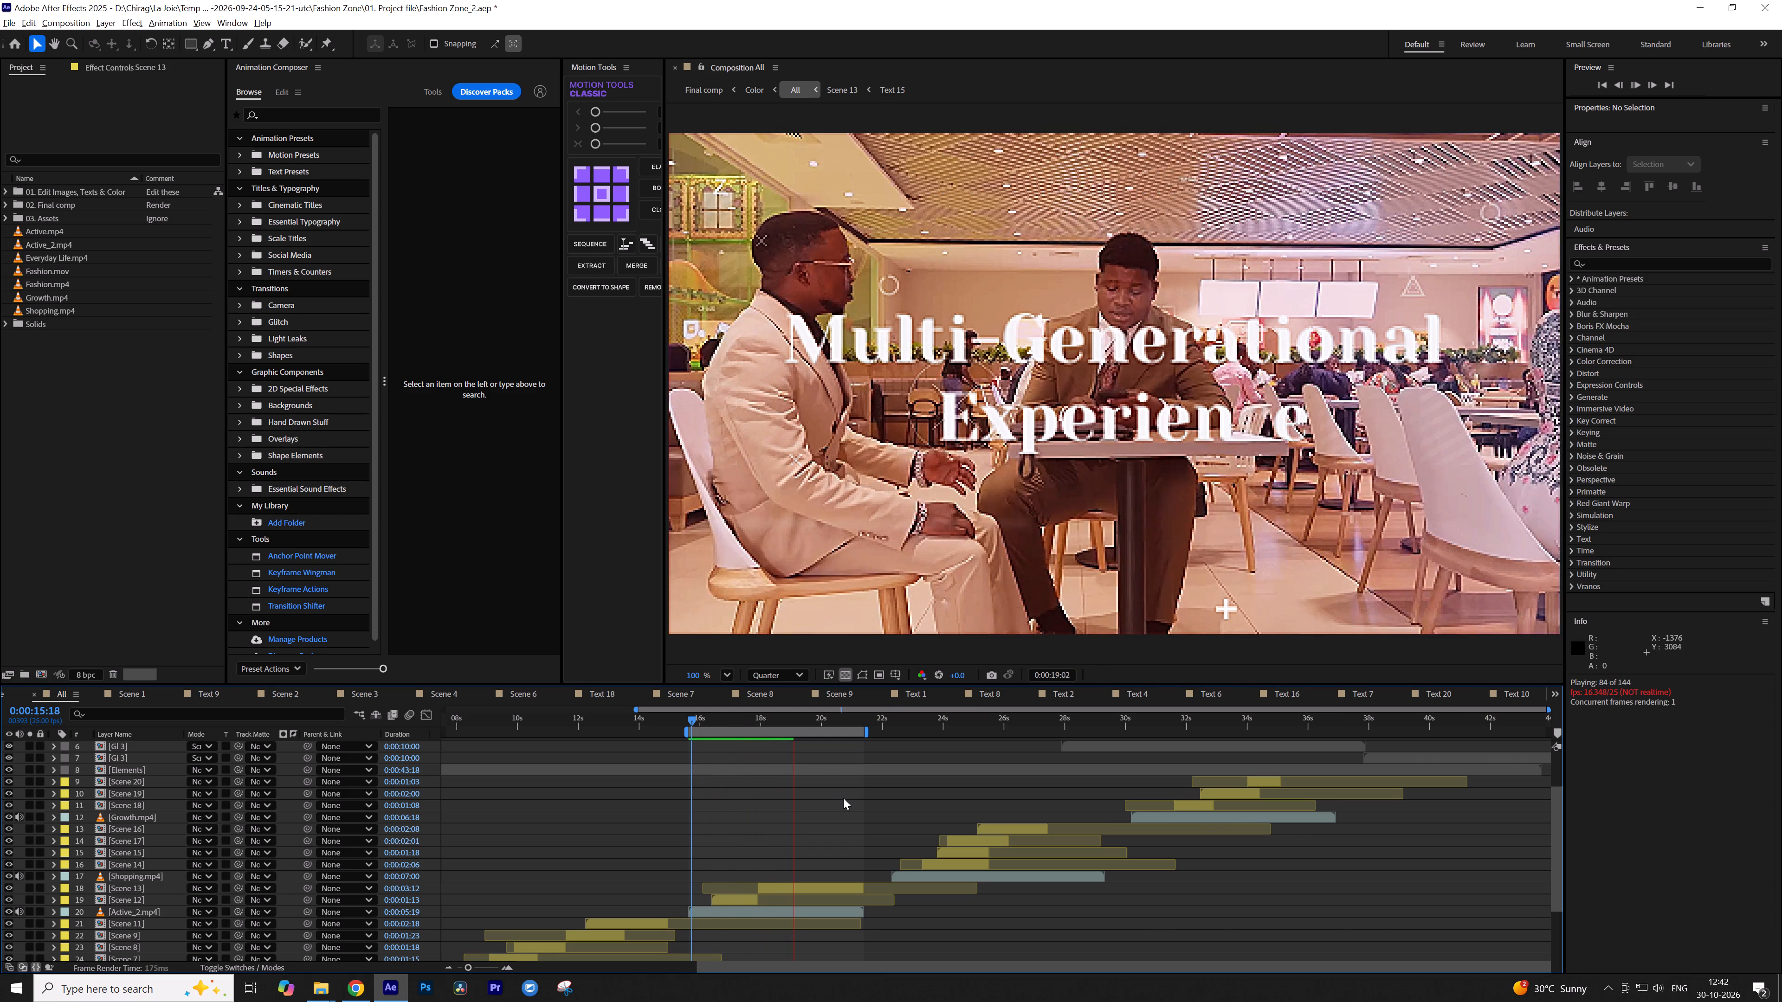
key("space")
Hide the Active_2.mp4 layer and mute its audio in the All composition.
left_click(733, 909)
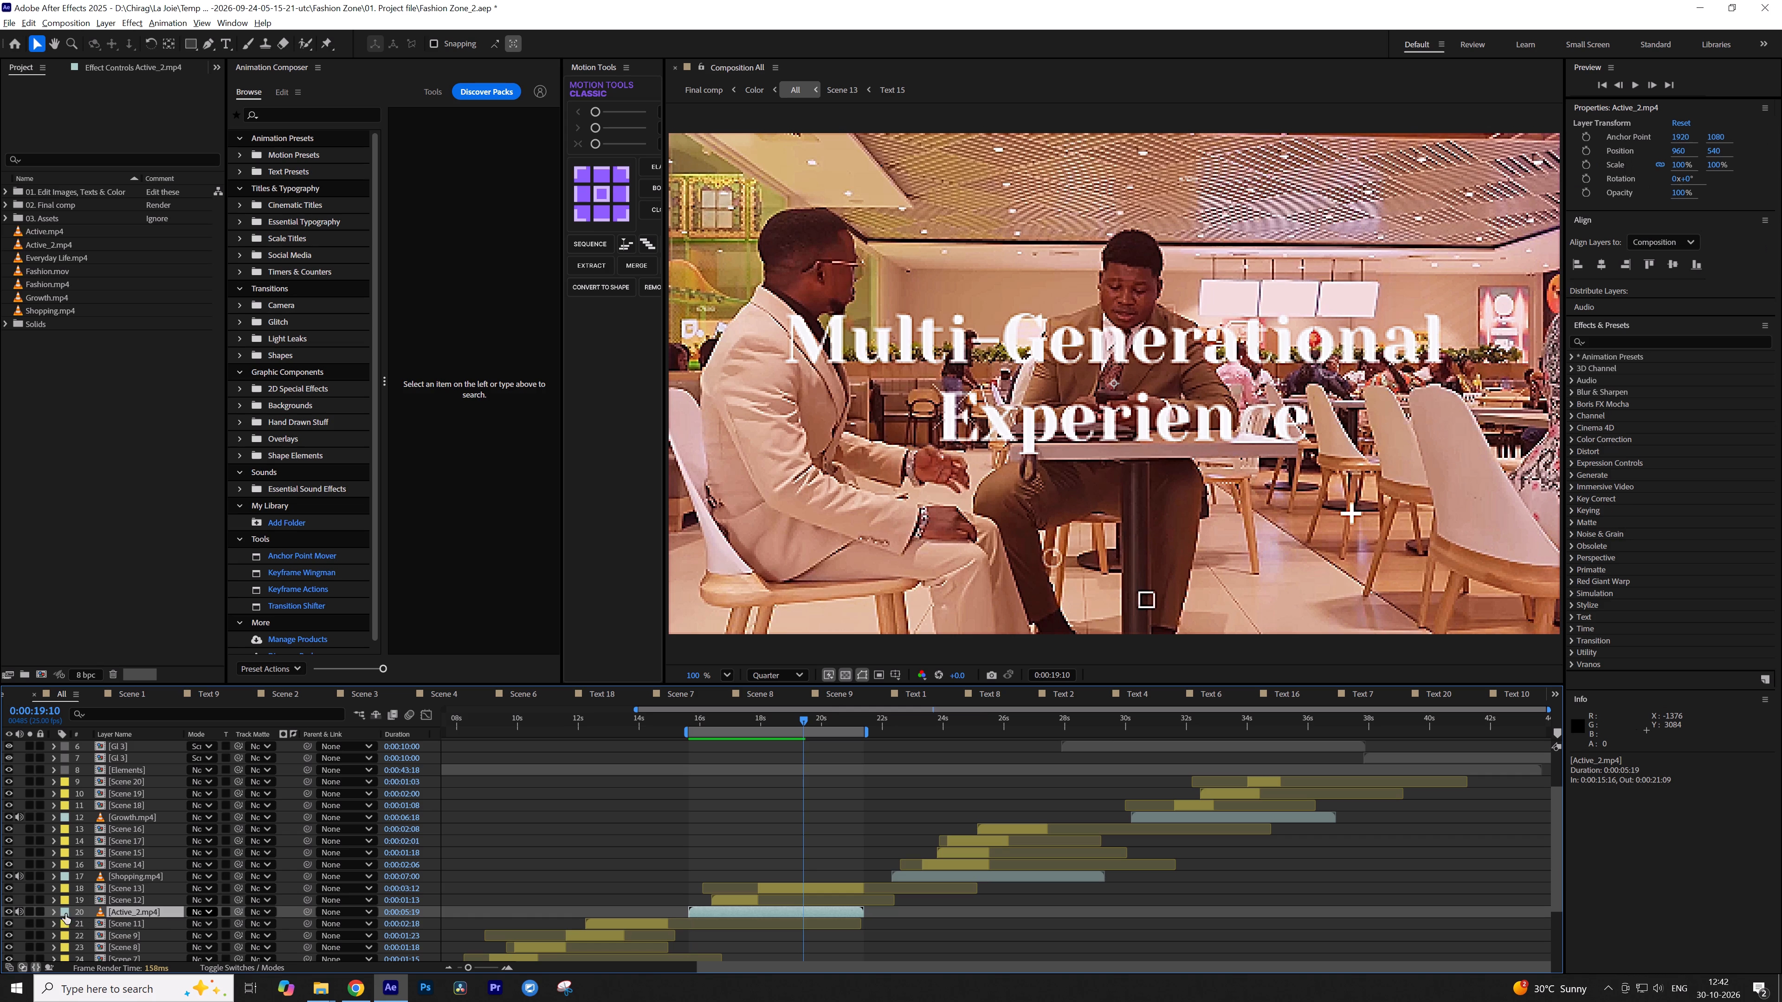
left_click(11, 913)
left_click(19, 913)
left_click(770, 827)
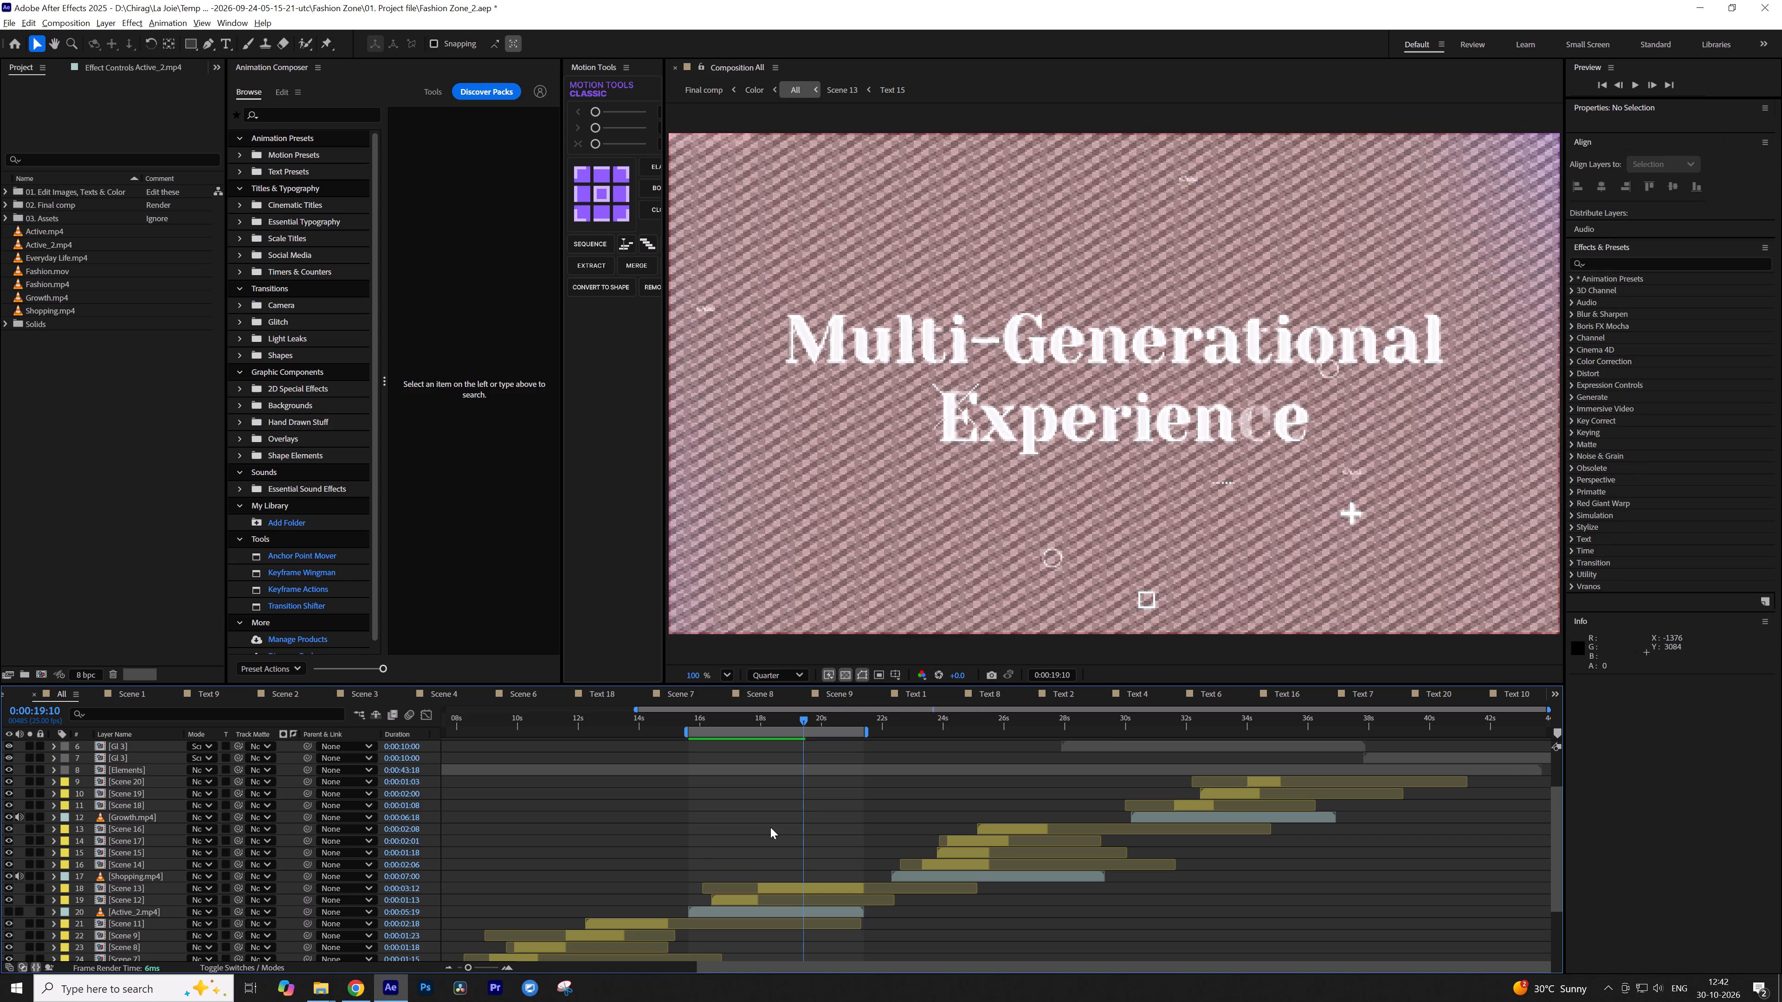
Queue the All composition for rendering with the RGBA output module, resized to a width of 3840 with the 16:9 ratio locked.
key("ctrl+m")
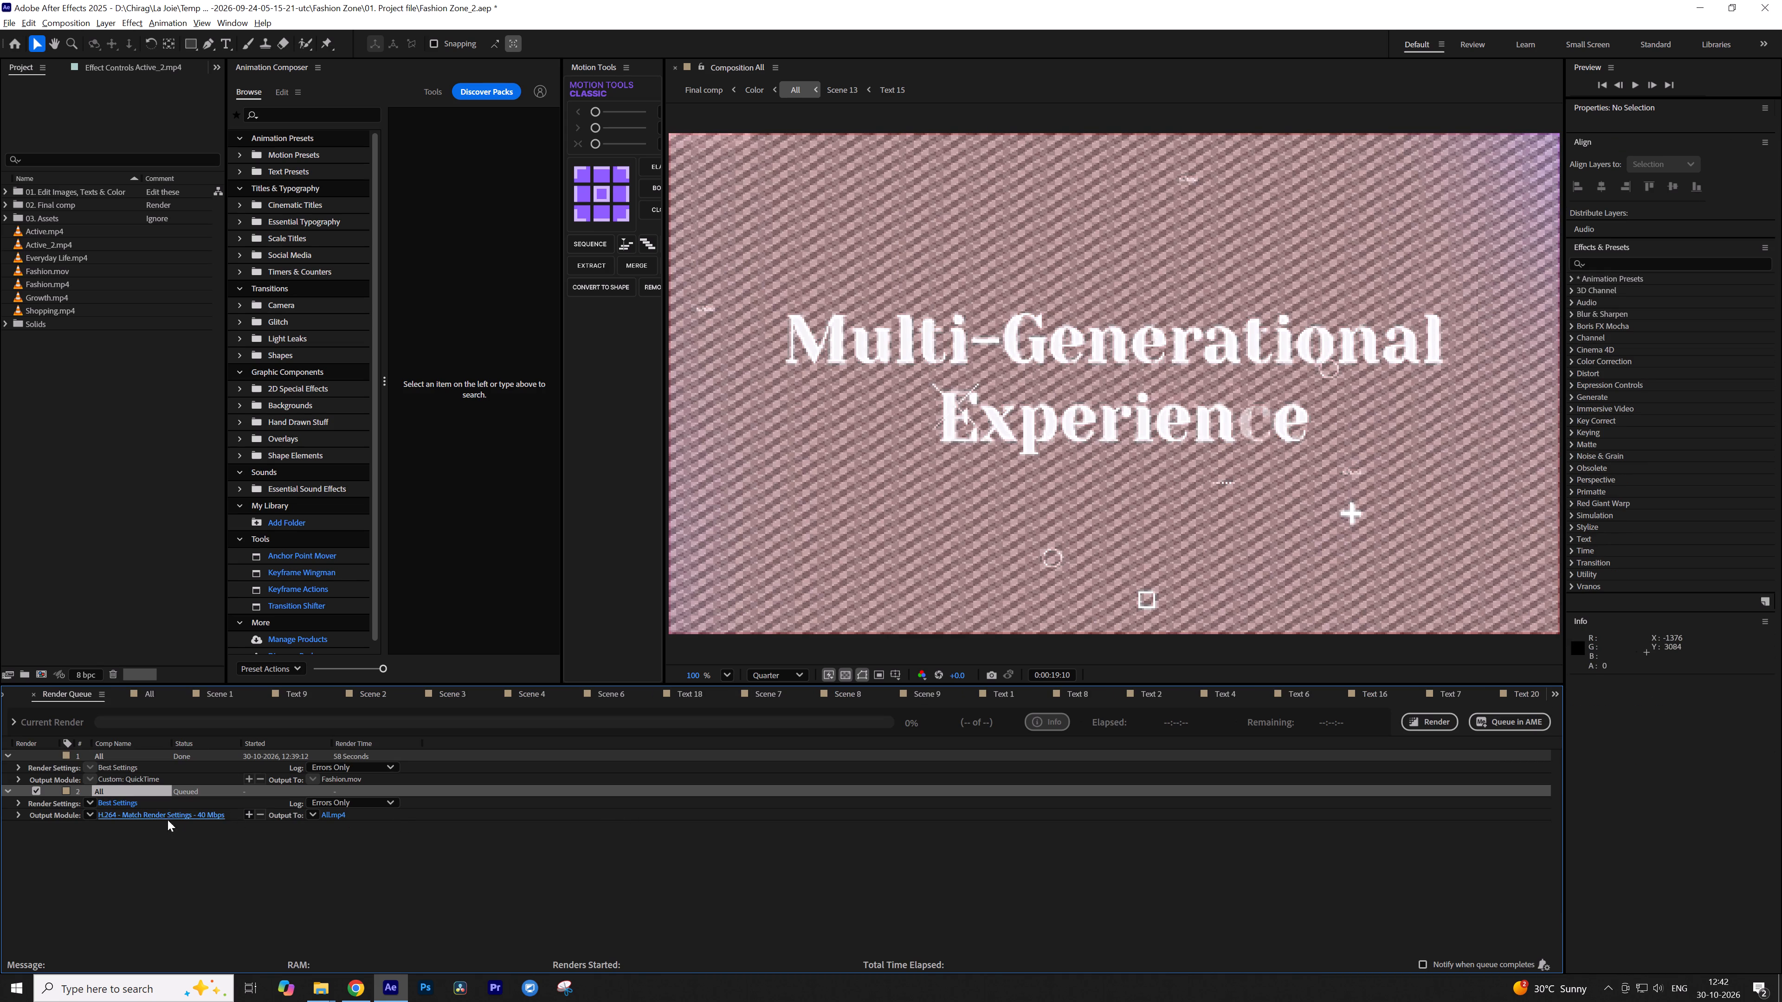
left_click(91, 820)
left_click(122, 762)
left_click(112, 811)
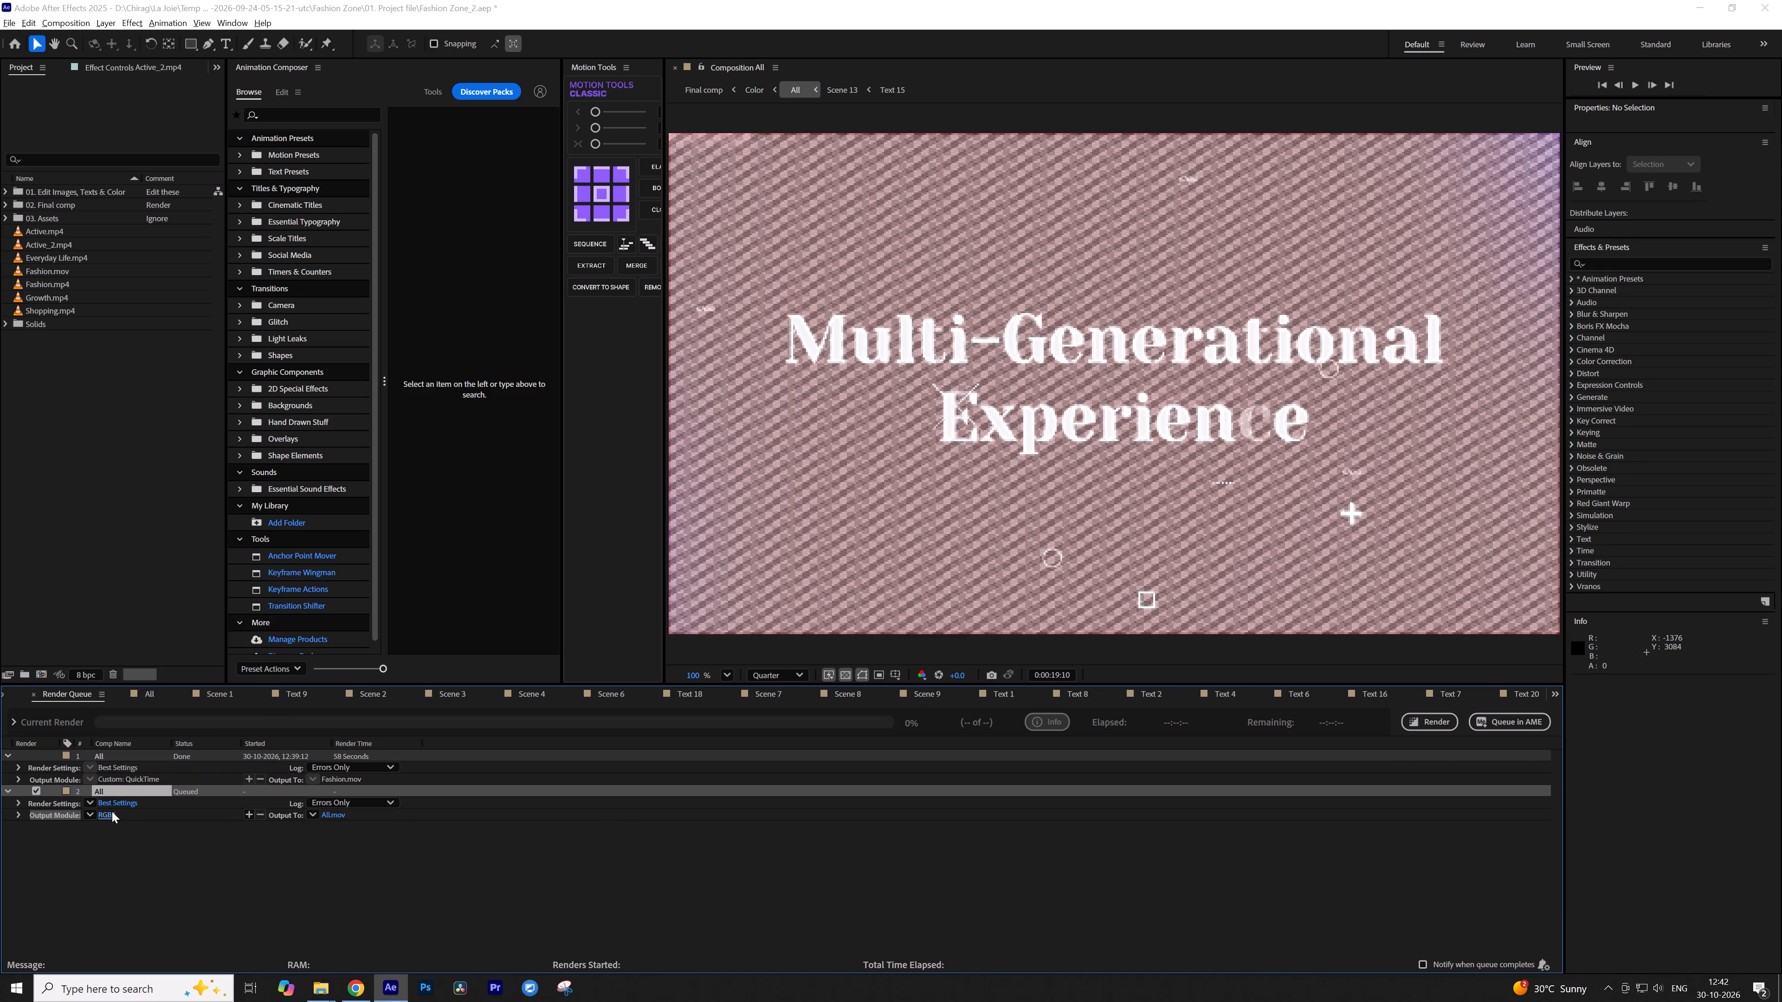
left_click(744, 476)
left_click(802, 521)
left_click(794, 526)
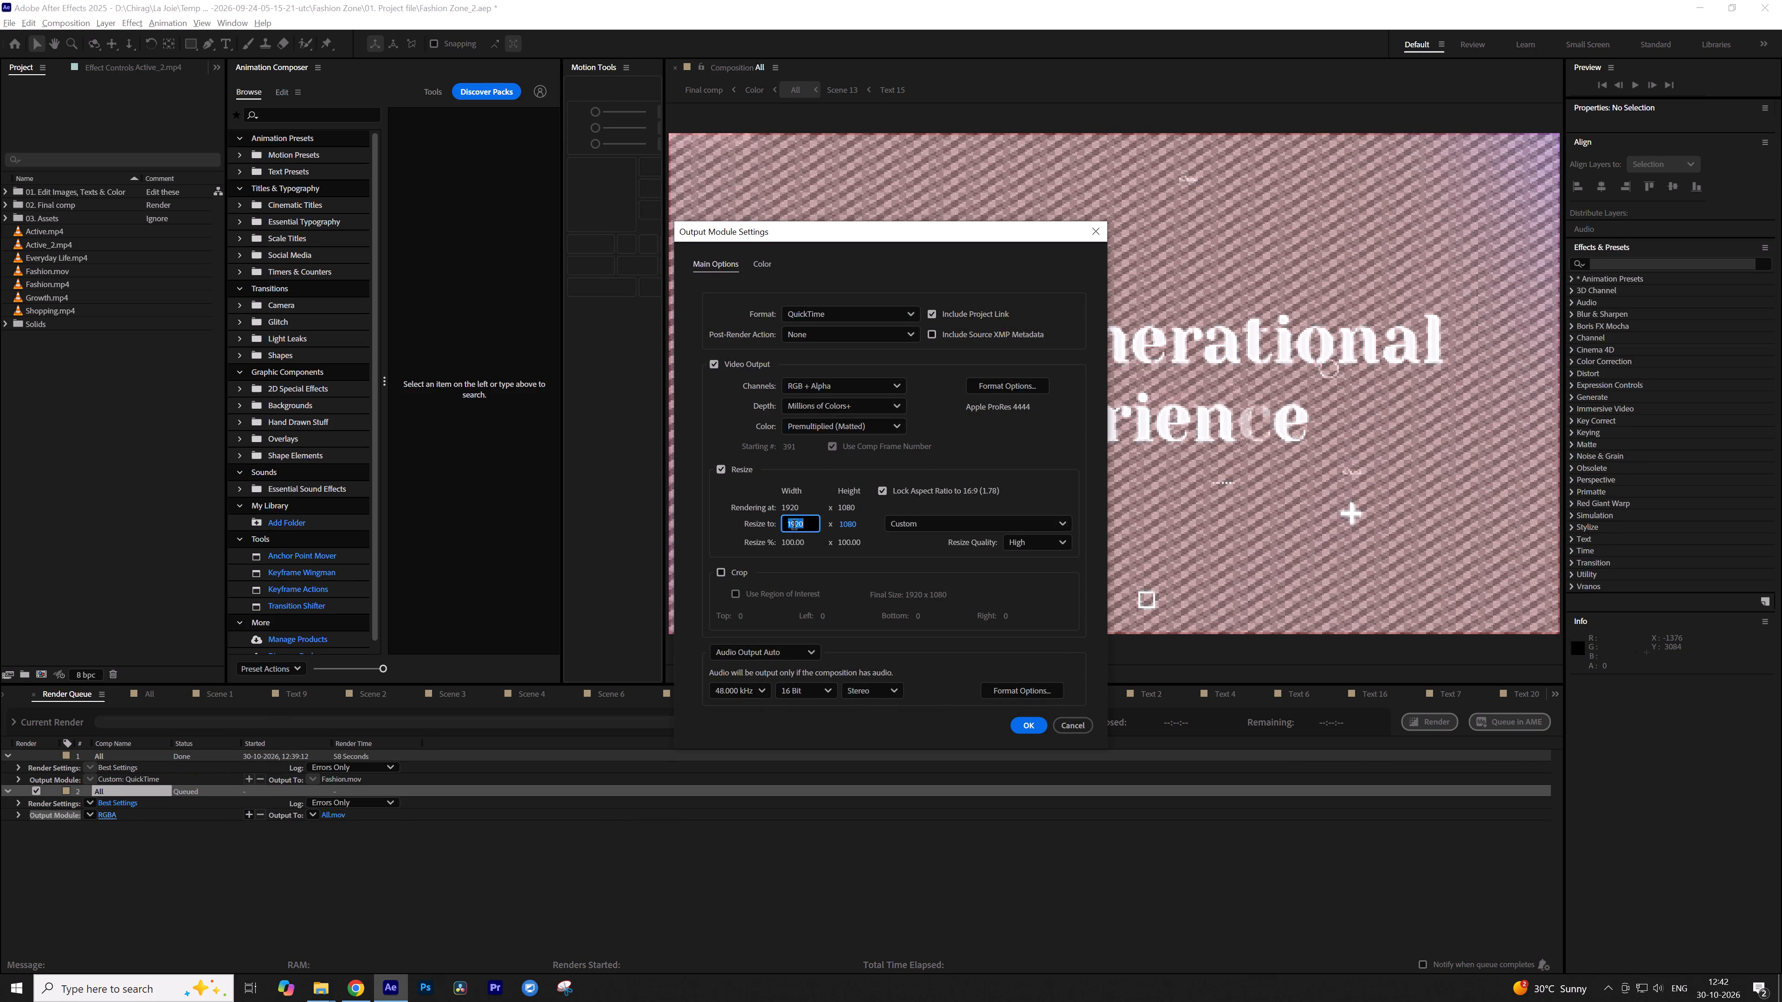
type("3840")
left_click(913, 652)
left_click(1019, 725)
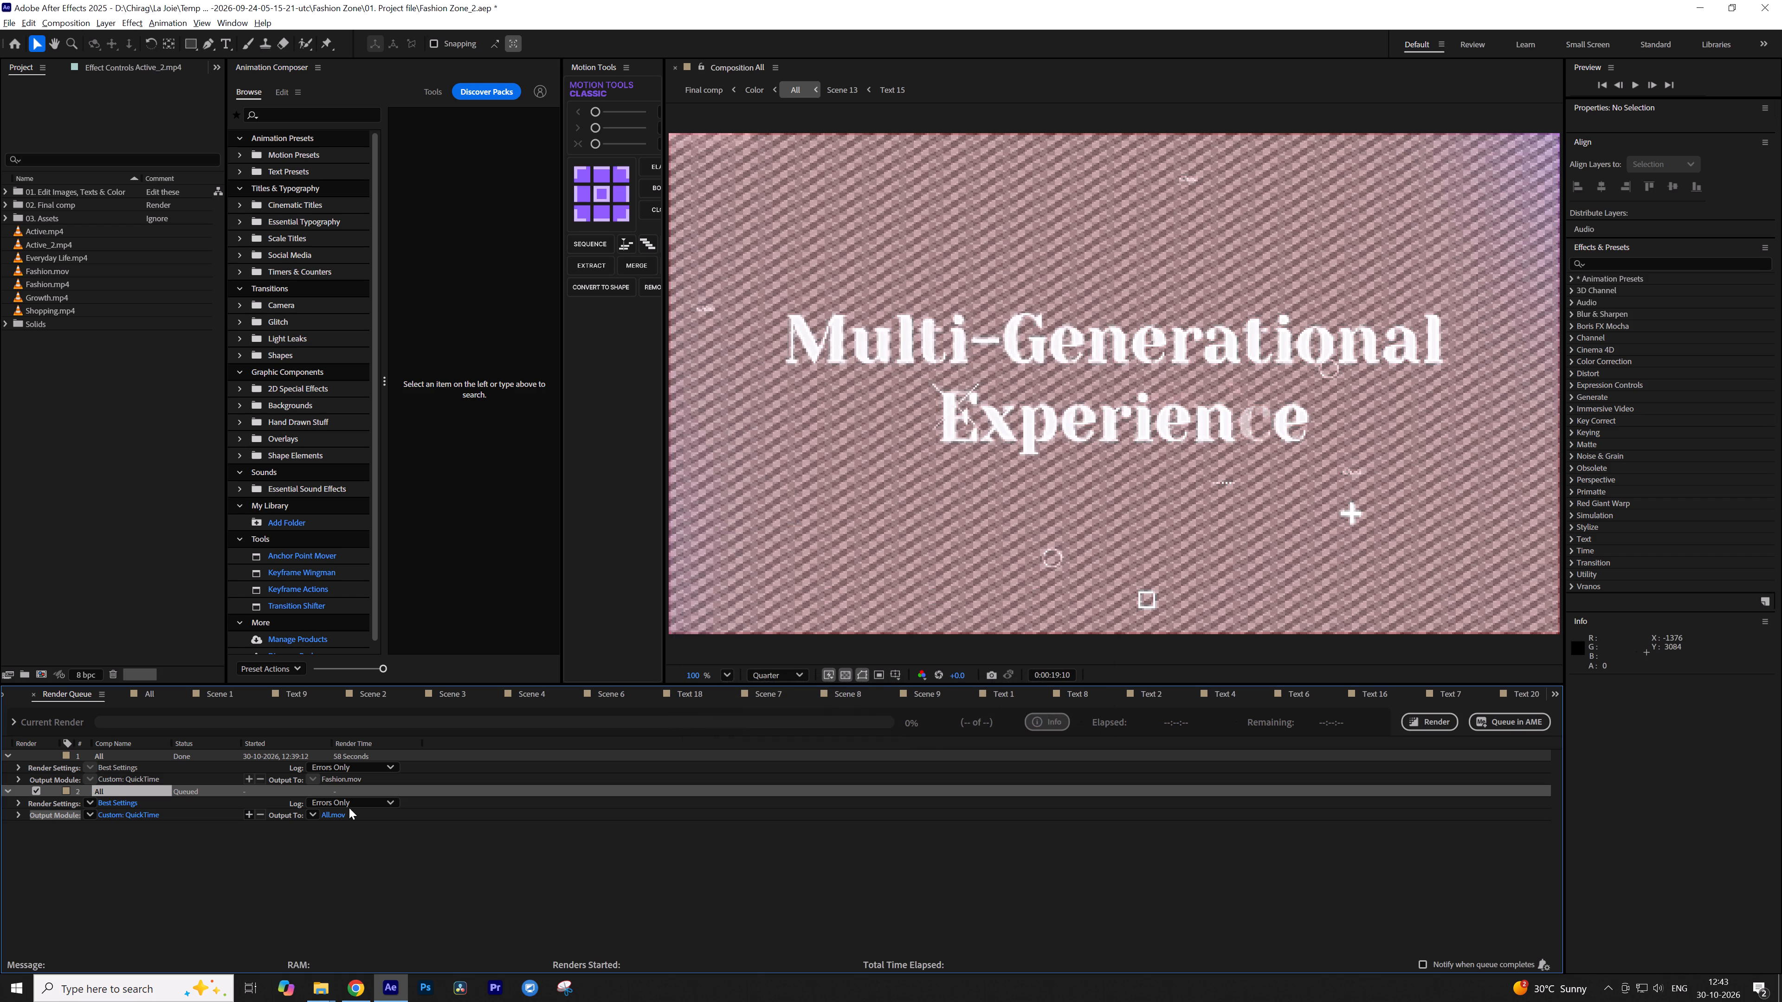
Render the queued All composition to Active.mov in New folder, overwriting the existing file.
left_click(338, 812)
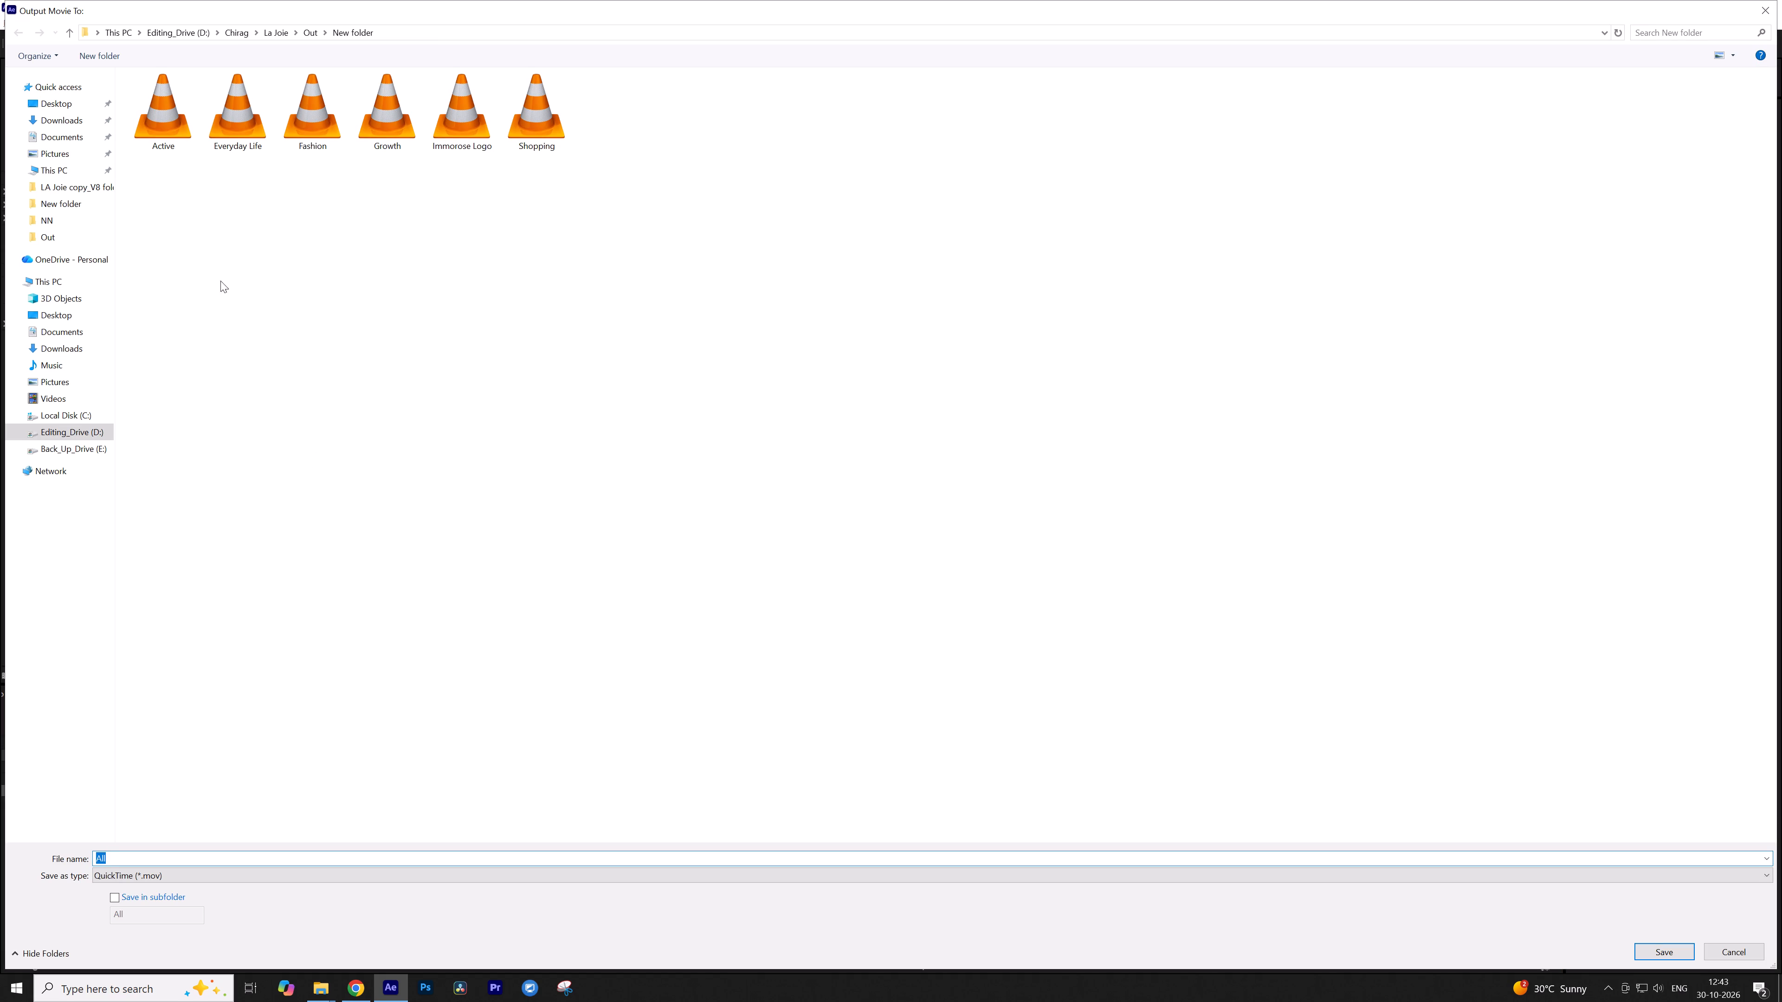
double_click(160, 109)
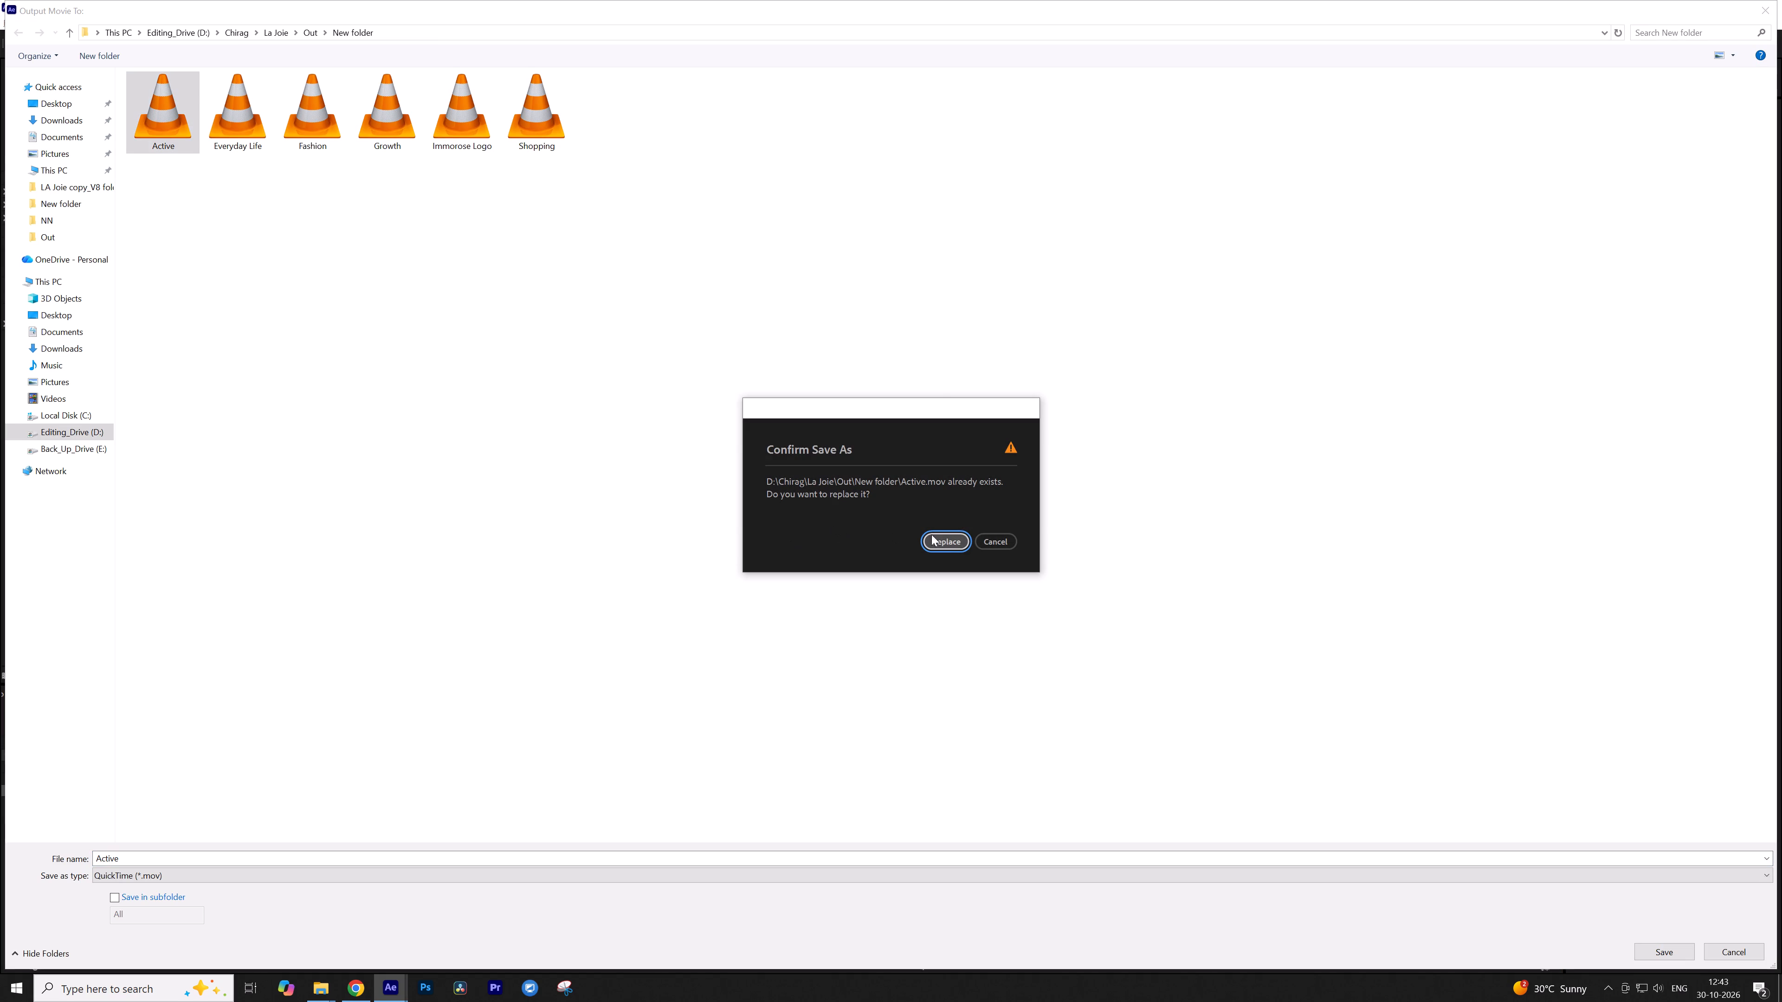
left_click(944, 538)
left_click(1425, 722)
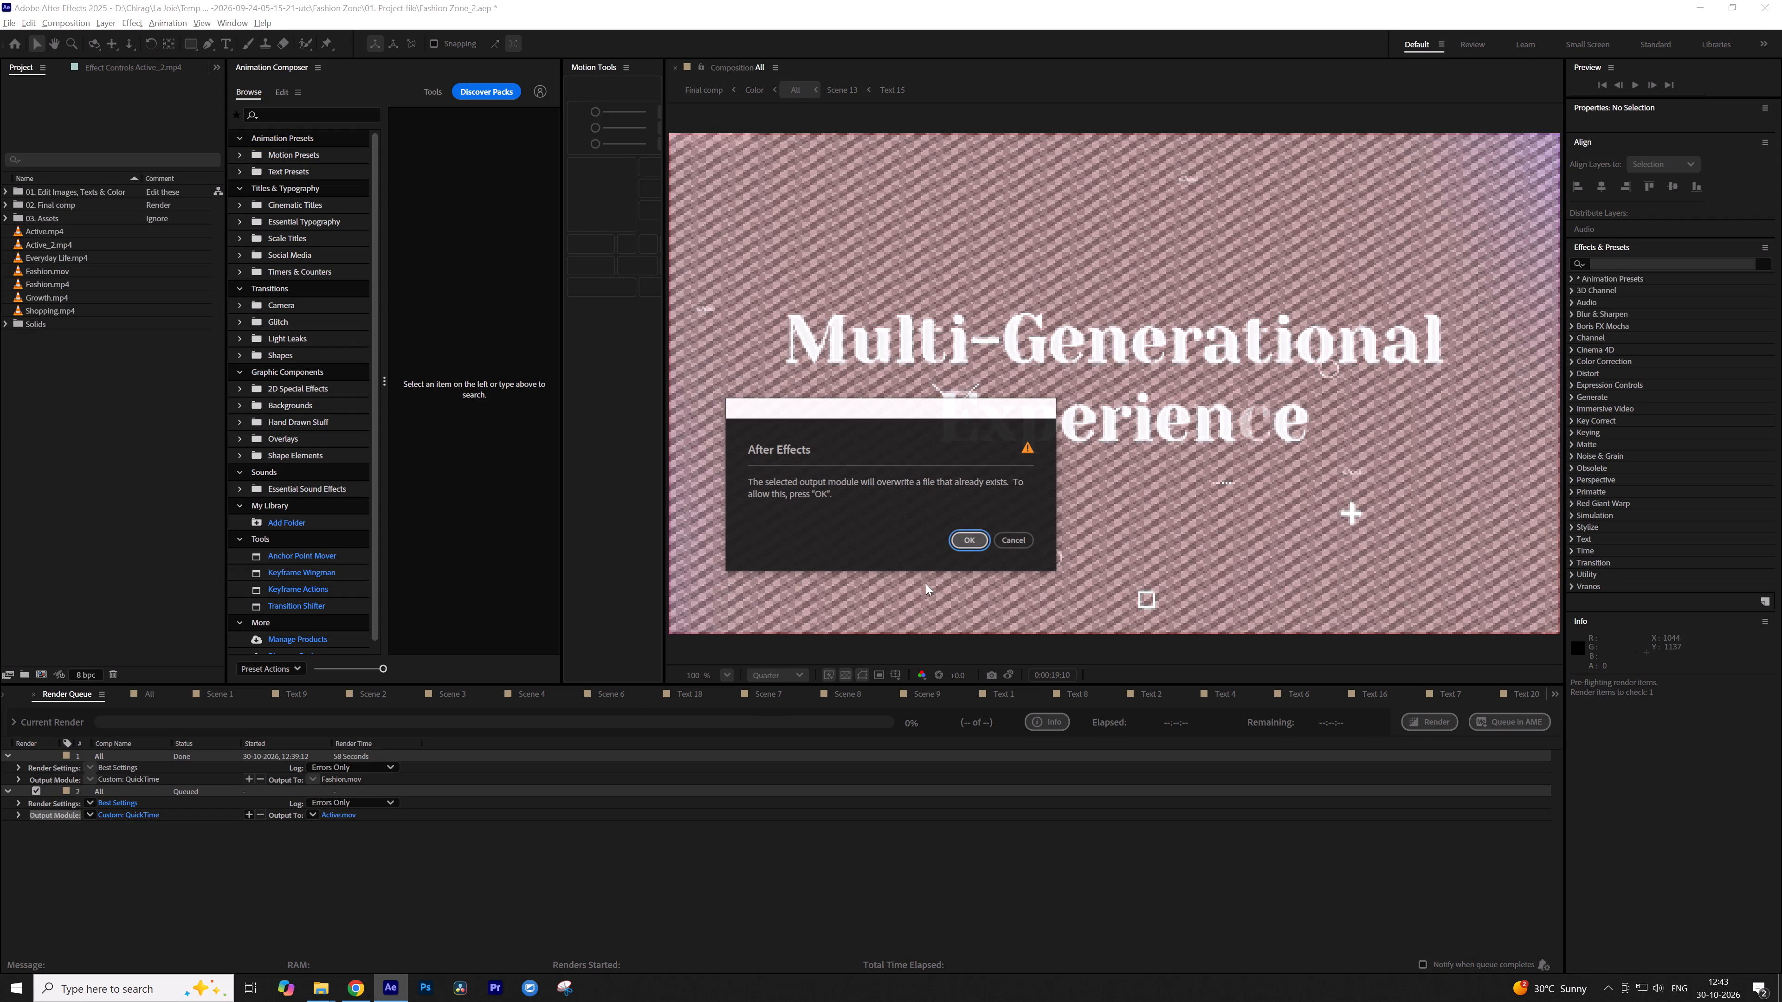
left_click(969, 548)
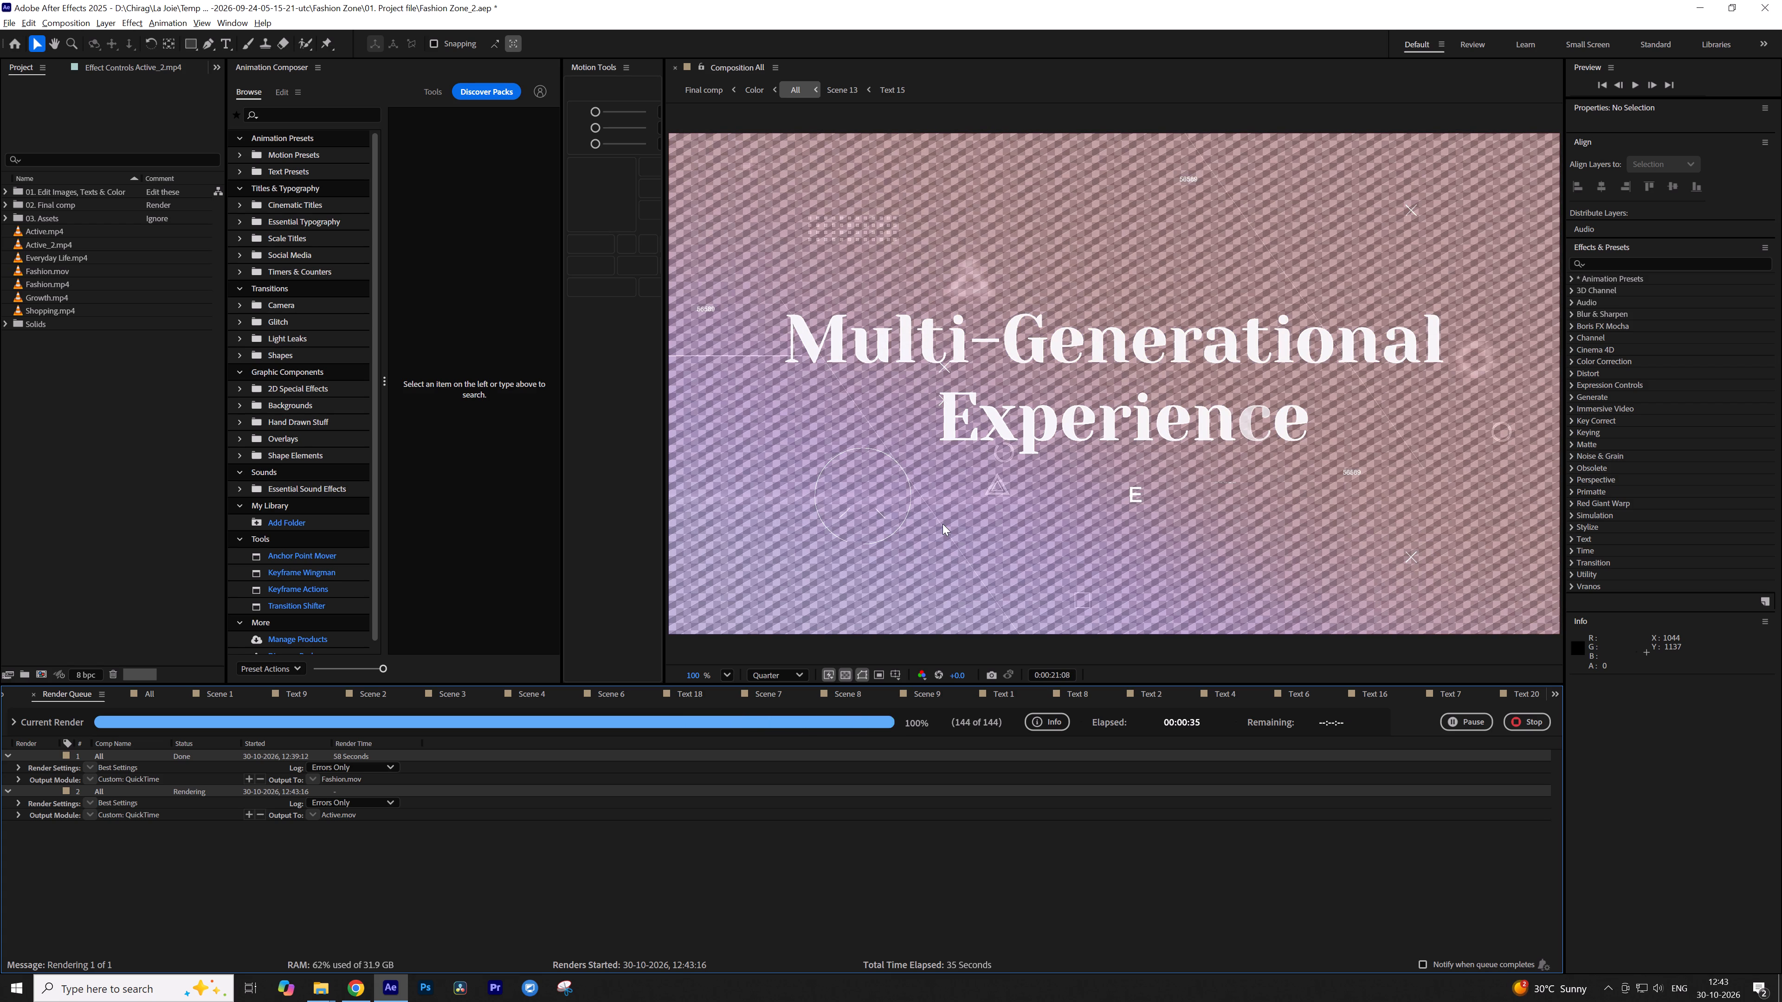
left_click(943, 524)
left_click(897, 778)
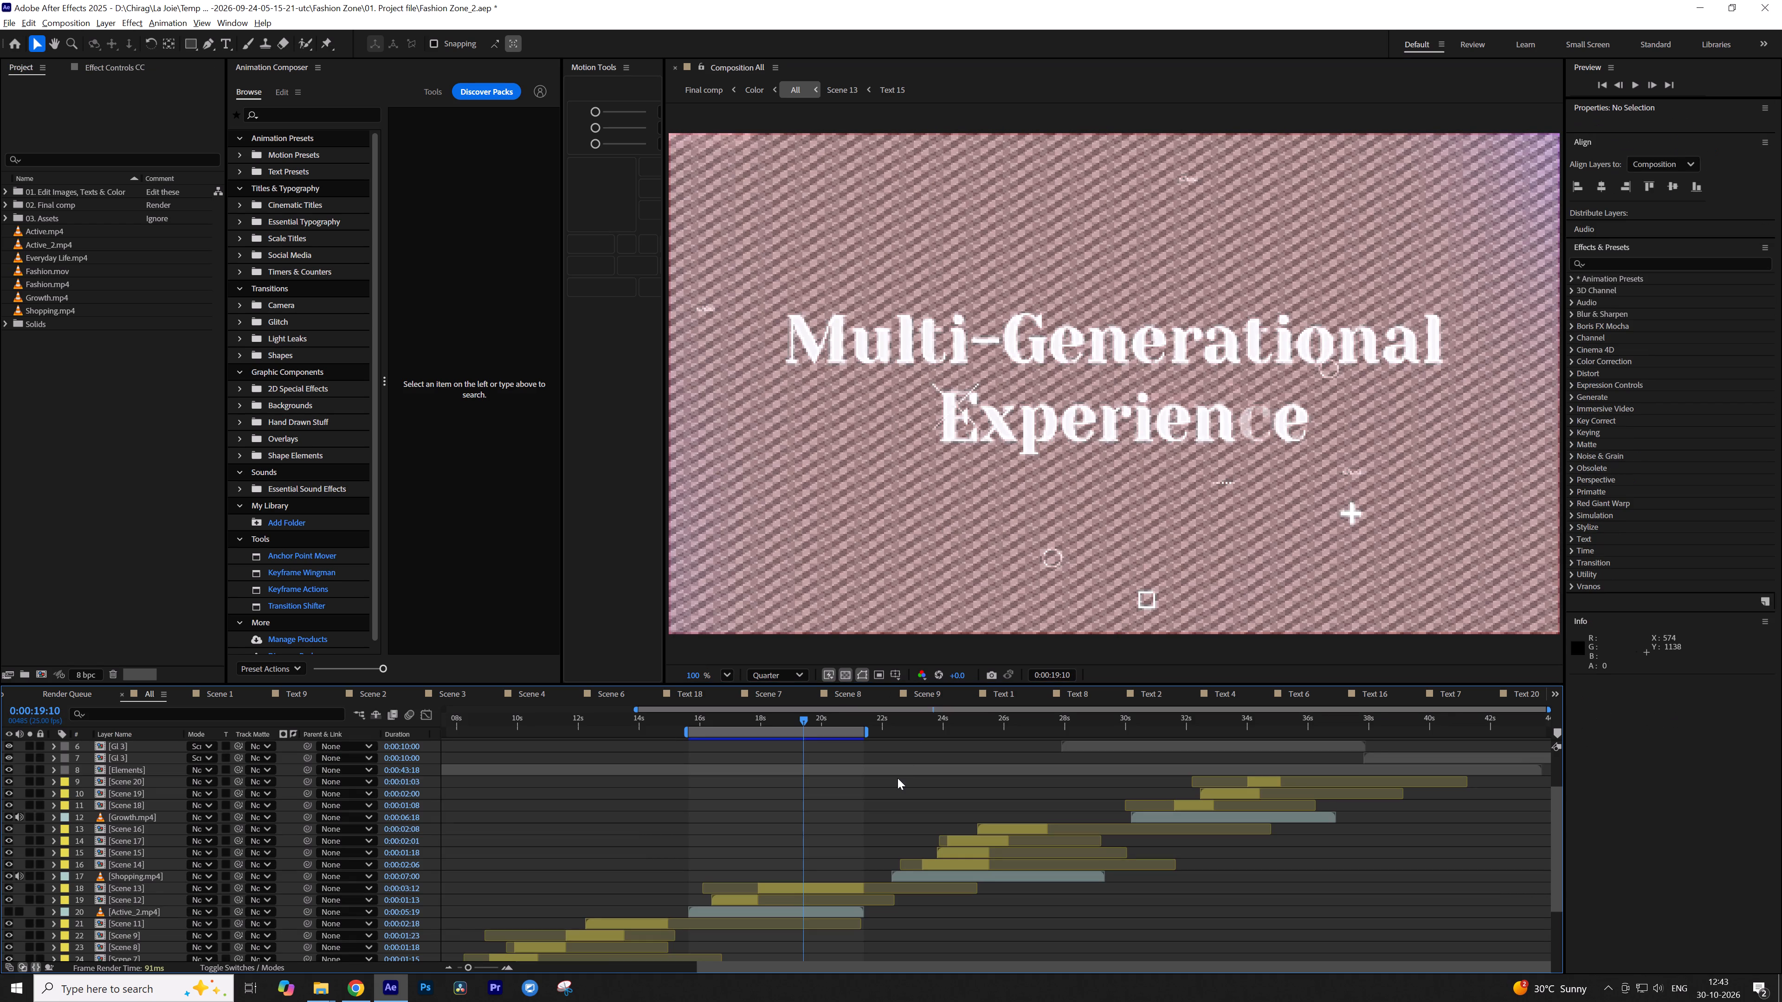
Make the Active_2.mp4 layer visible again in the All composition.
middle_click_drag(864, 817, 1059, 819)
scroll(1057, 819, "down", 1)
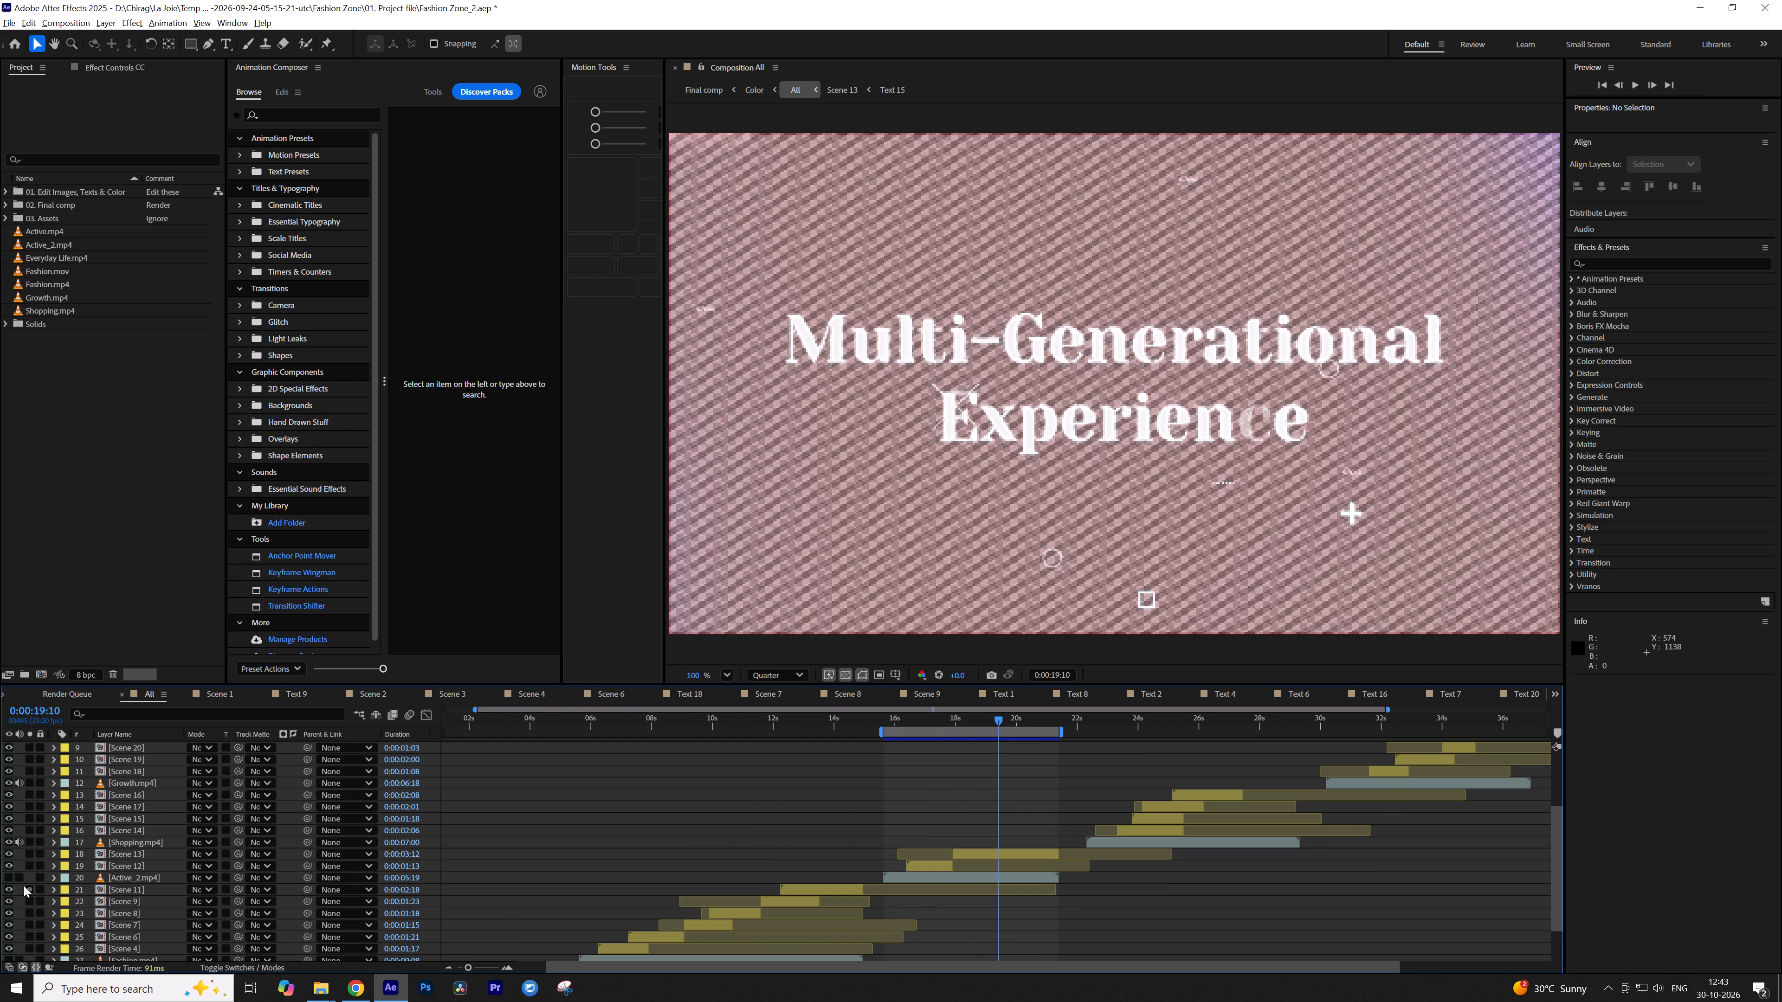
left_click(11, 876)
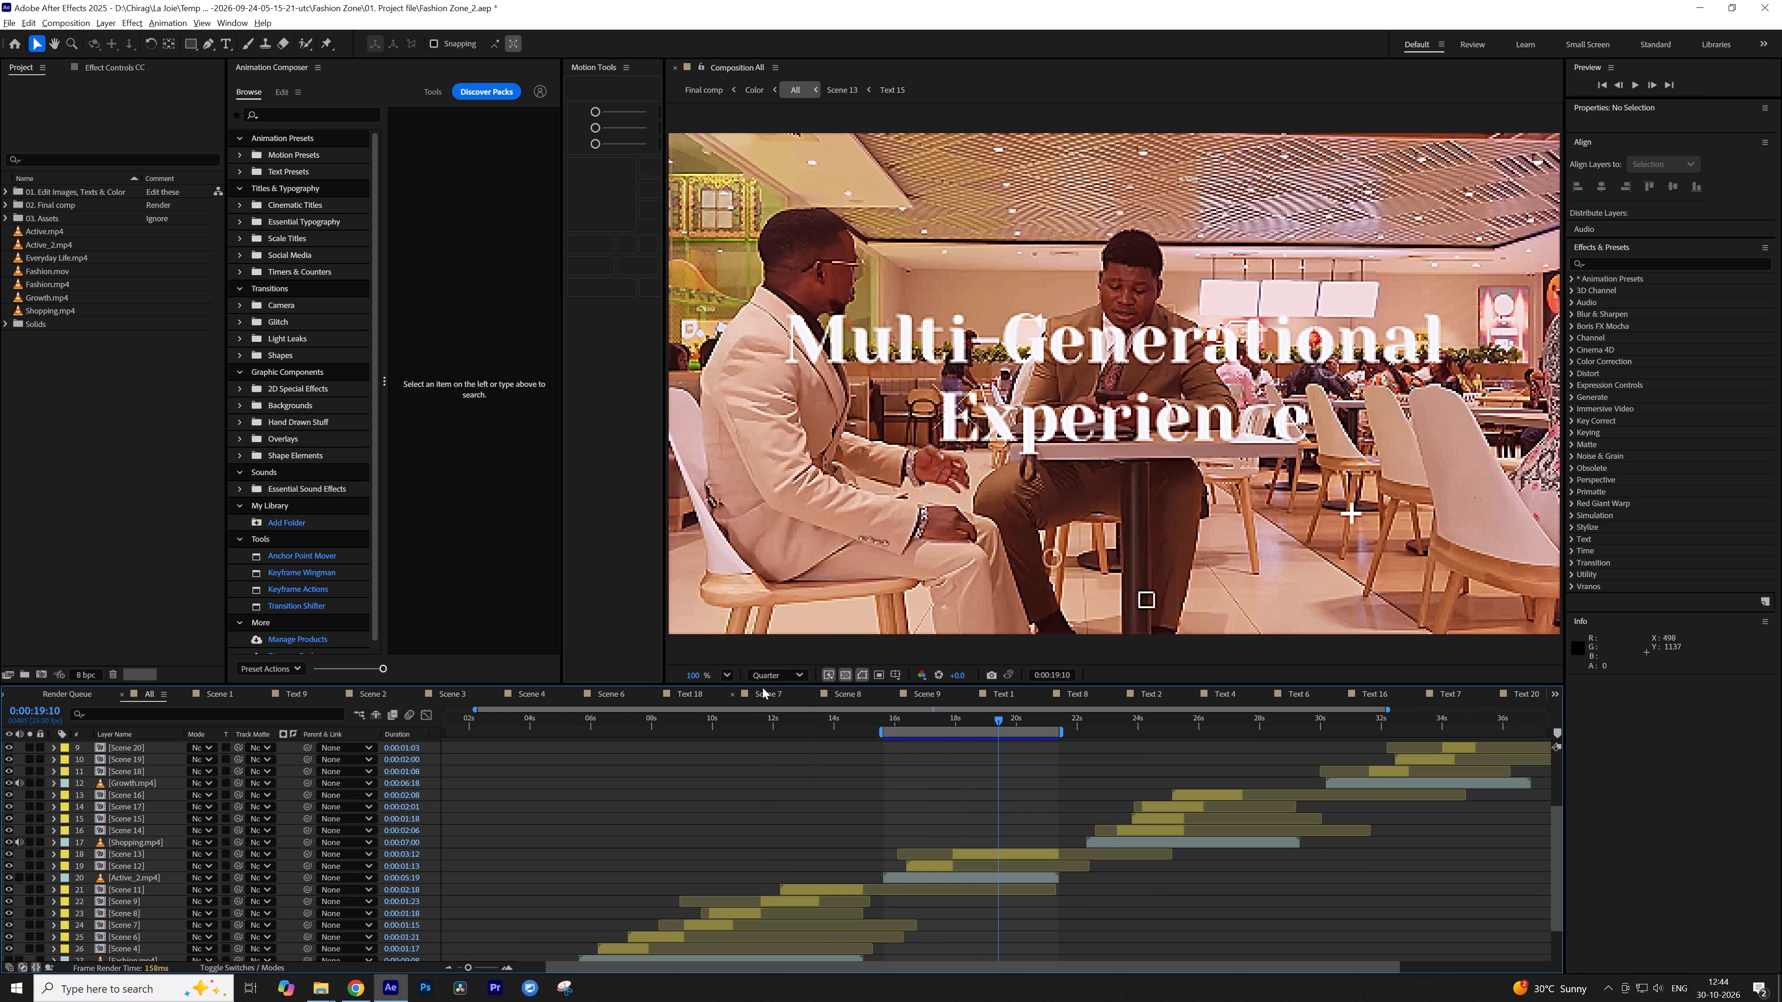
Set the All composition's preview resolution to Full.
left_click(783, 675)
left_click(785, 712)
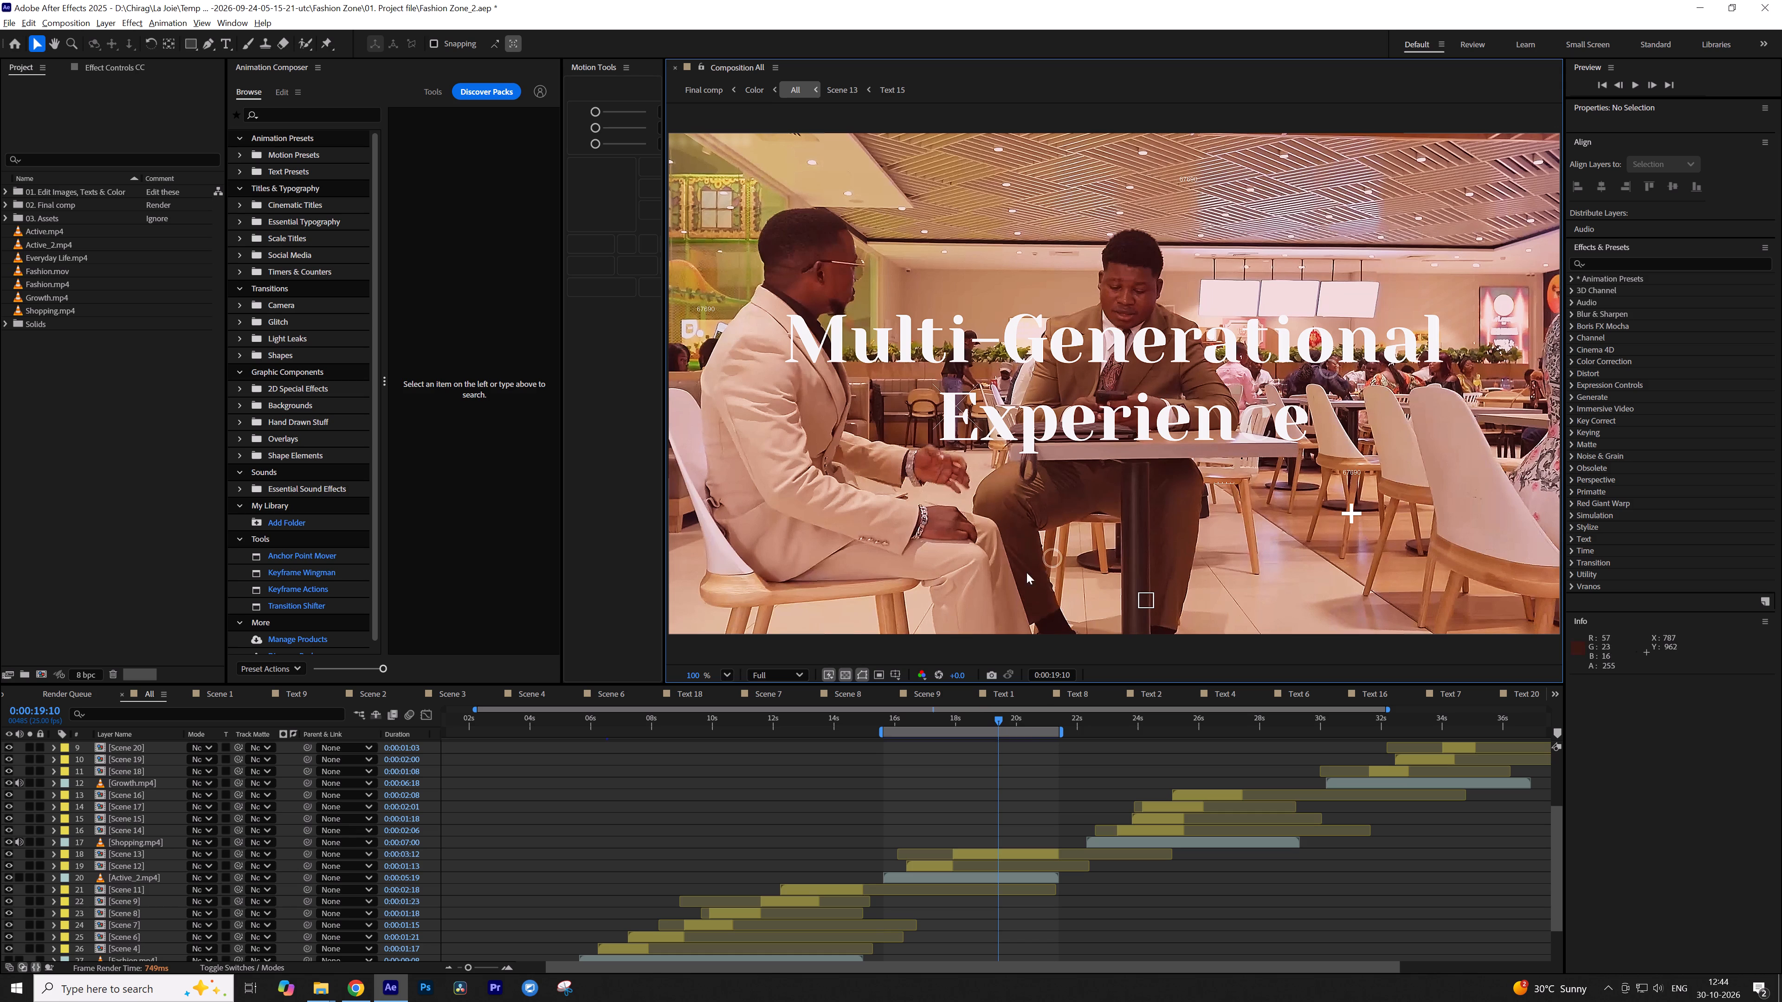
Check the Scene 13 tint at several frames over the footage and set the bottom solid's opacity in Scene 13 to 50%.
left_click(1022, 722)
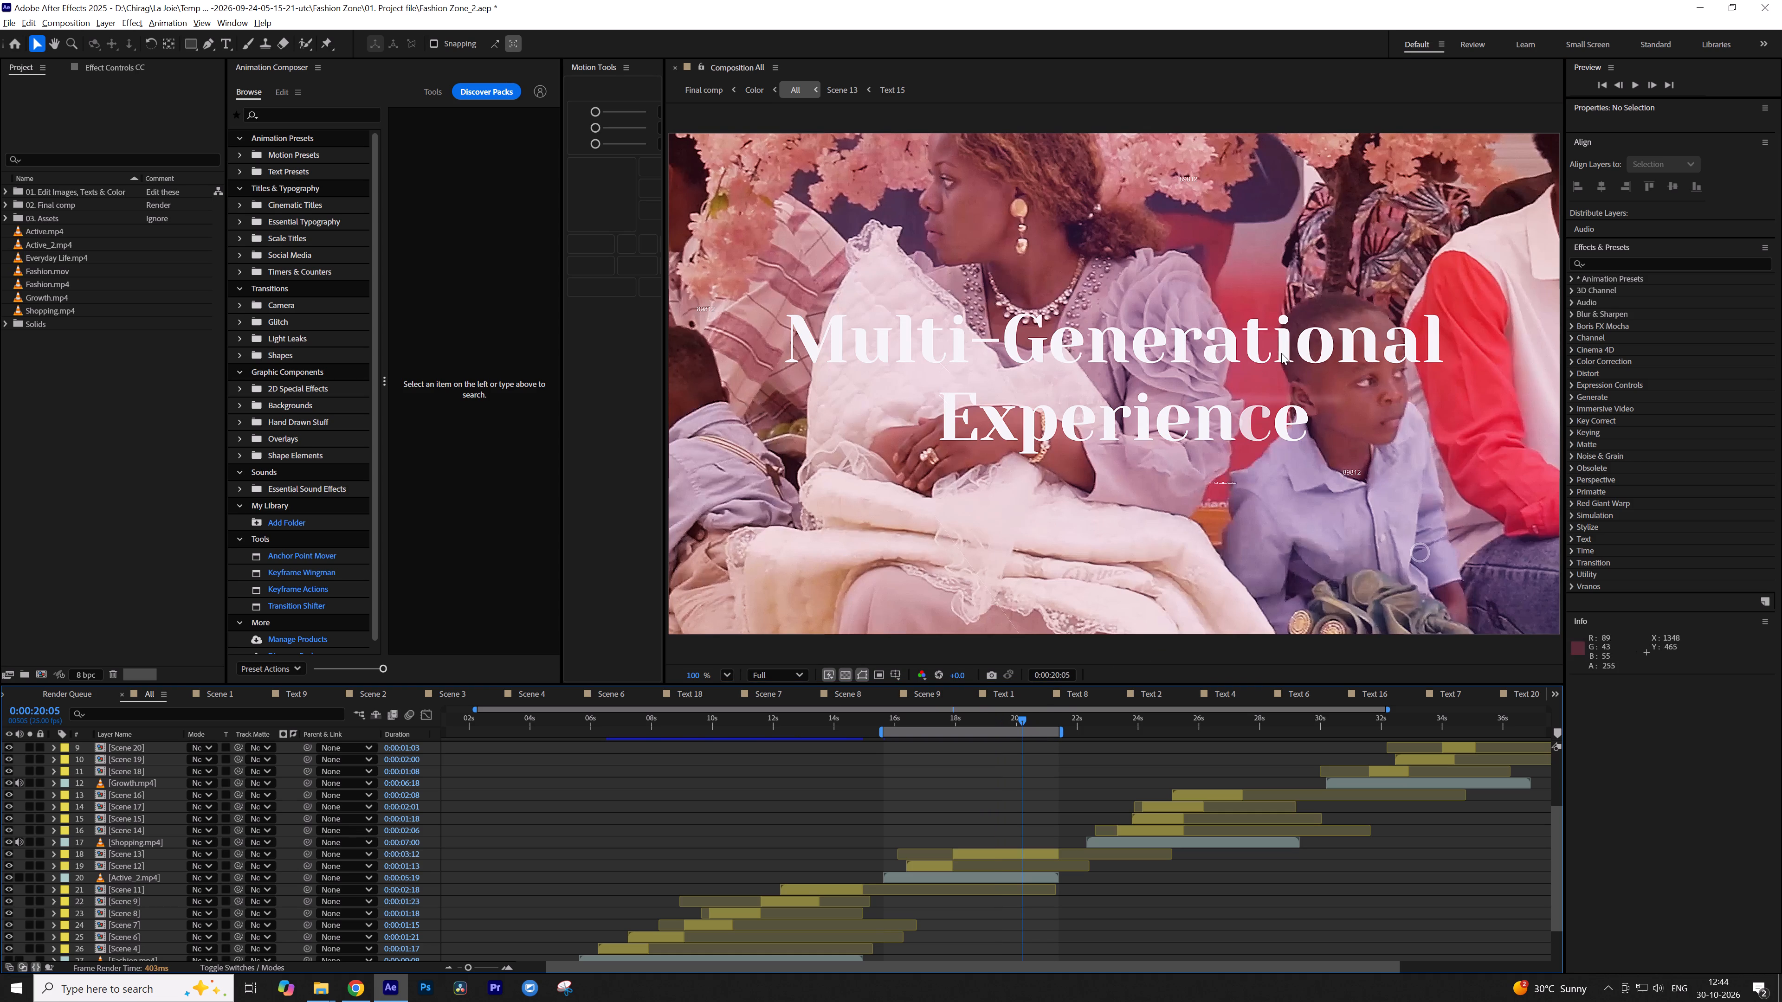
left_click(989, 719)
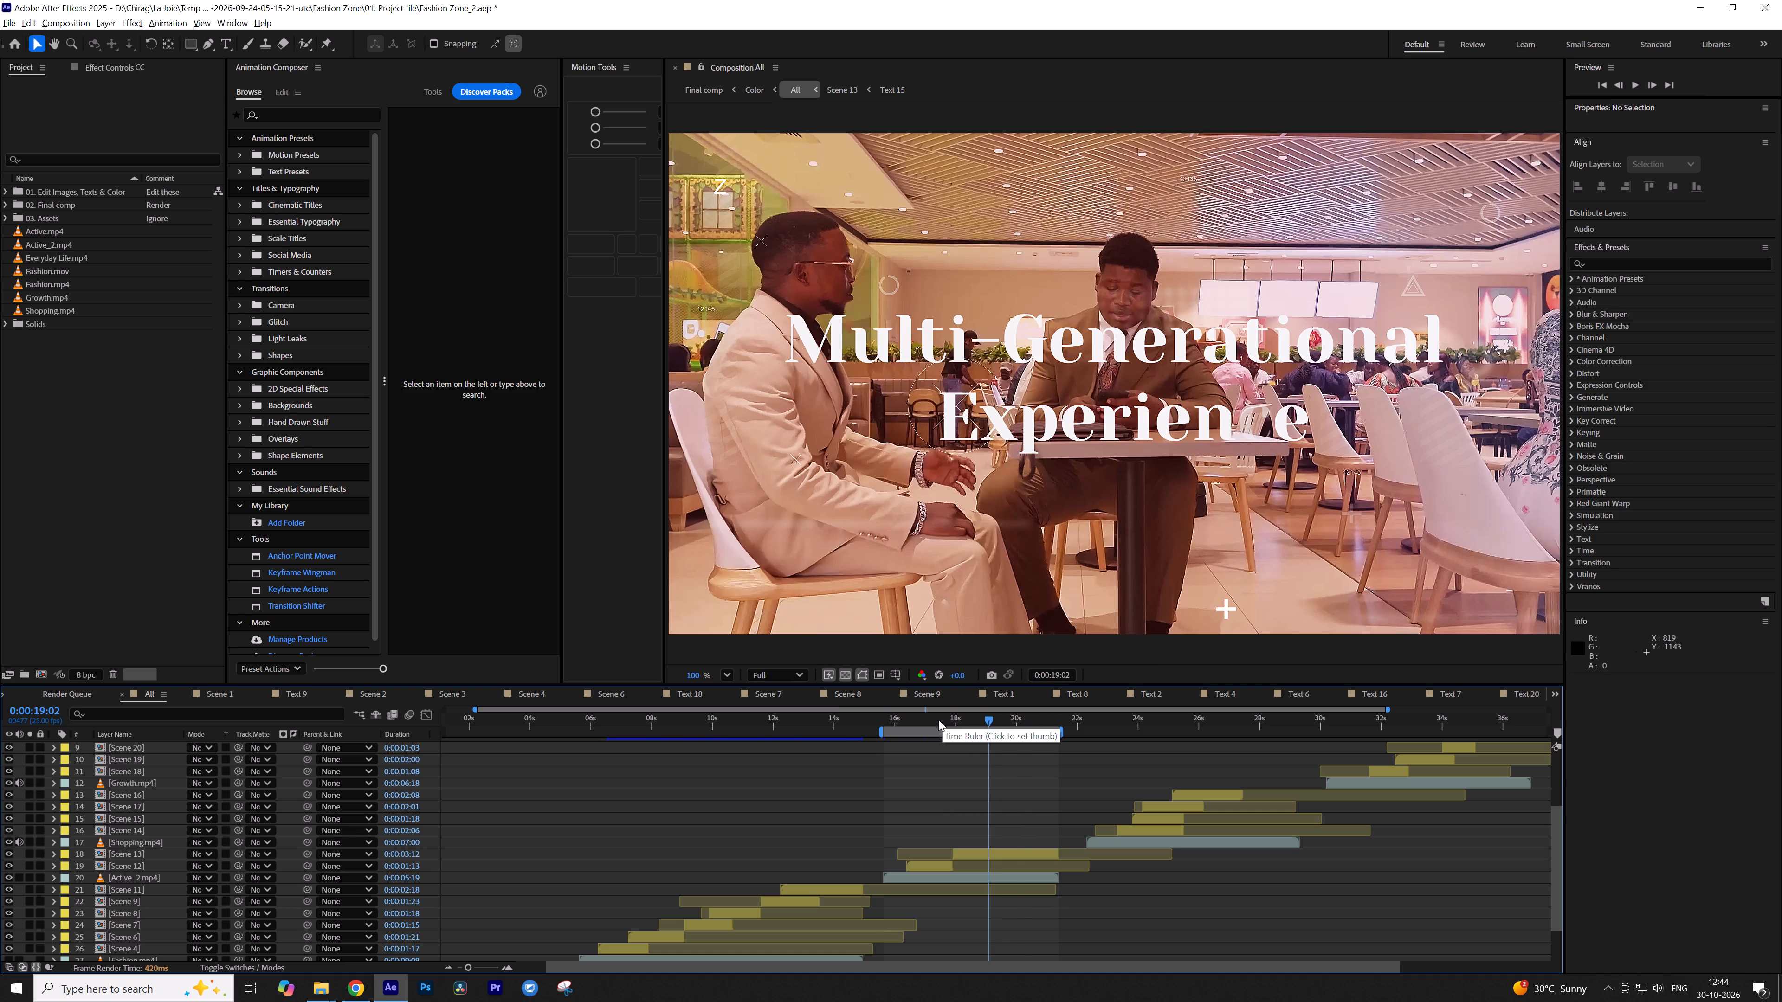
left_click(938, 719)
left_click(1000, 720)
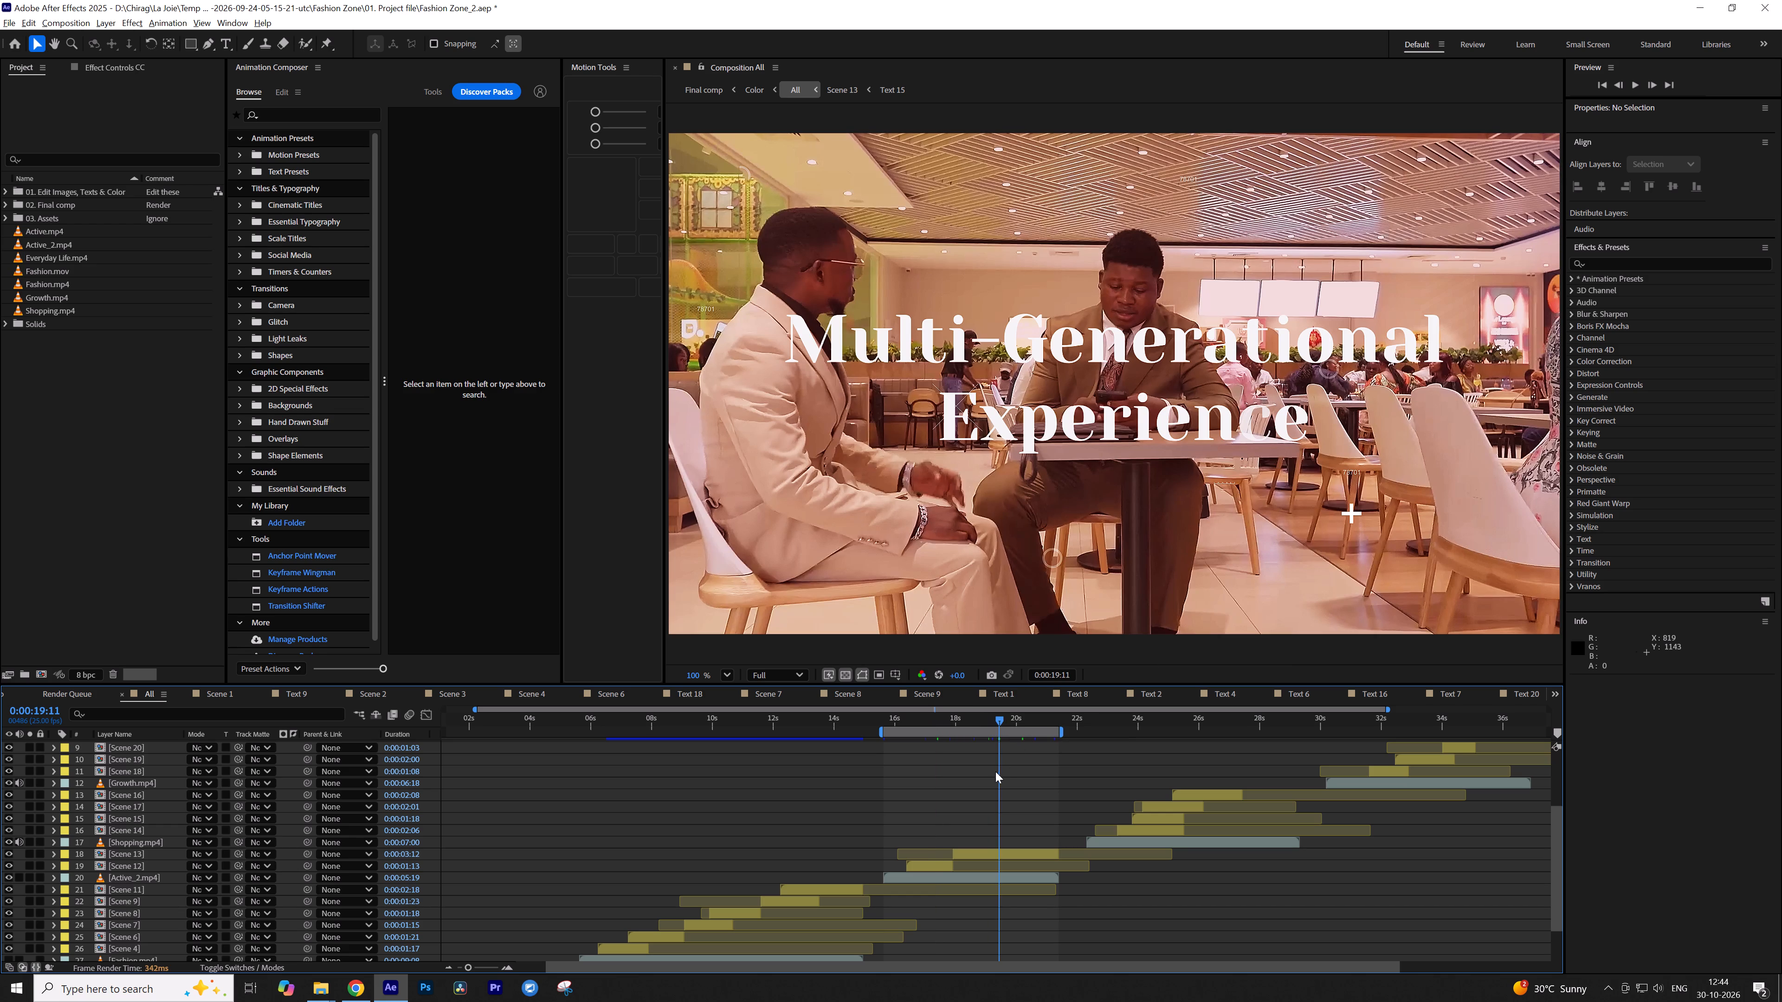
left_click(1014, 727)
left_click(1014, 723)
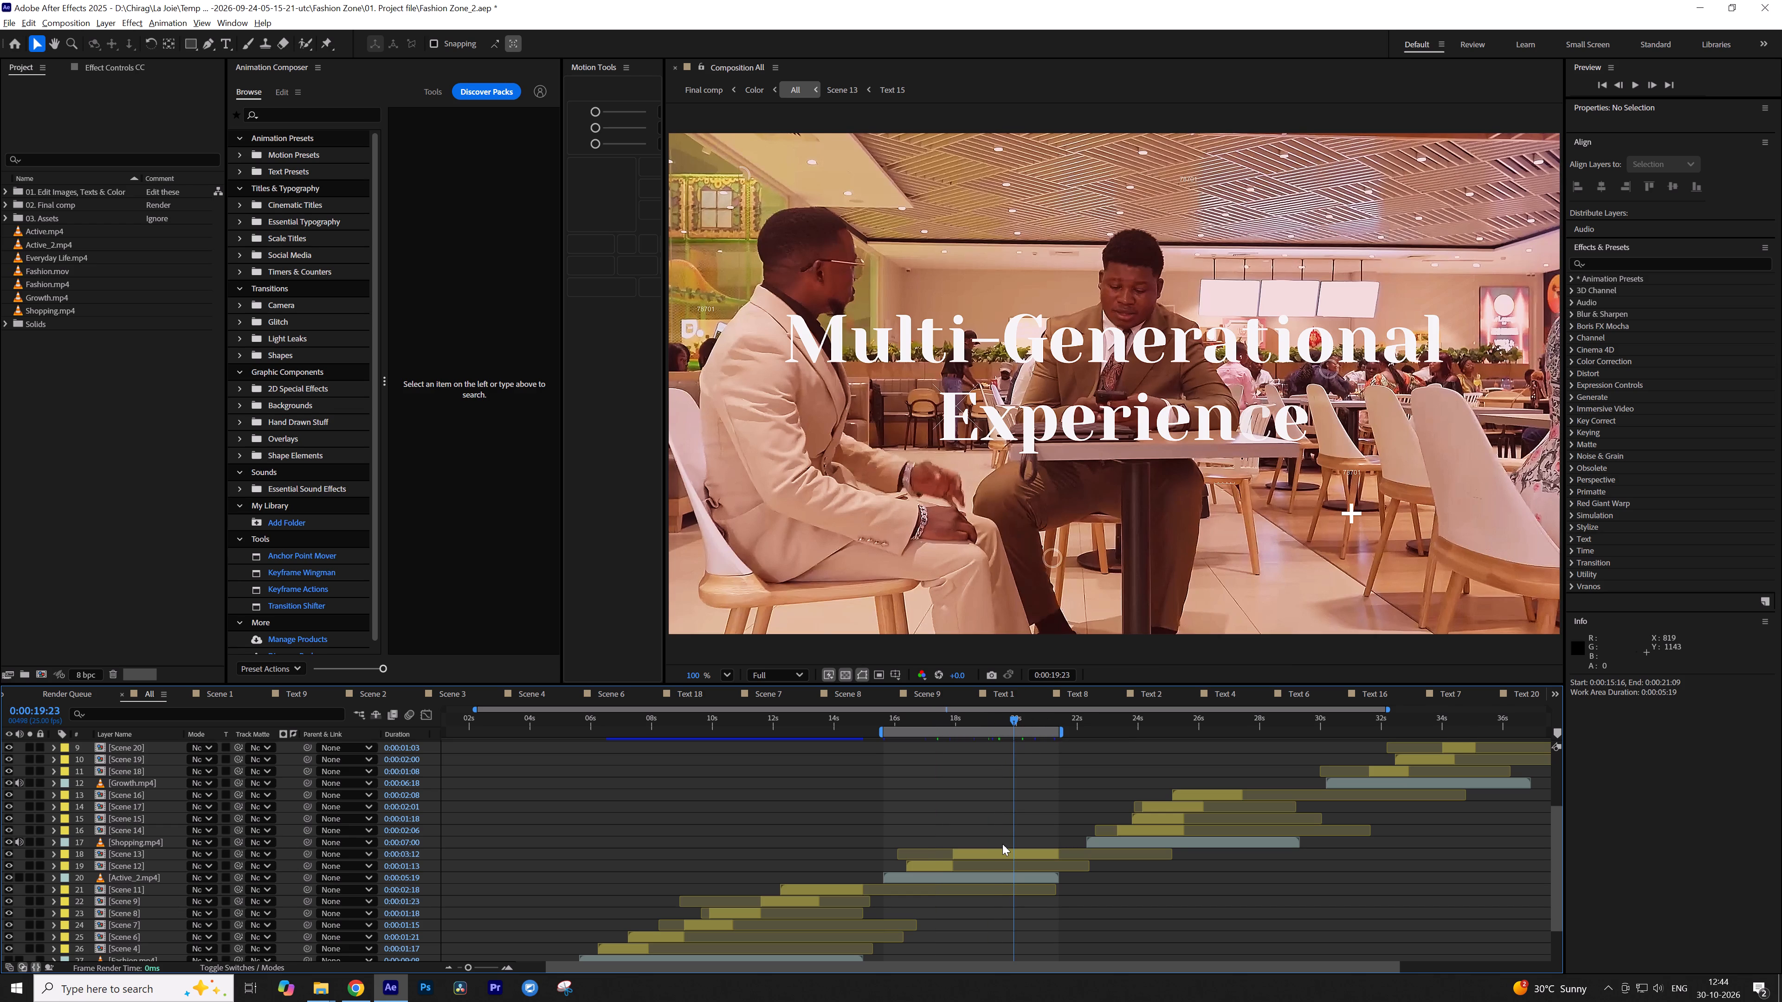
double_click(1000, 854)
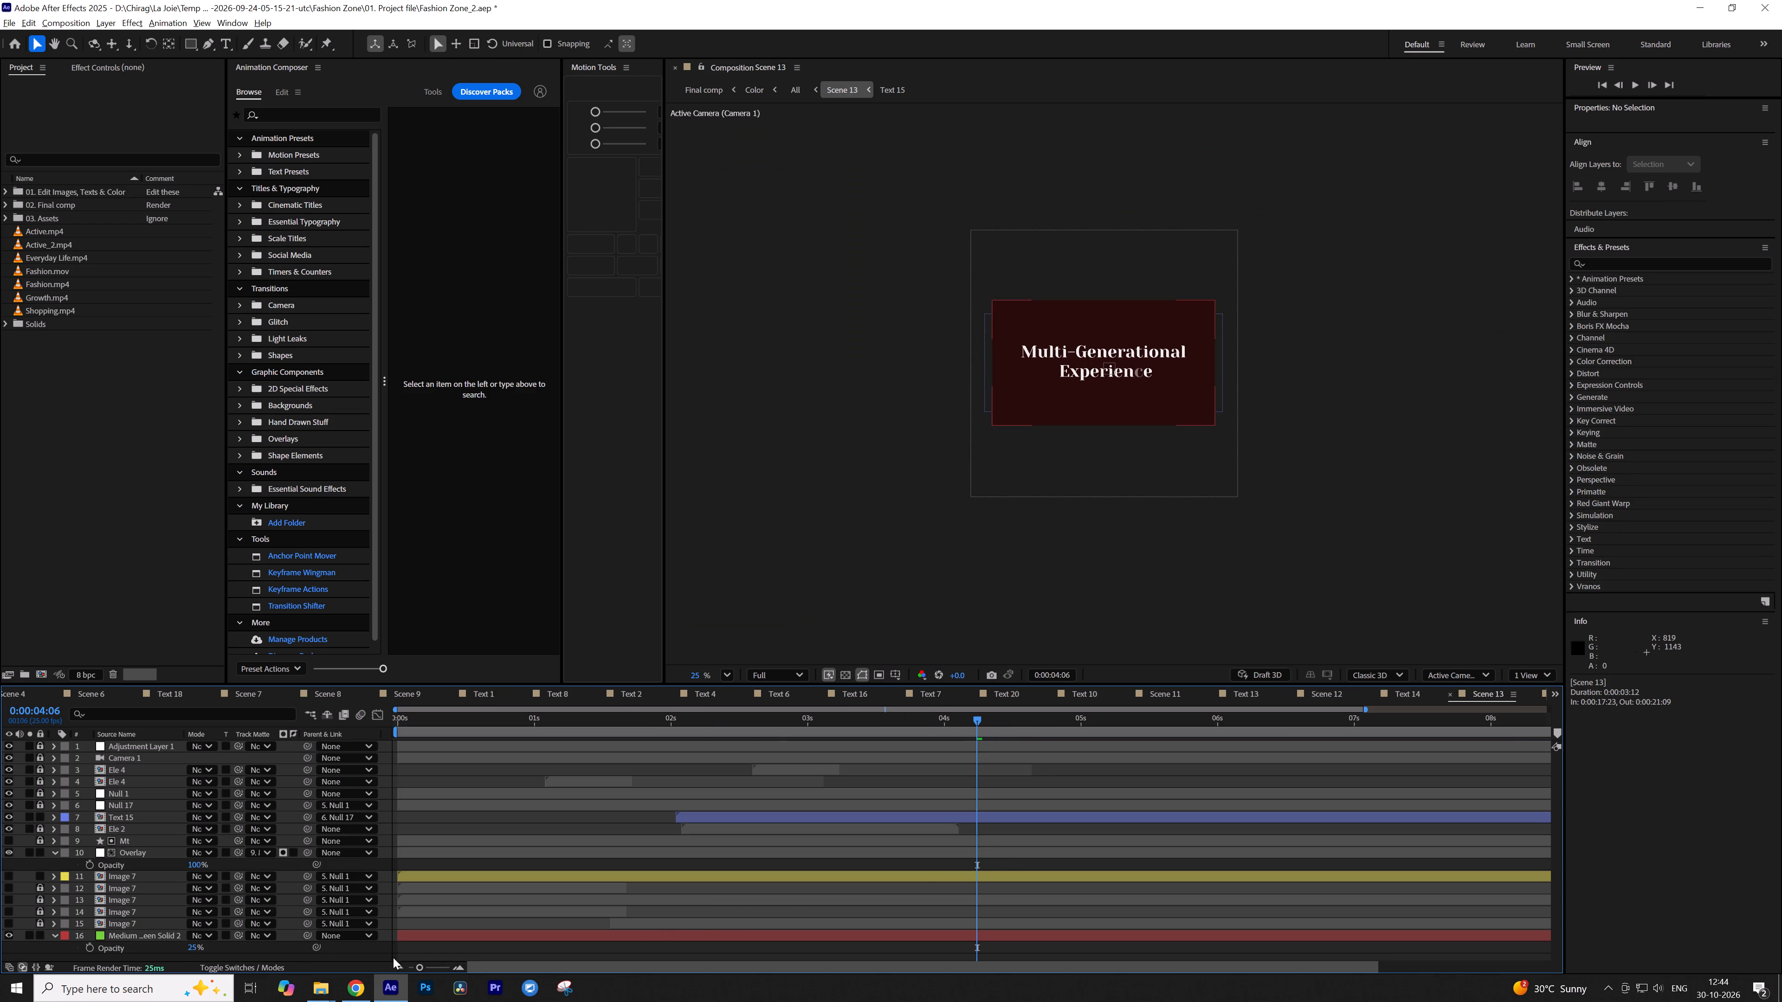
left_click(193, 947)
key("5")
key("0")
key("Return")
Return to the All composition and examine the stronger Scene 13 tint at several frames over the Active_2.mp4 footage.
key("Tab")
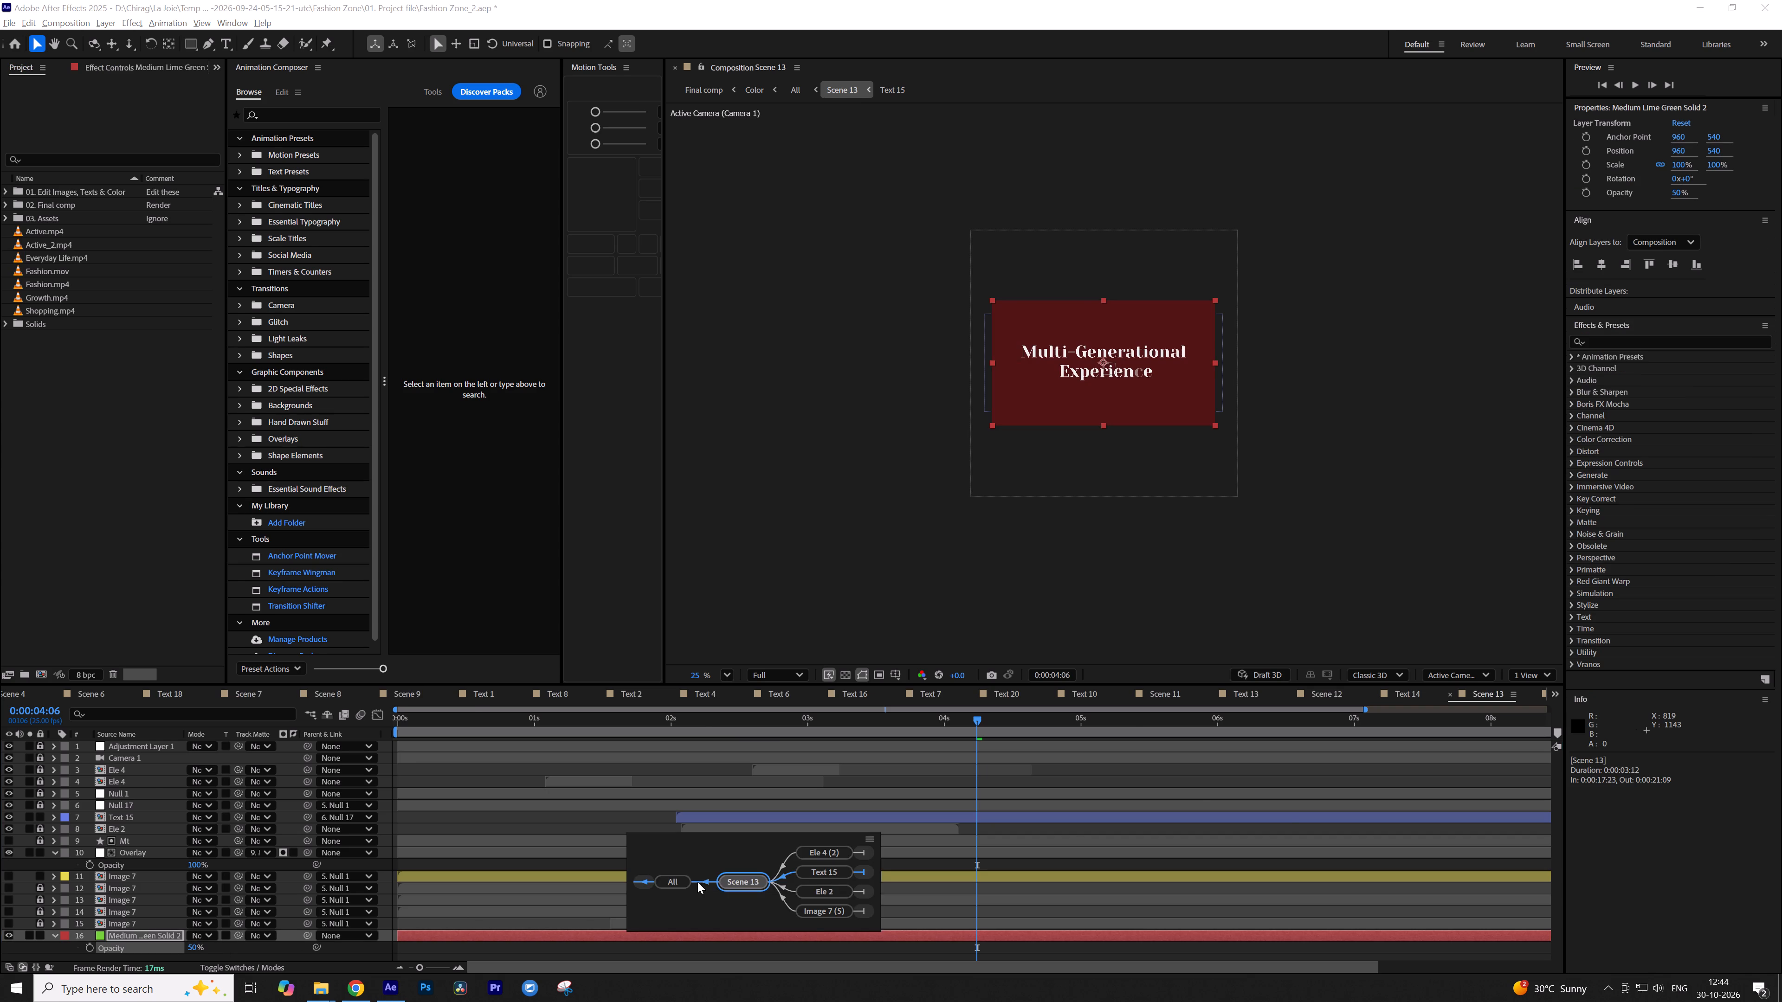
left_click(680, 880)
left_click(1033, 715)
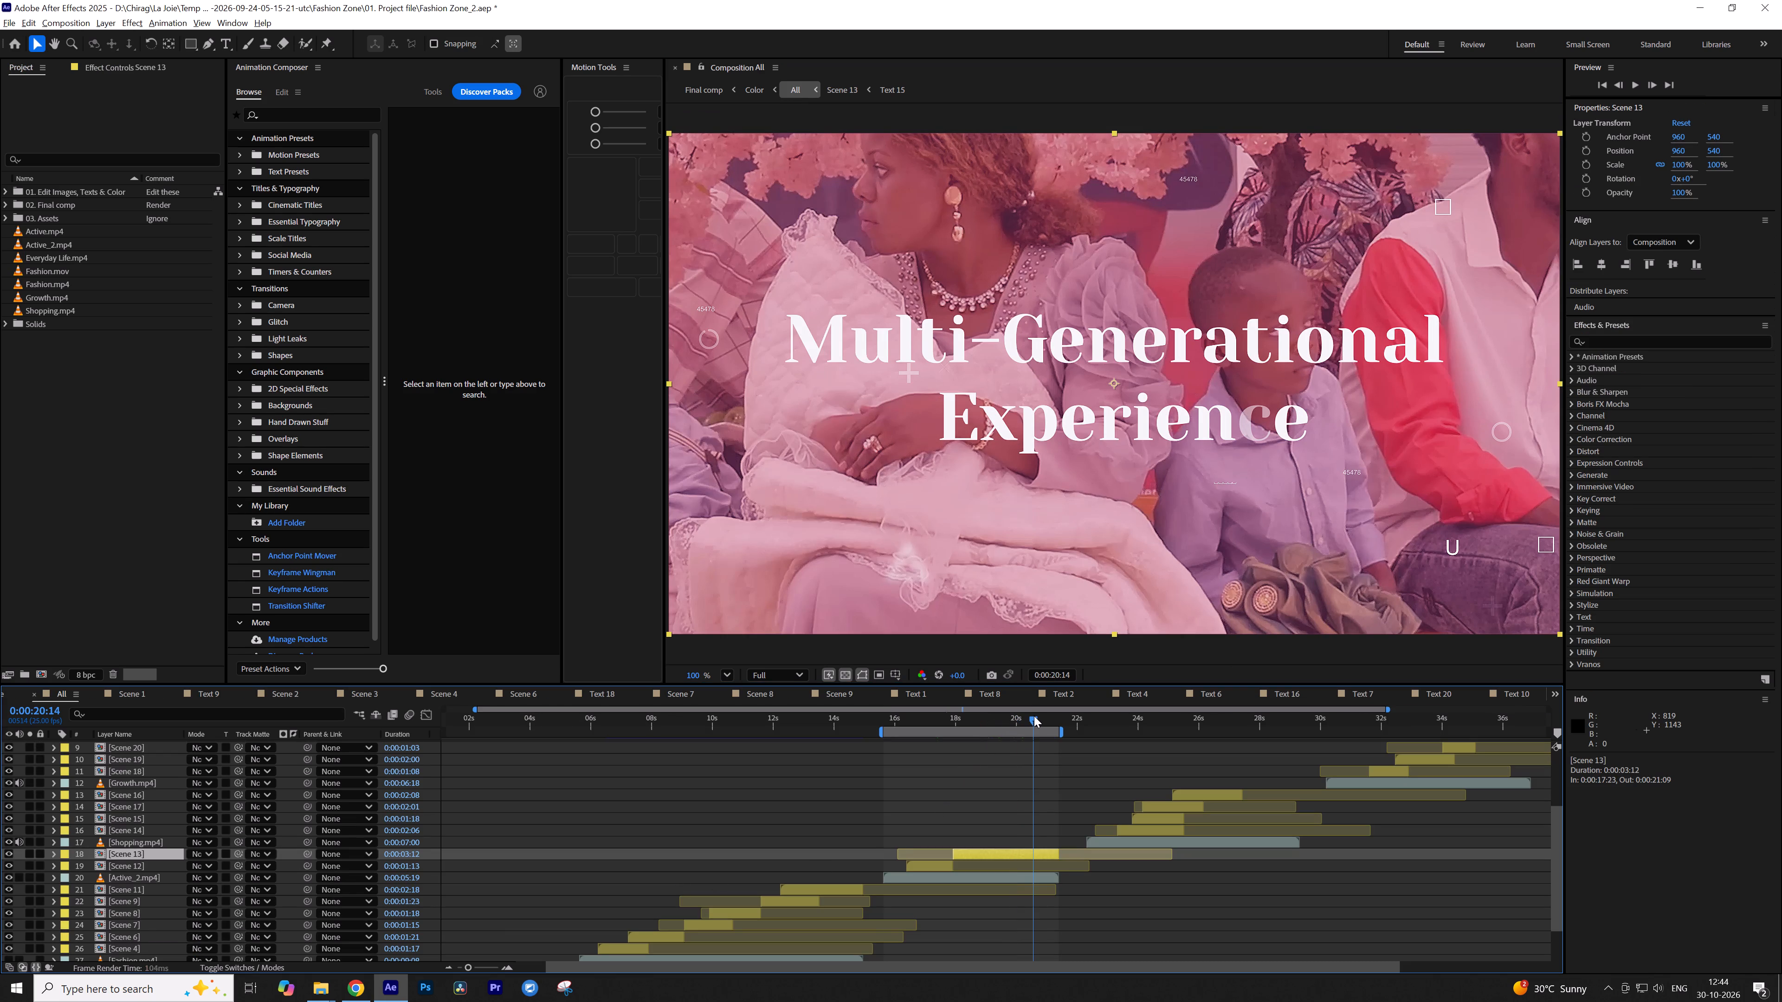
left_click(971, 724)
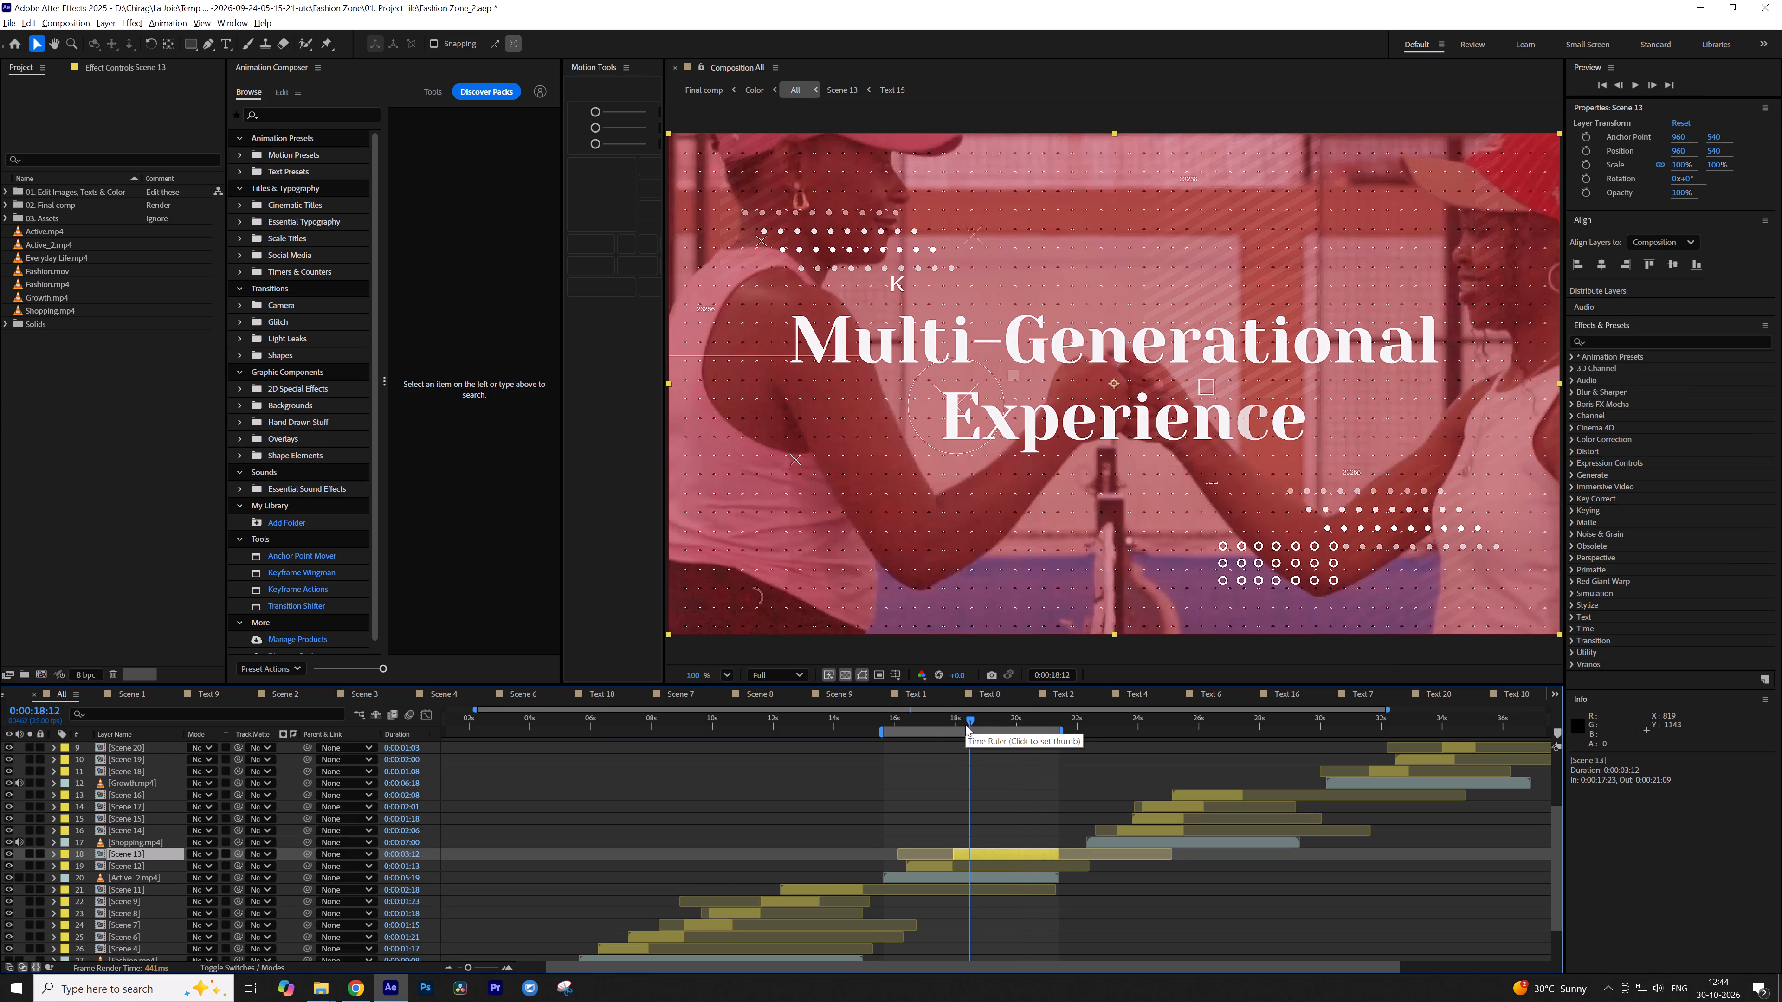
left_click(963, 726)
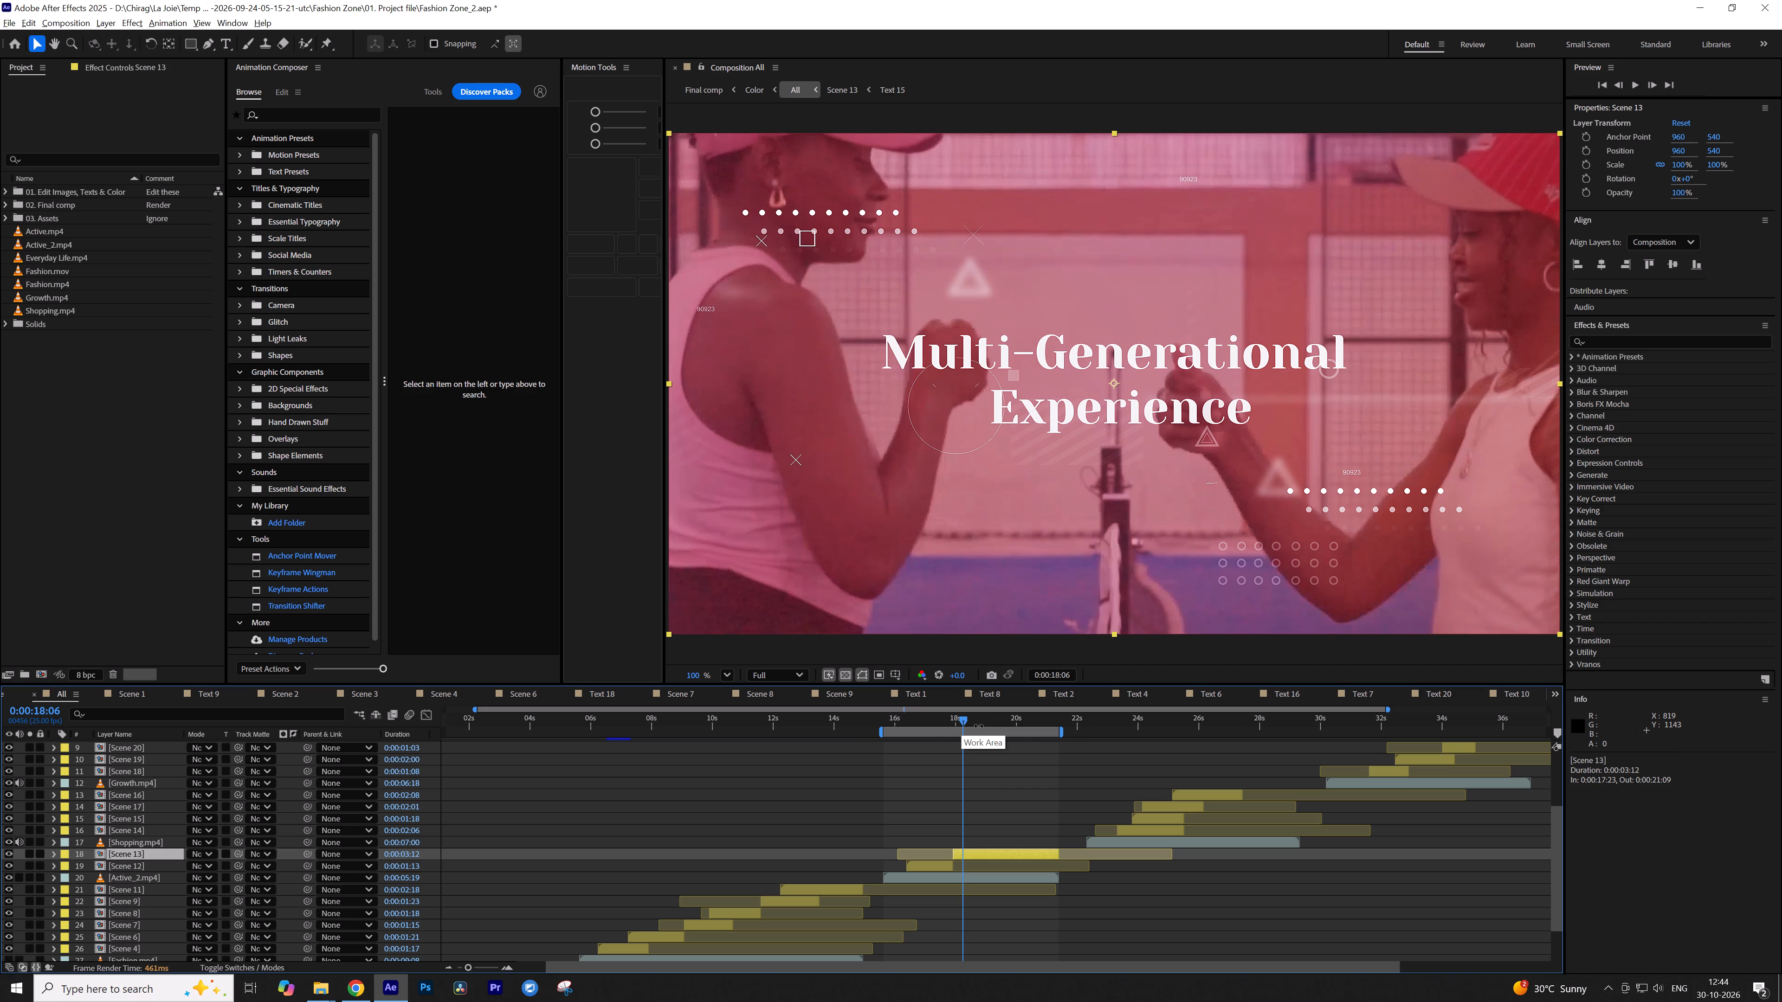
left_click(983, 726)
left_click(979, 721)
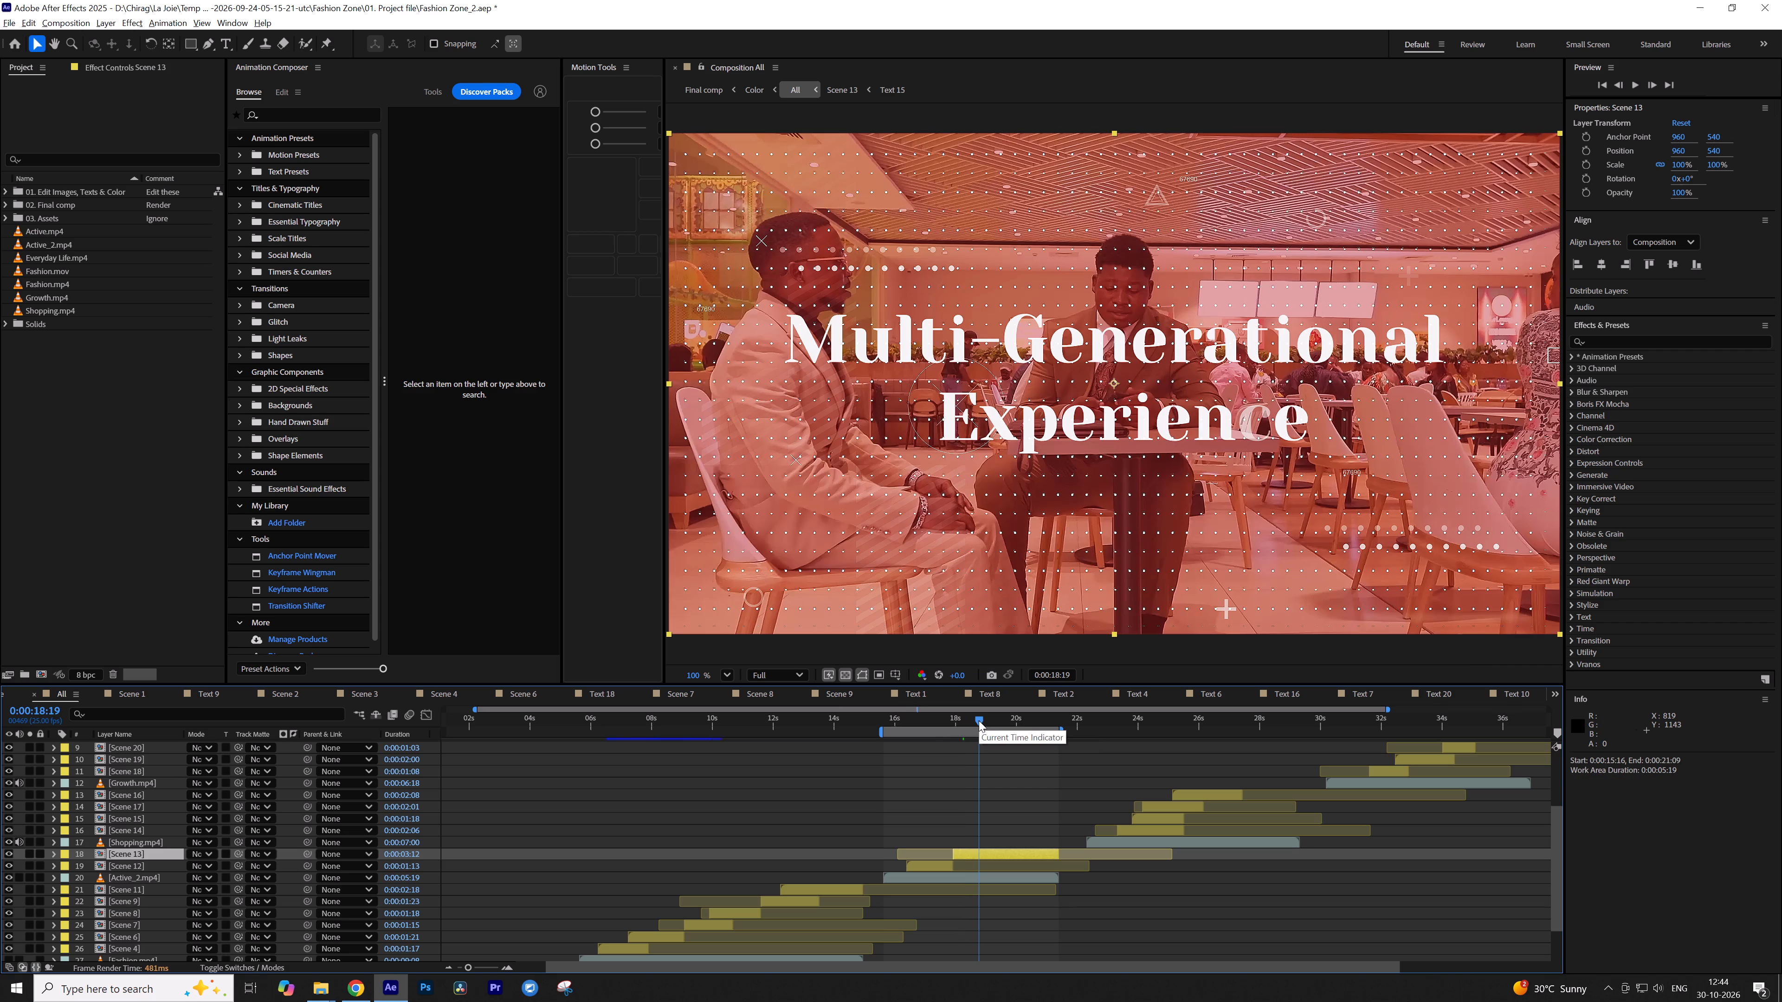
left_click(1015, 719)
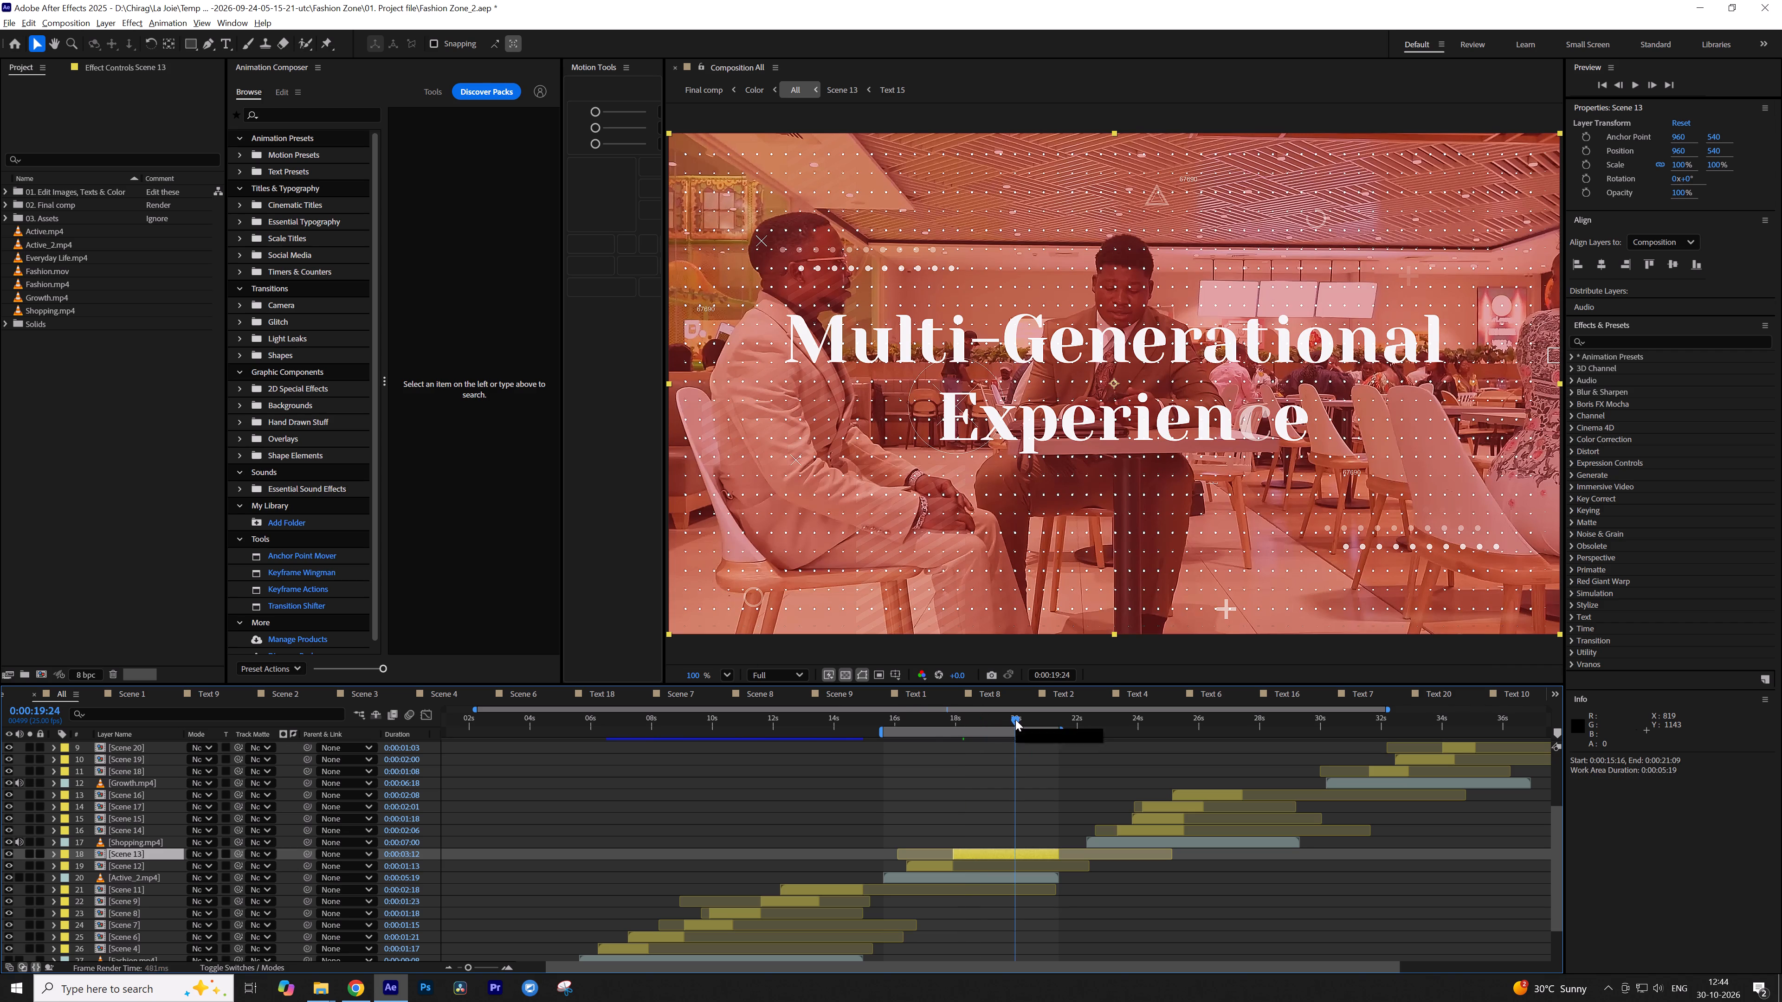
Examine the start of the Shopping section in All, through the Shopping title and the transition into the Leisure scene.
left_click(1113, 718)
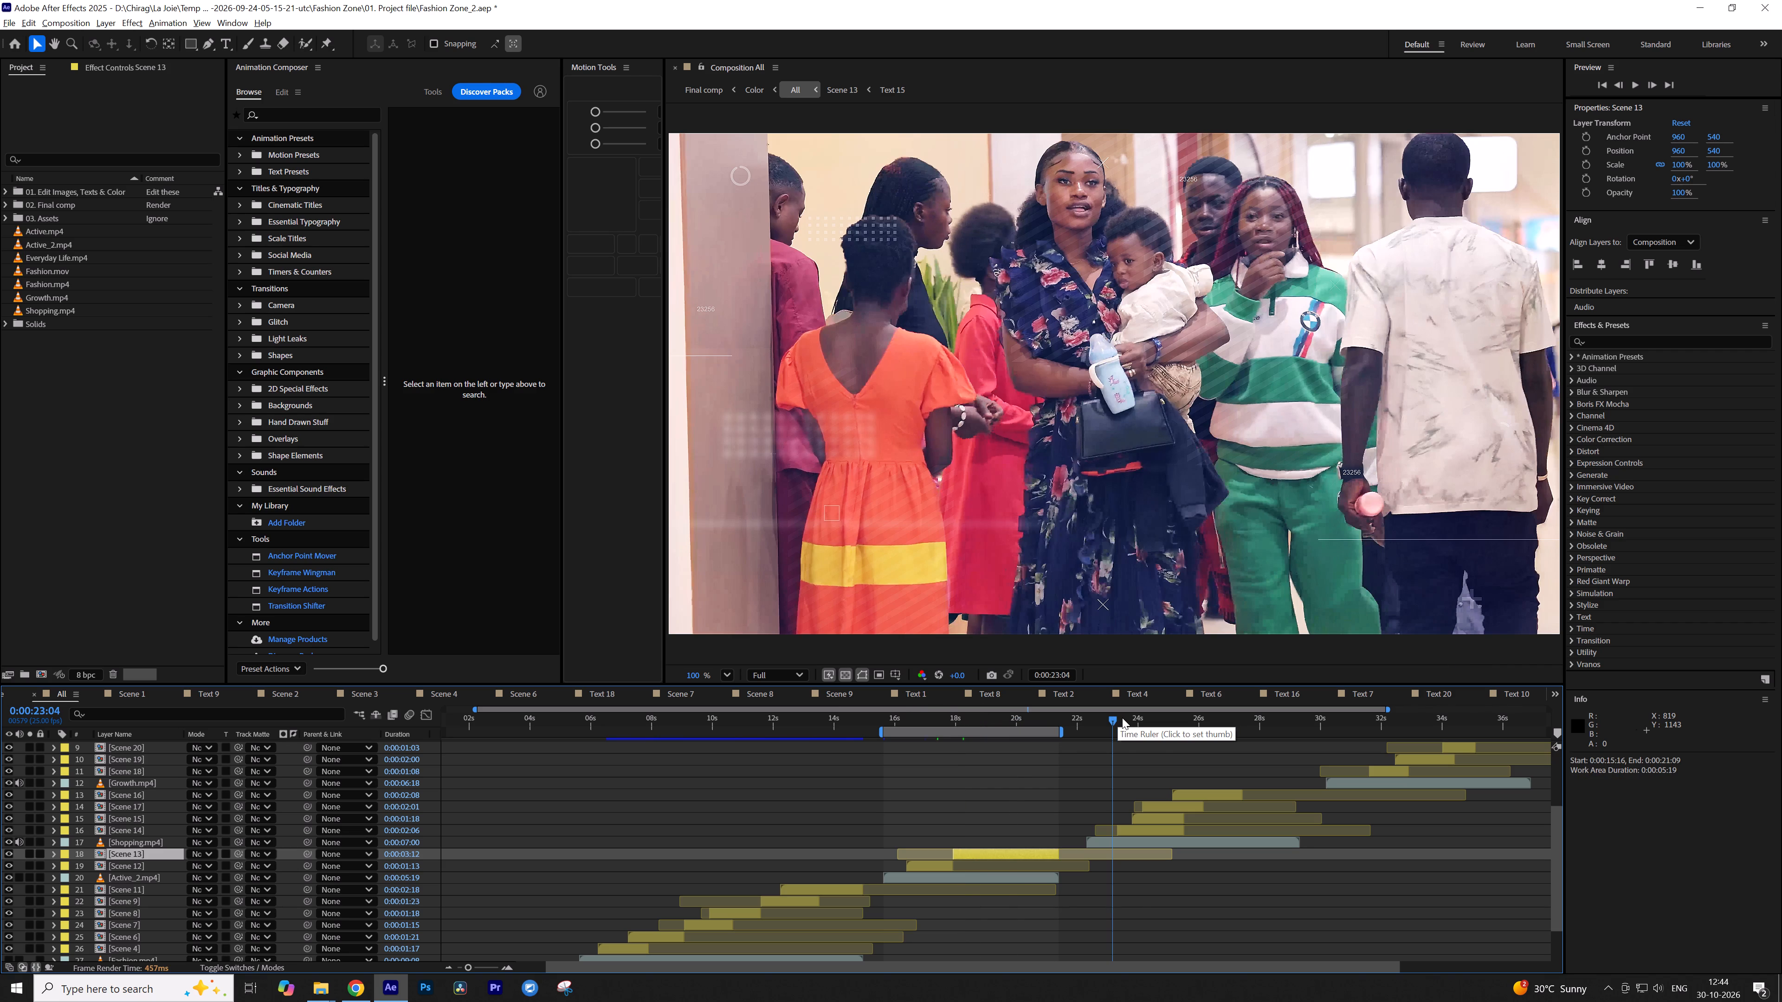
left_click(1122, 718)
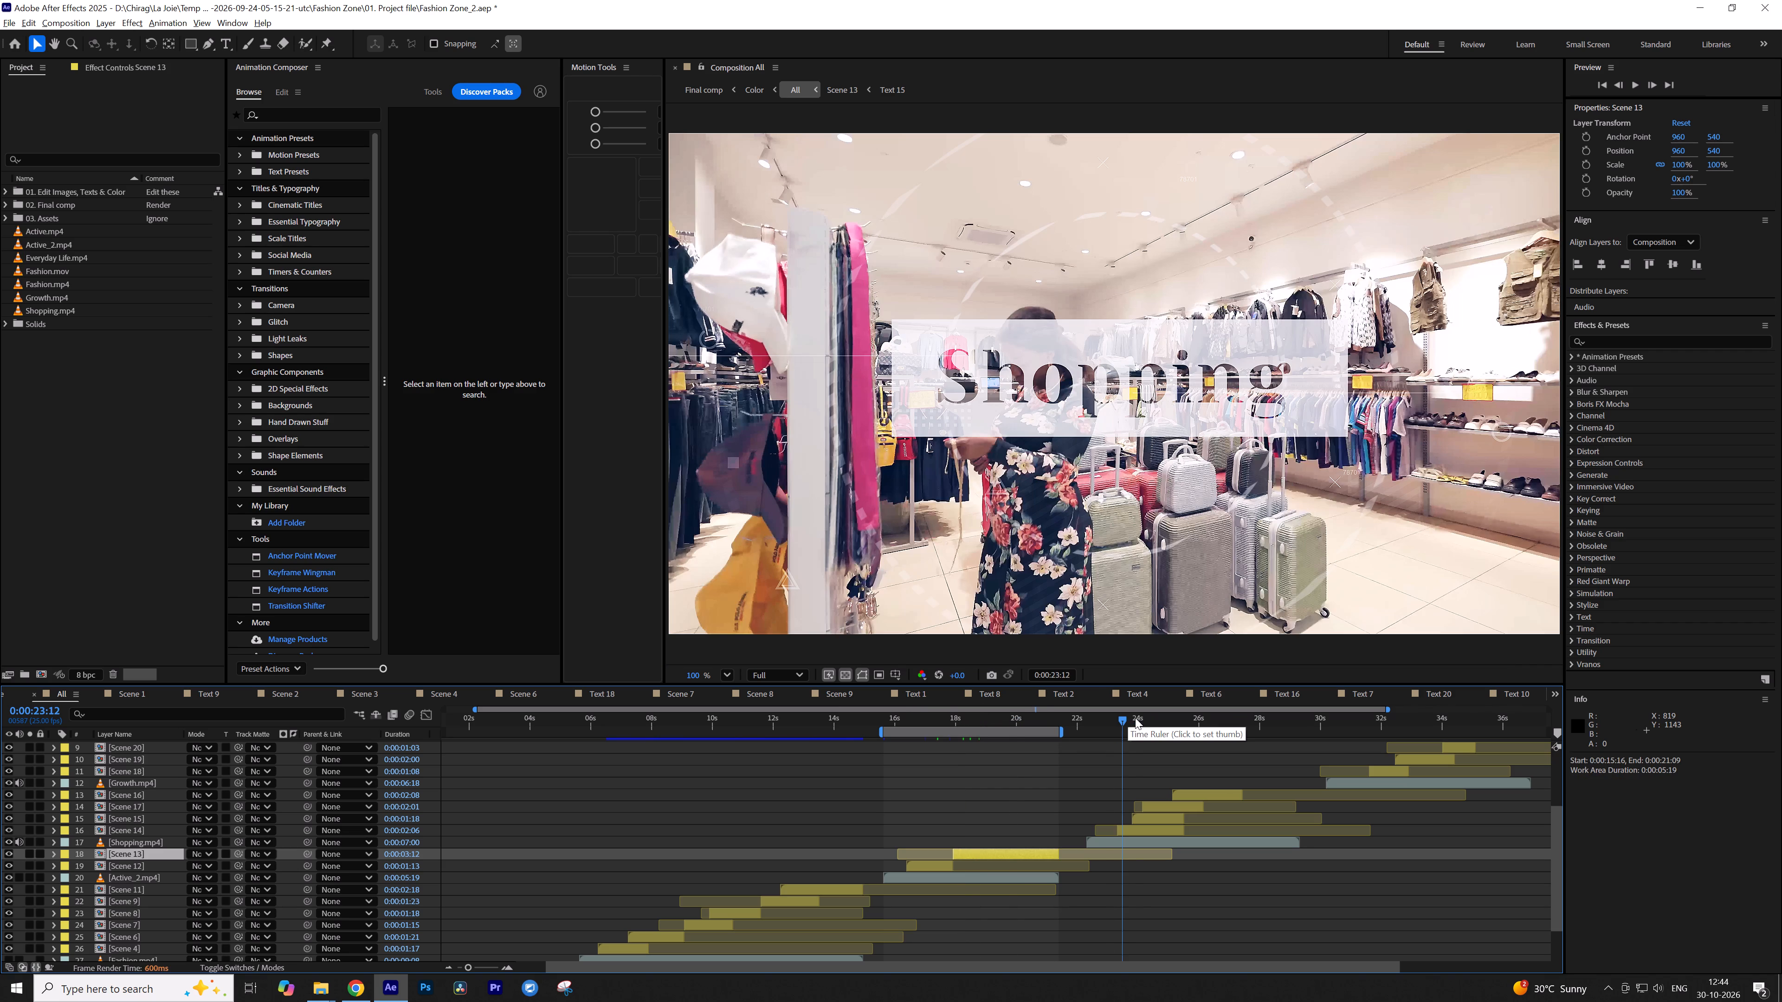
left_click(1135, 718)
left_click_drag(1135, 718, 1140, 718)
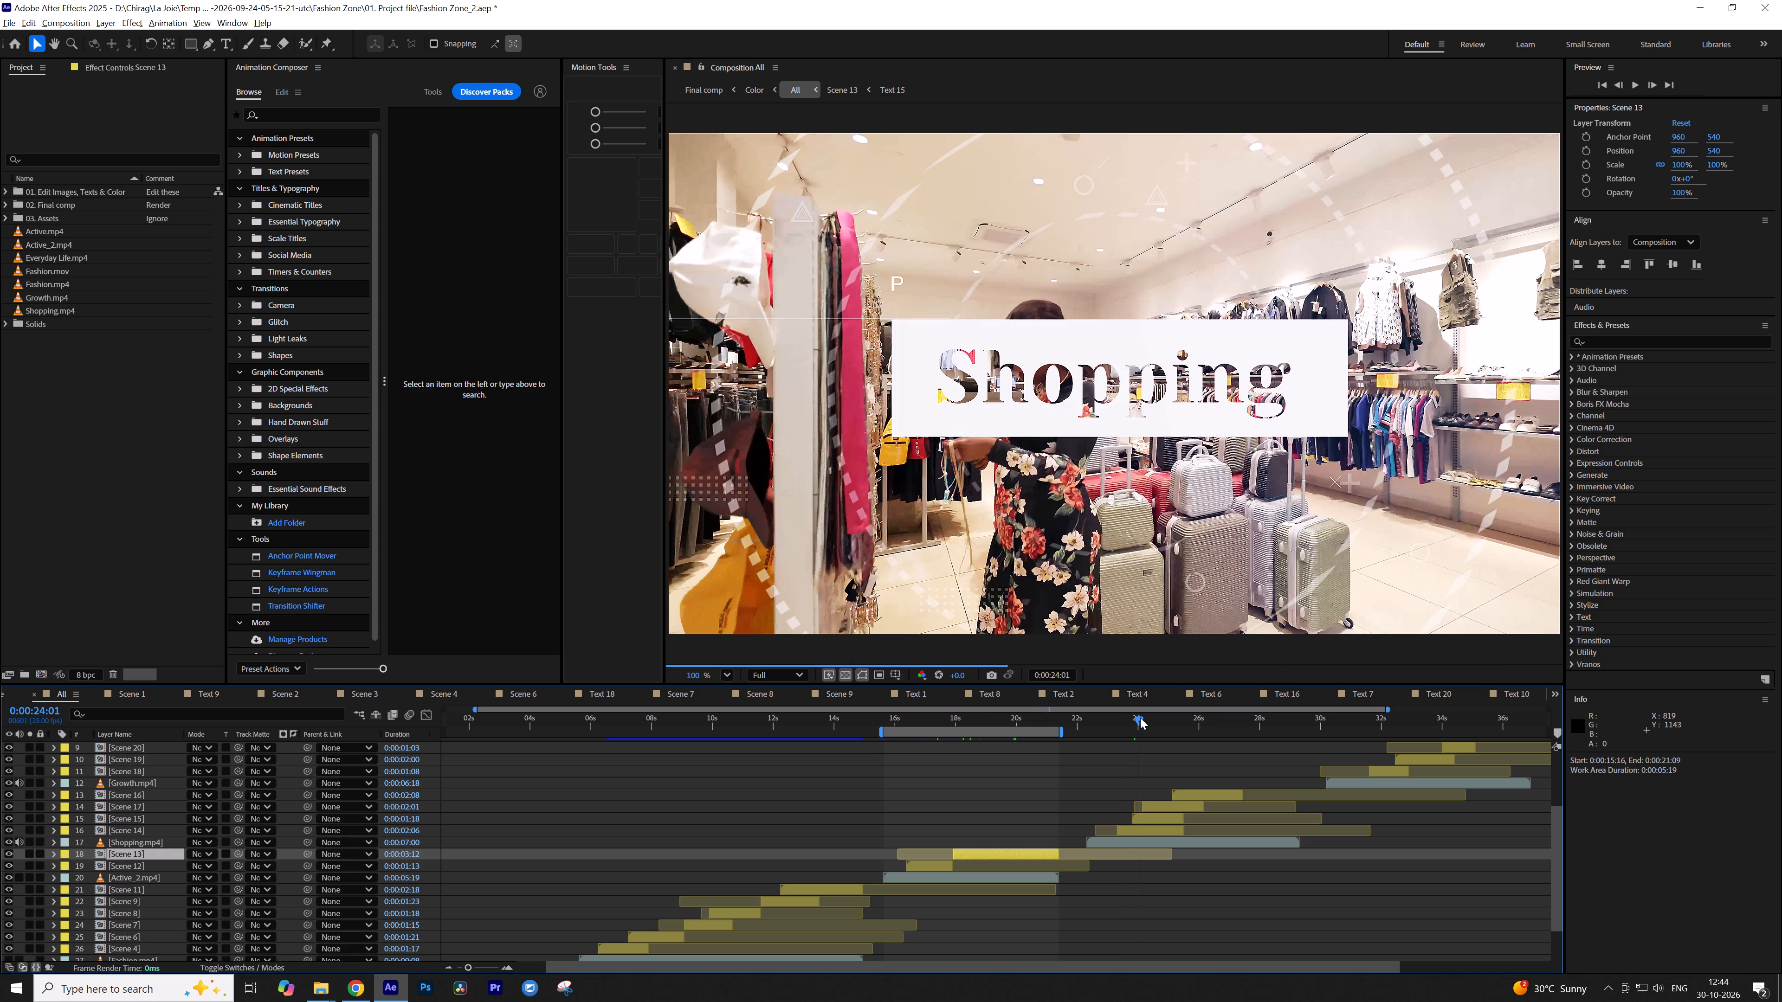
left_click_drag(1140, 718, 1142, 717)
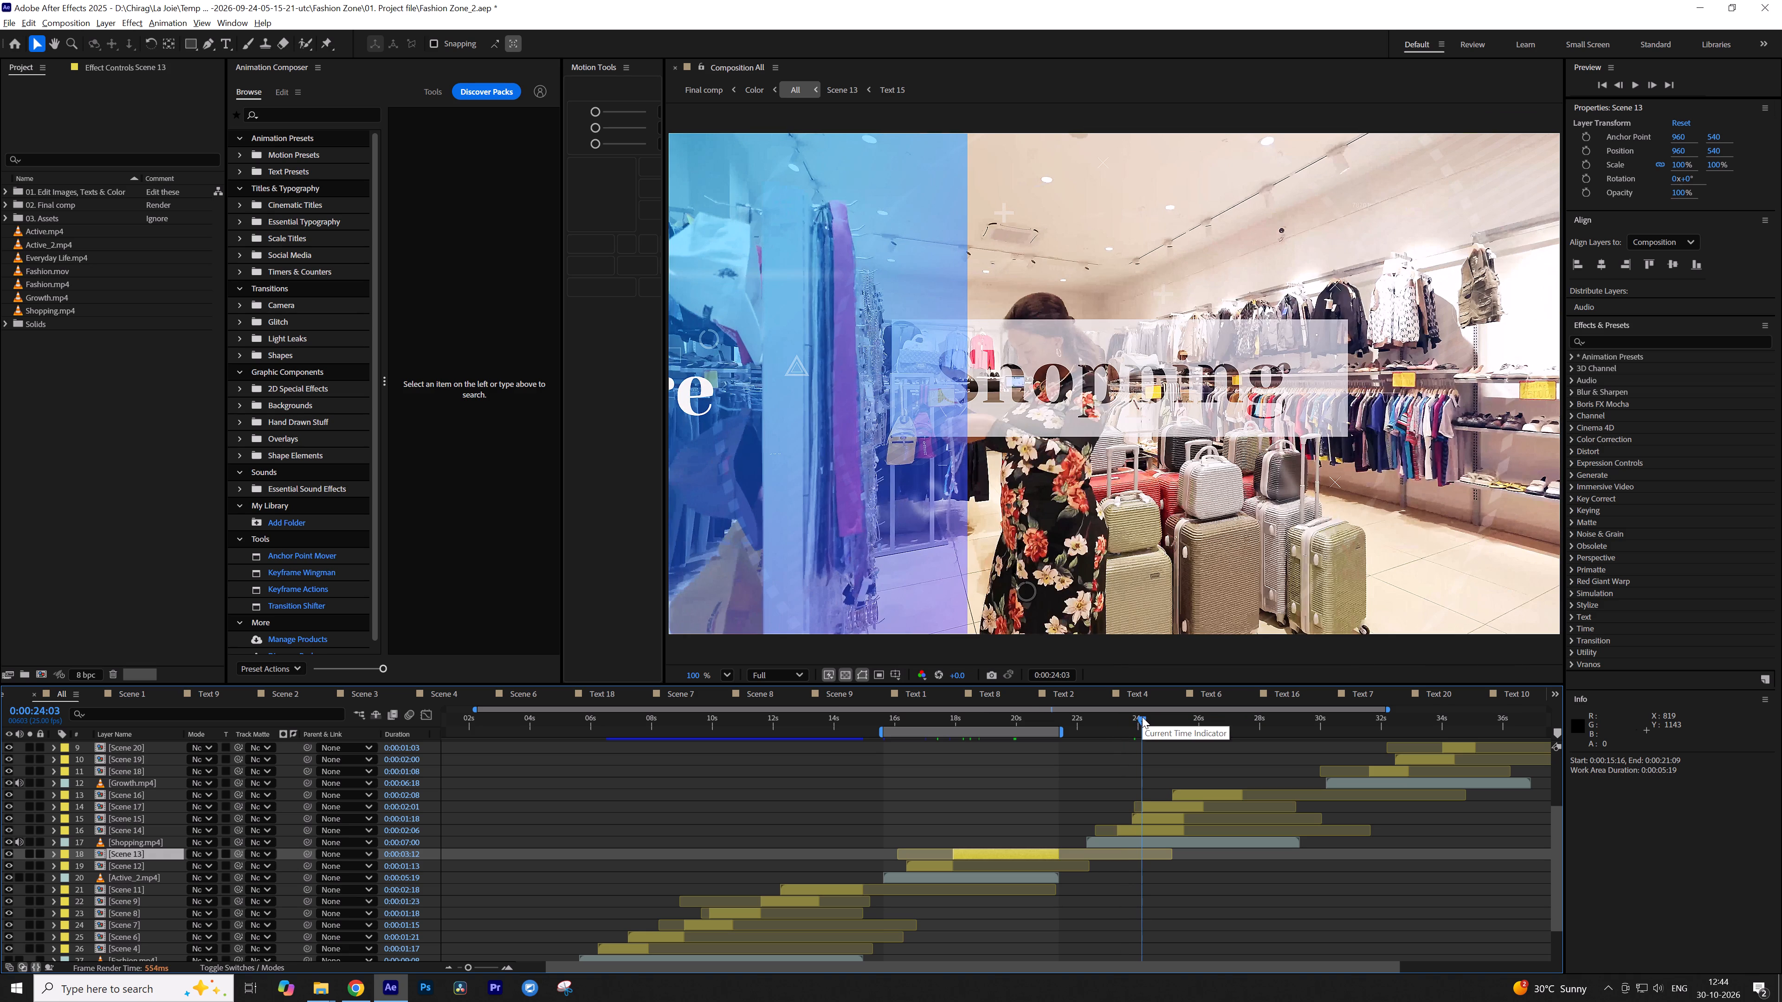
left_click(1149, 715)
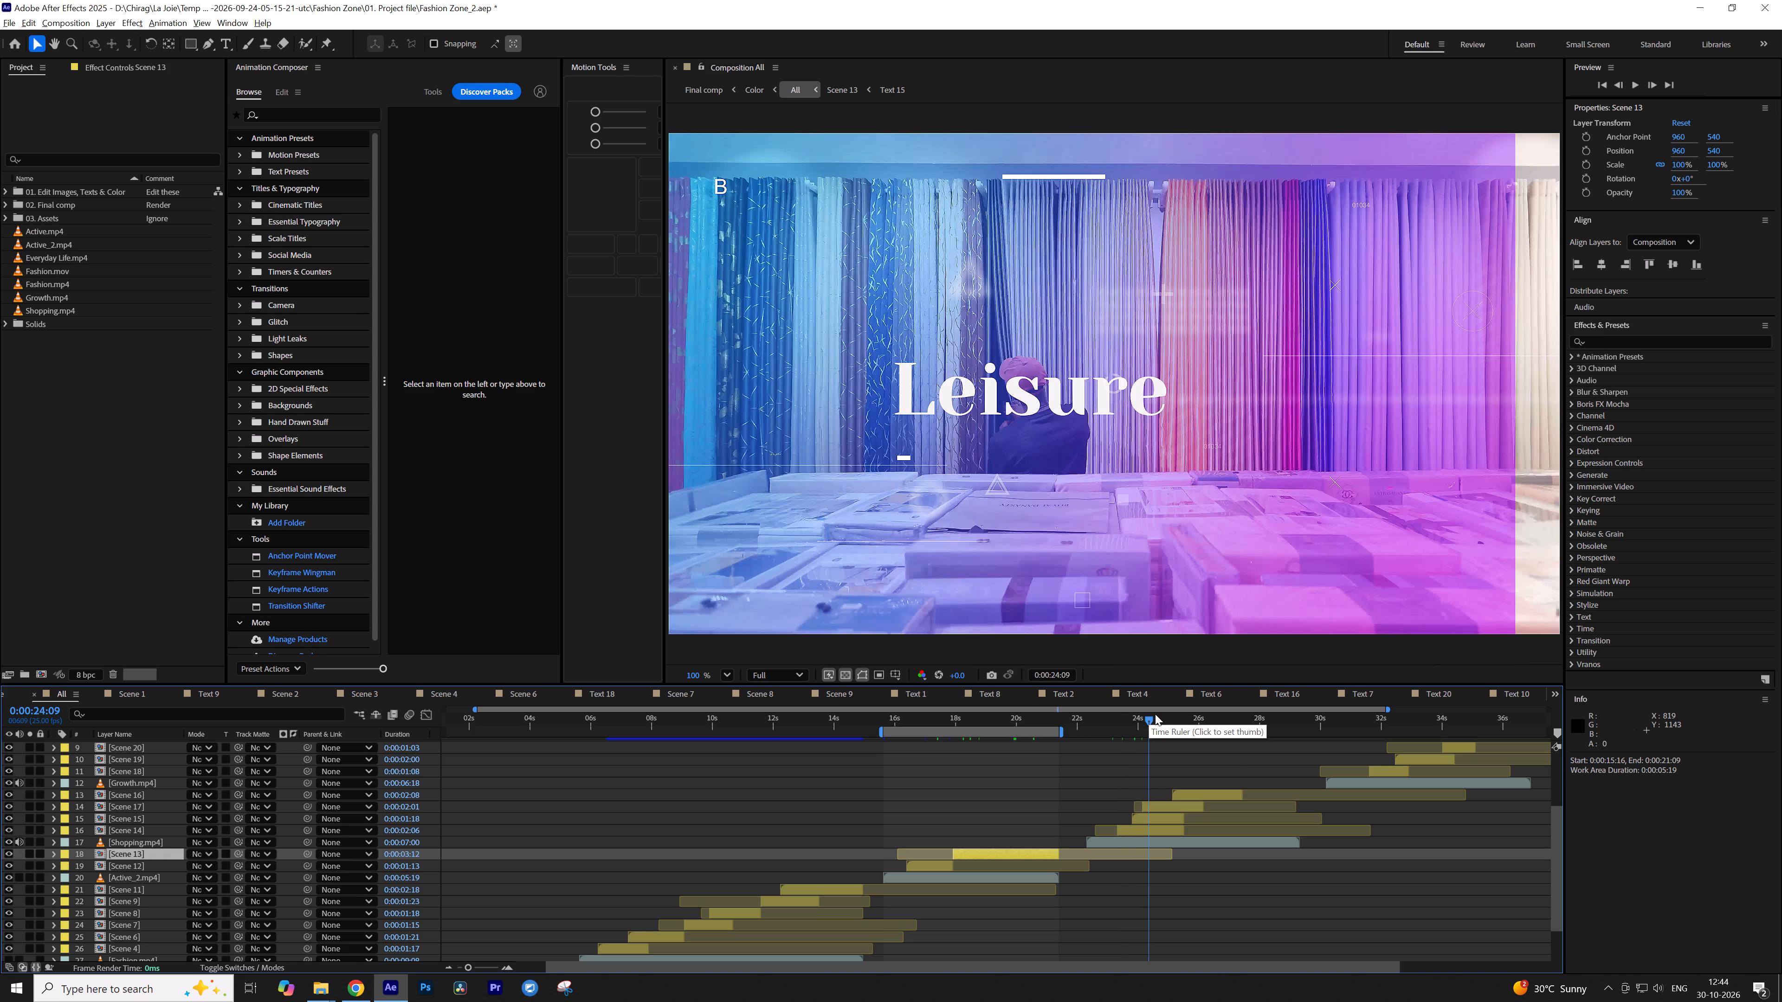
left_click(1155, 714)
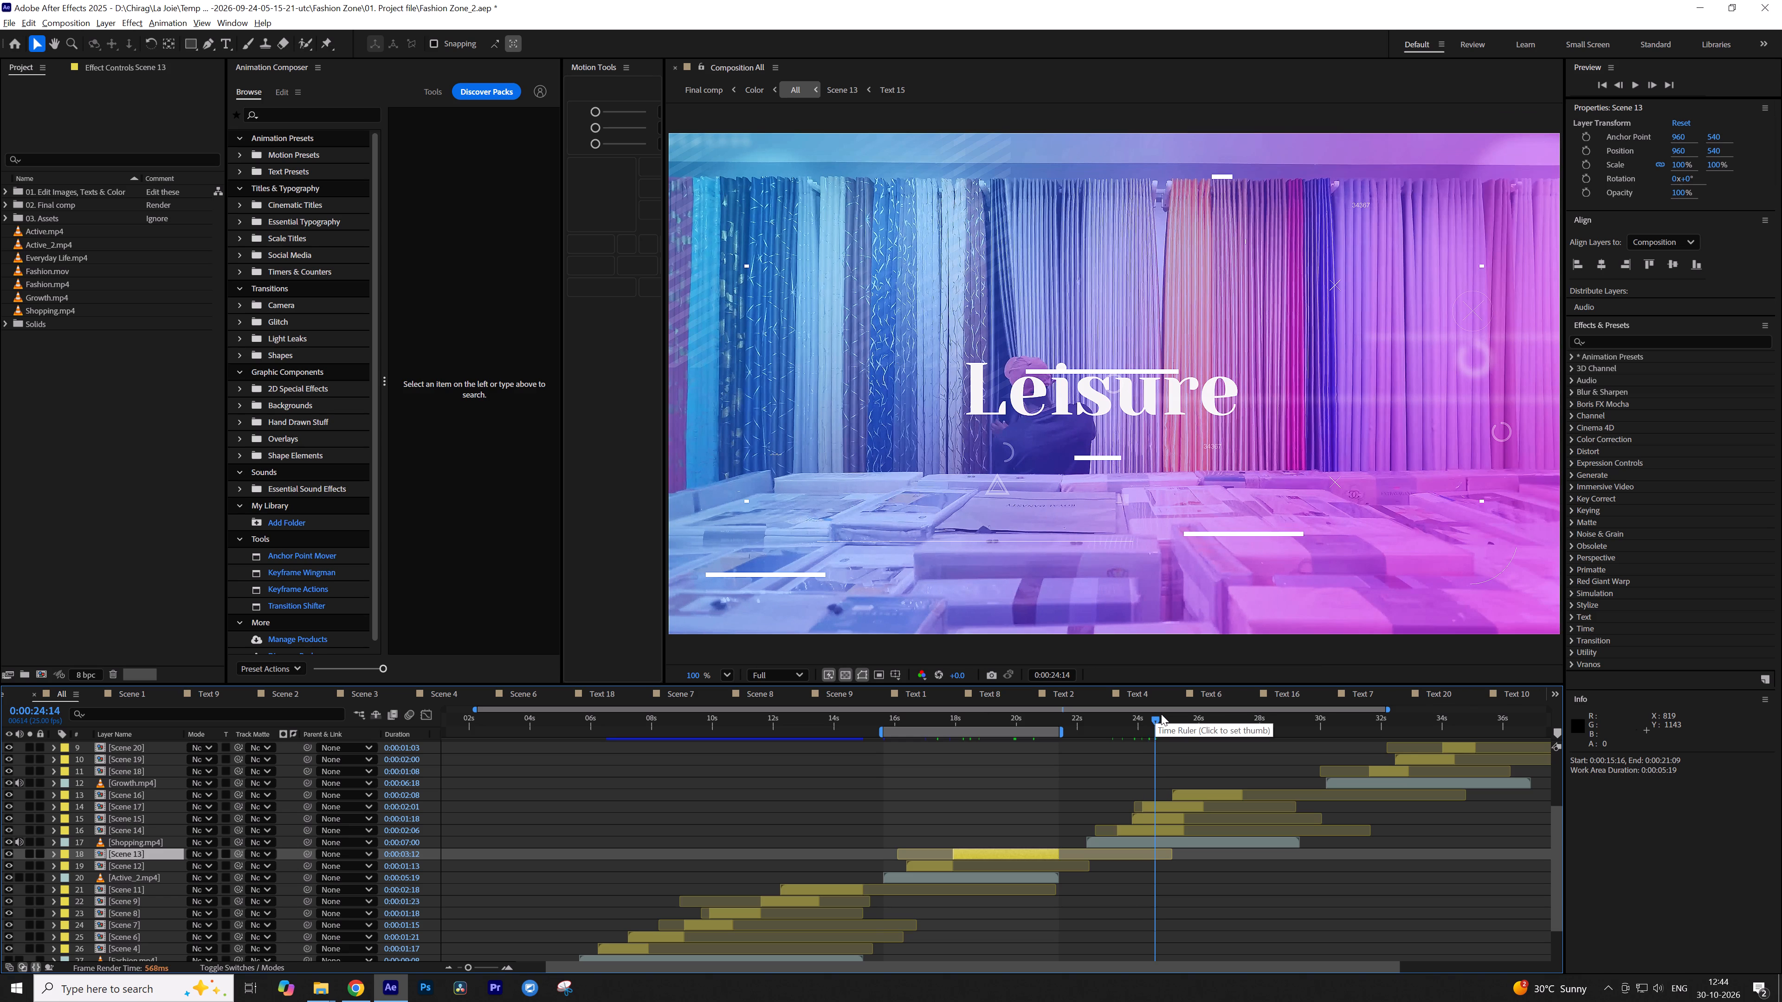
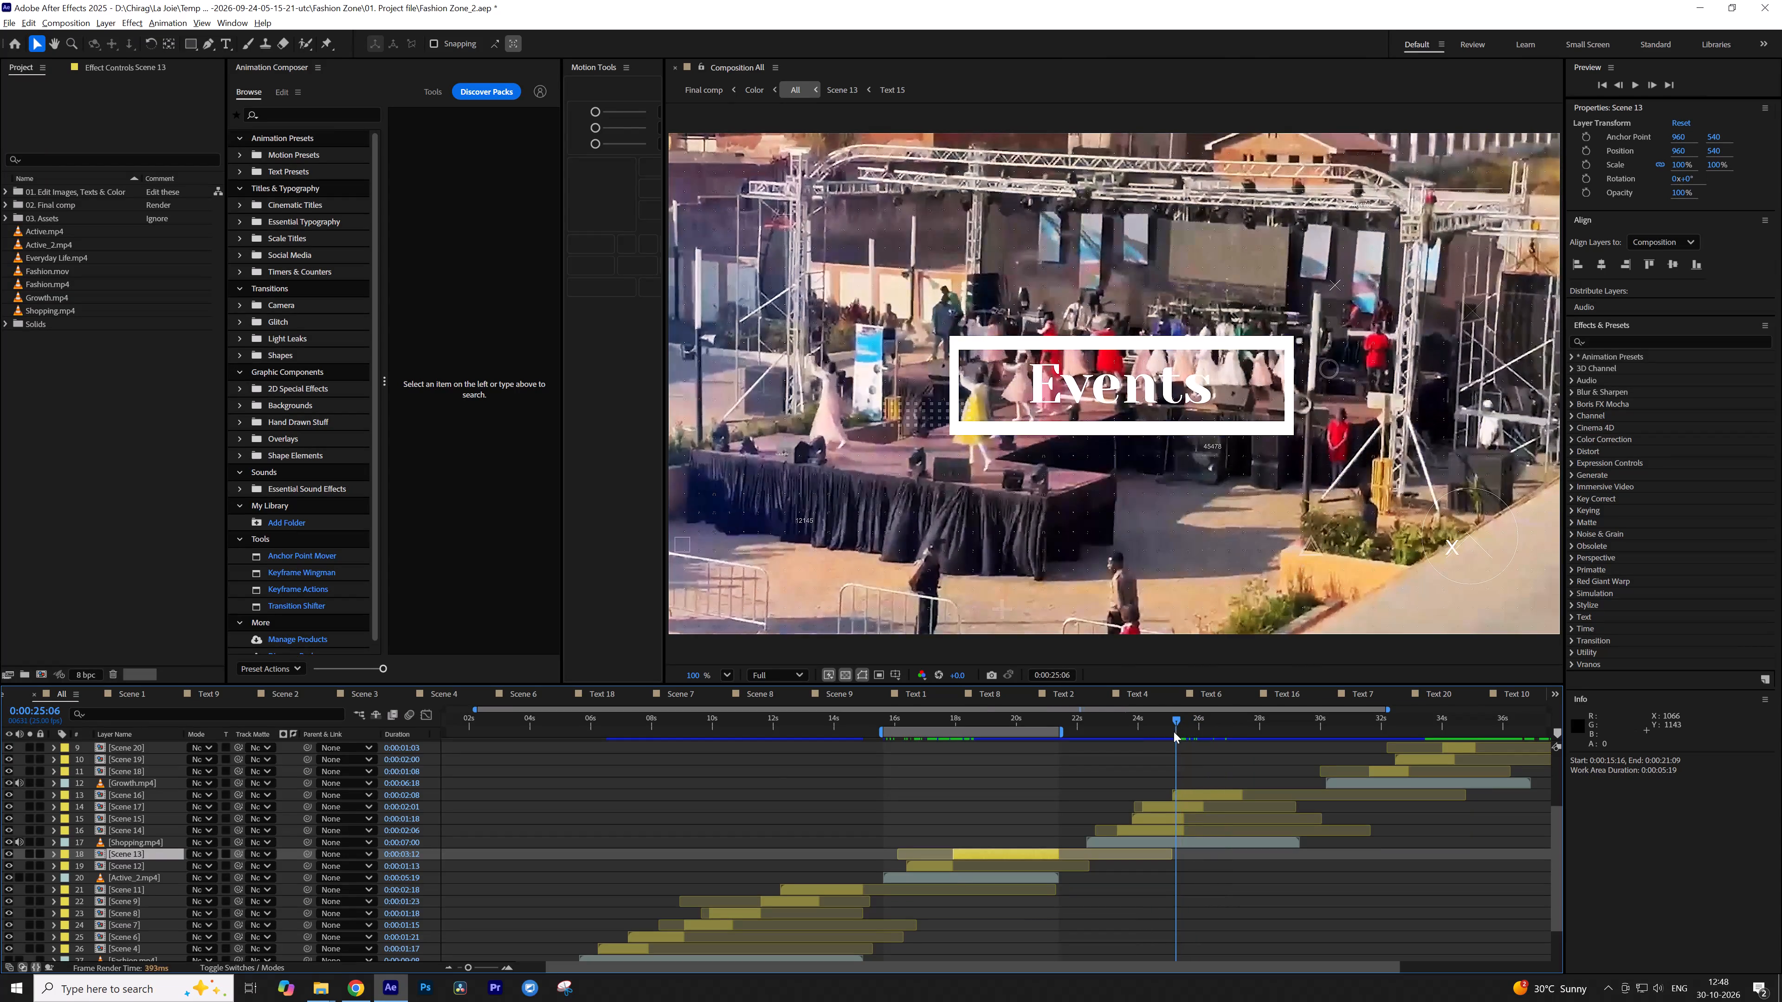
Add a comp-size Medium Lime Green solid in Scene 17 and place it beneath the other layers.
double_click(1169, 809)
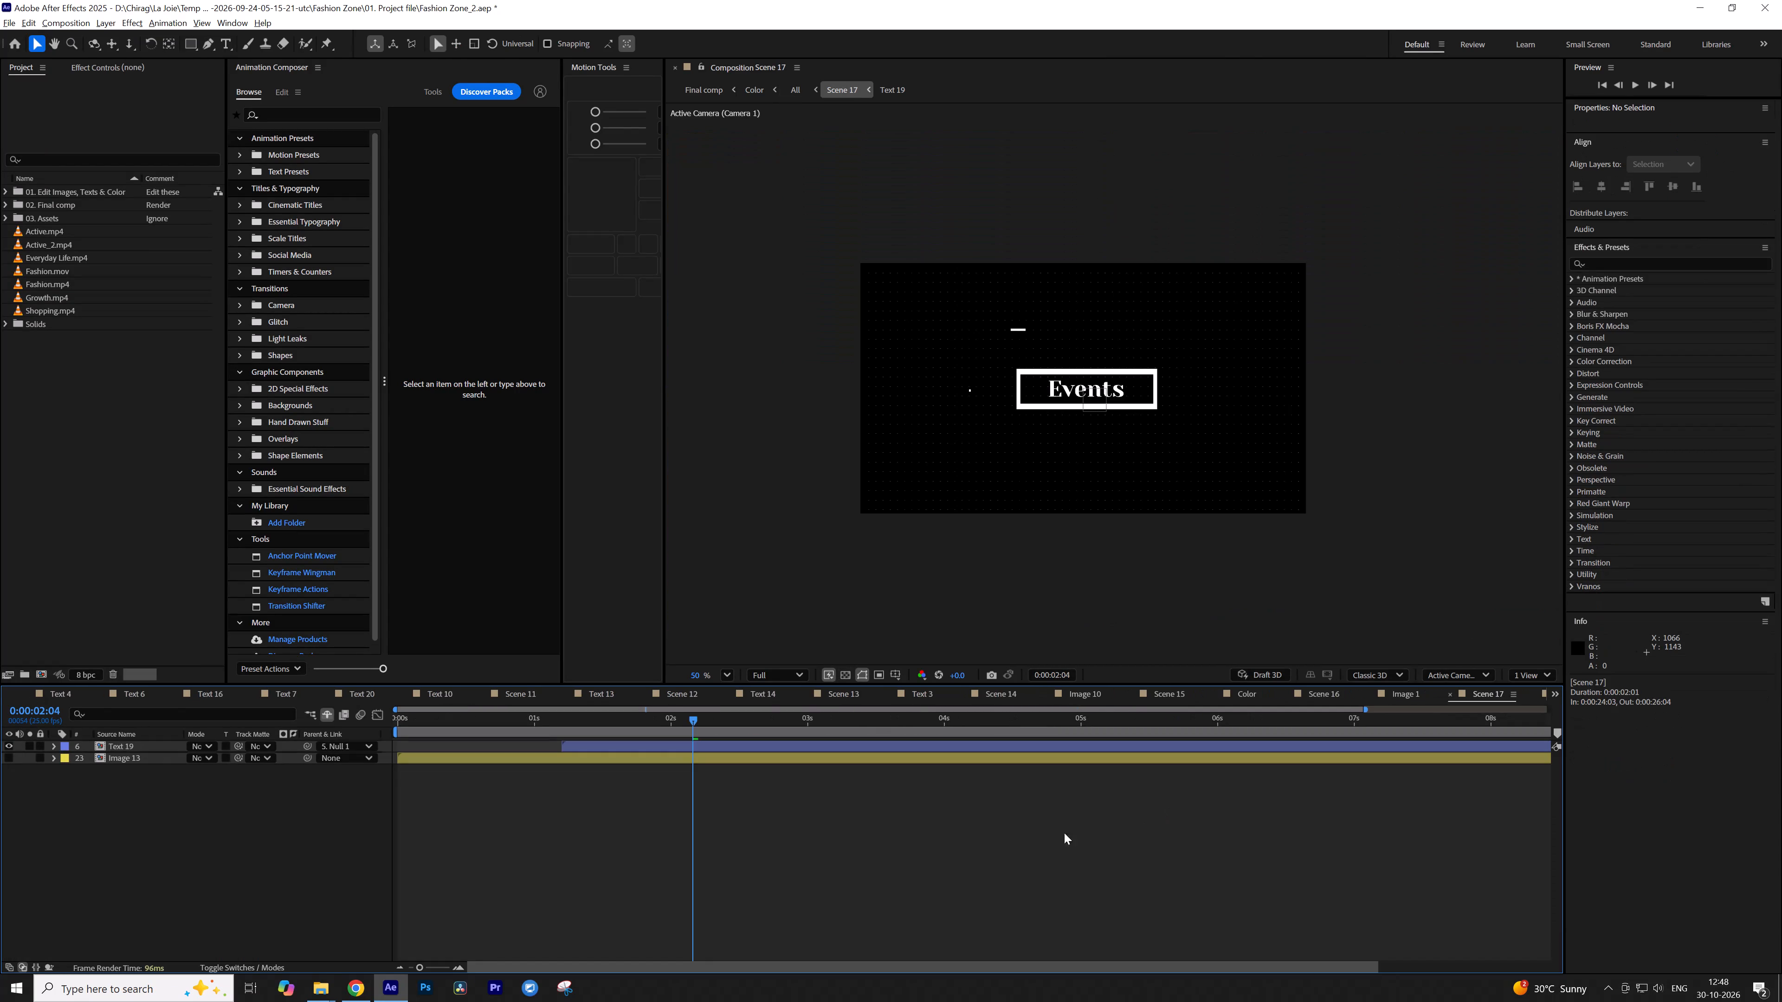
left_click(905, 855)
key("ctrl+y")
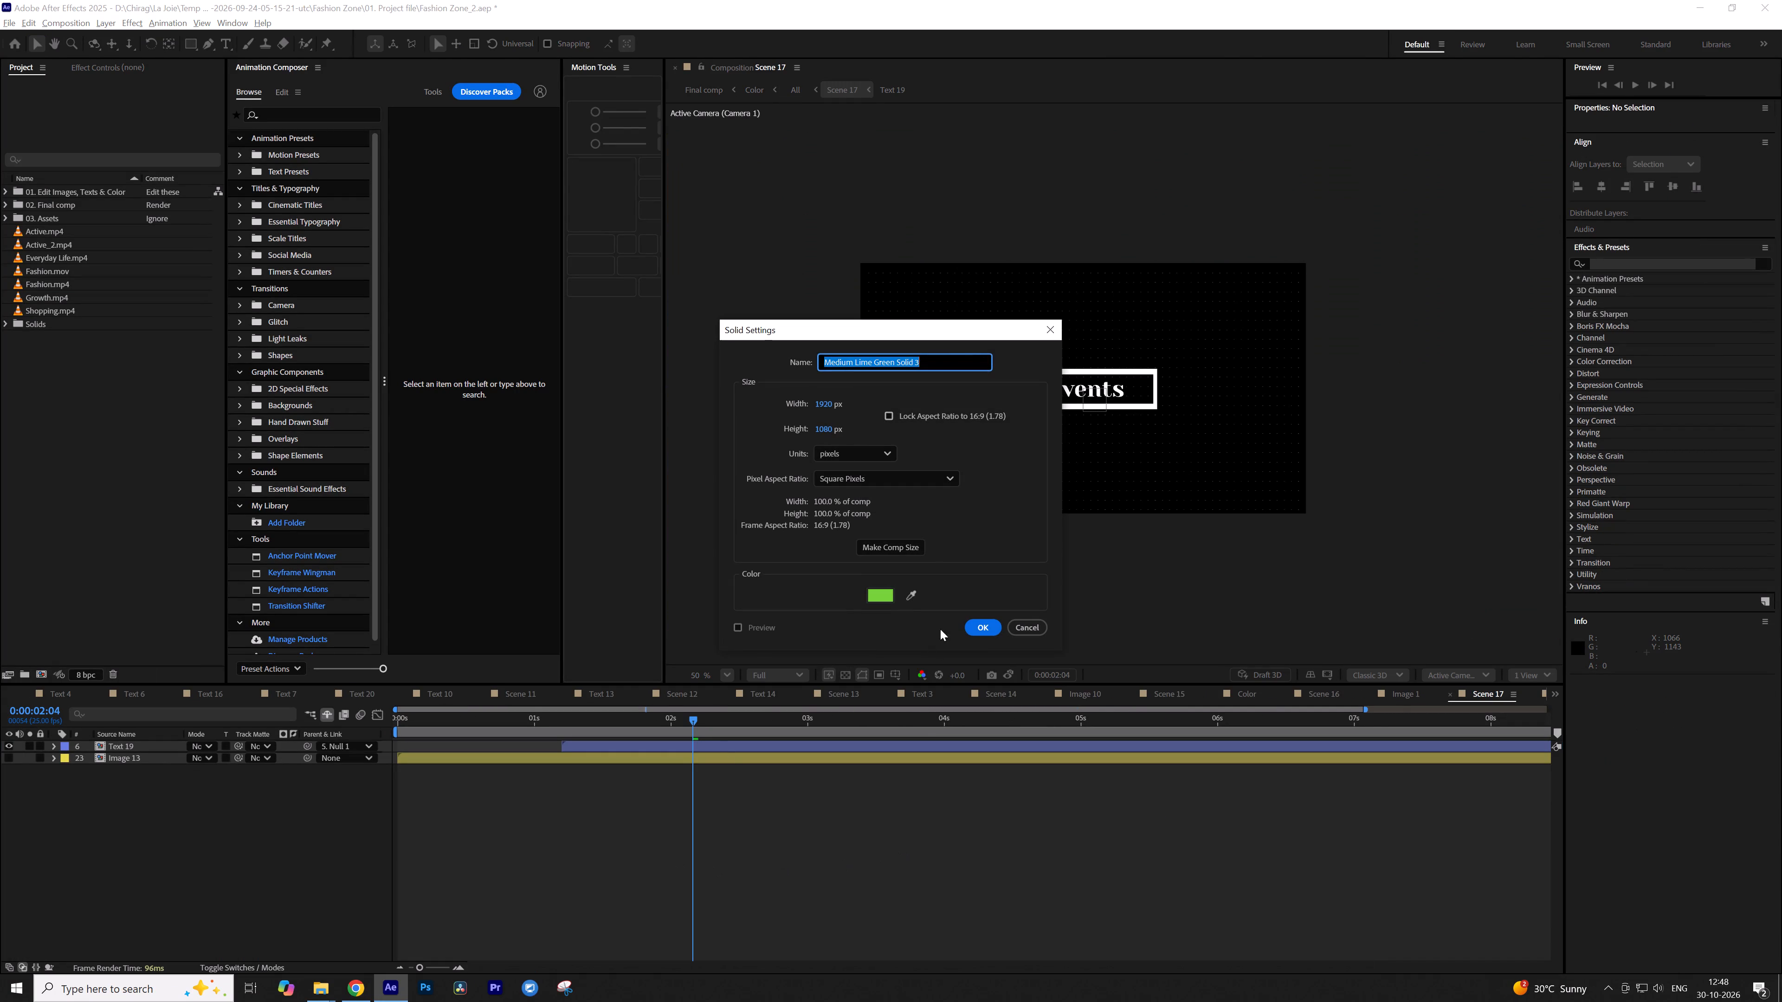
left_click(968, 624)
left_click_drag(175, 743, 171, 815)
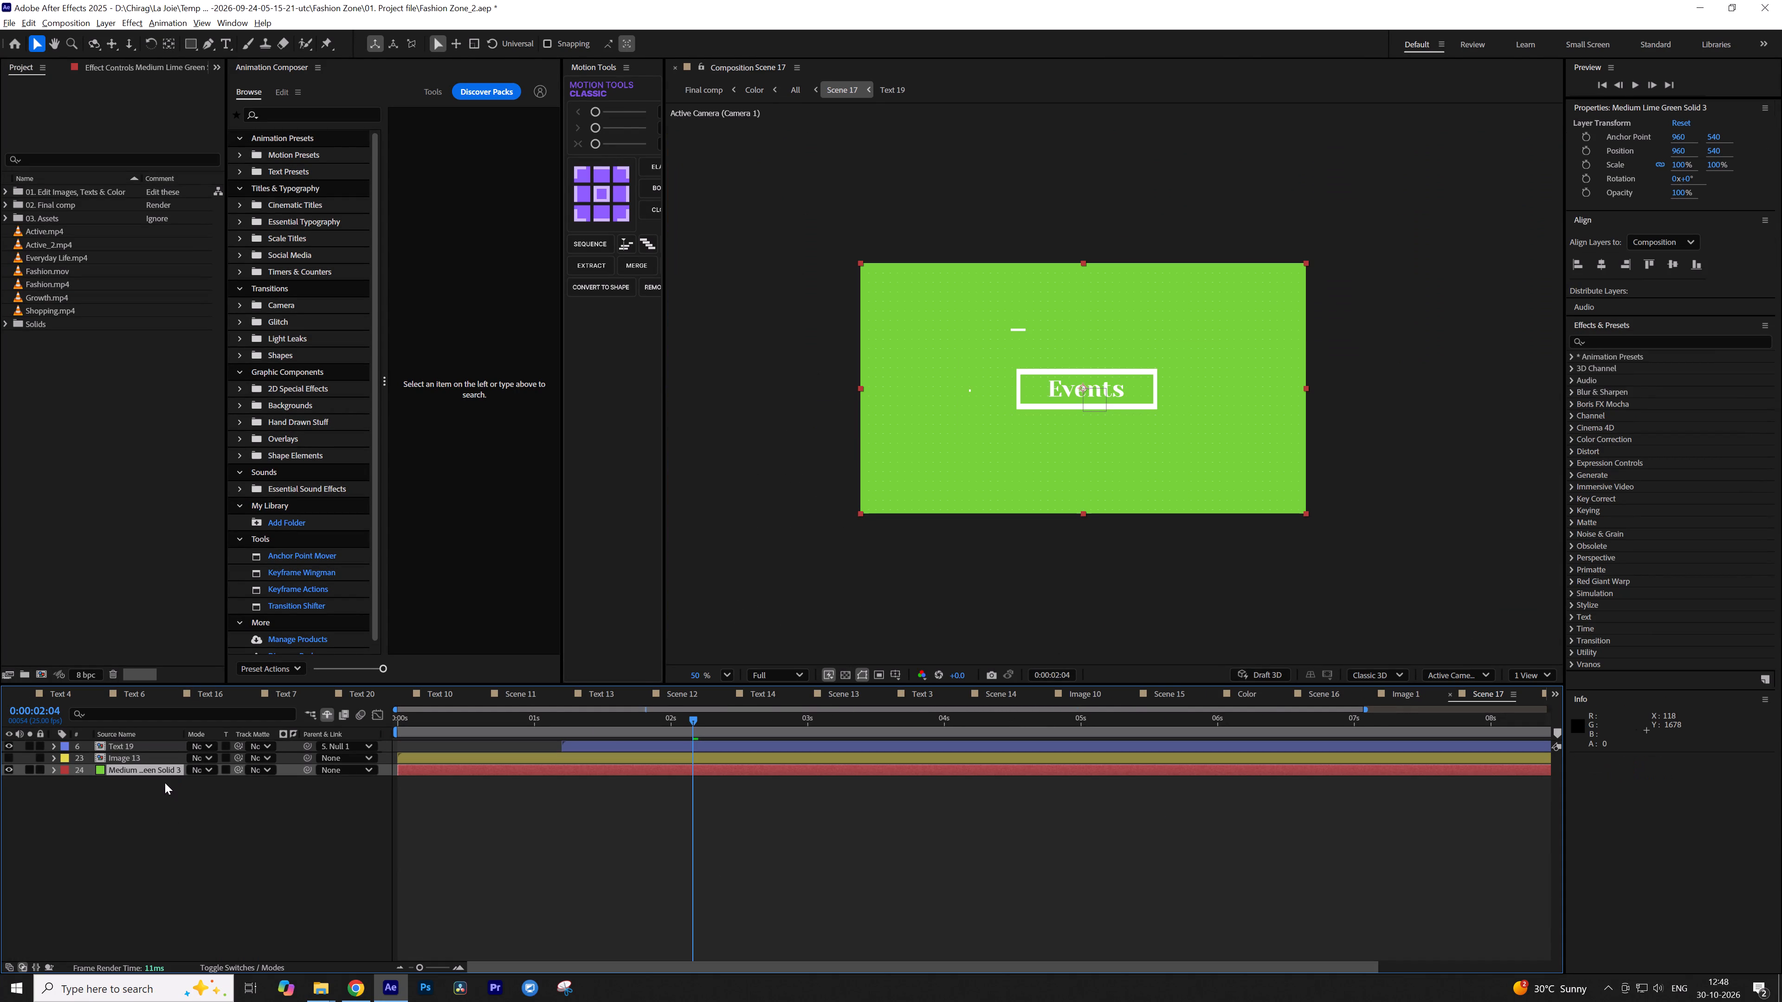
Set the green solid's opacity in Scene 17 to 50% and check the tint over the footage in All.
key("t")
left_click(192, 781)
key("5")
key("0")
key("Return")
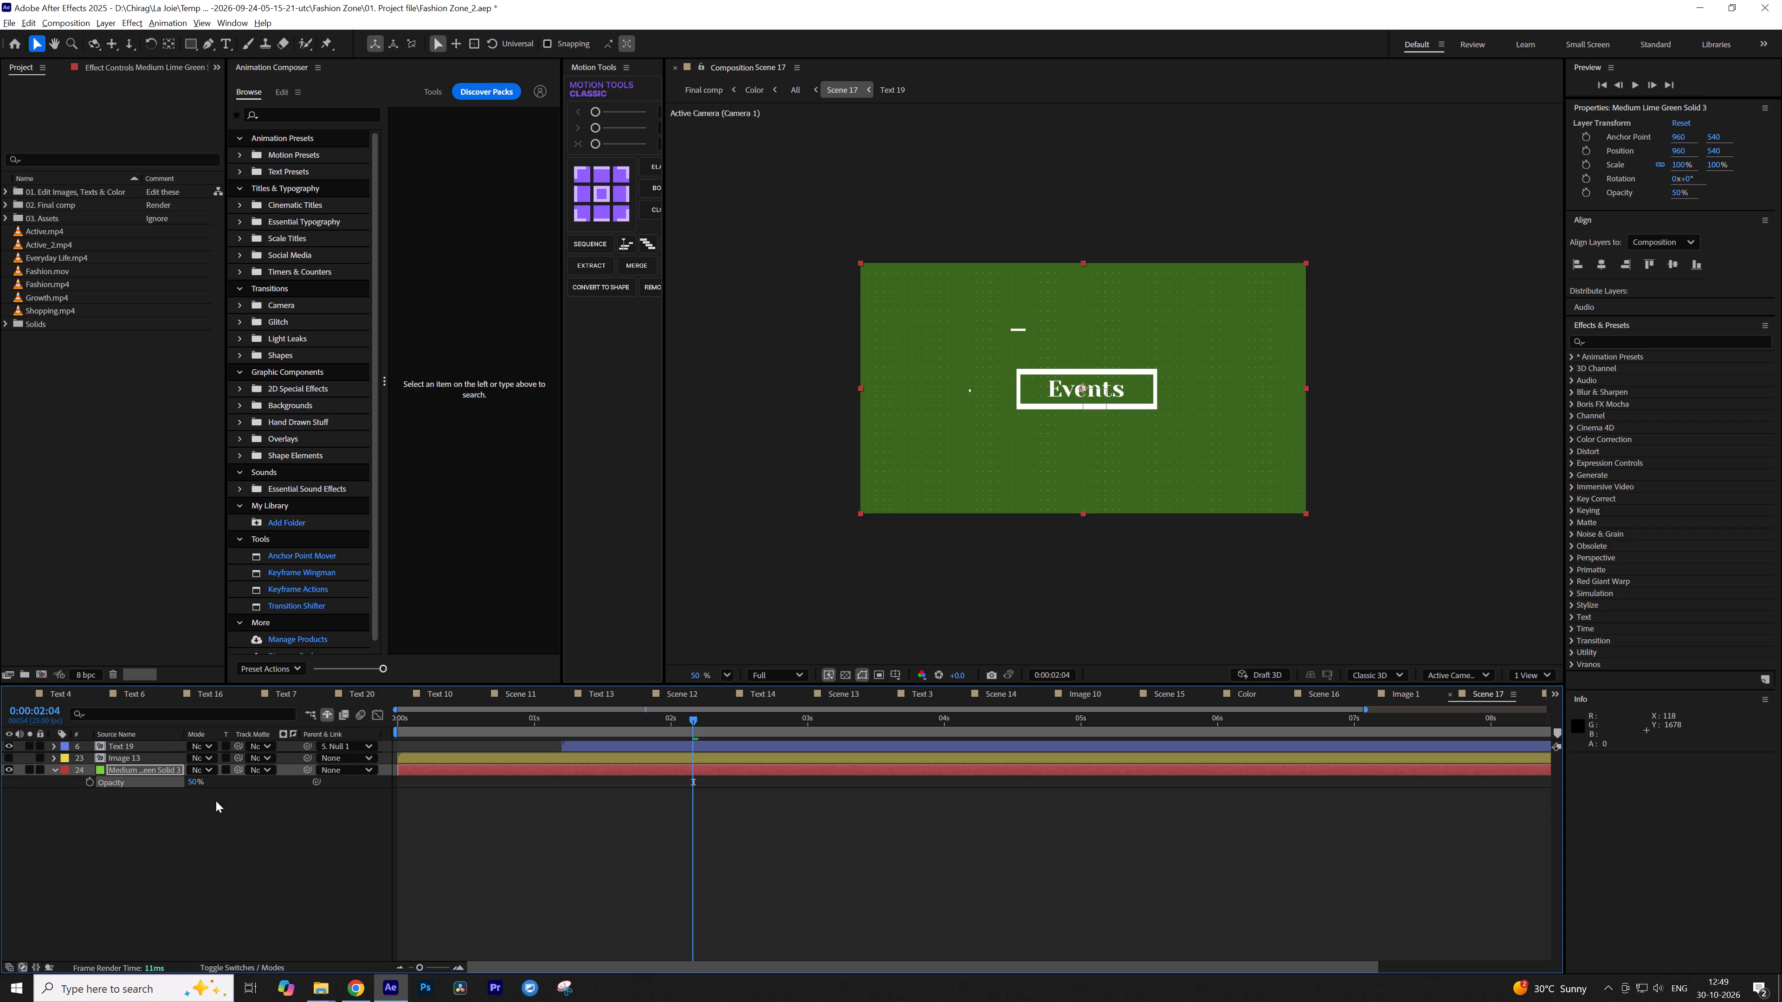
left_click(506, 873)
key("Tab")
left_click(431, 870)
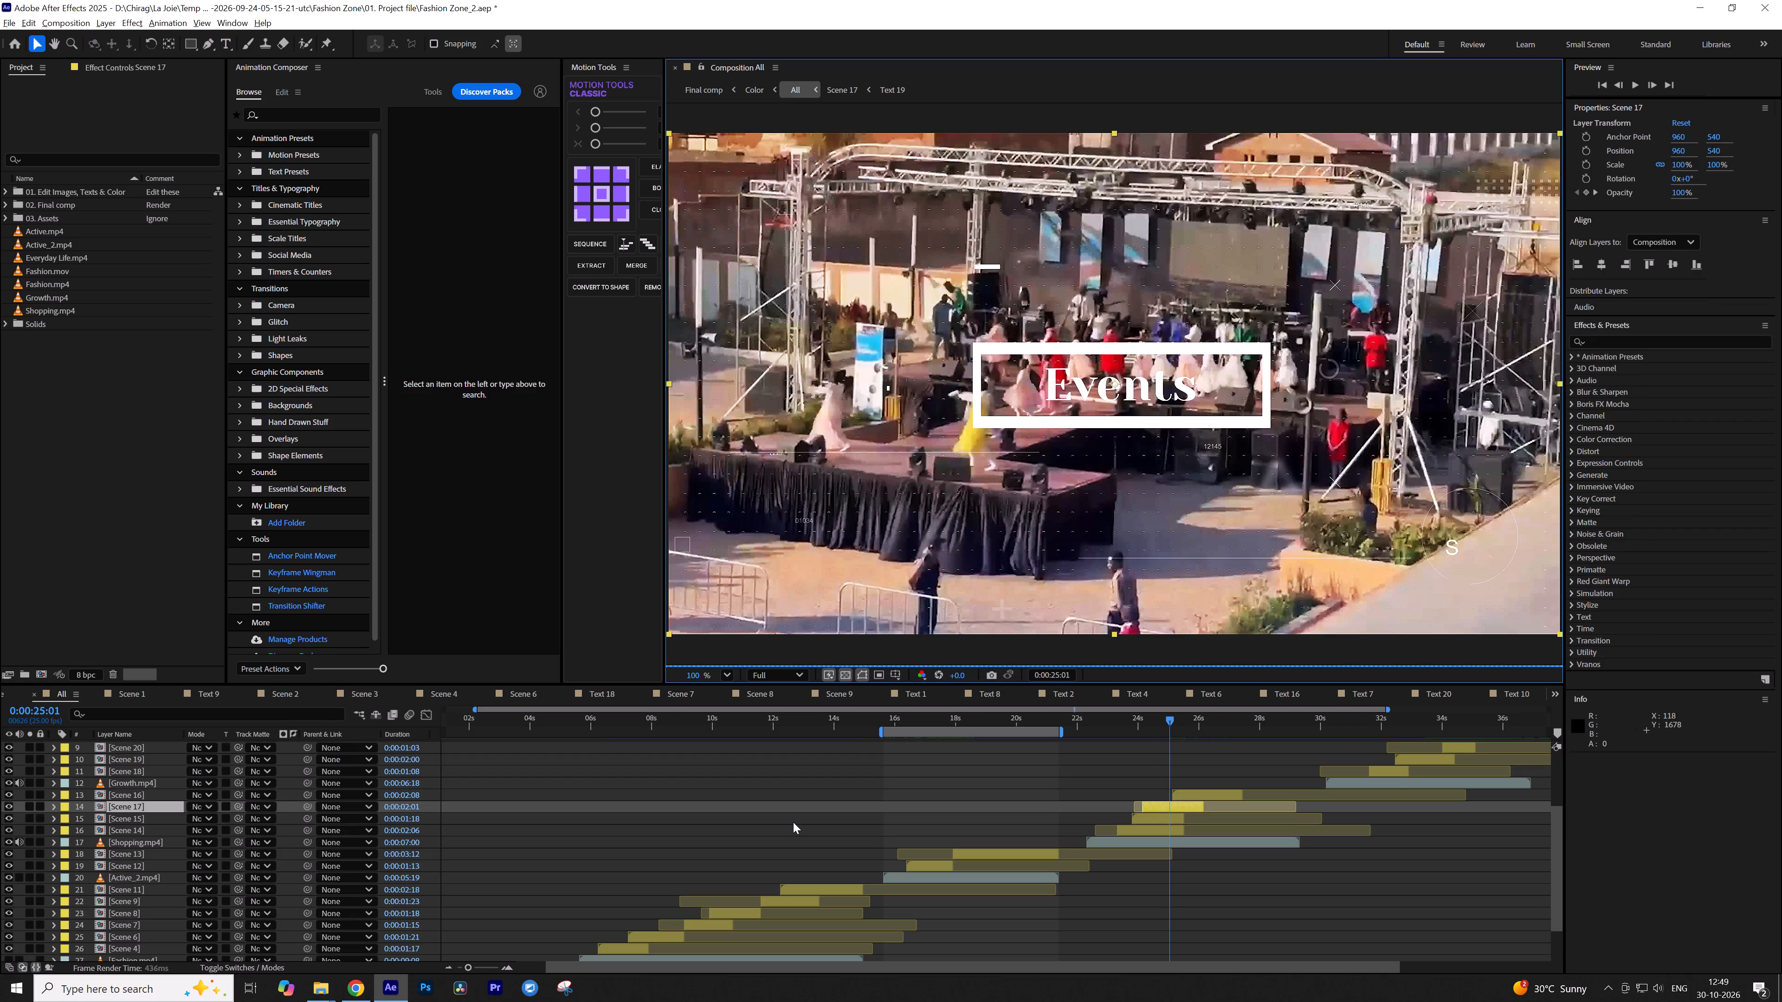
Lower the green solid's opacity in Scene 17 to 25% and check the tint over the footage in All.
double_click(1160, 804)
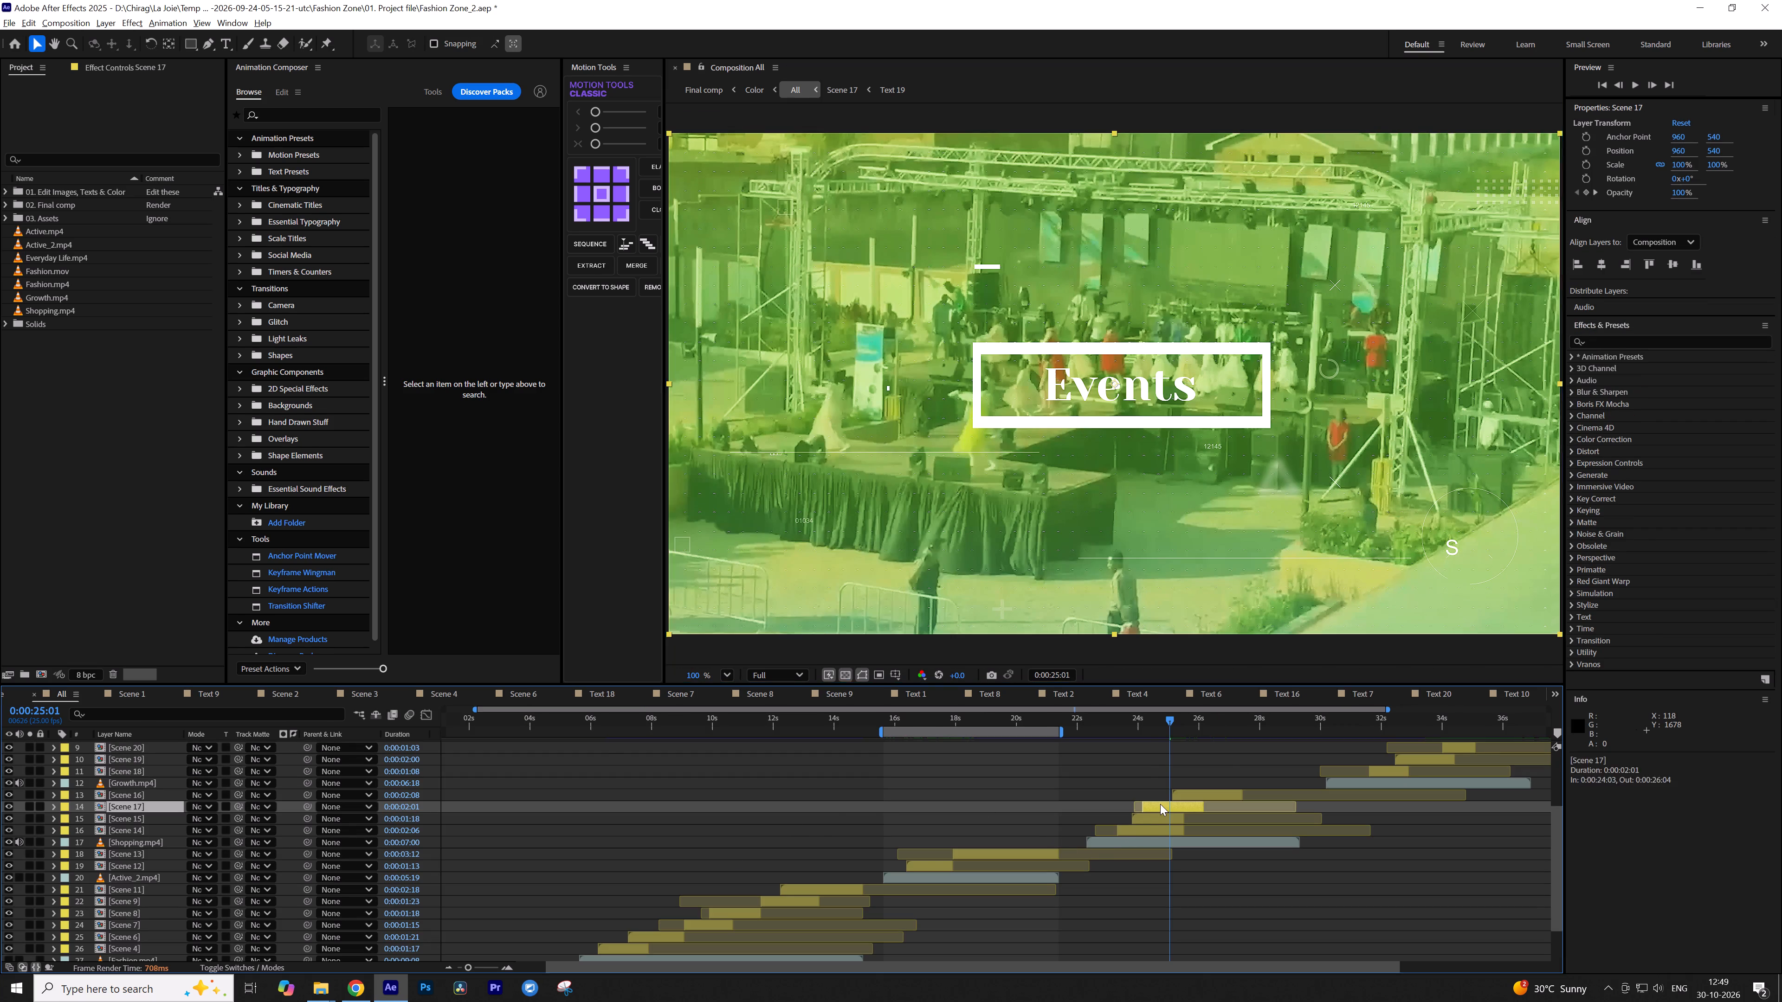
left_click(195, 782)
type("25")
key("Return")
left_click(448, 846)
key("Tab")
left_click(377, 844)
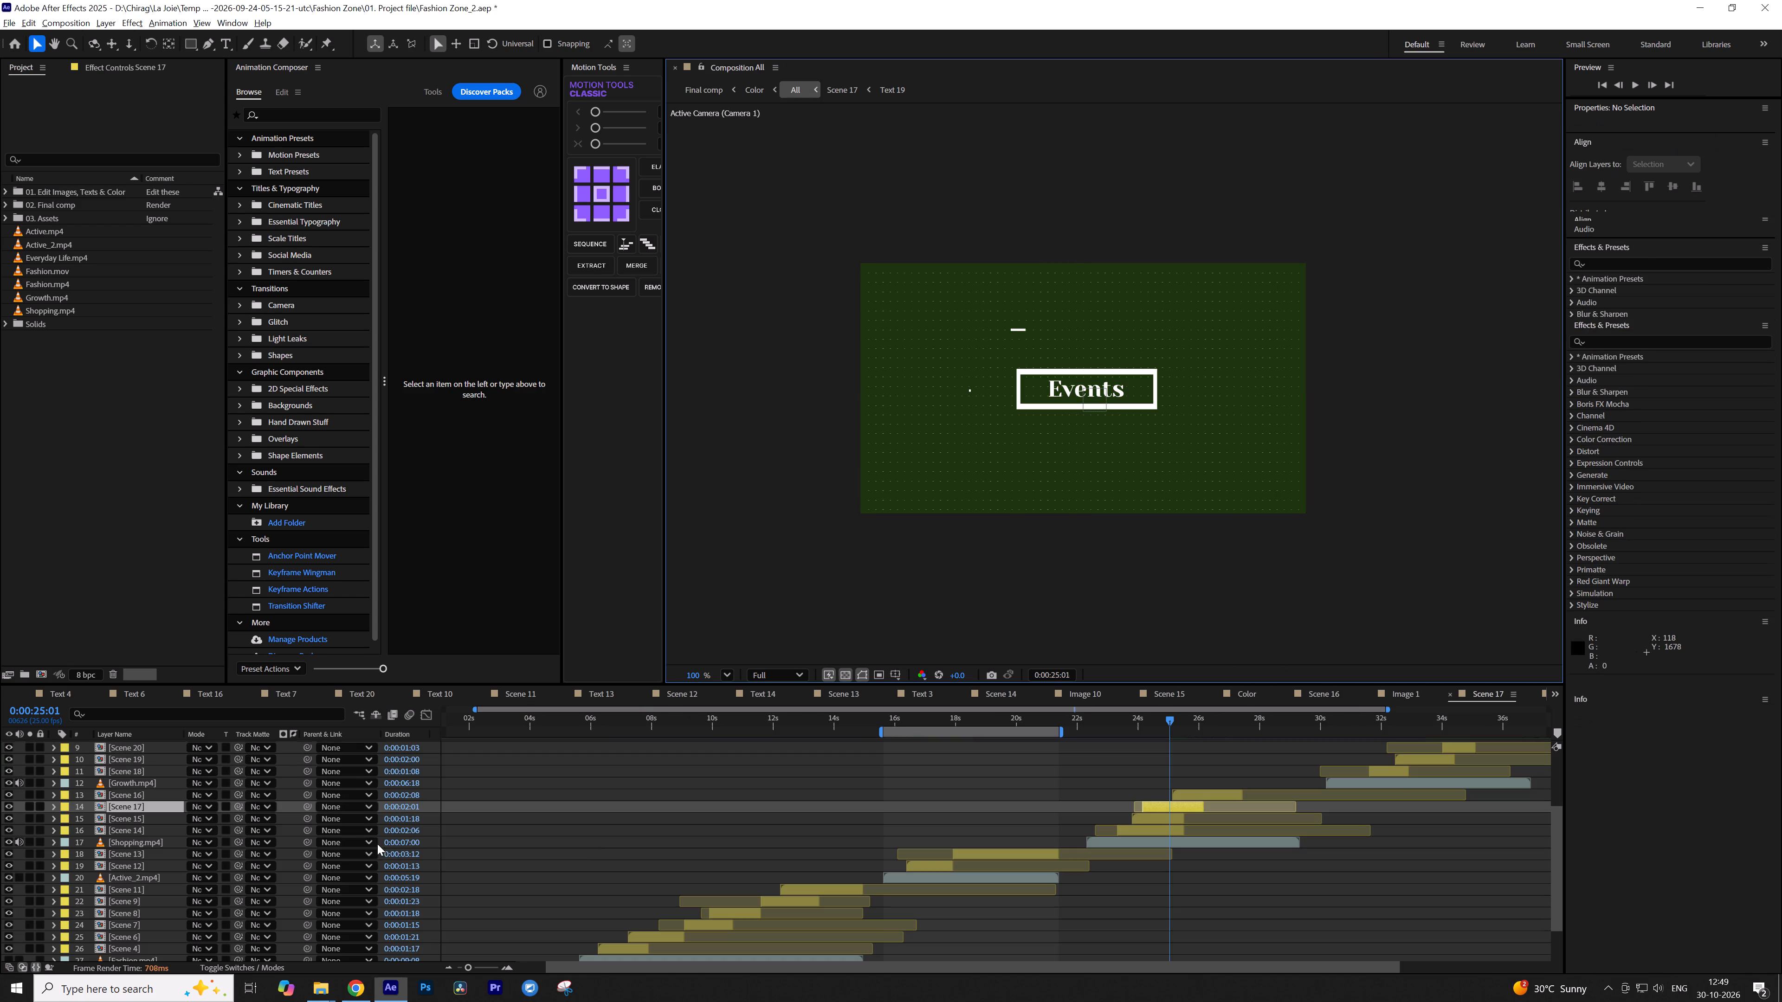
left_click(794, 812)
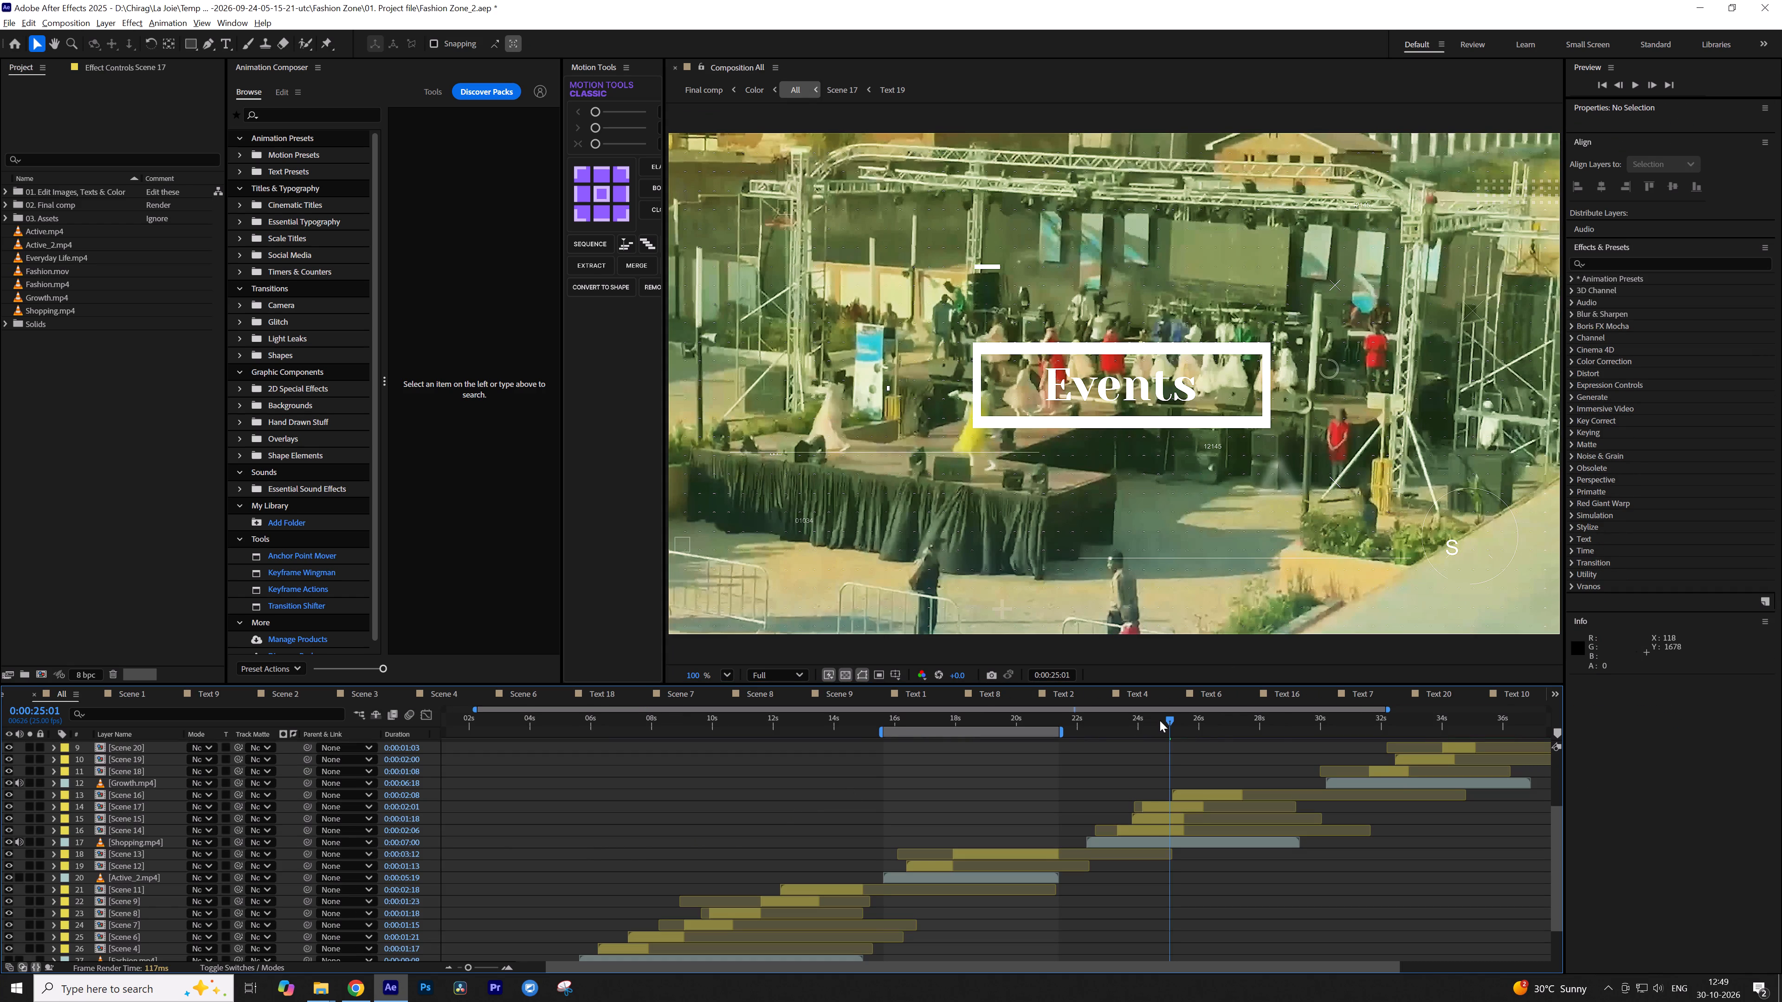
left_click_drag(1159, 721, 1128, 731)
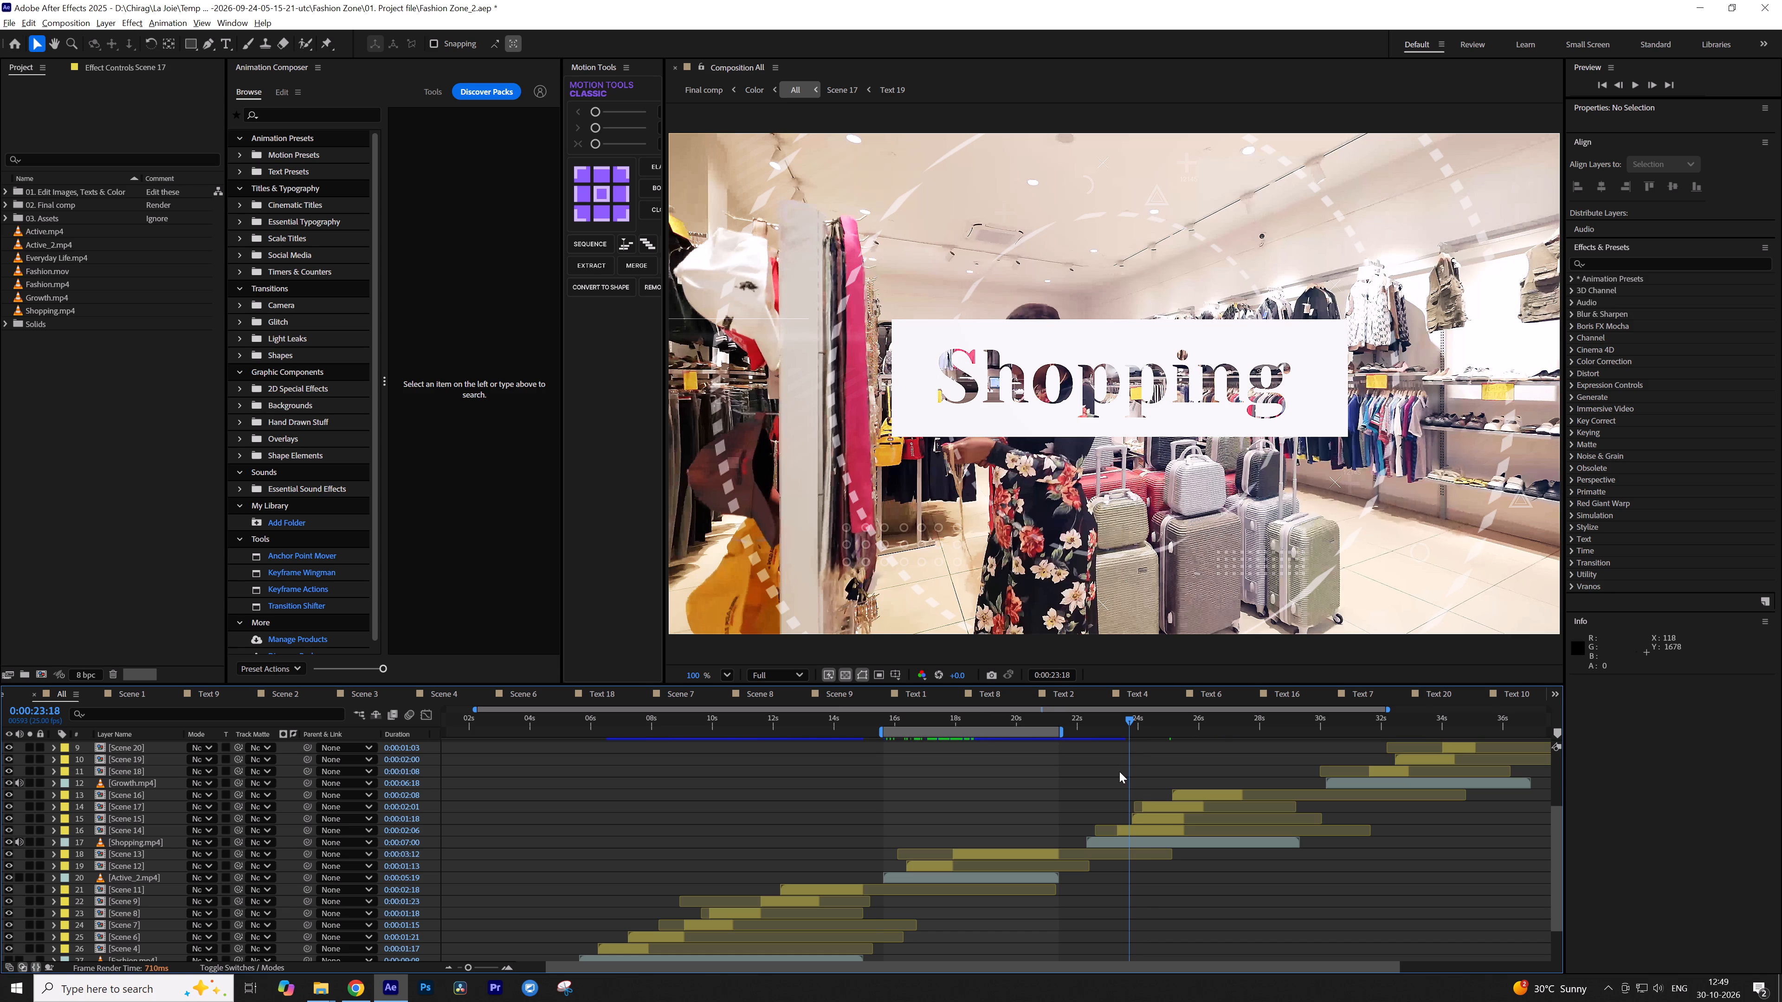
Set the work area in All to span the Shopping.mp4 layer, from 0:00:22:08 to 0:00:29:07.
left_click(1109, 848)
left_click(1111, 845)
key("i")
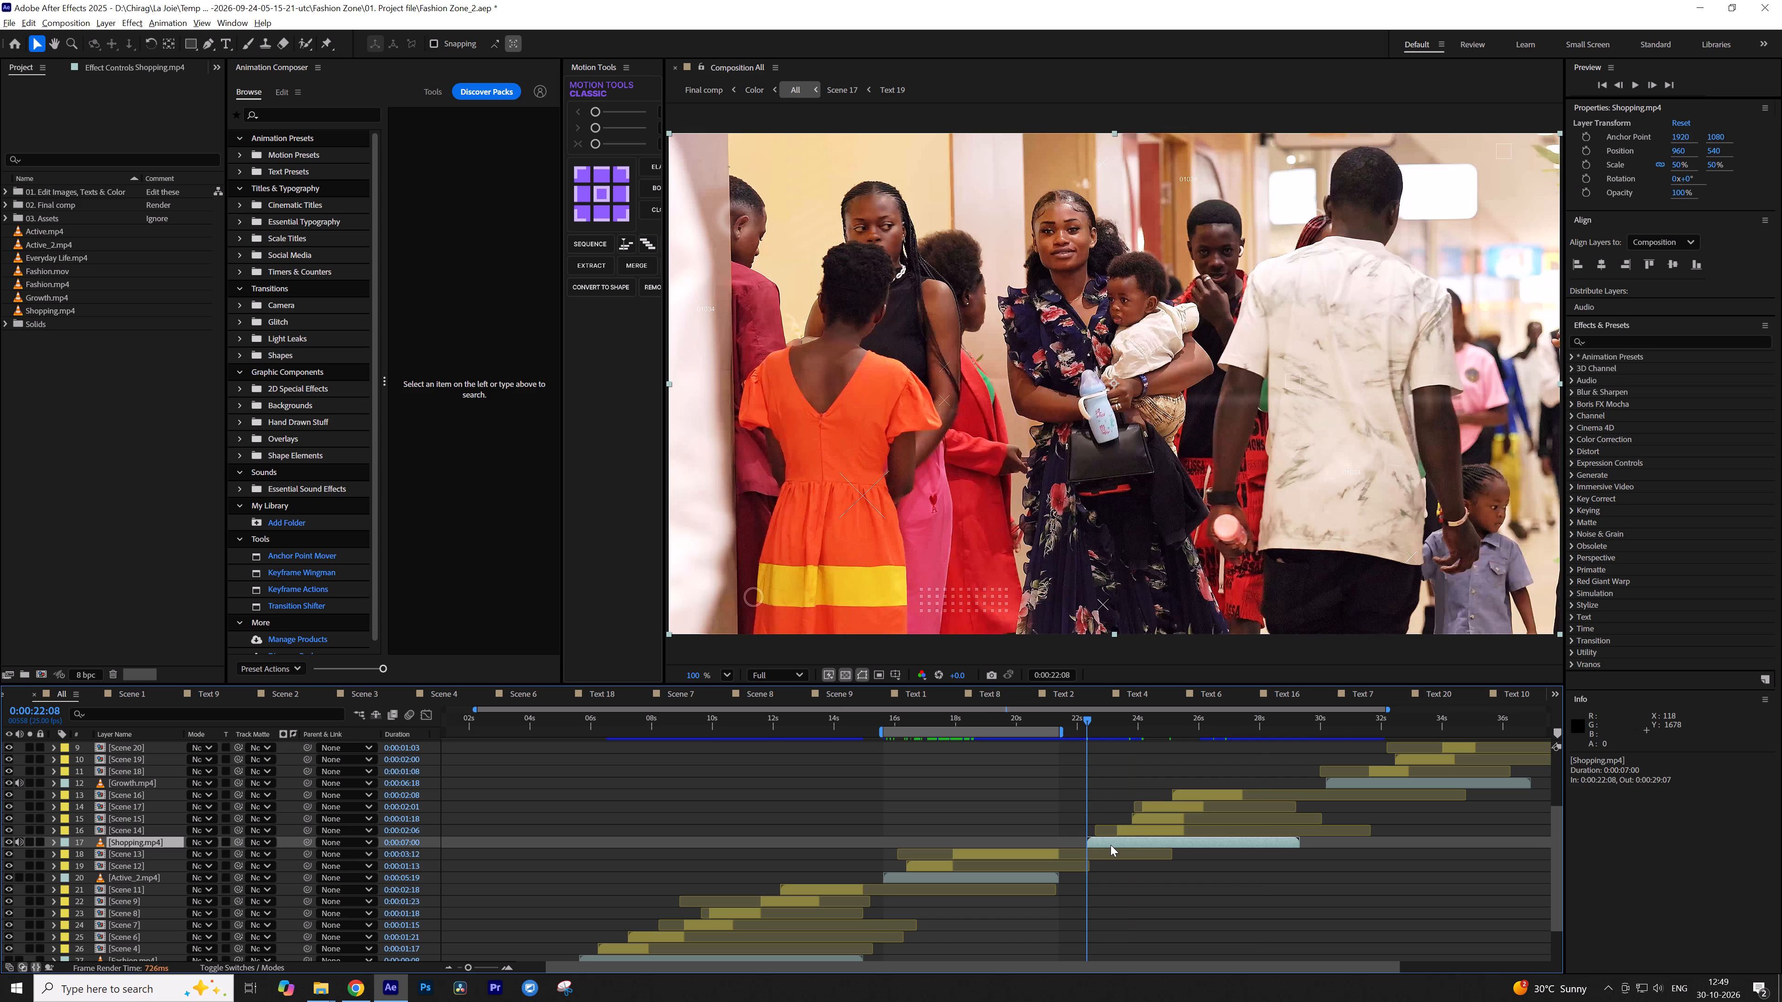
key("b")
key("o")
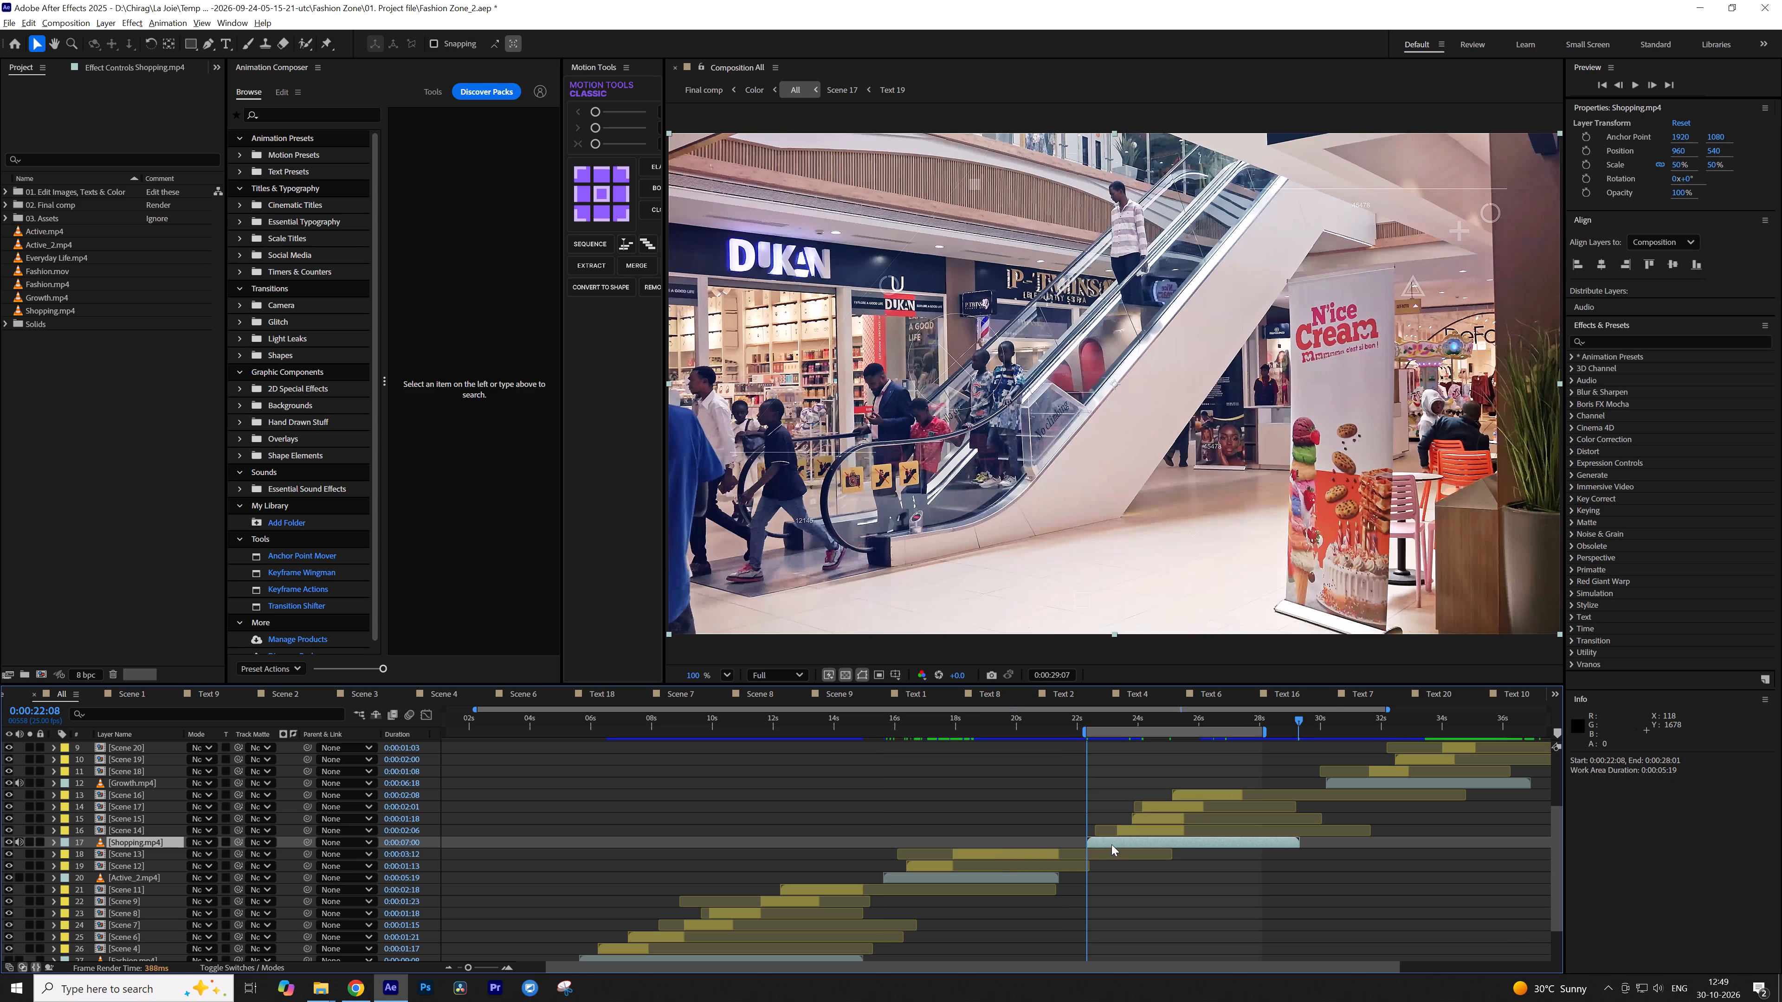
key("n")
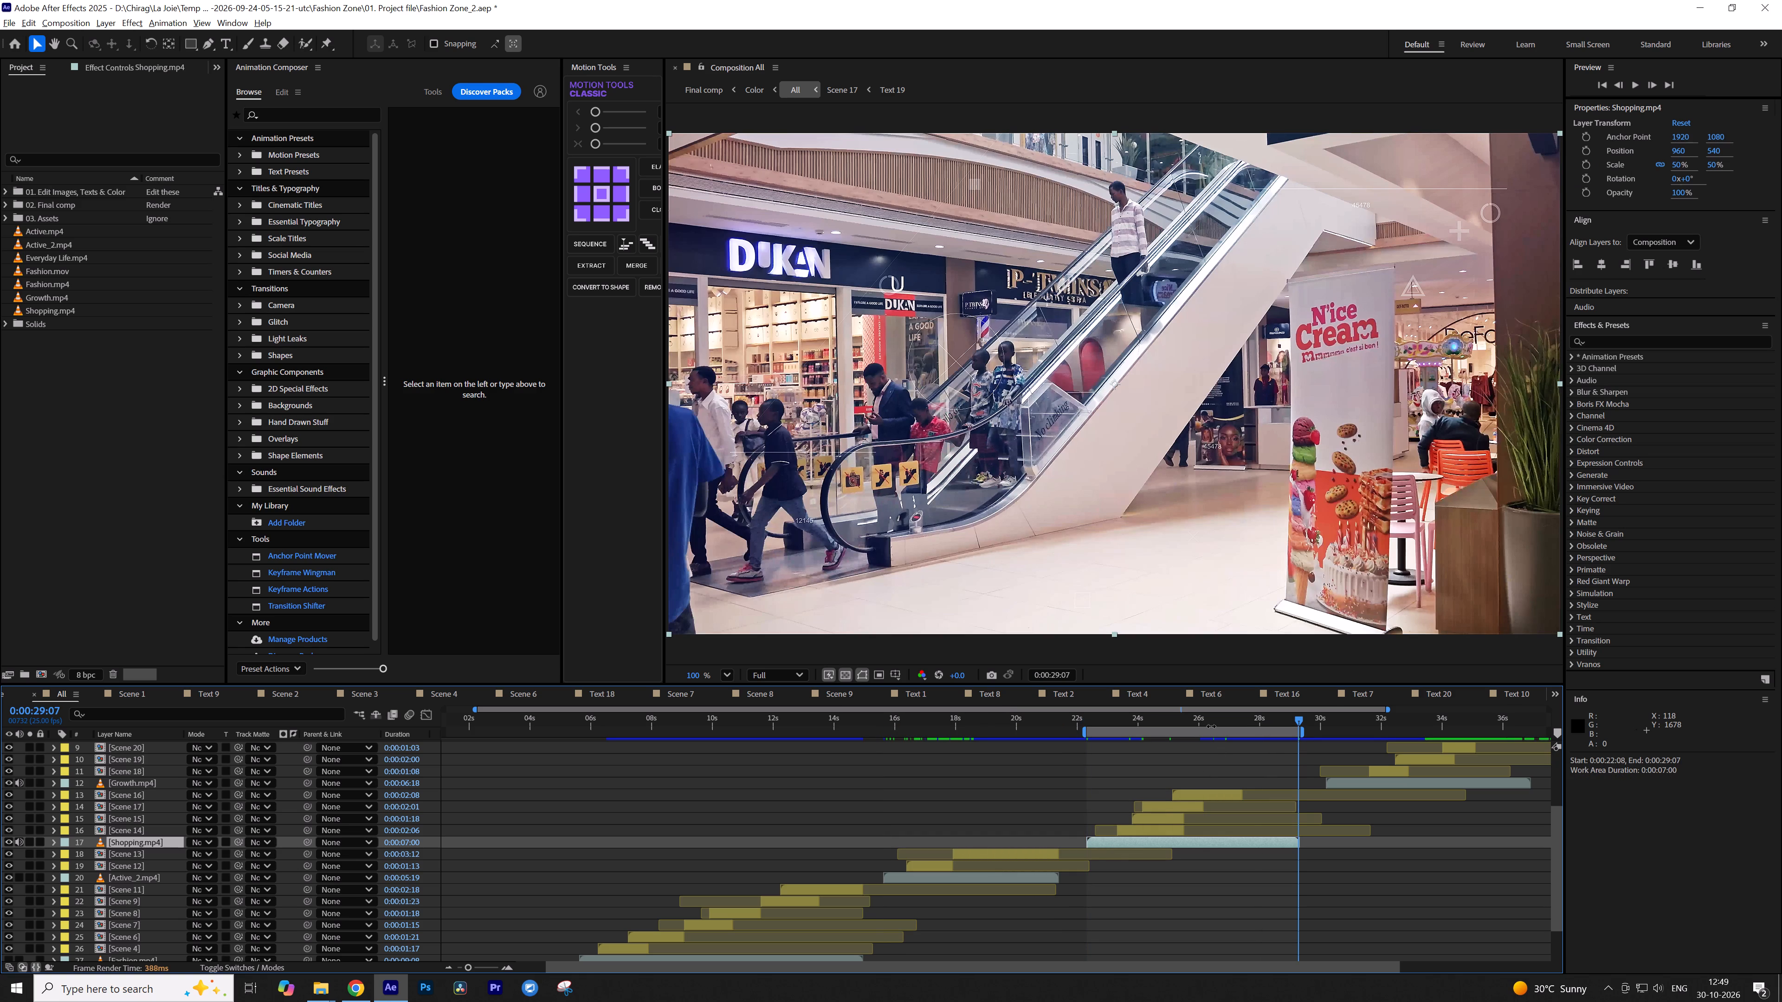
Mute and hide the Shopping.mp4 footage layer in All, and hide the Active_2.mp4 layer.
left_click(1211, 726)
left_click(1208, 720)
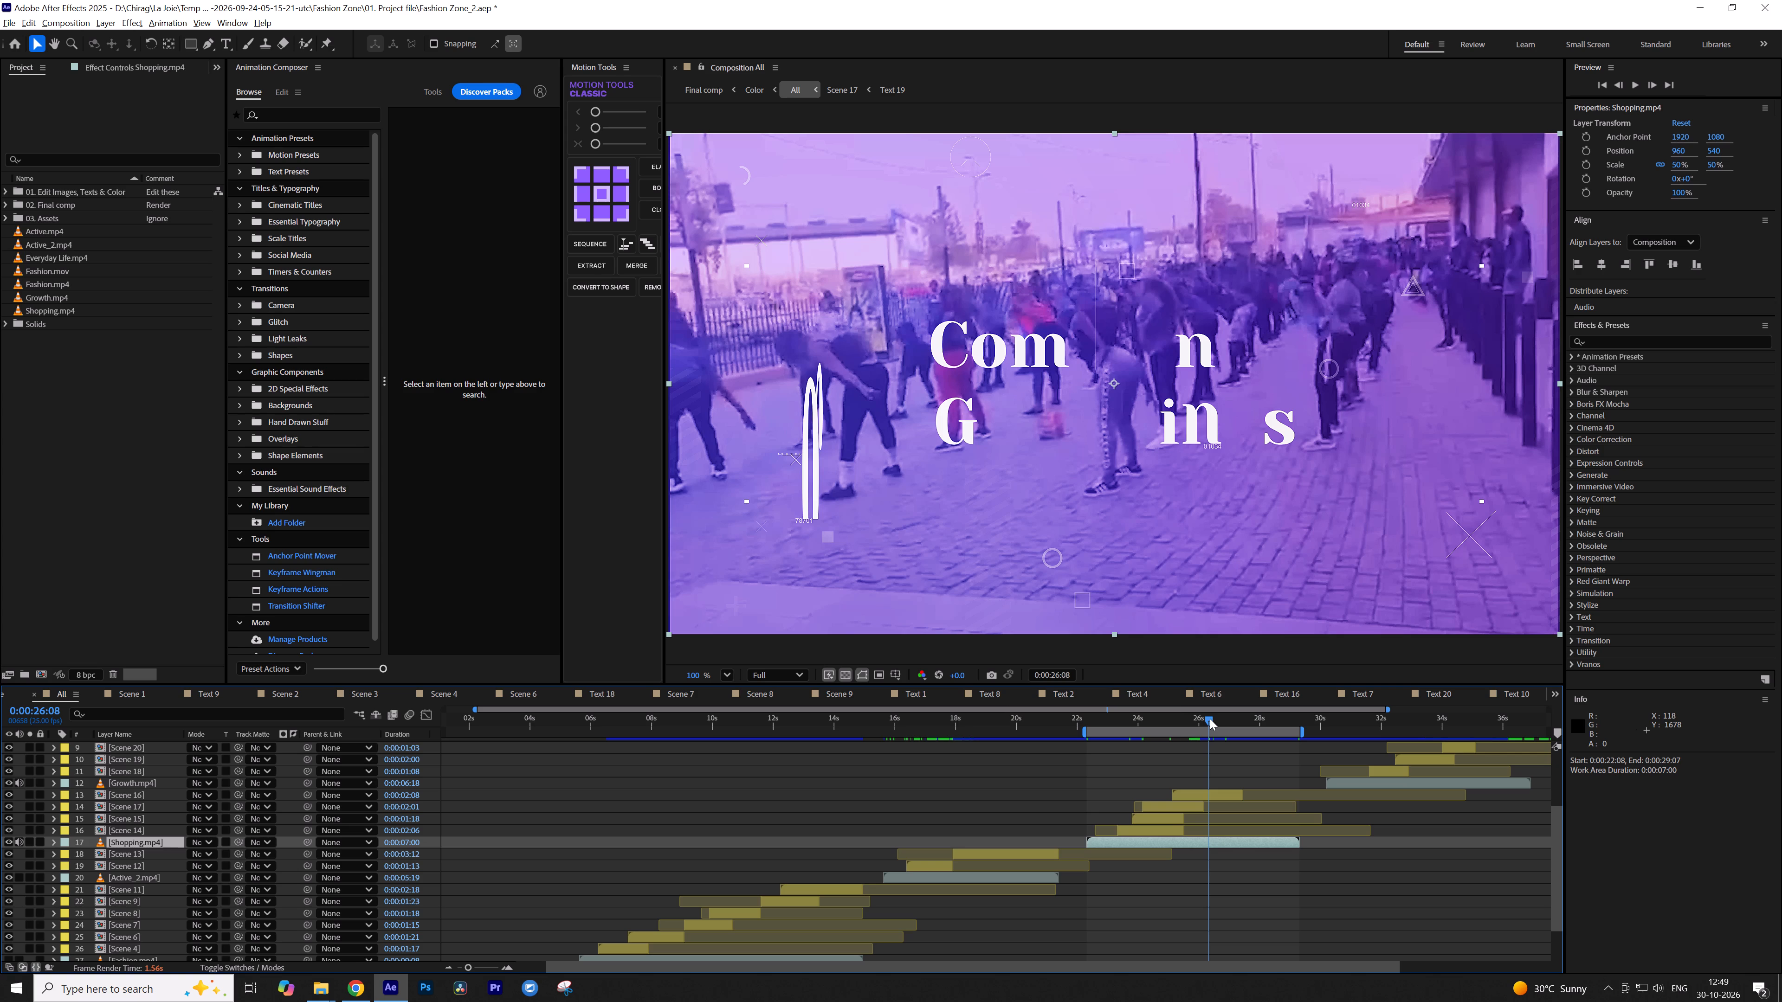
left_click(21, 842)
left_click(11, 841)
left_click(8, 880)
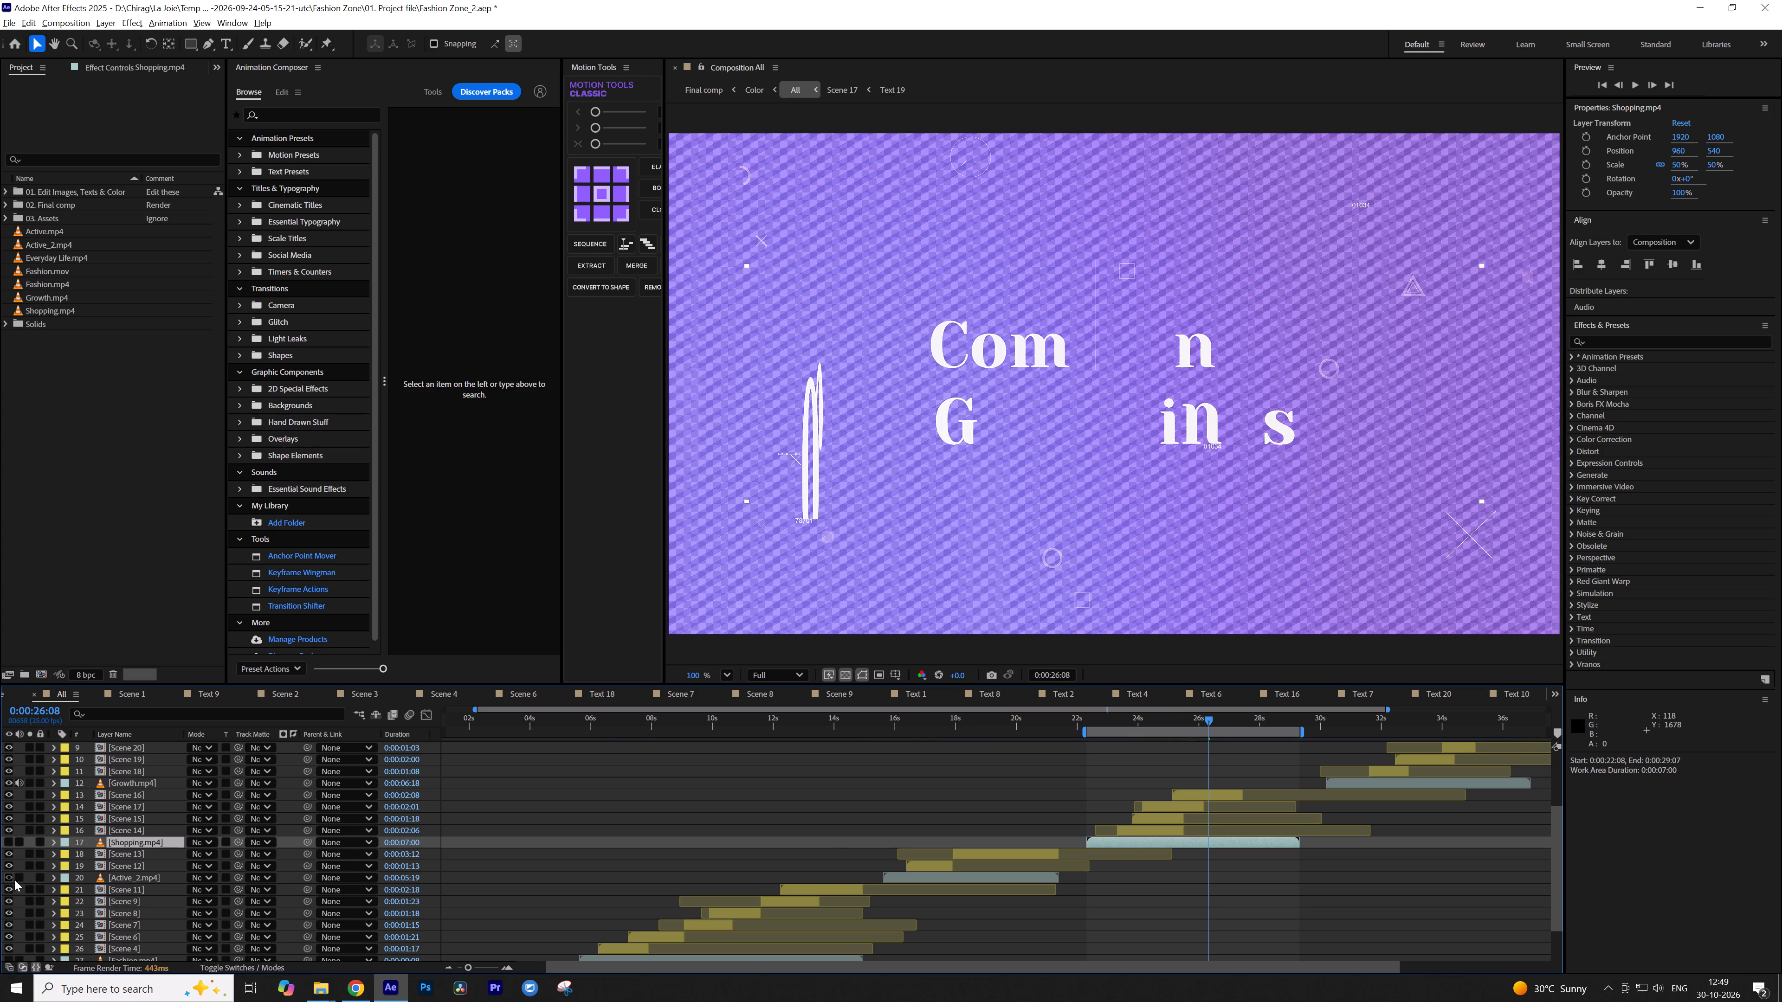
left_click(1110, 761)
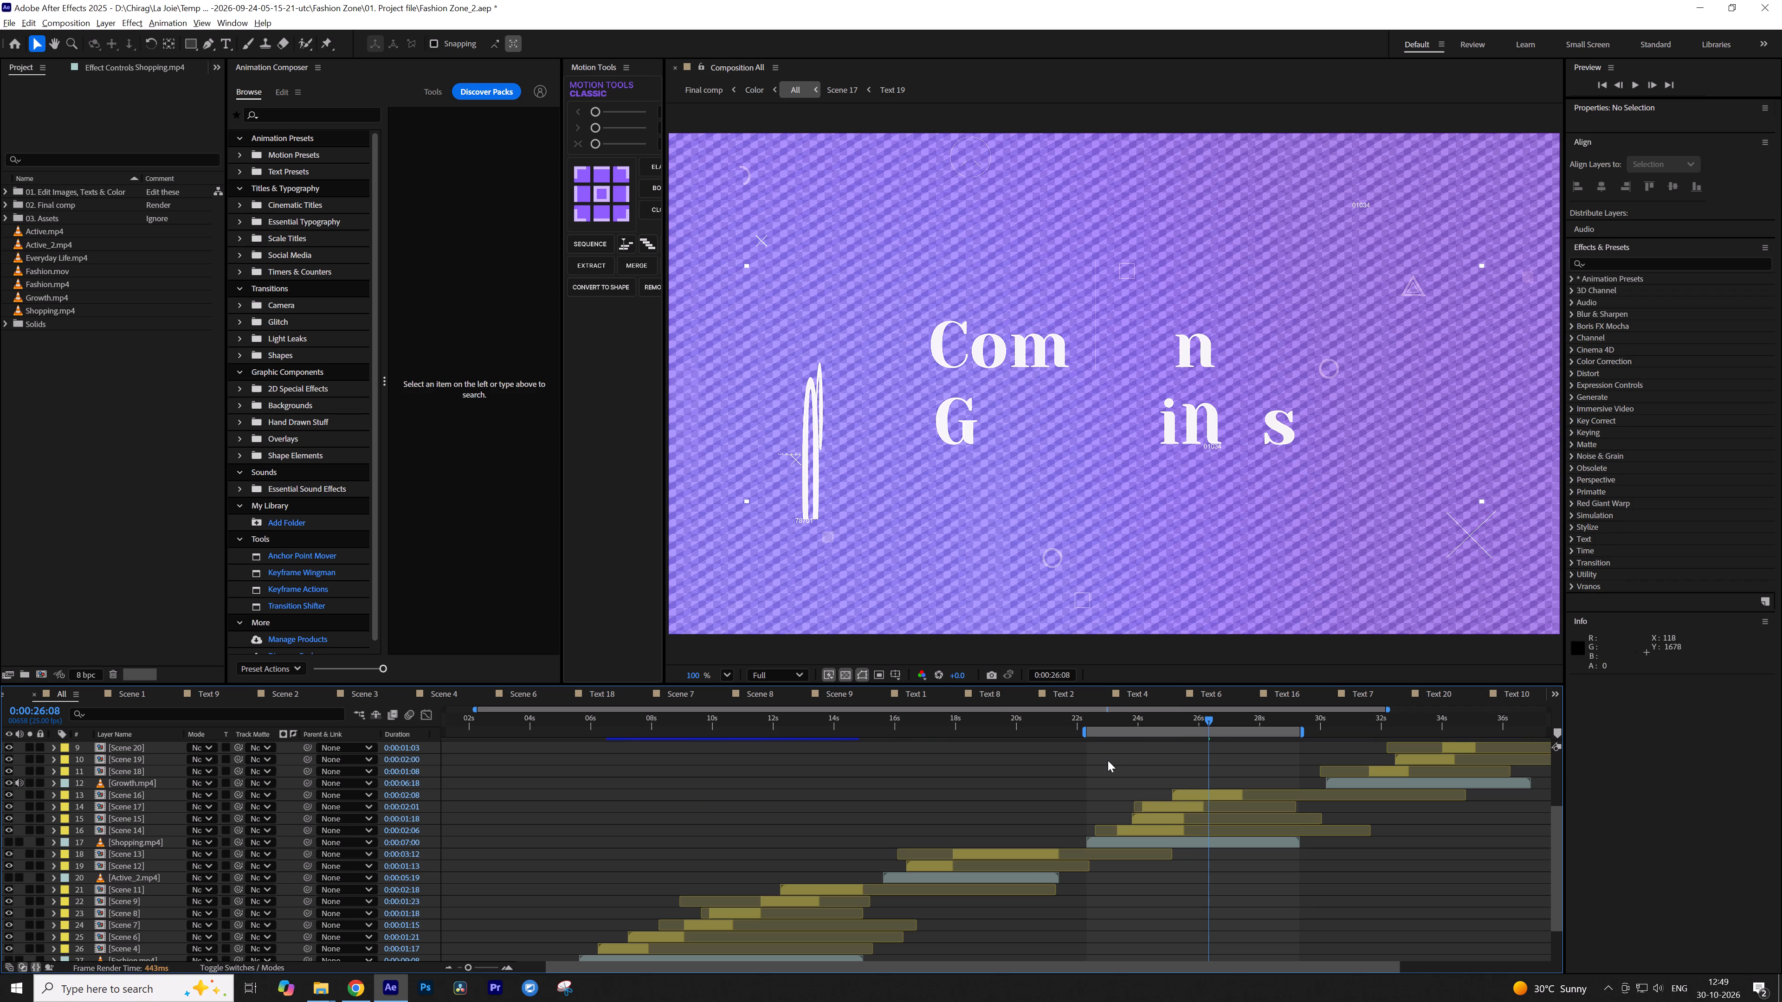
Add the All composition with the Shopping work area to the render queue.
key("ctrl+m")
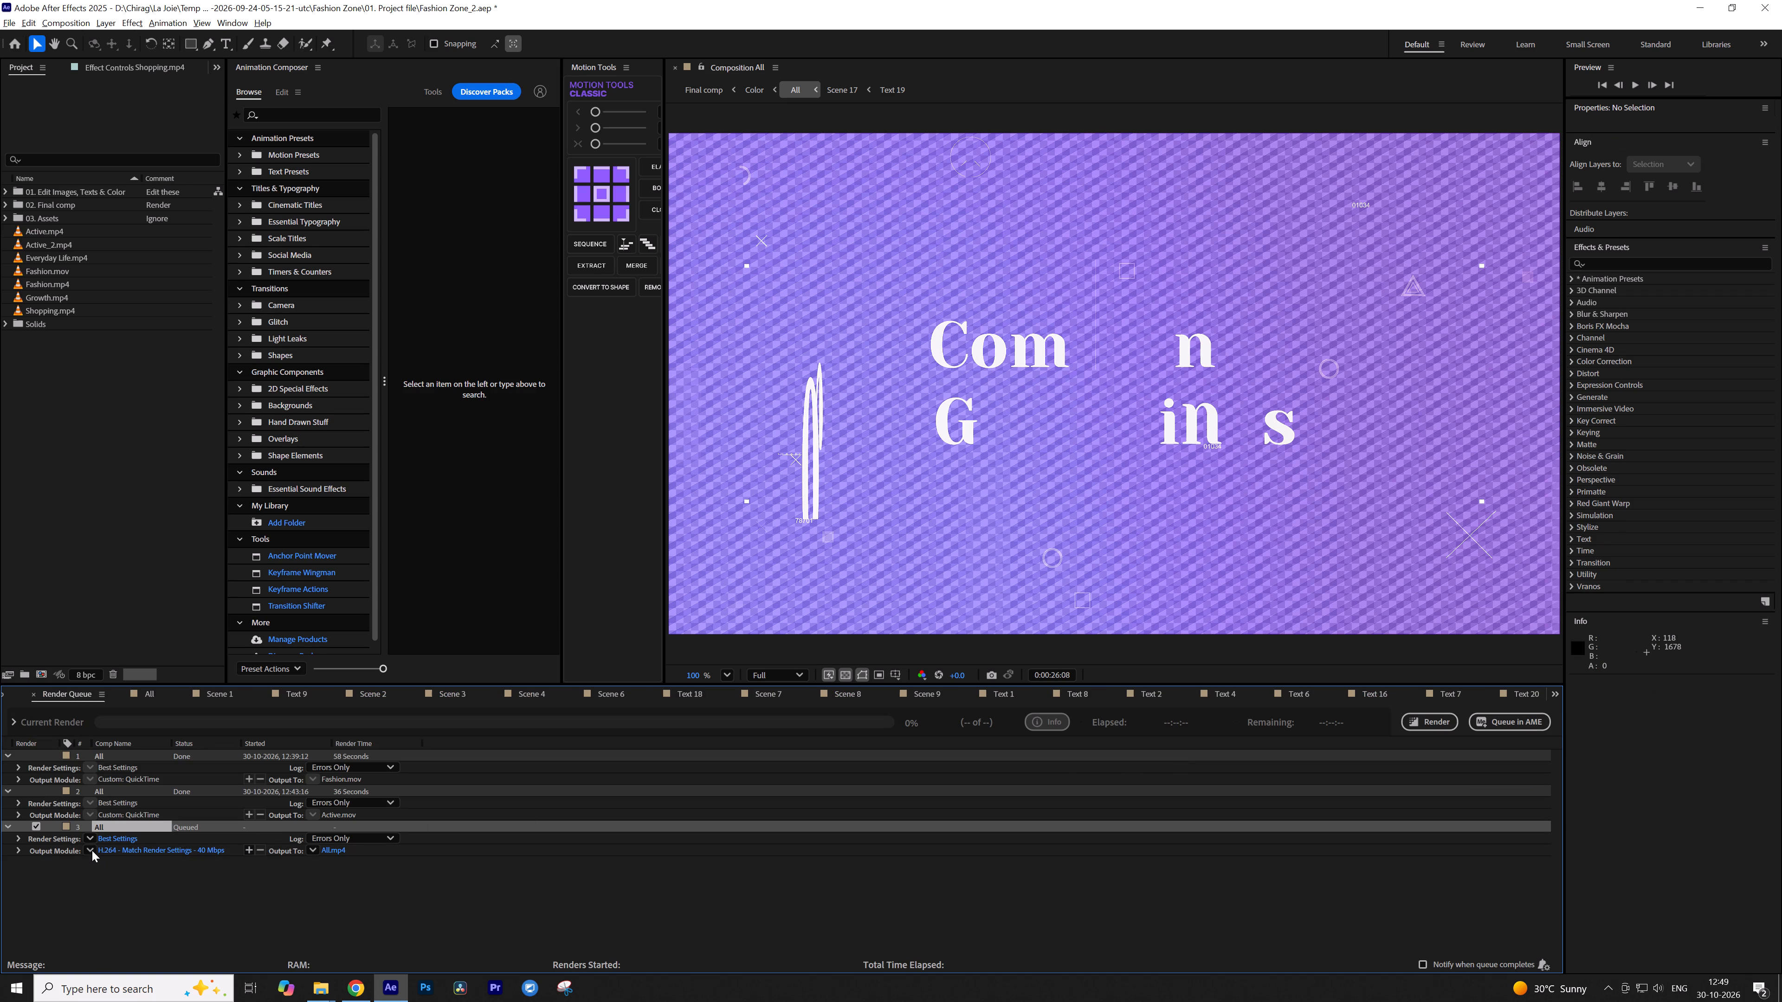
Check the Shopping section's overlays without footage in All and set the preview resolution to Quarter.
double_click(116, 828)
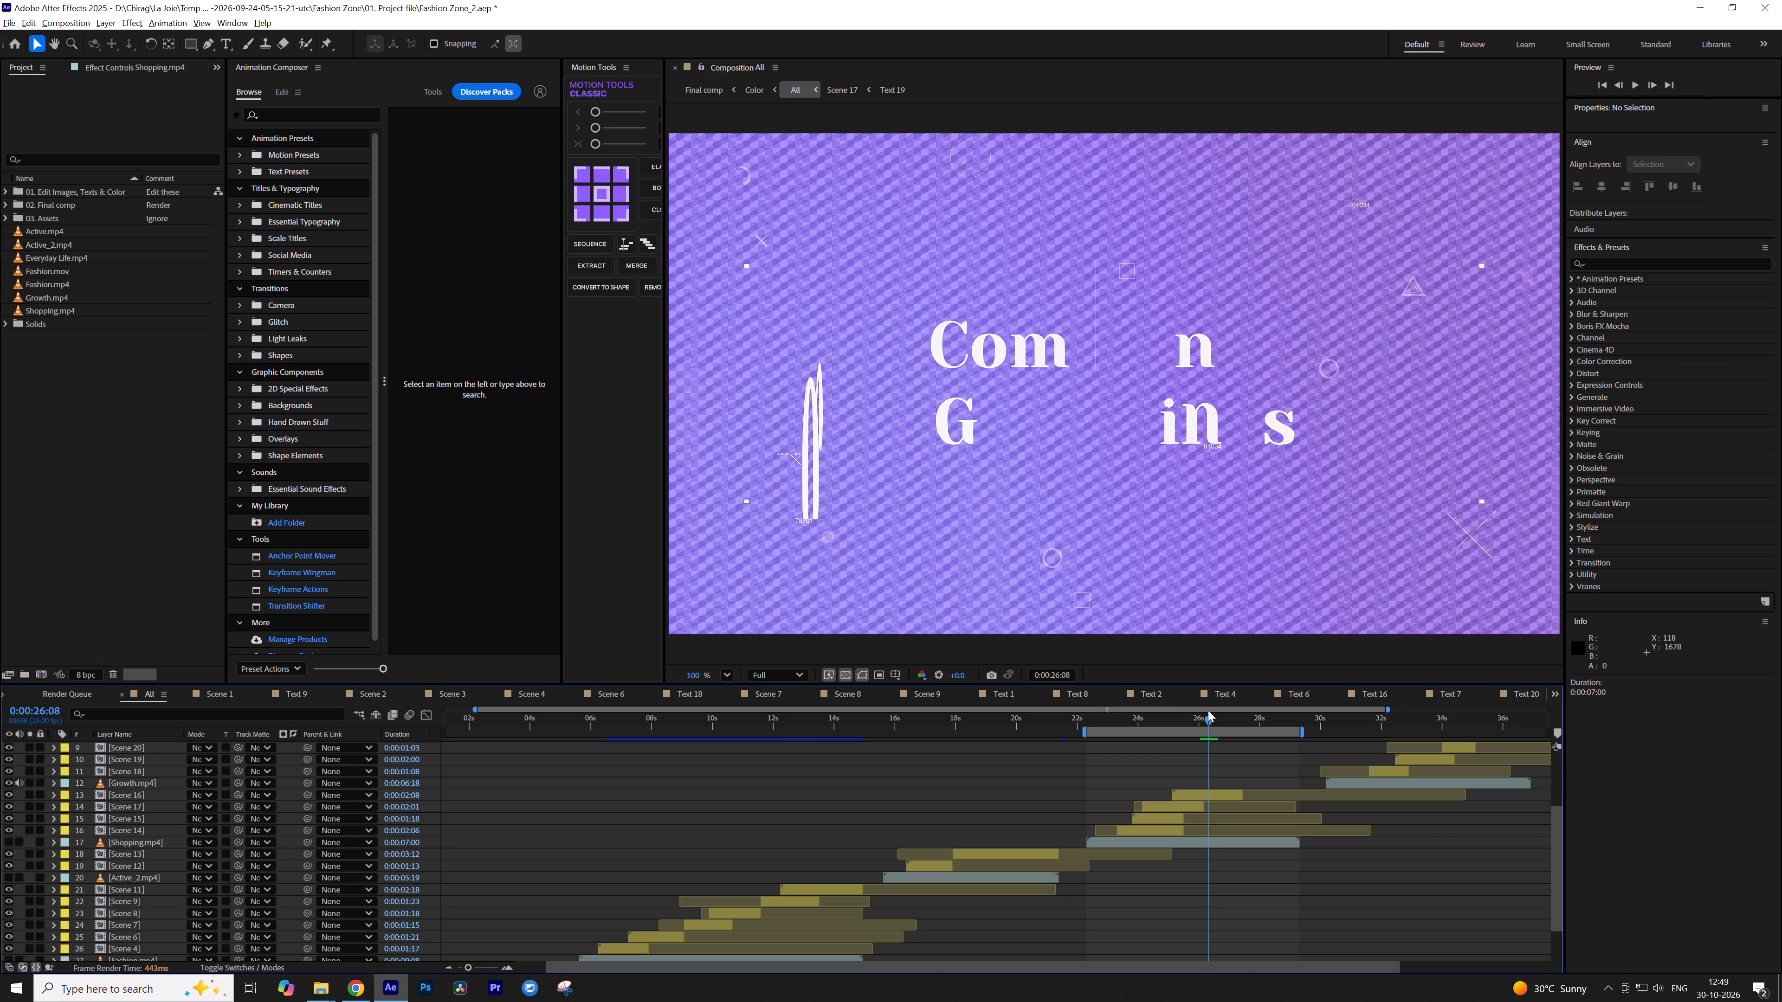
left_click_drag(1205, 715, 1149, 726)
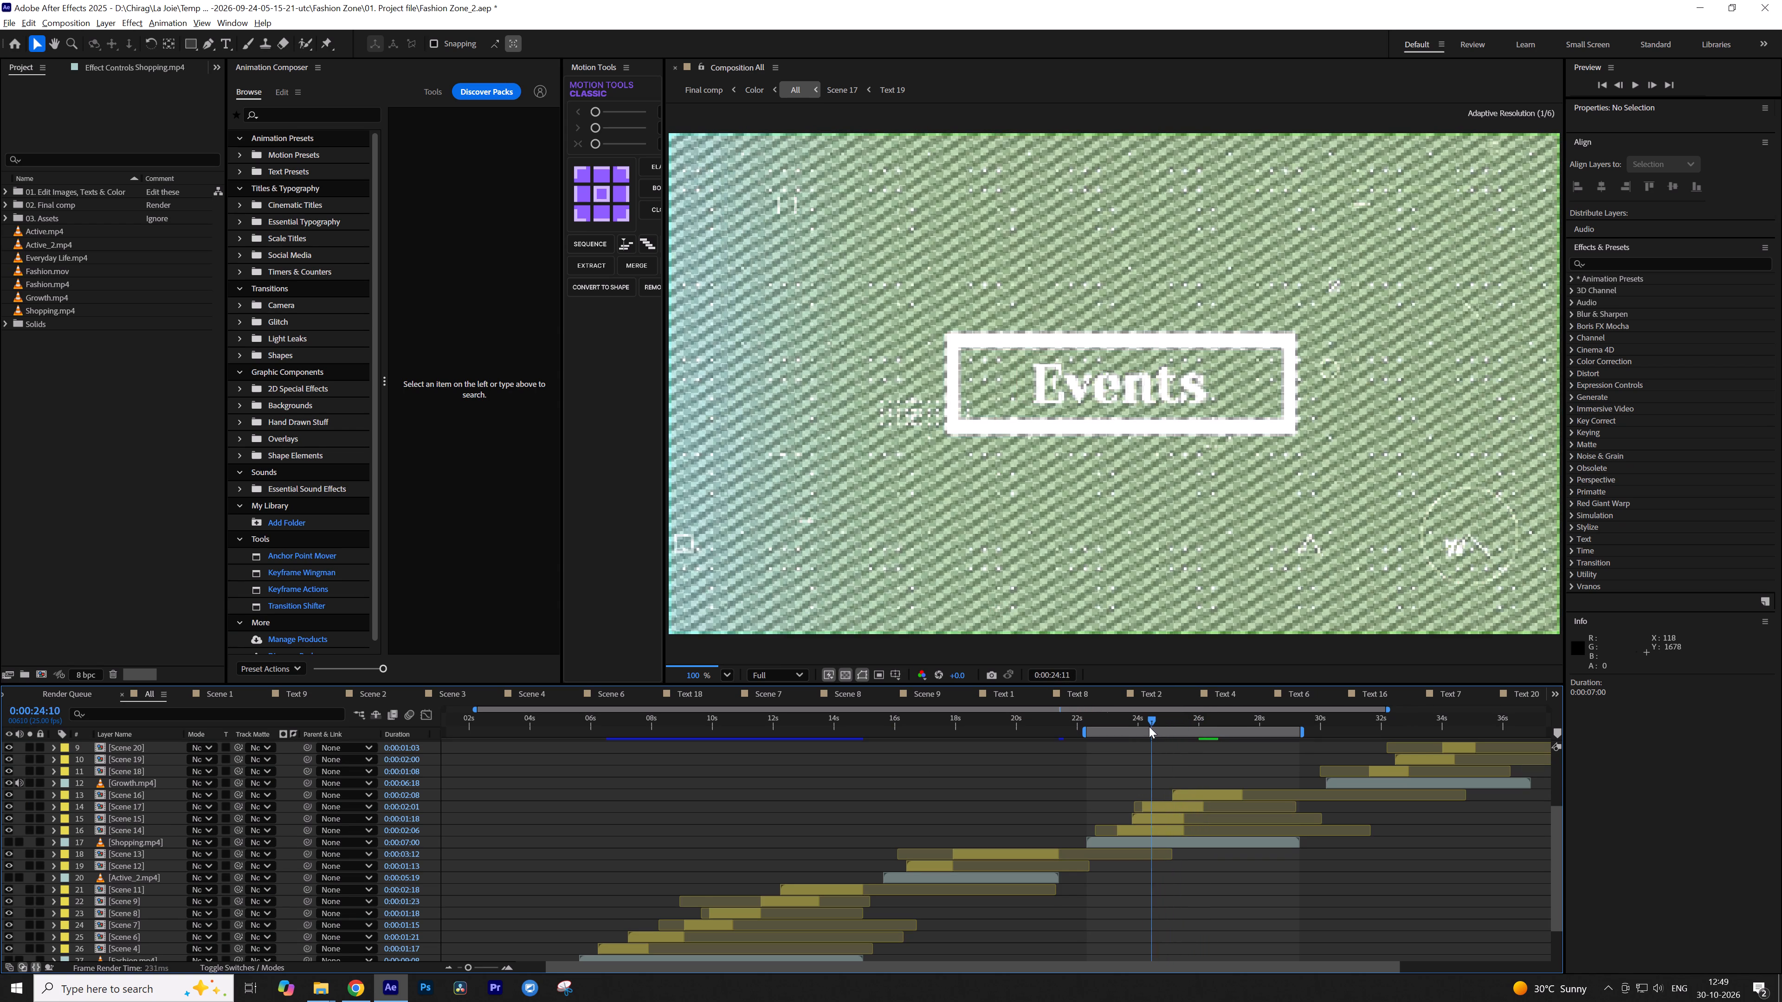
left_click_drag(1149, 726, 1161, 726)
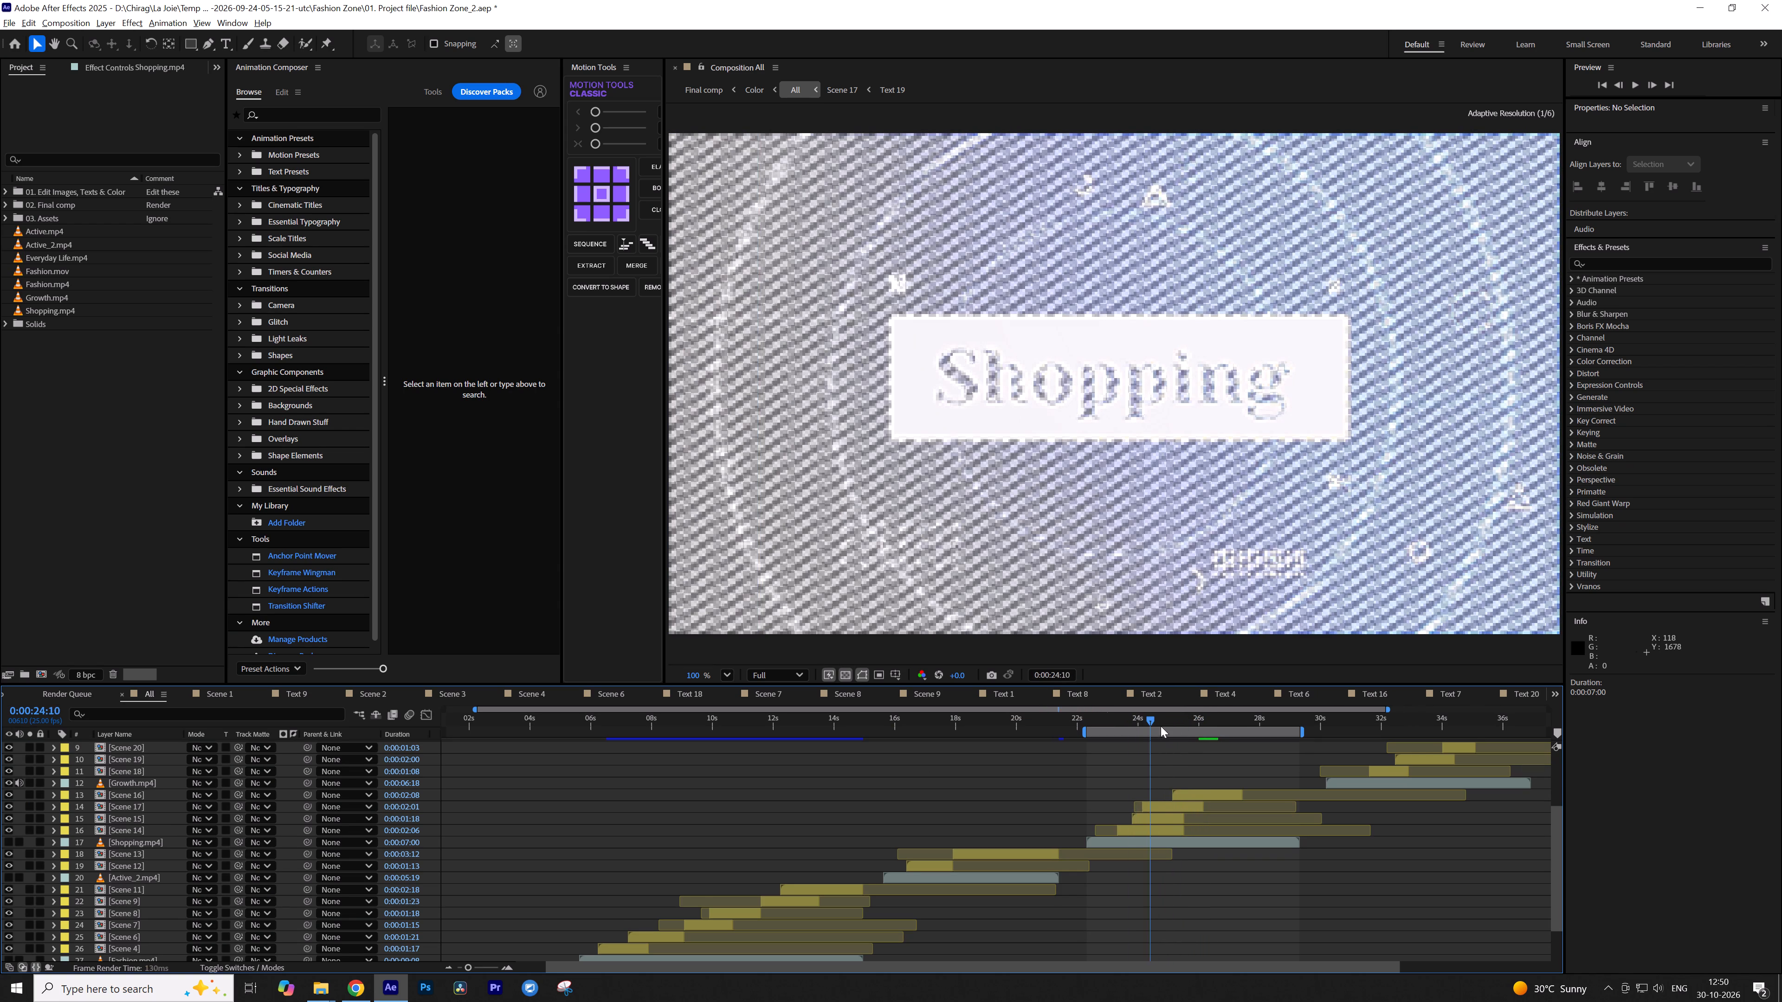
left_click_drag(1161, 726, 1204, 722)
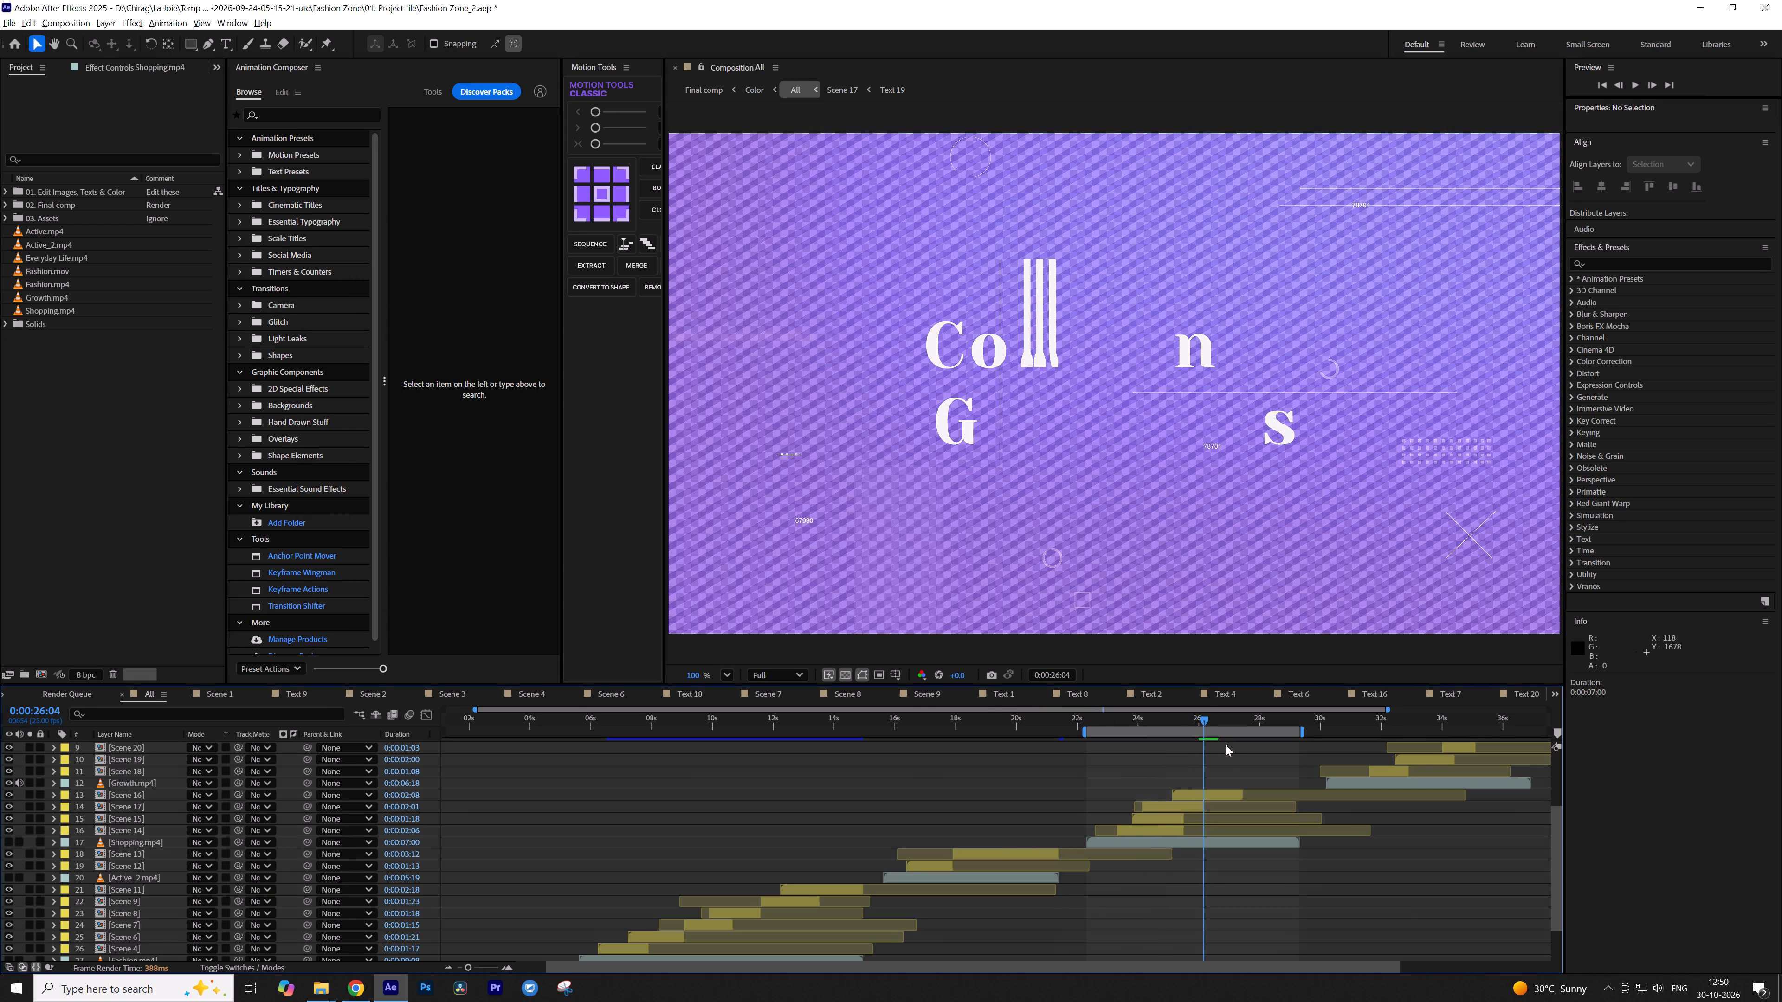
left_click(1228, 756)
left_click(789, 681)
left_click(790, 764)
left_click(1196, 765)
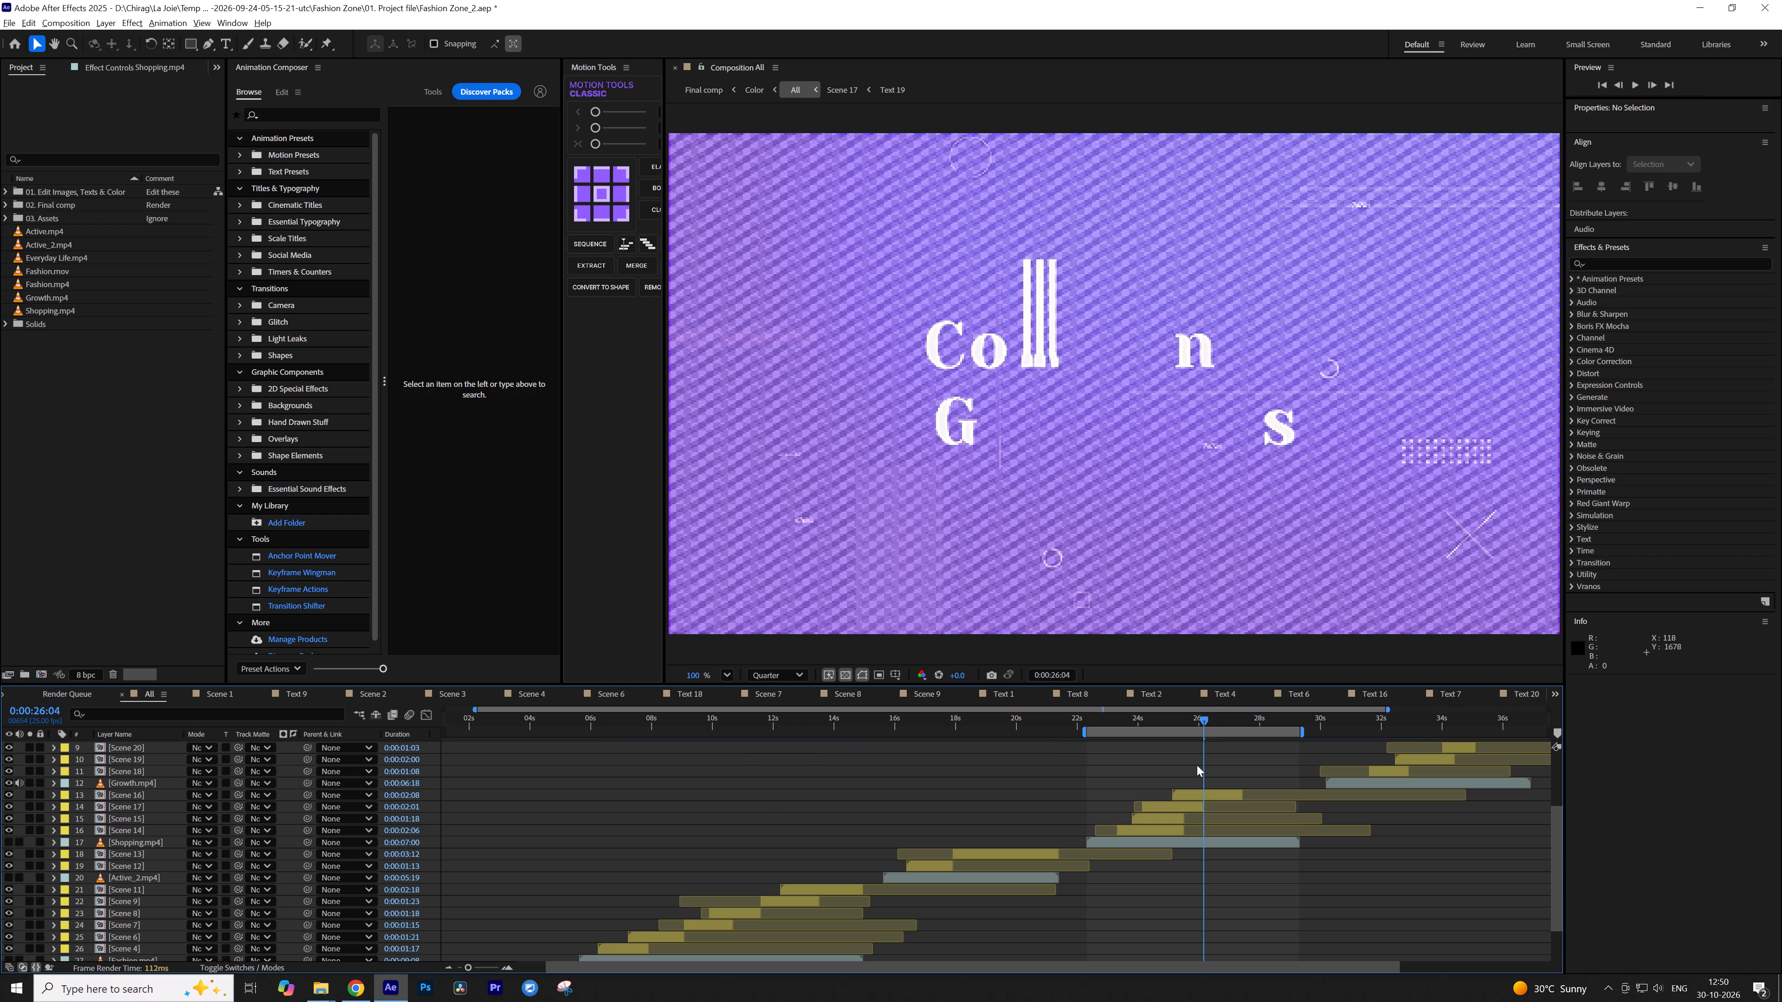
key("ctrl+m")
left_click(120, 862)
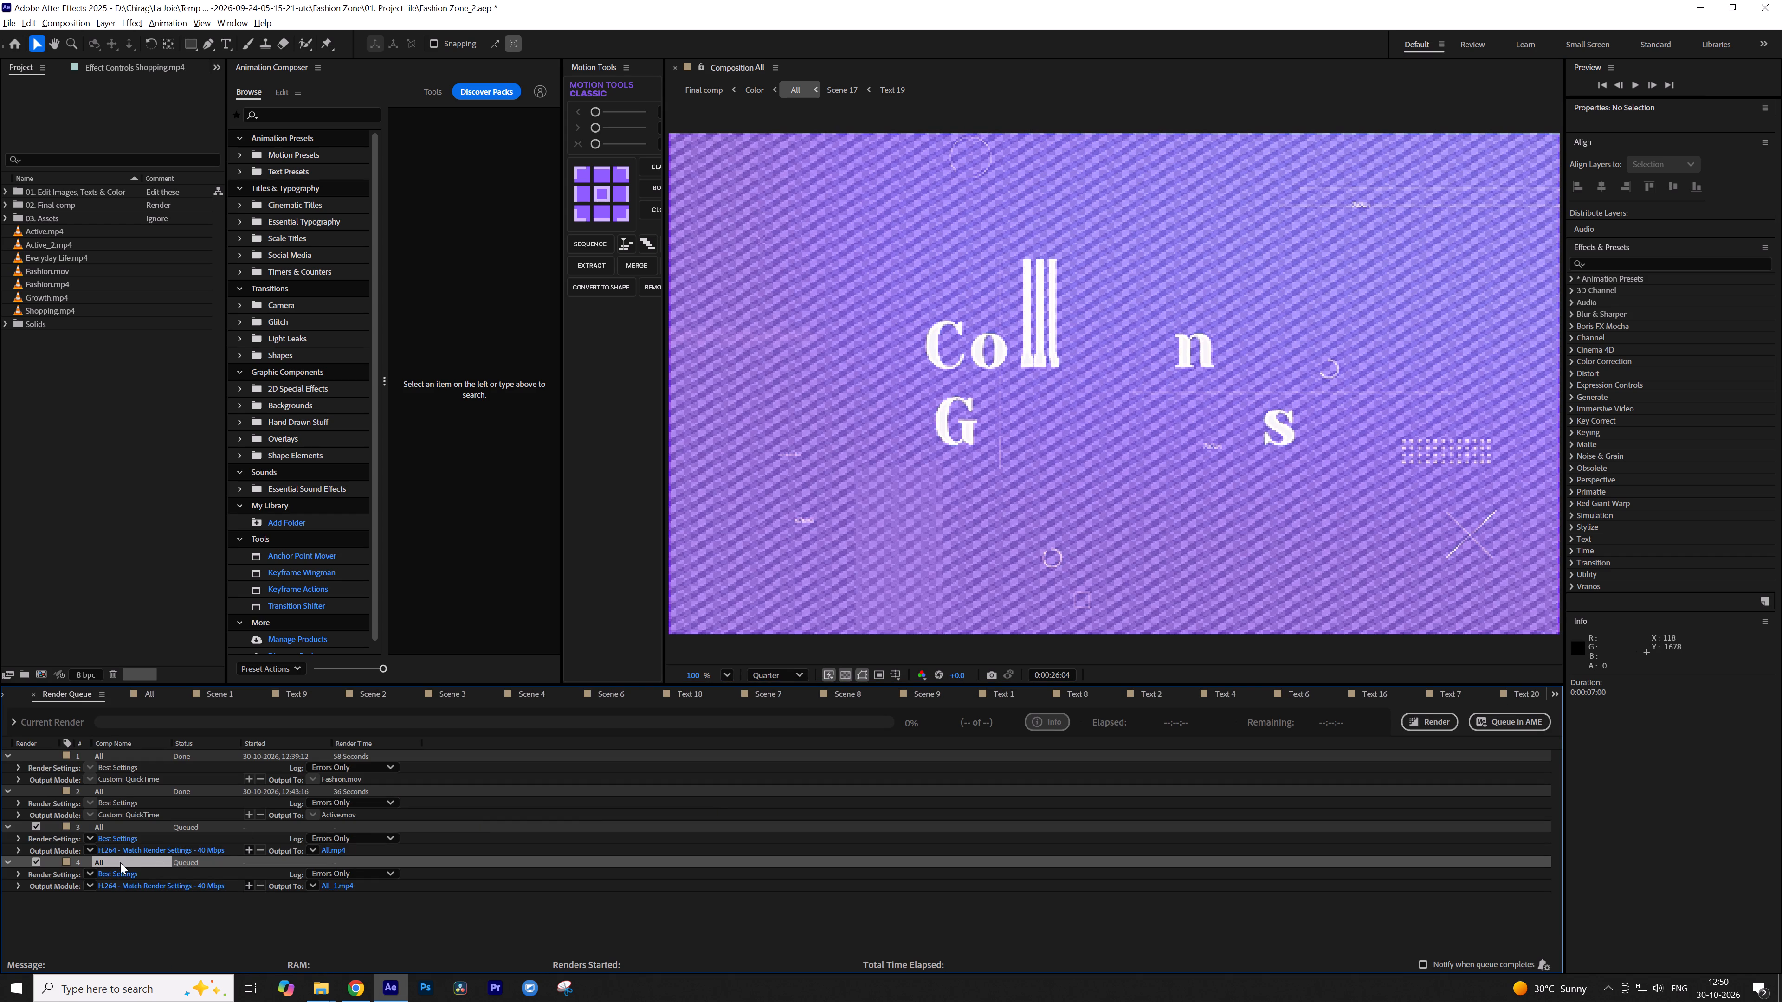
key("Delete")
Set the queued All render's output module to RGBA QuickTime, resized to 3840 x 2160.
left_click(89, 851)
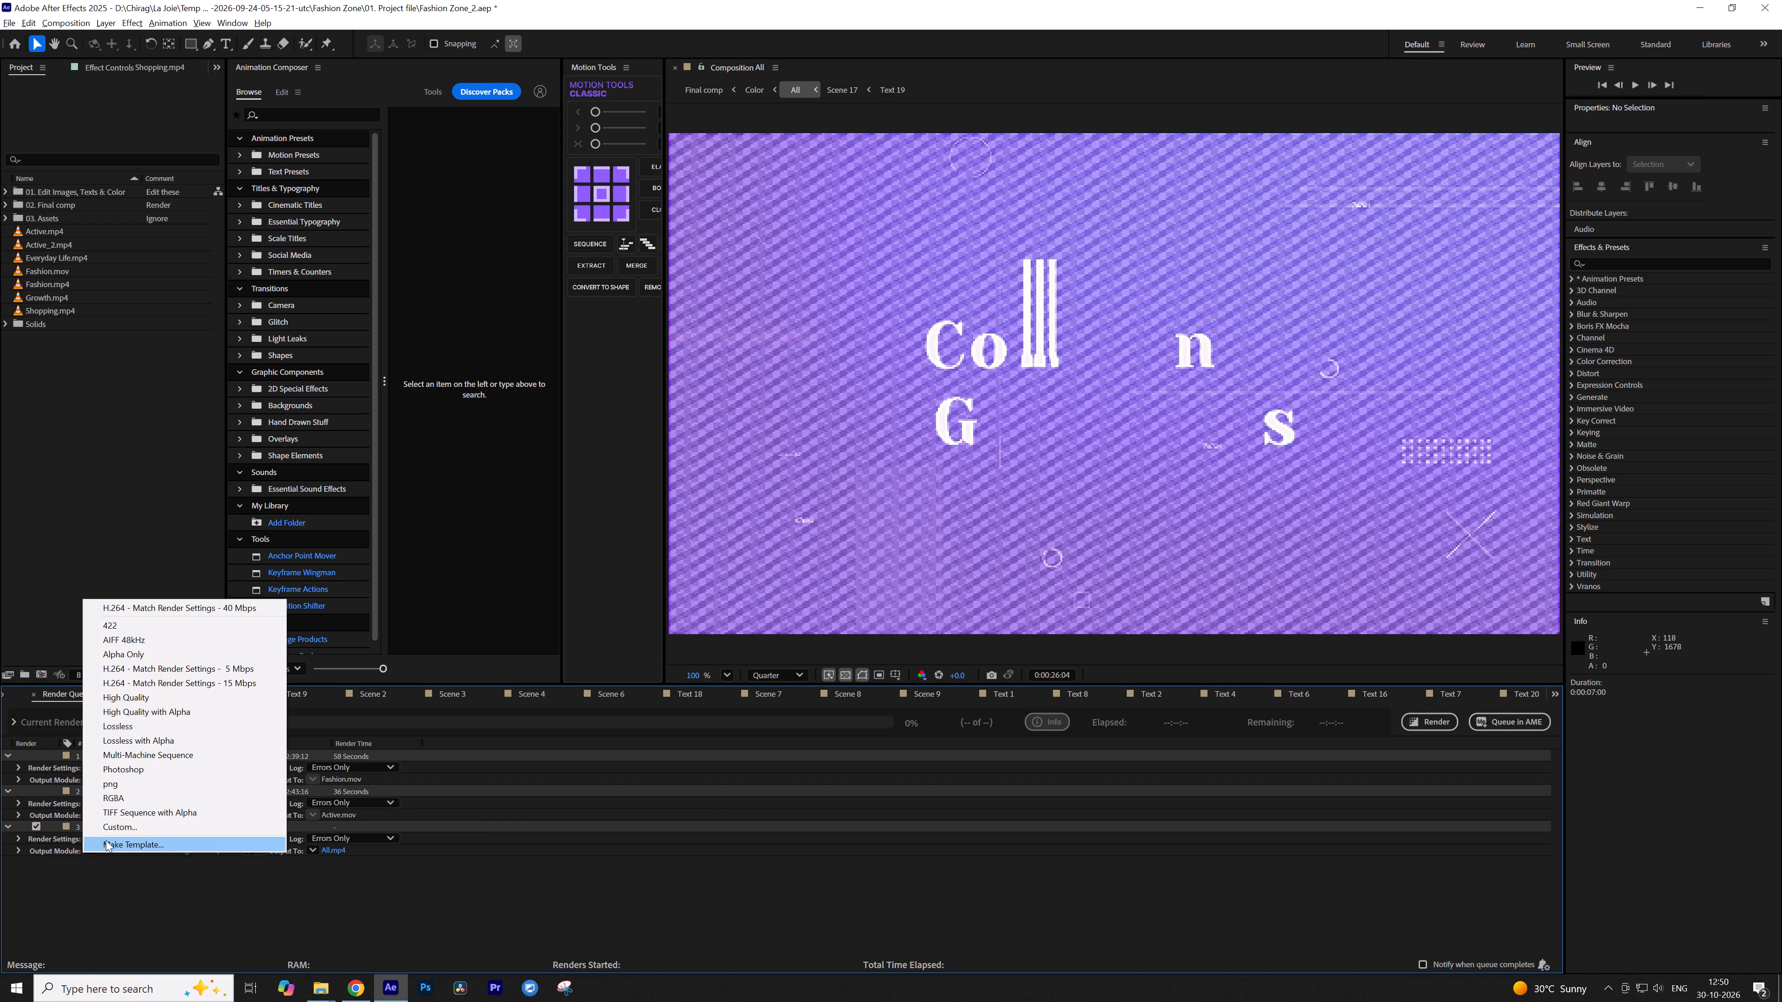
left_click(139, 799)
left_click(108, 854)
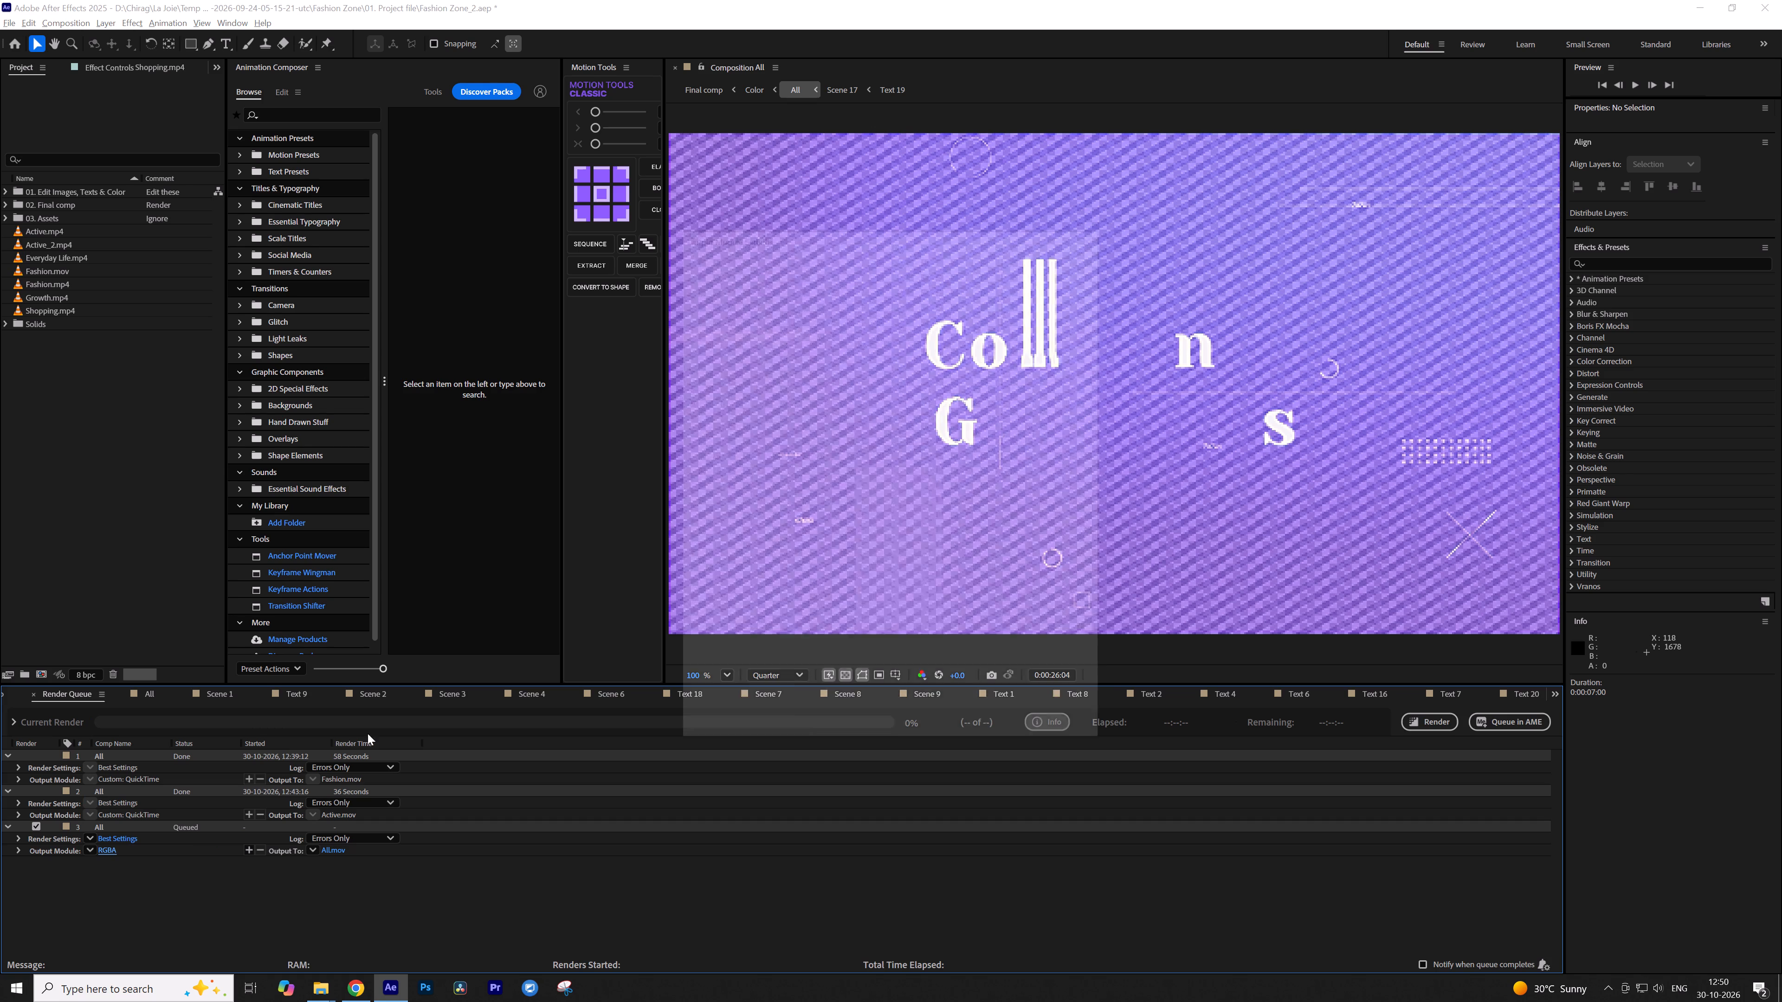
left_click(740, 471)
left_click(785, 526)
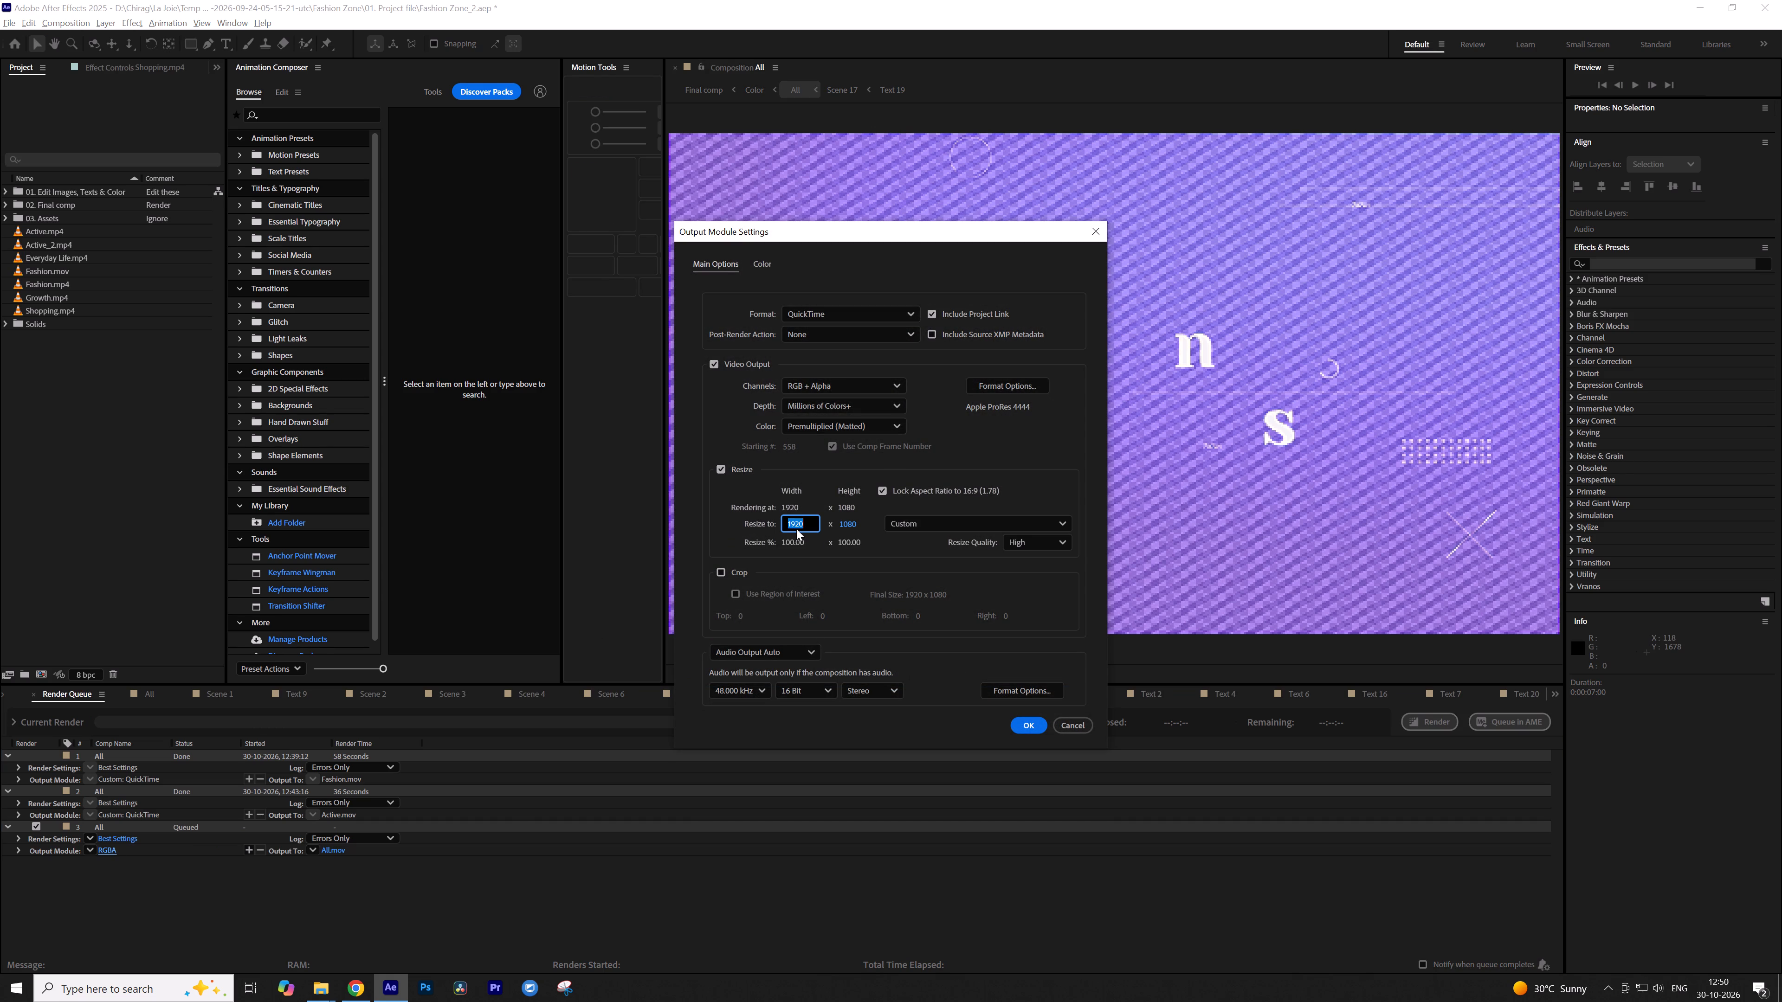
type("384")
key("0")
left_click(856, 562)
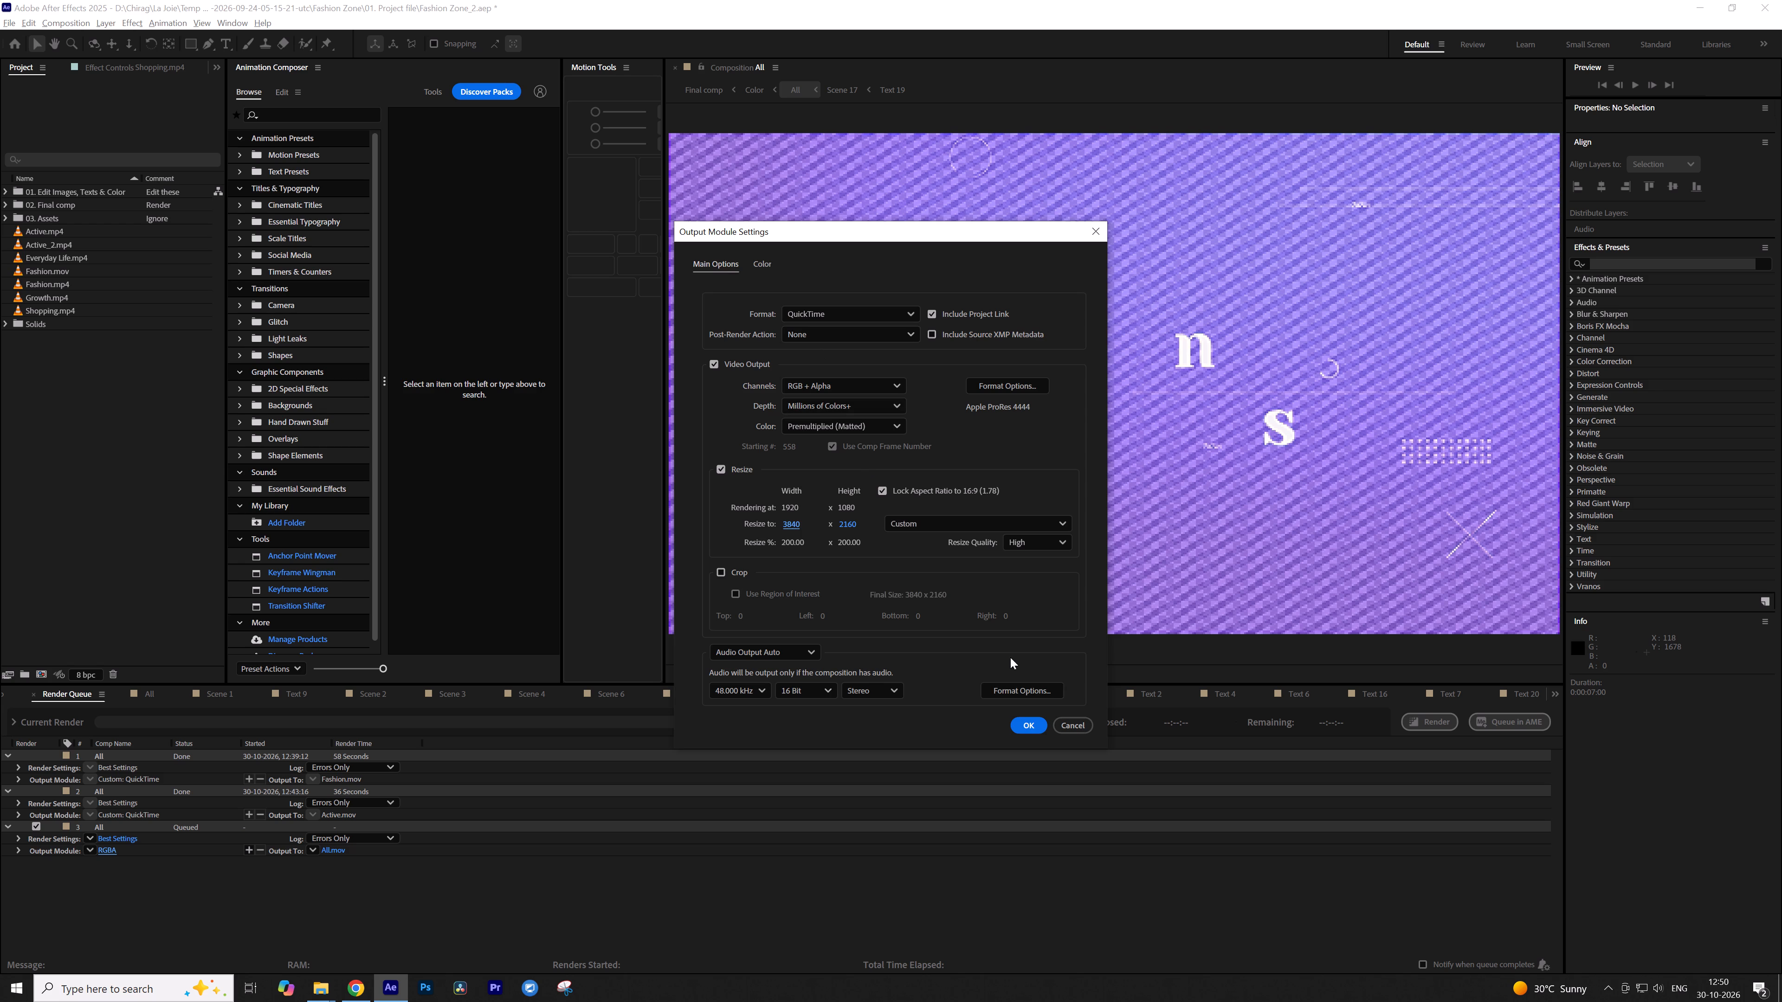
left_click(1031, 731)
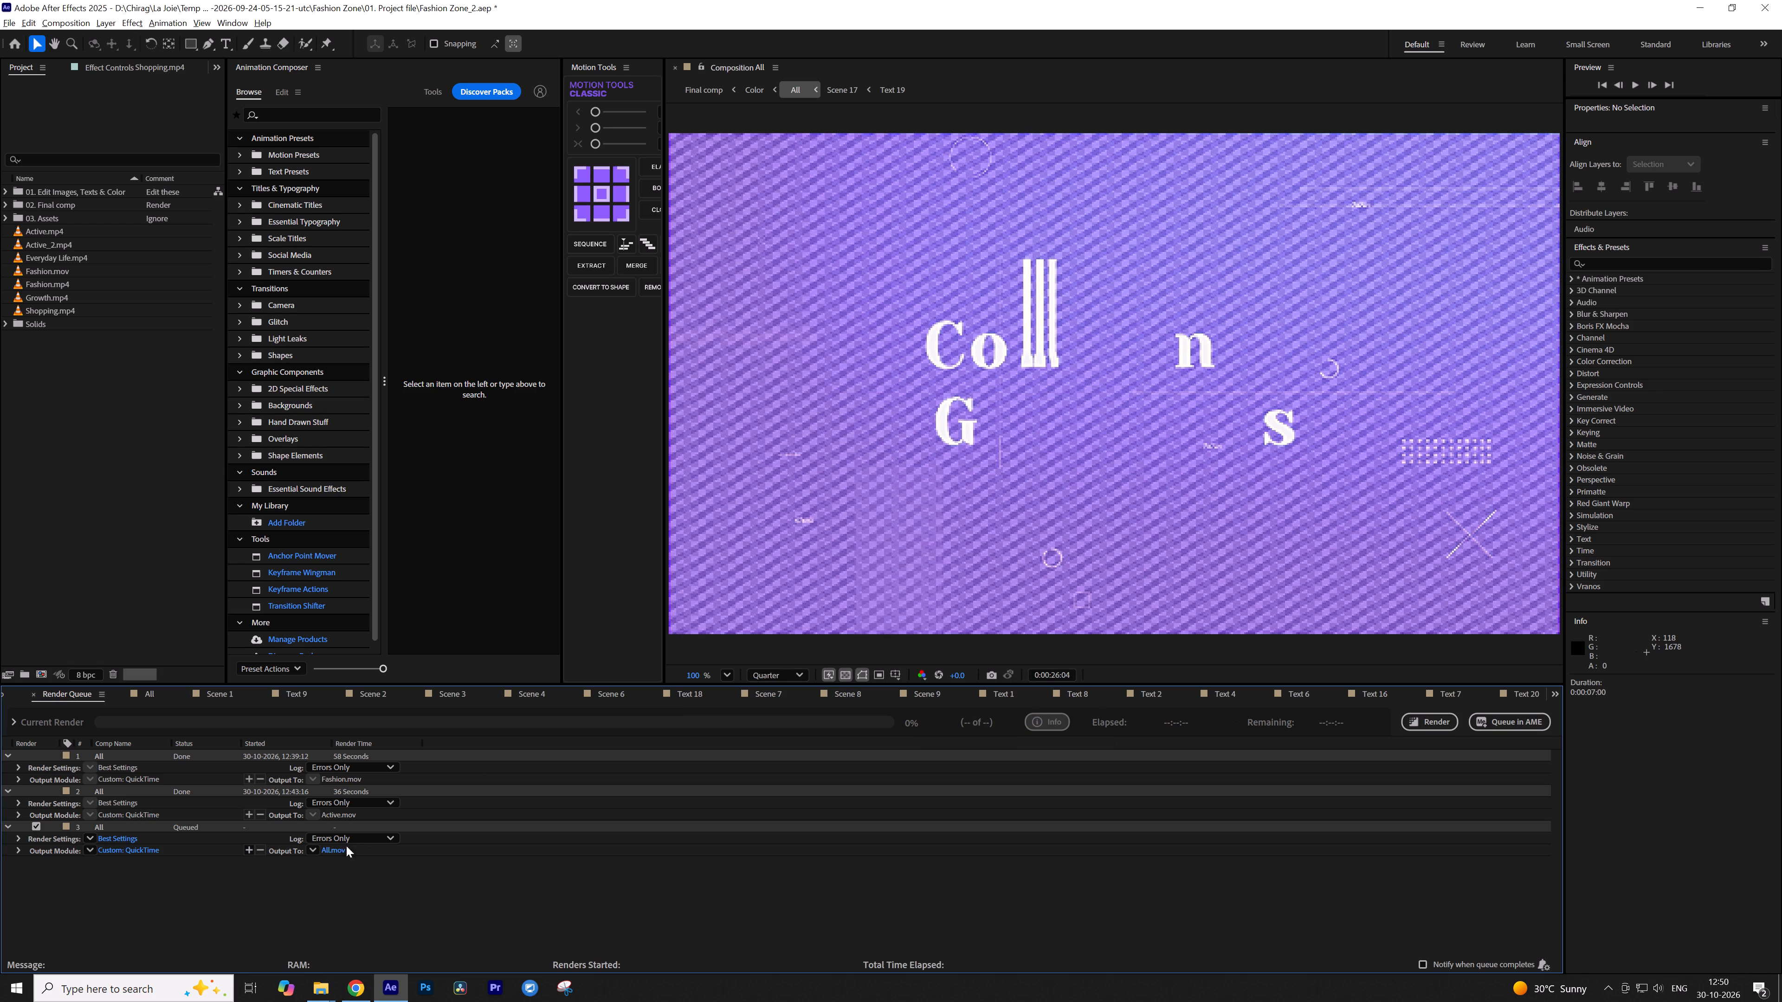
Set the queued render's output file to Shopping.mov in the New folder directory with the other section clips.
left_click(338, 850)
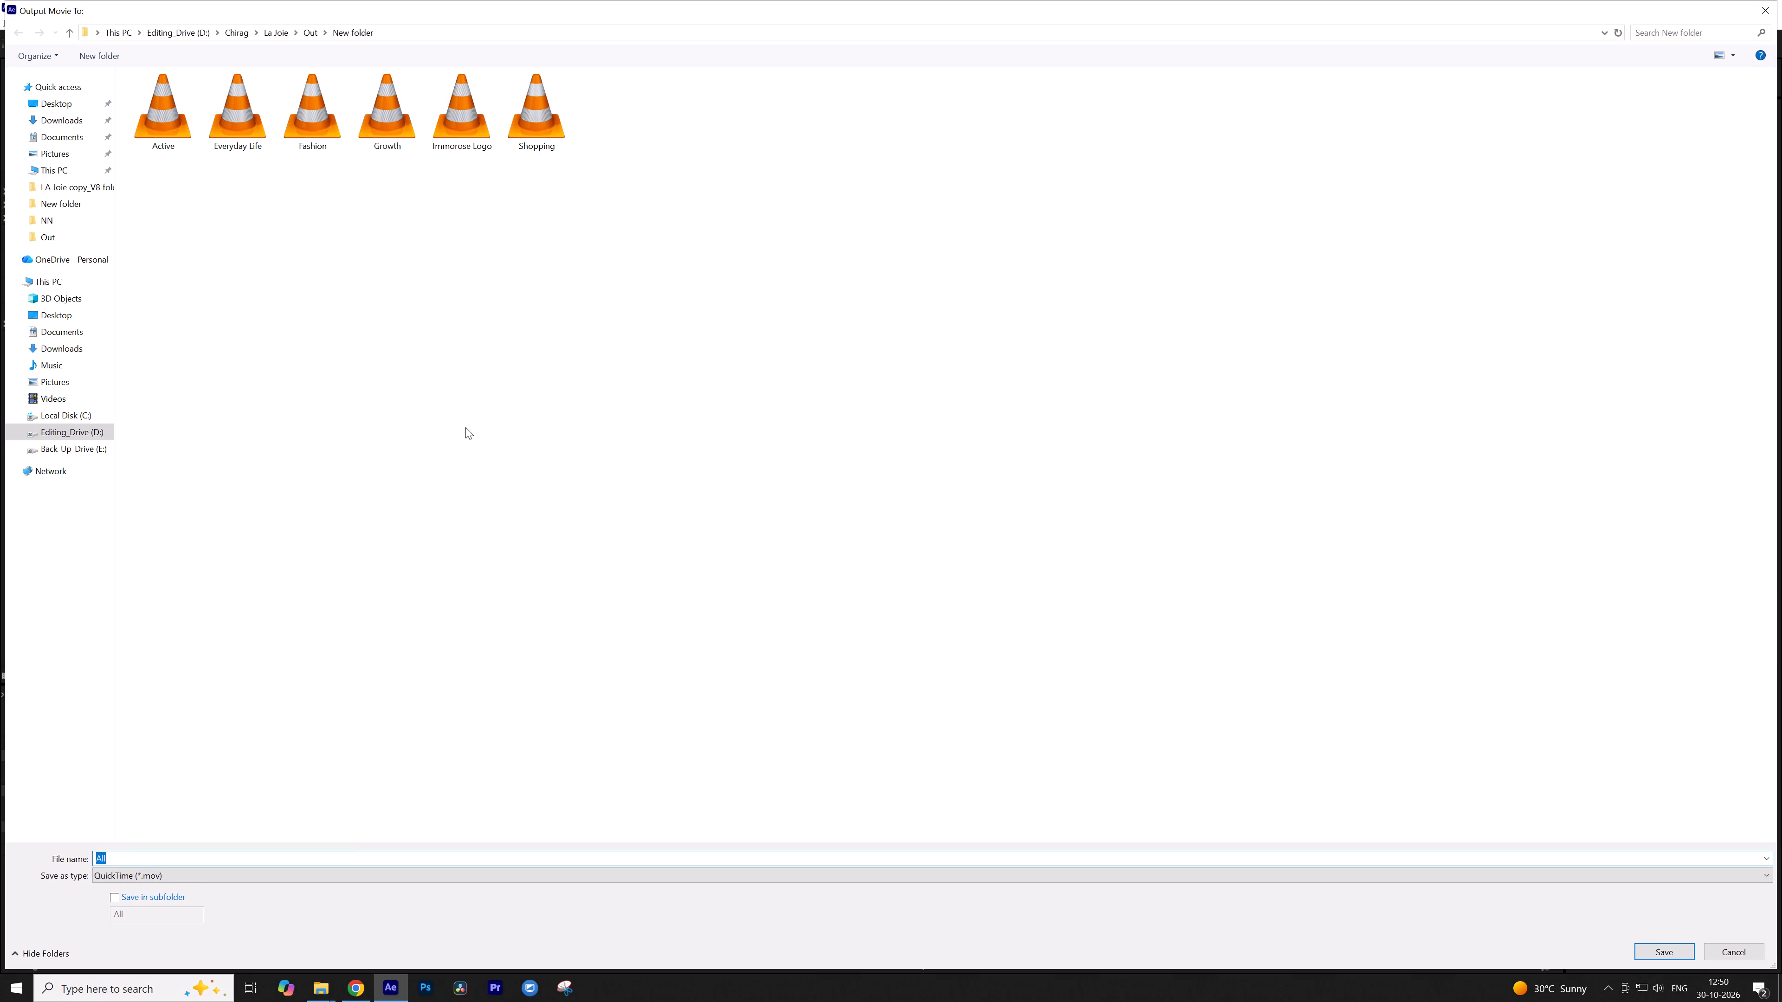
double_click(634, 9)
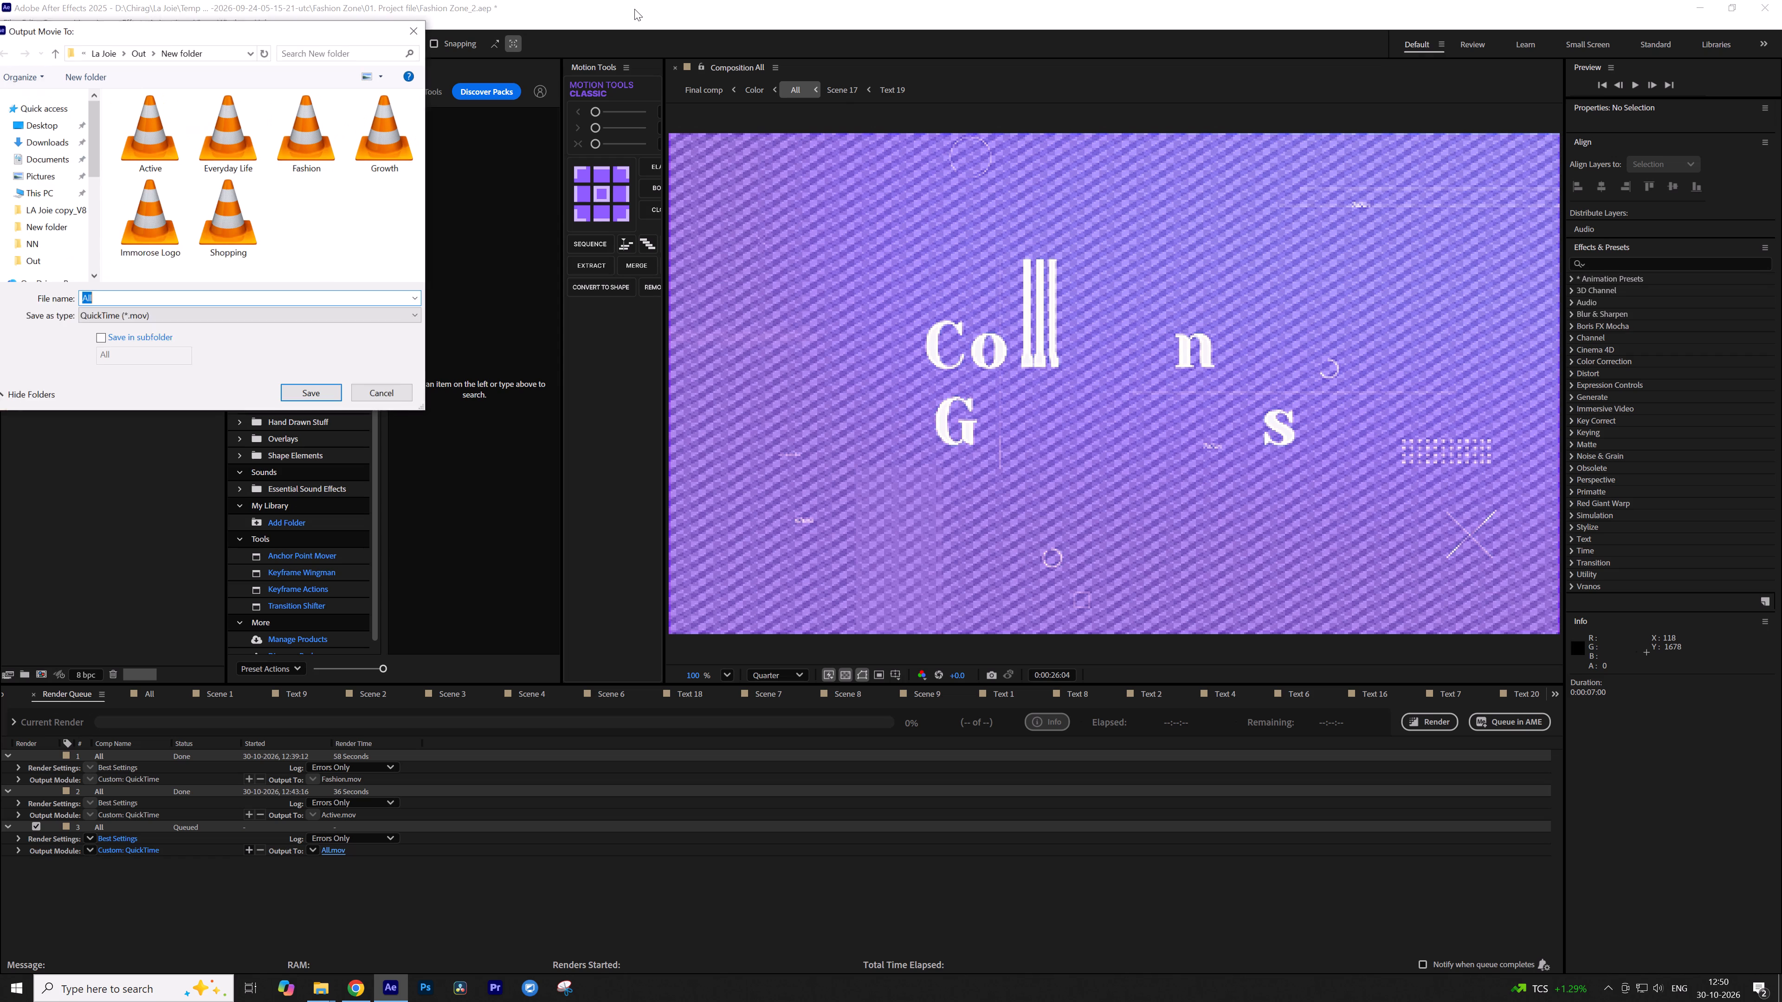
double_click(359, 39)
double_click(540, 121)
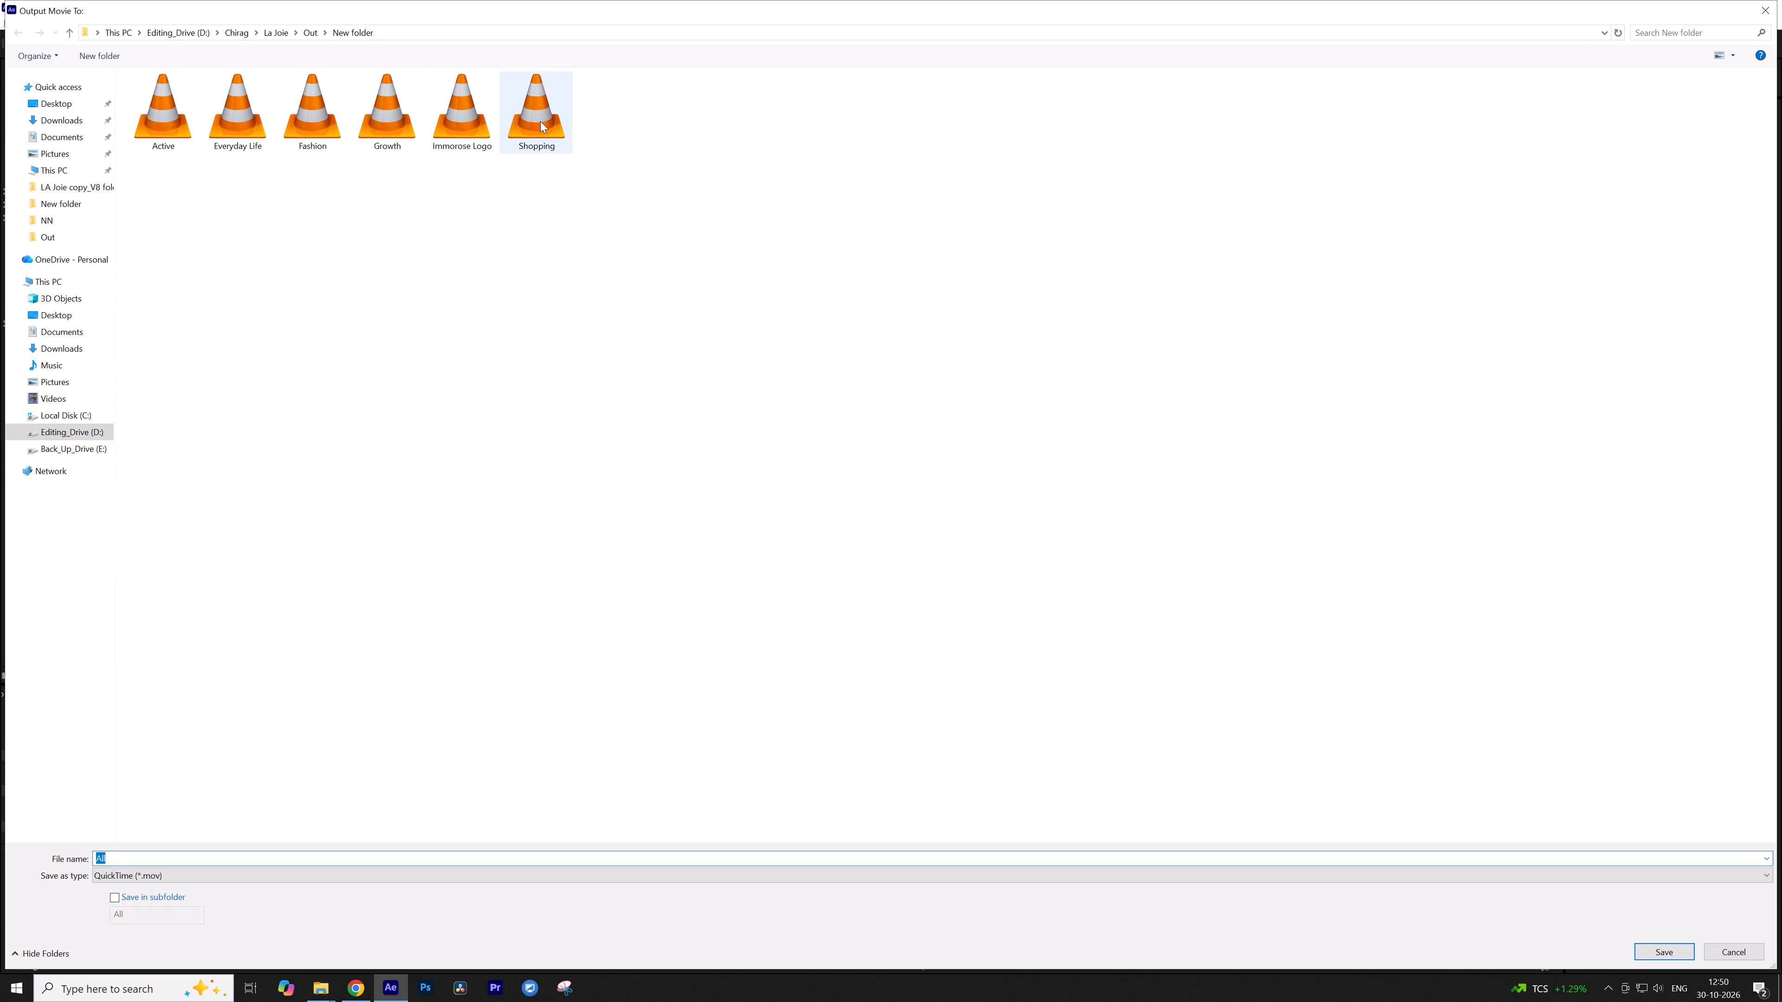
left_click(935, 544)
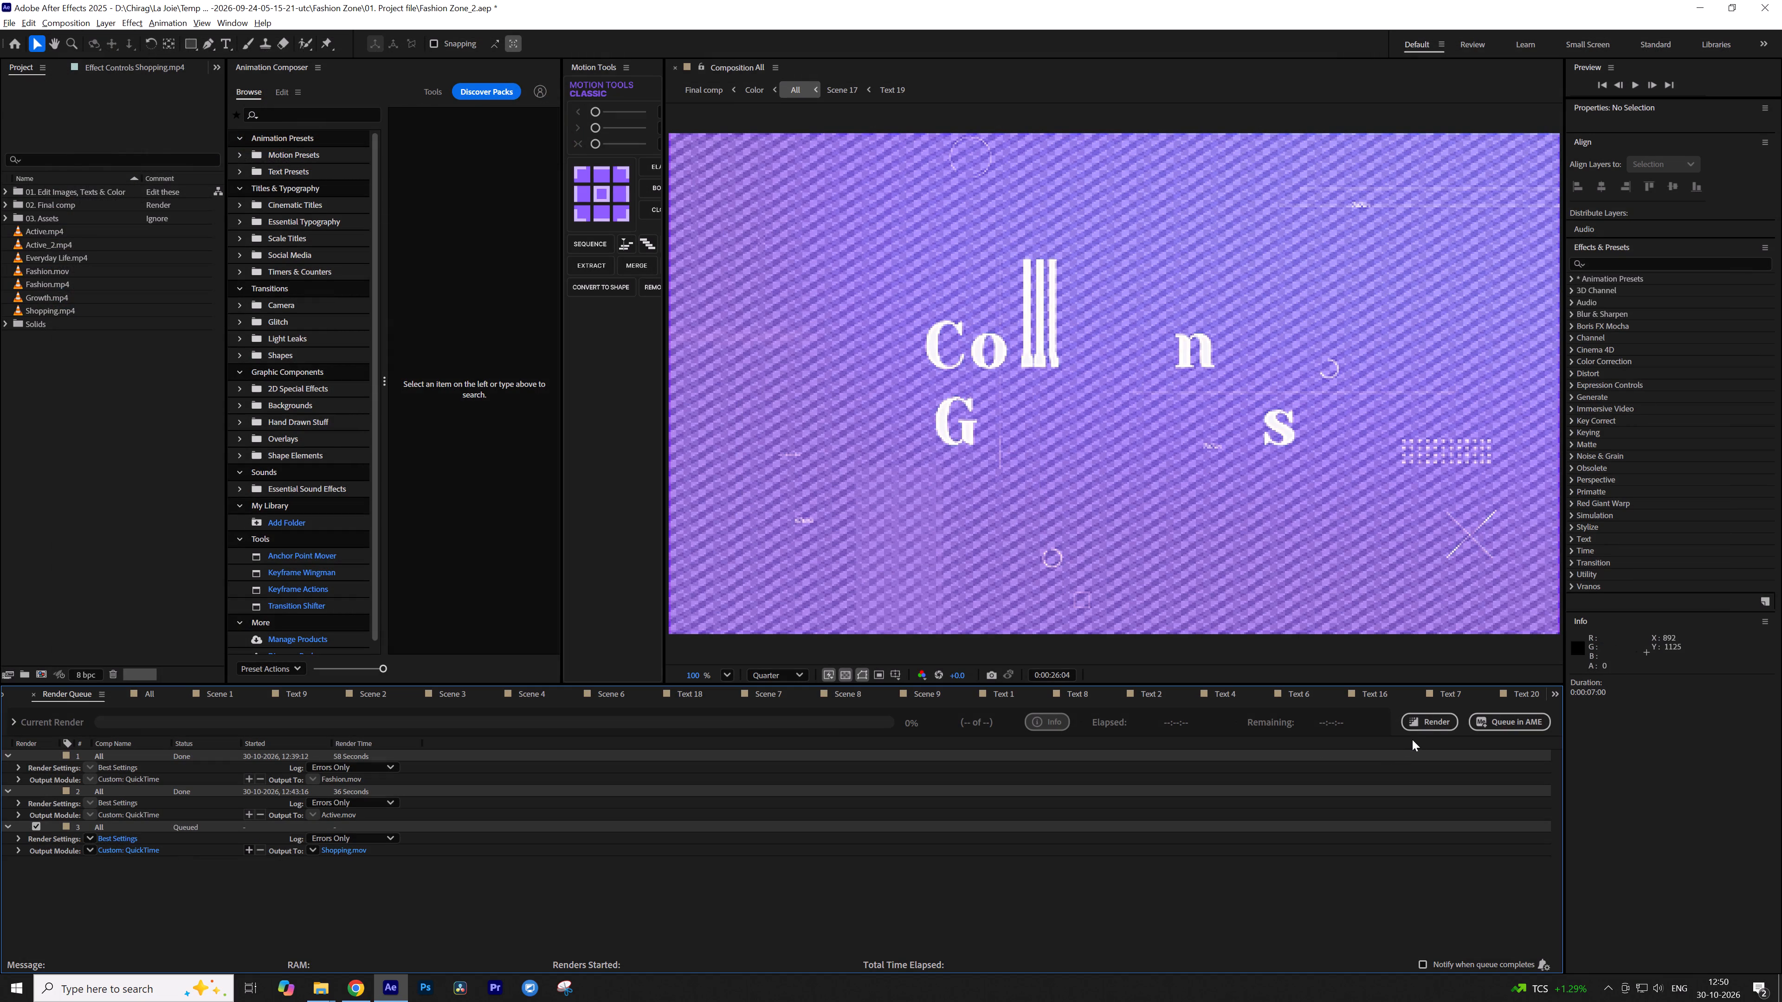
Check the Shopping section's overlay frames in the All composition, and render the queued Shopping.mov output.
double_click(118, 826)
left_click_drag(1133, 721, 1131, 722)
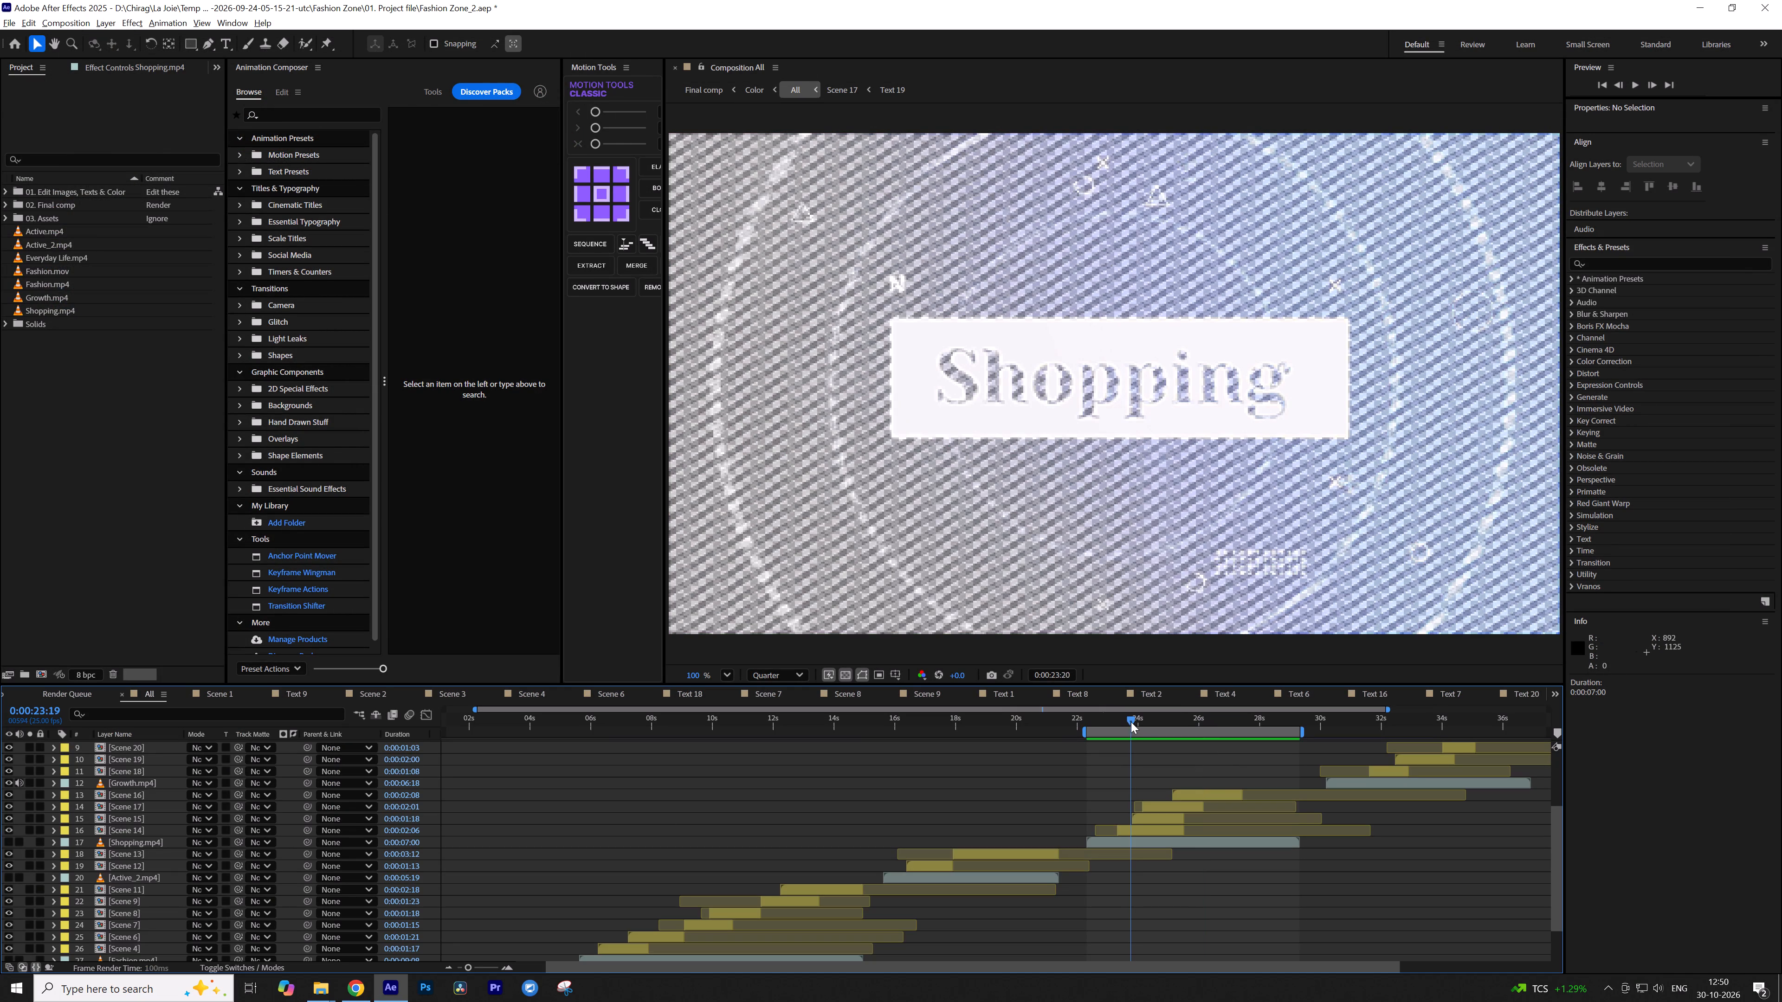
left_click_drag(1131, 722, 1221, 721)
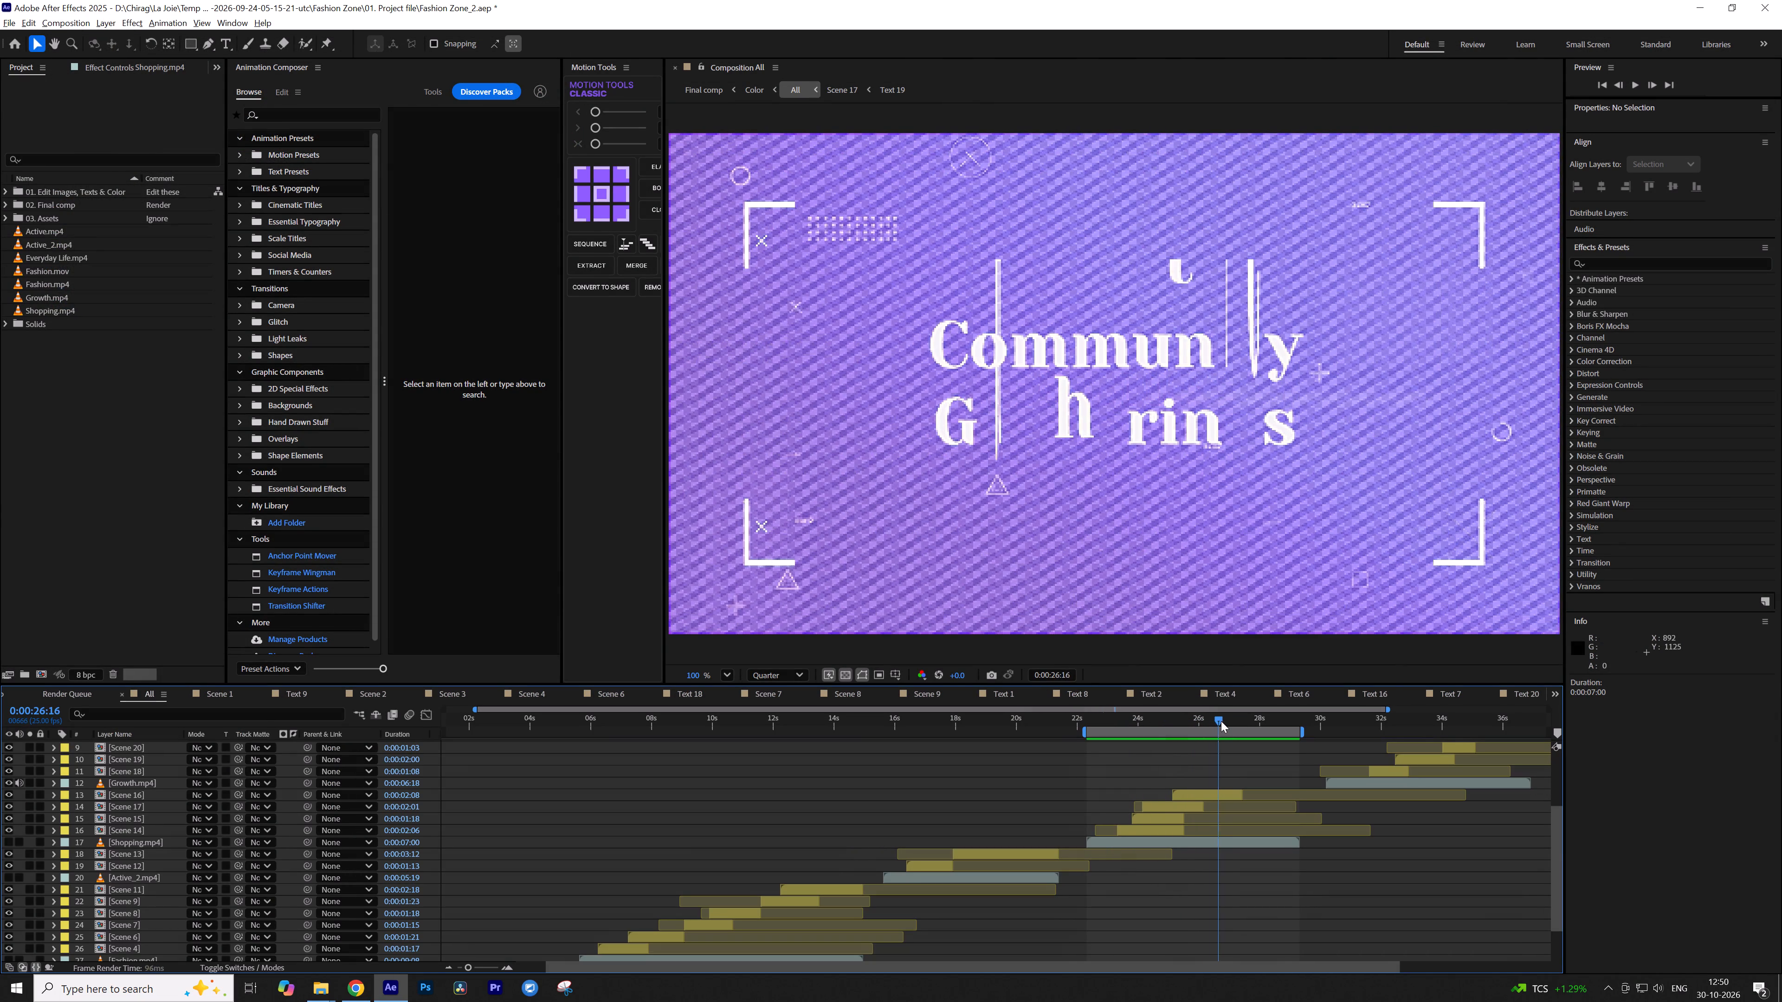
left_click_drag(1221, 721, 1227, 721)
left_click(77, 695)
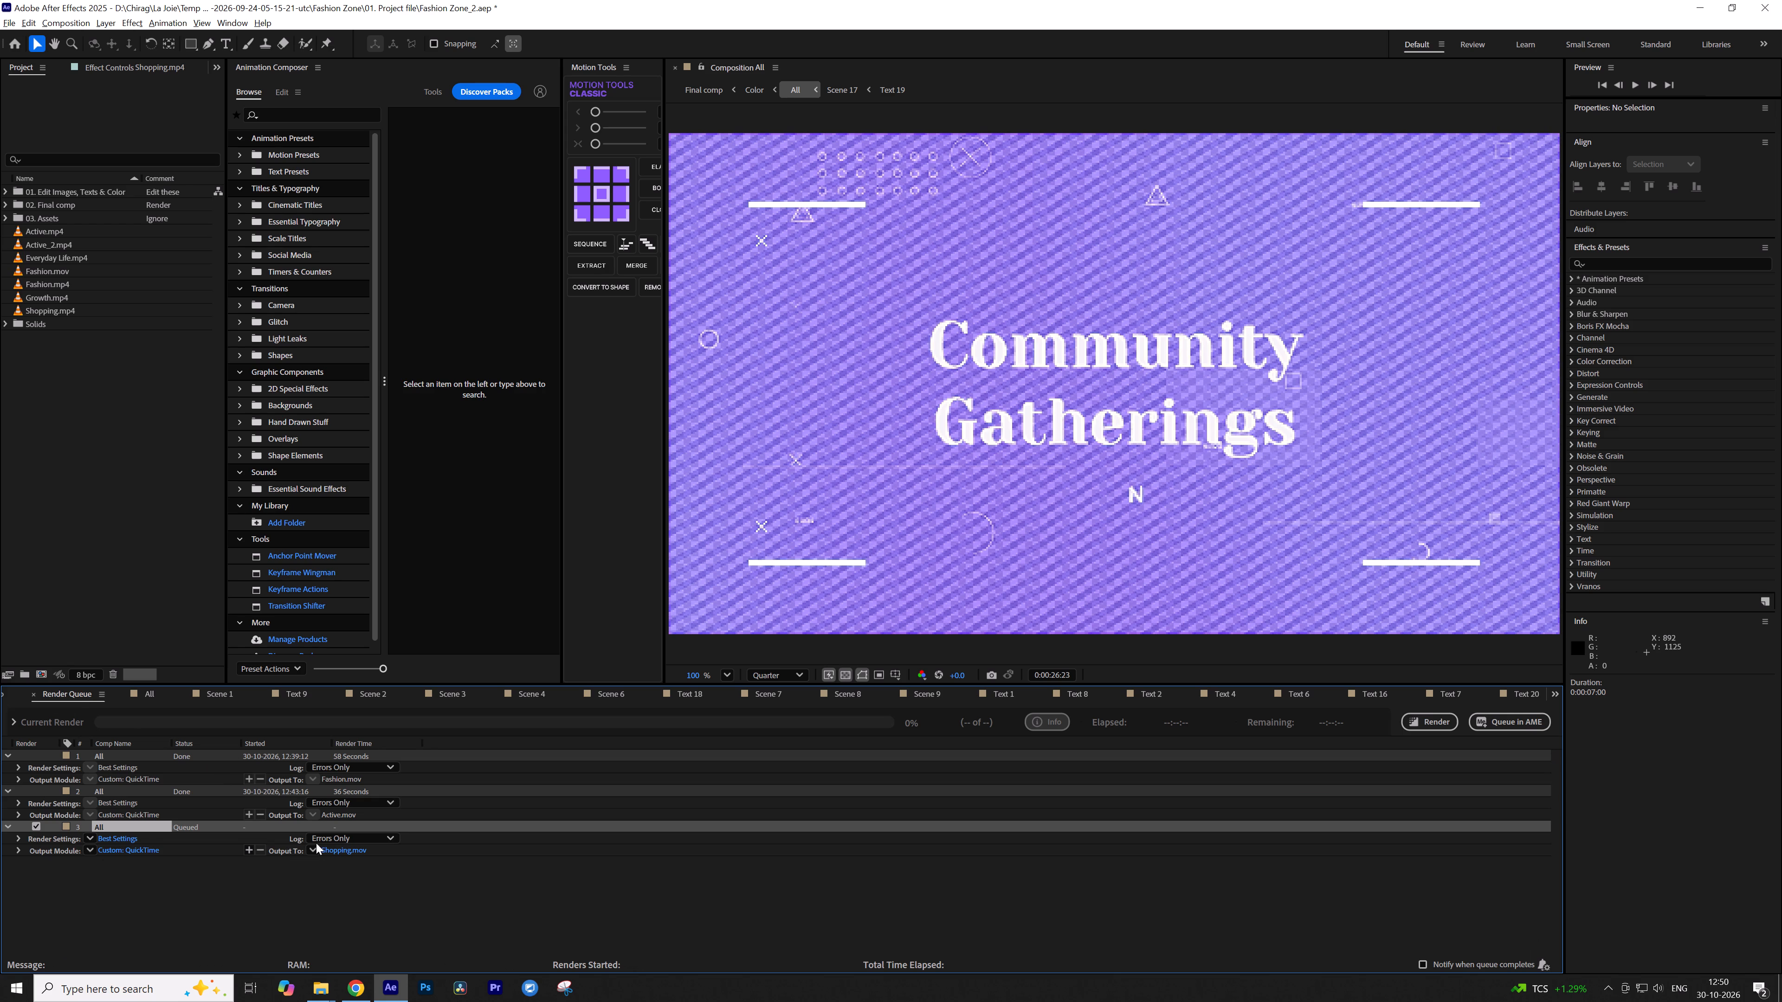
left_click(1424, 721)
left_click(970, 534)
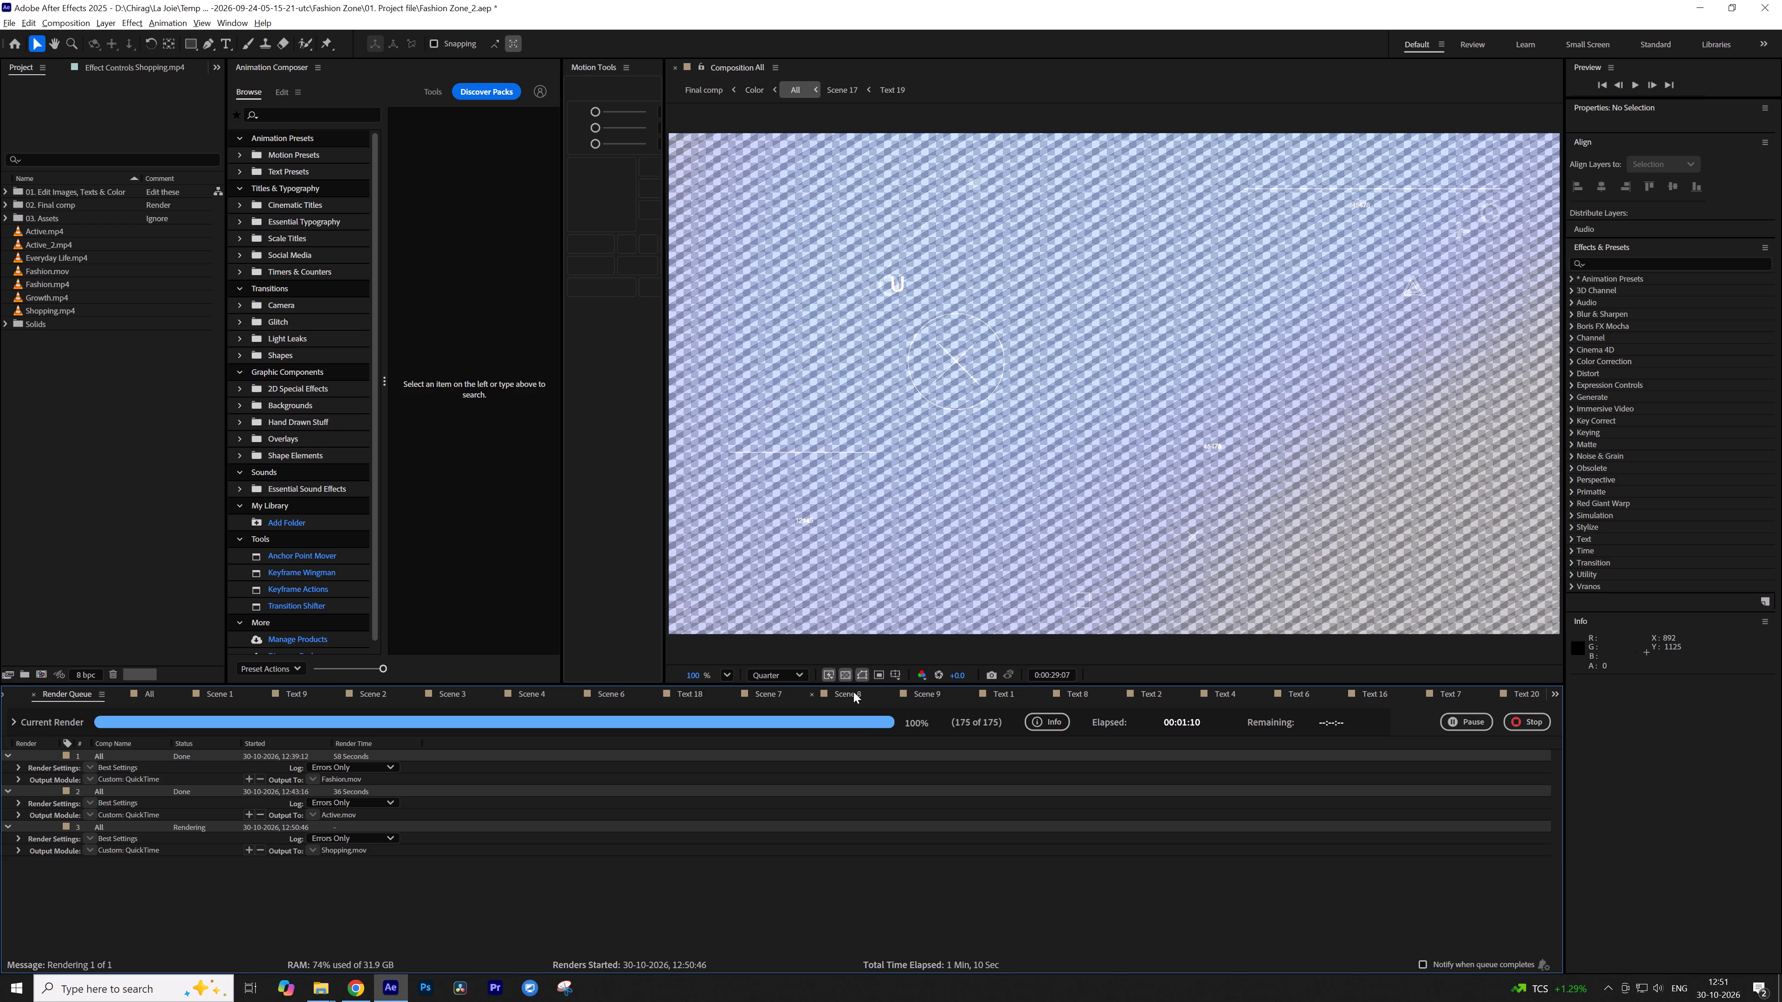
left_click(1010, 604)
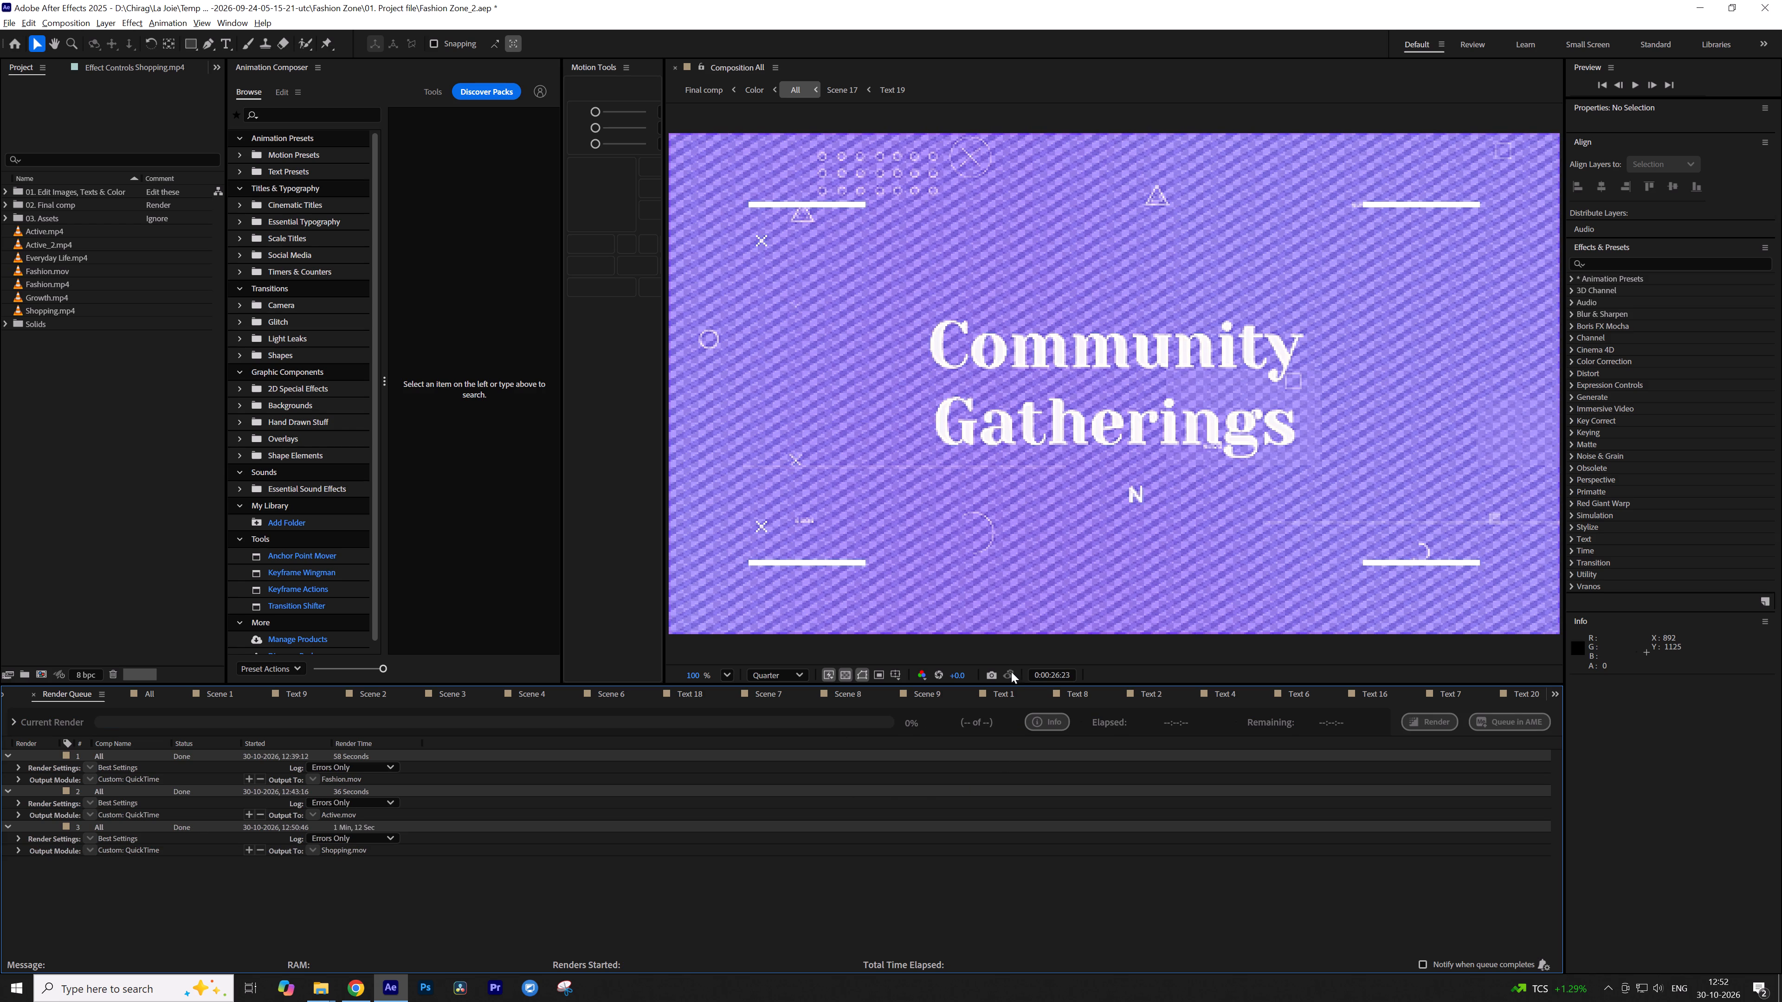
left_click(993, 644)
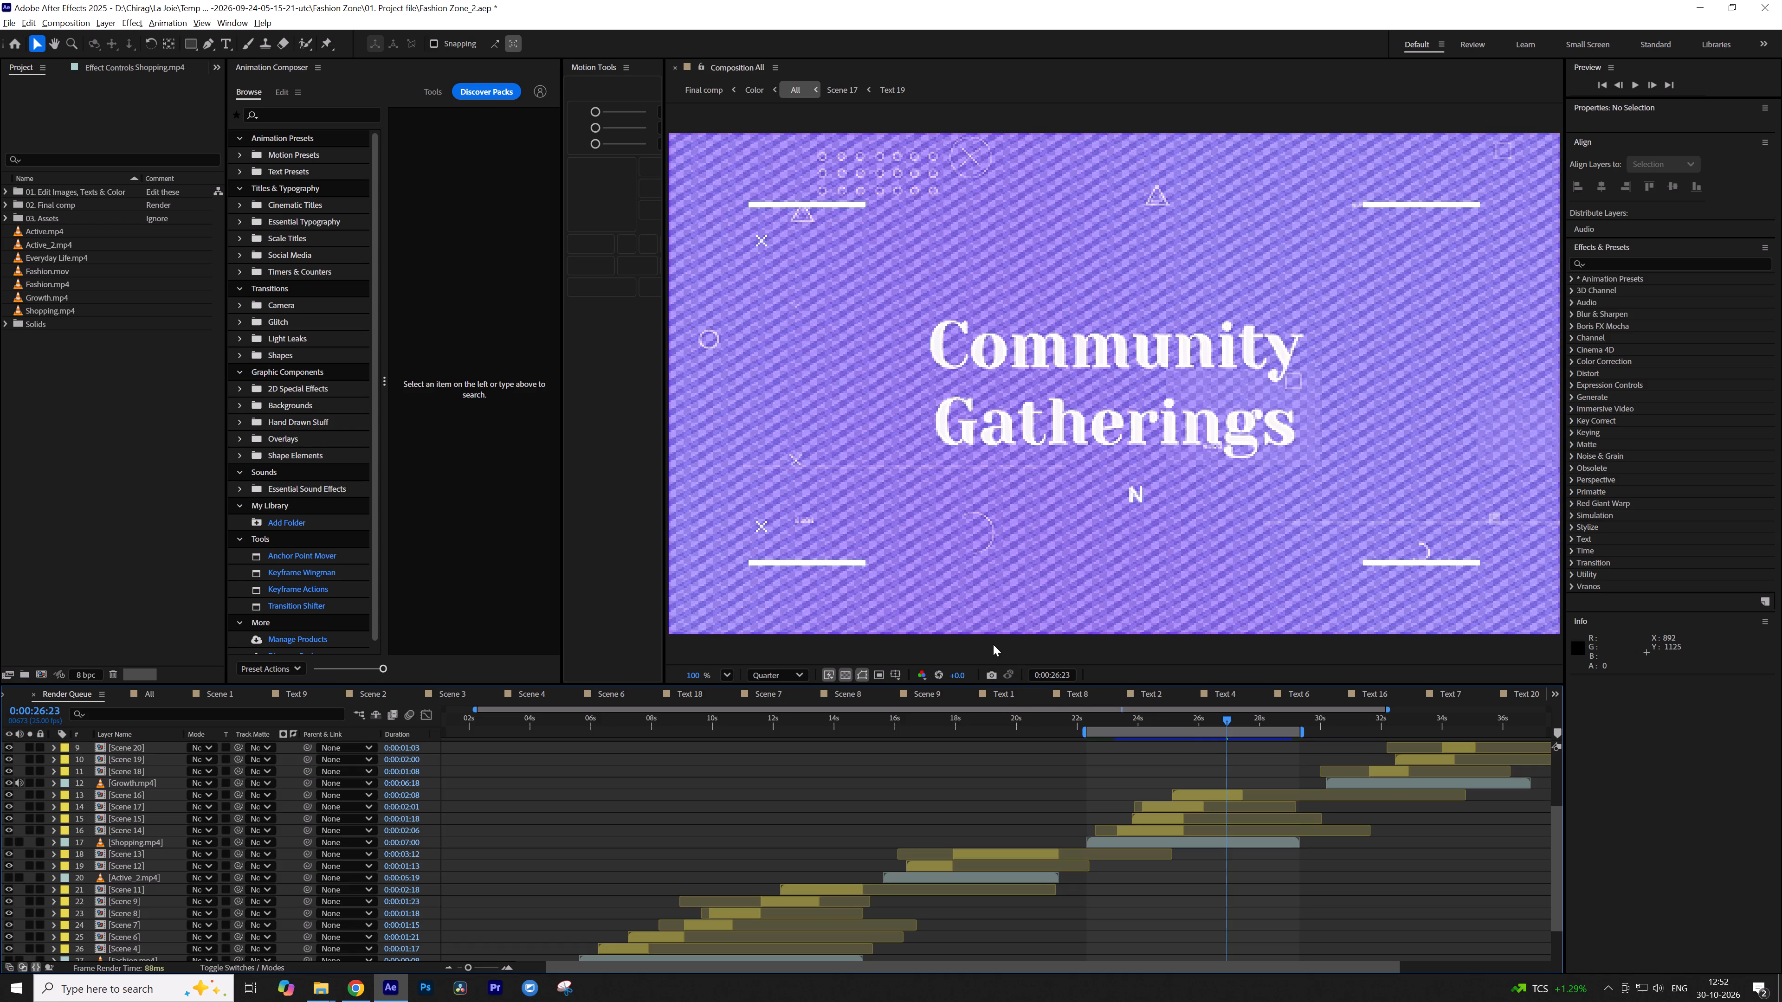
Set the All work area to the Active_2.mp4 layer's span and add the composition to the render queue.
left_click(966, 721)
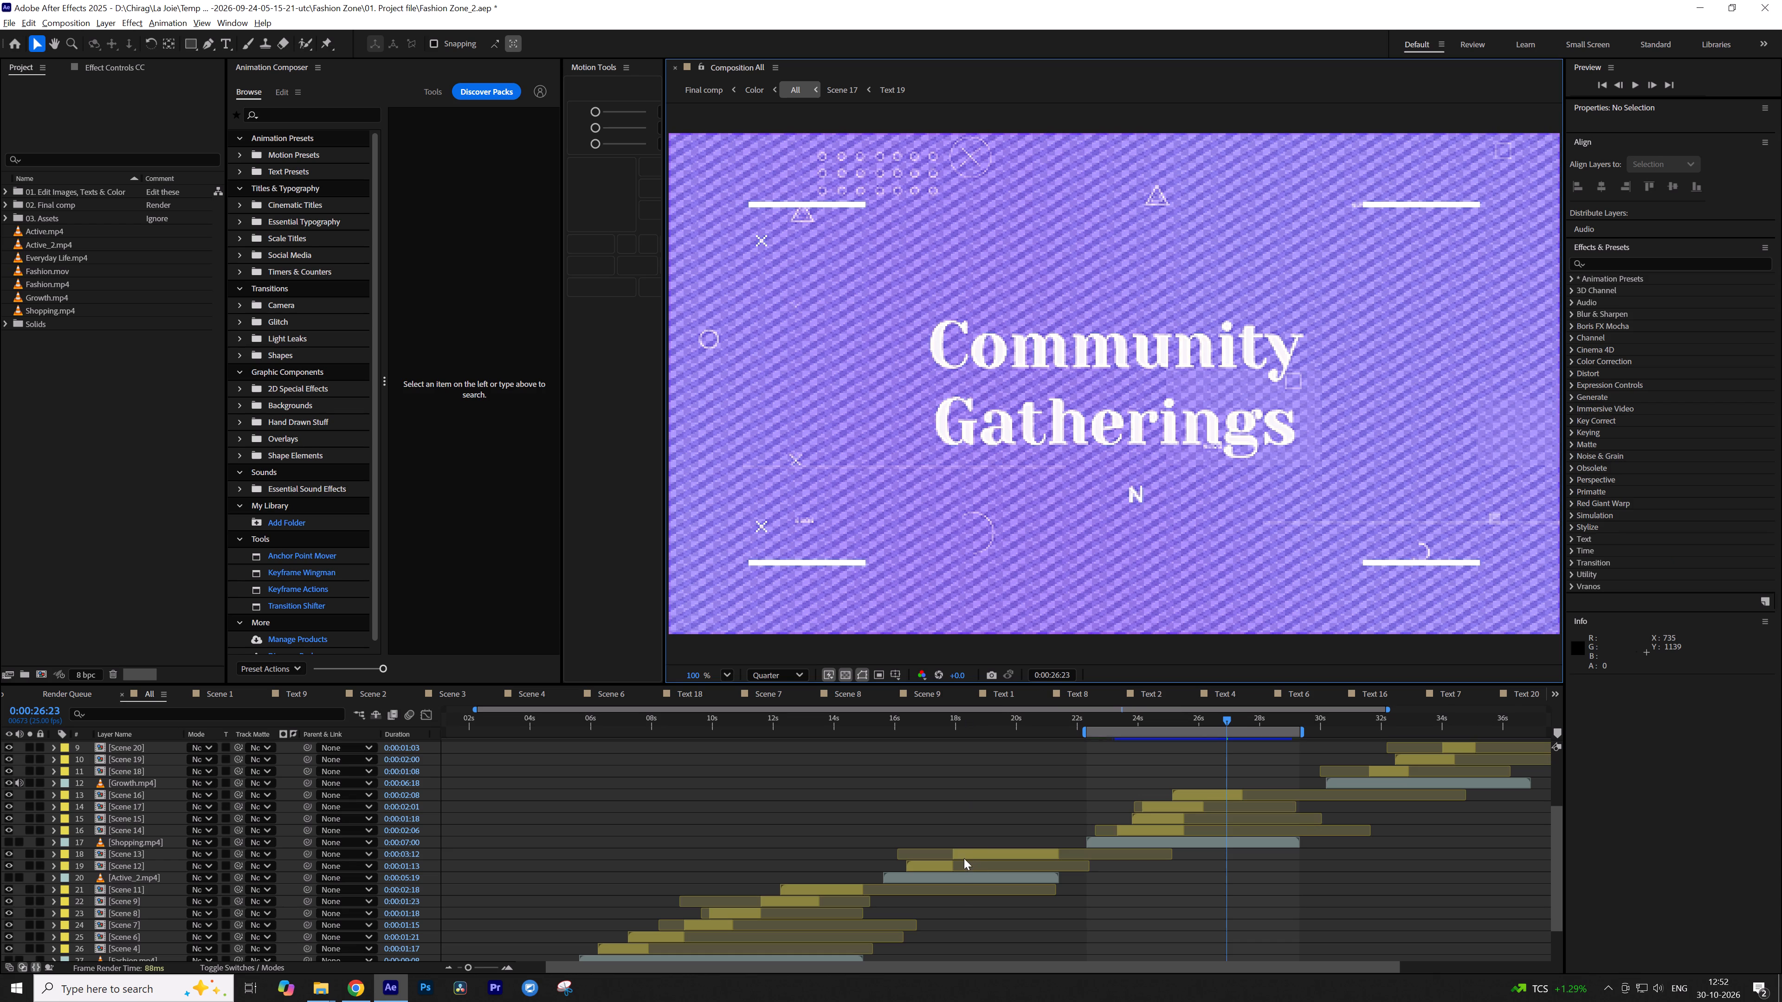
left_click(1005, 730)
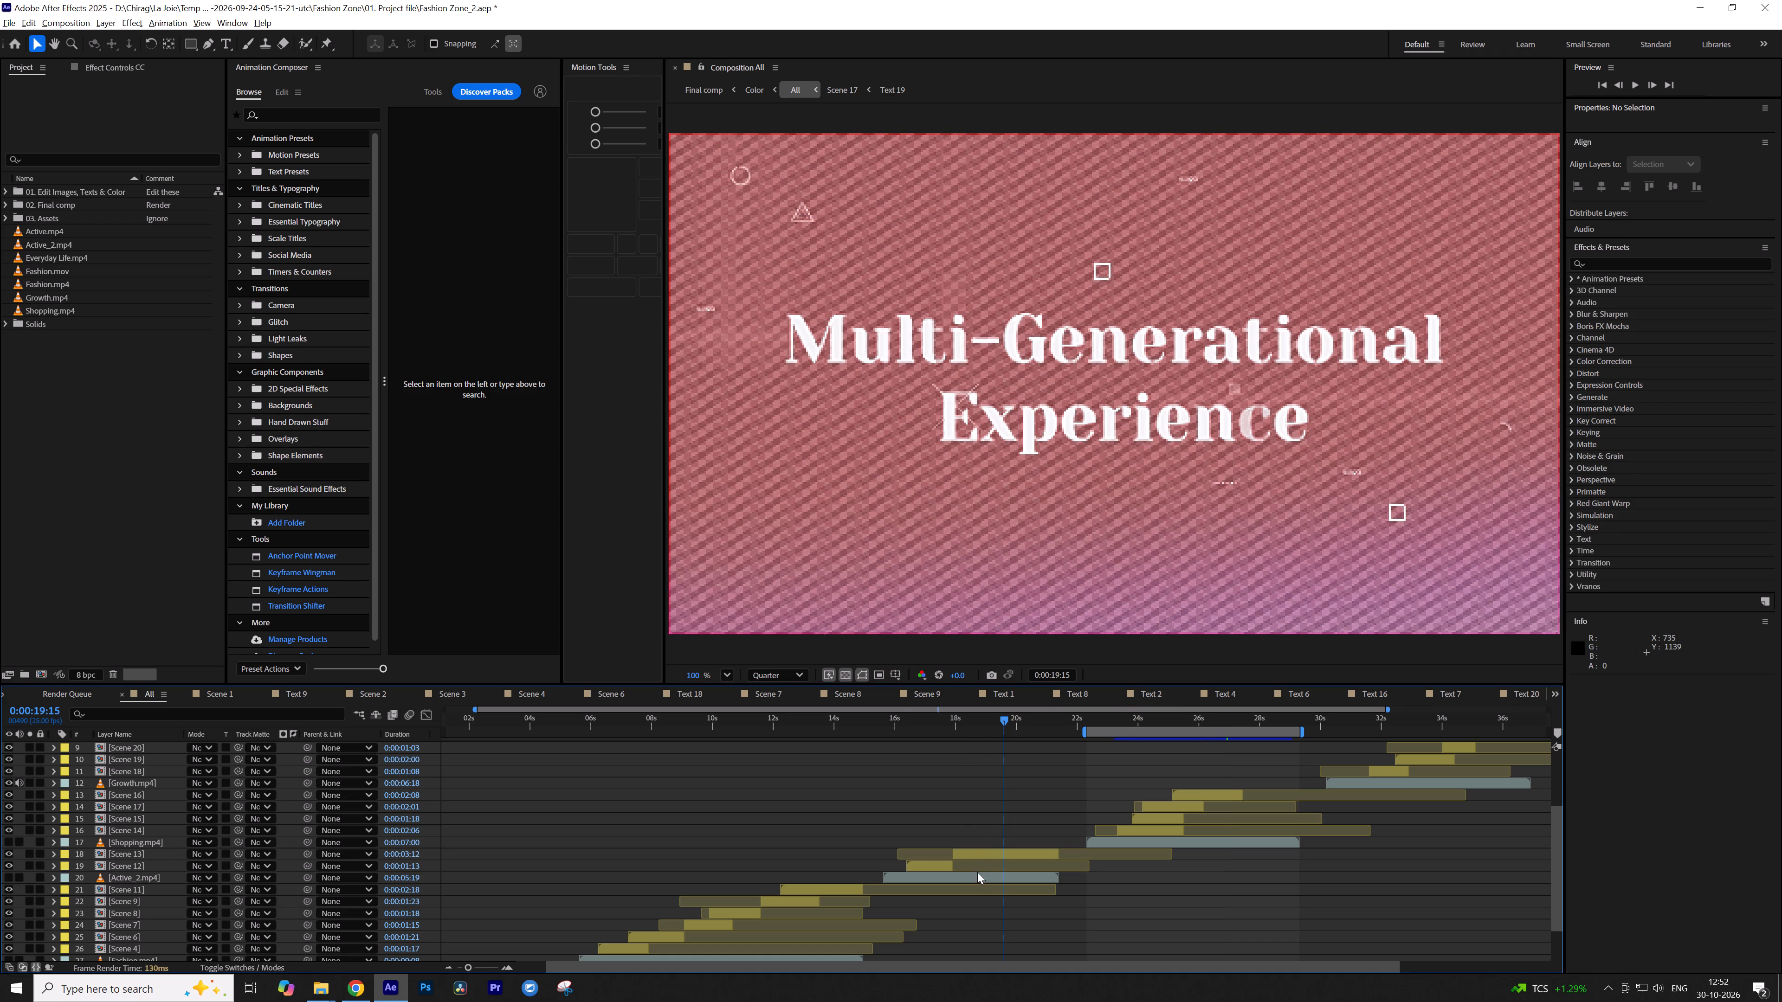
left_click(962, 882)
left_click(961, 880)
key("i")
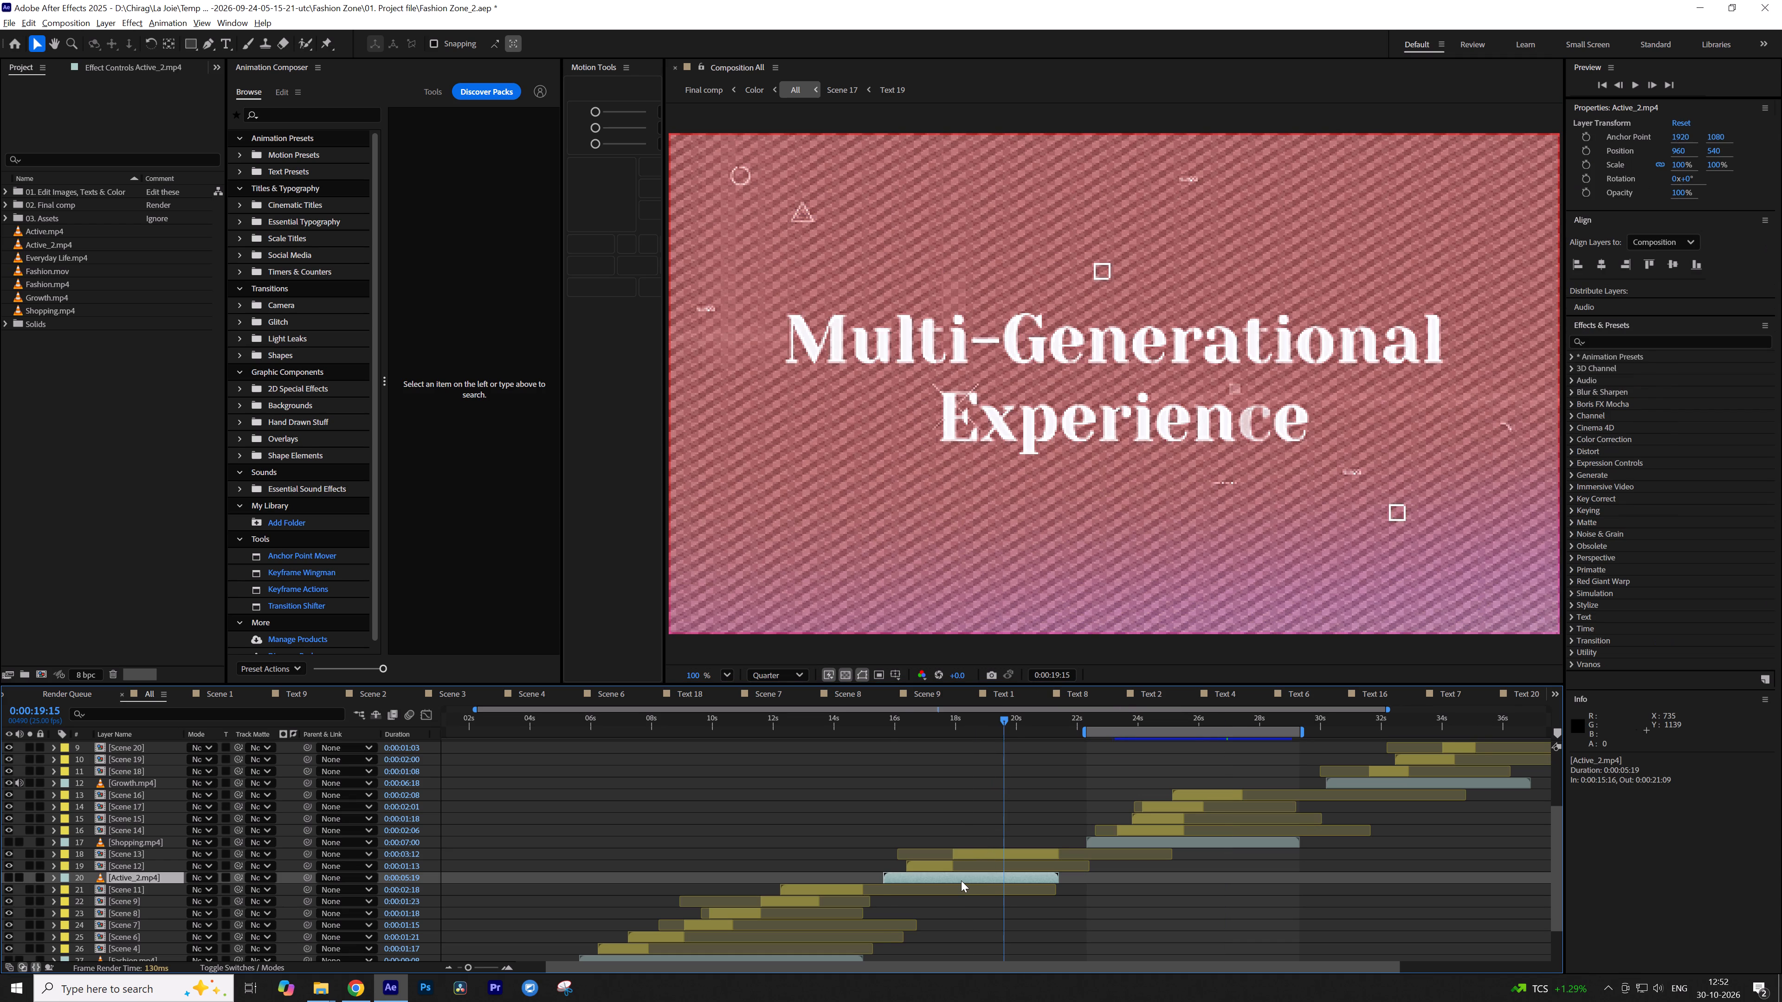
key("b")
type("on")
left_click(920, 721)
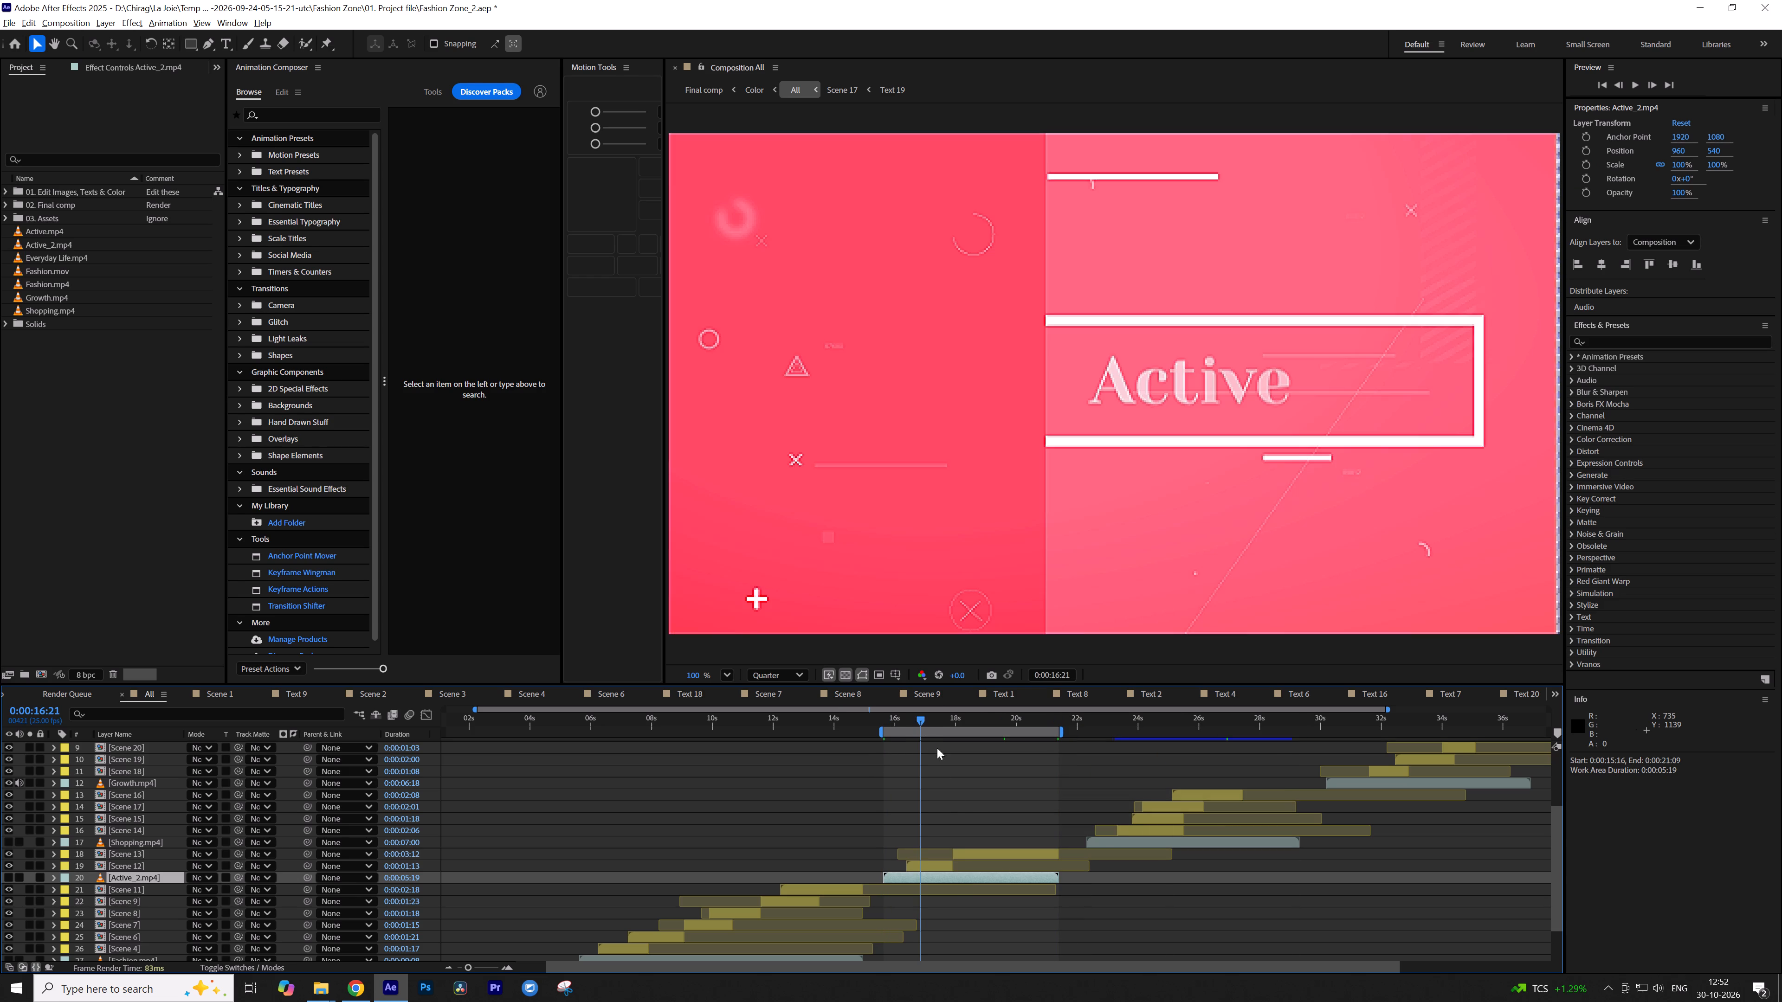
key("ctrl+m")
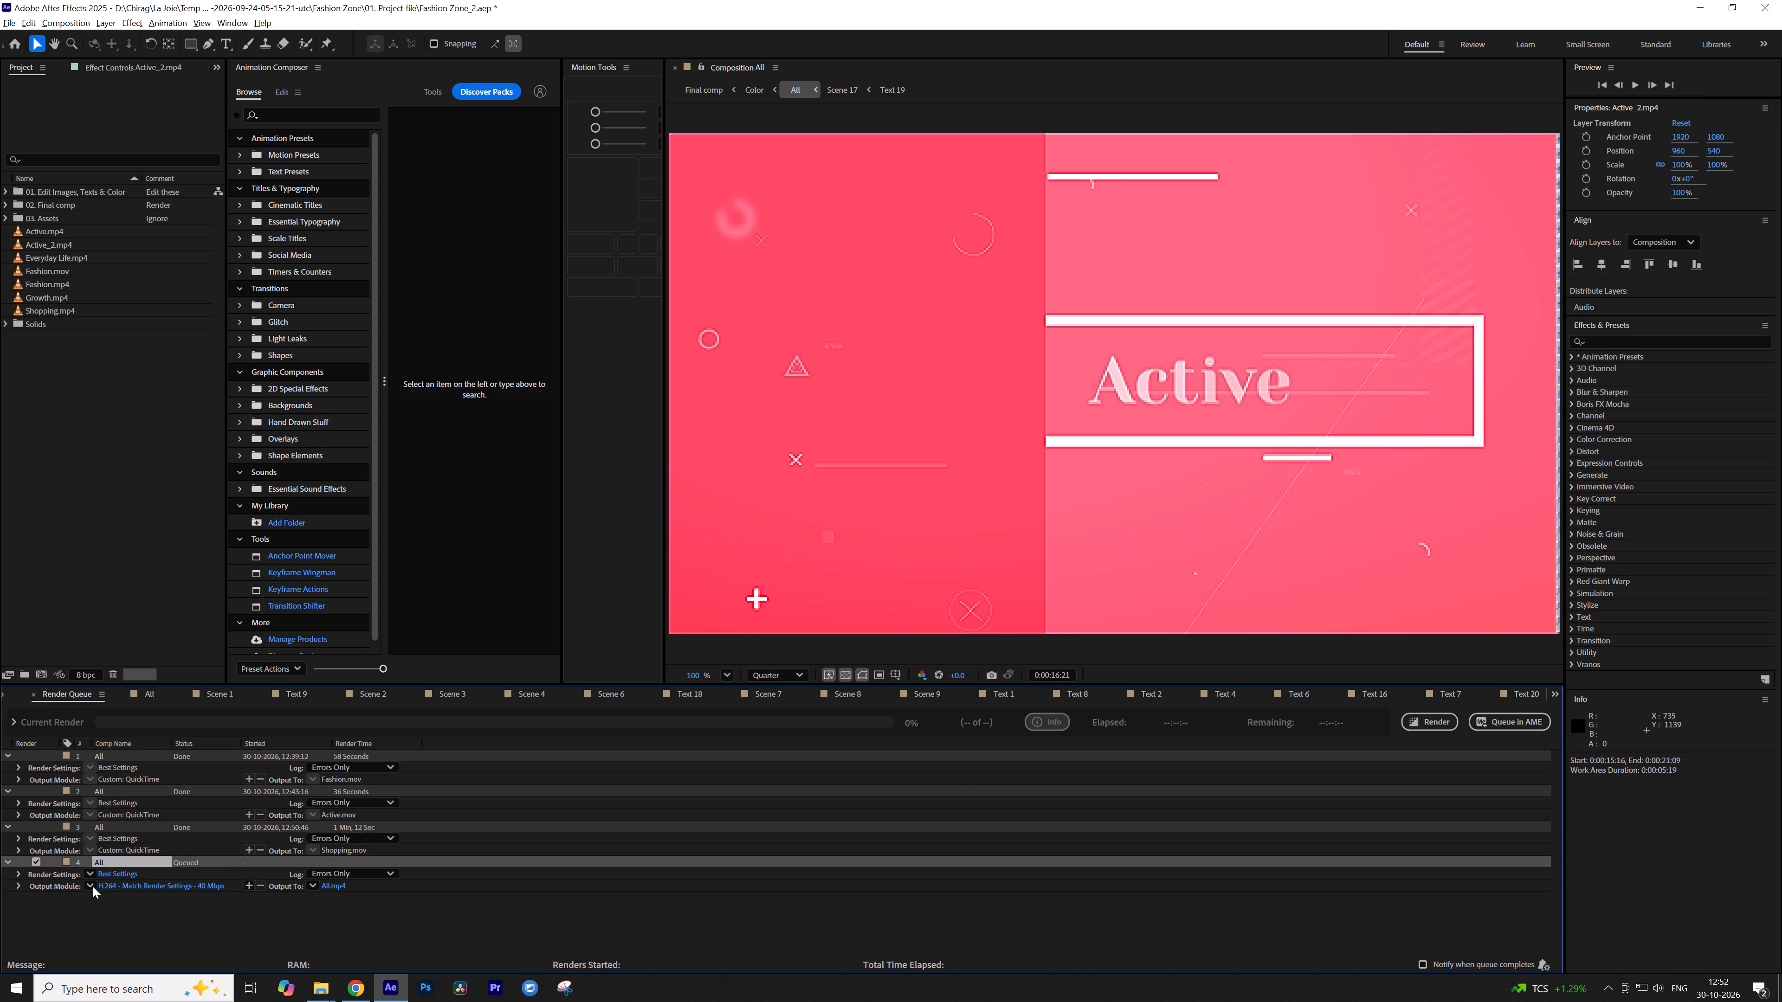
Set the new queued All render's output module to RGBA QuickTime, resized to 3840 pixels wide with the 16:9 aspect ratio locked.
left_click(87, 884)
left_click(123, 834)
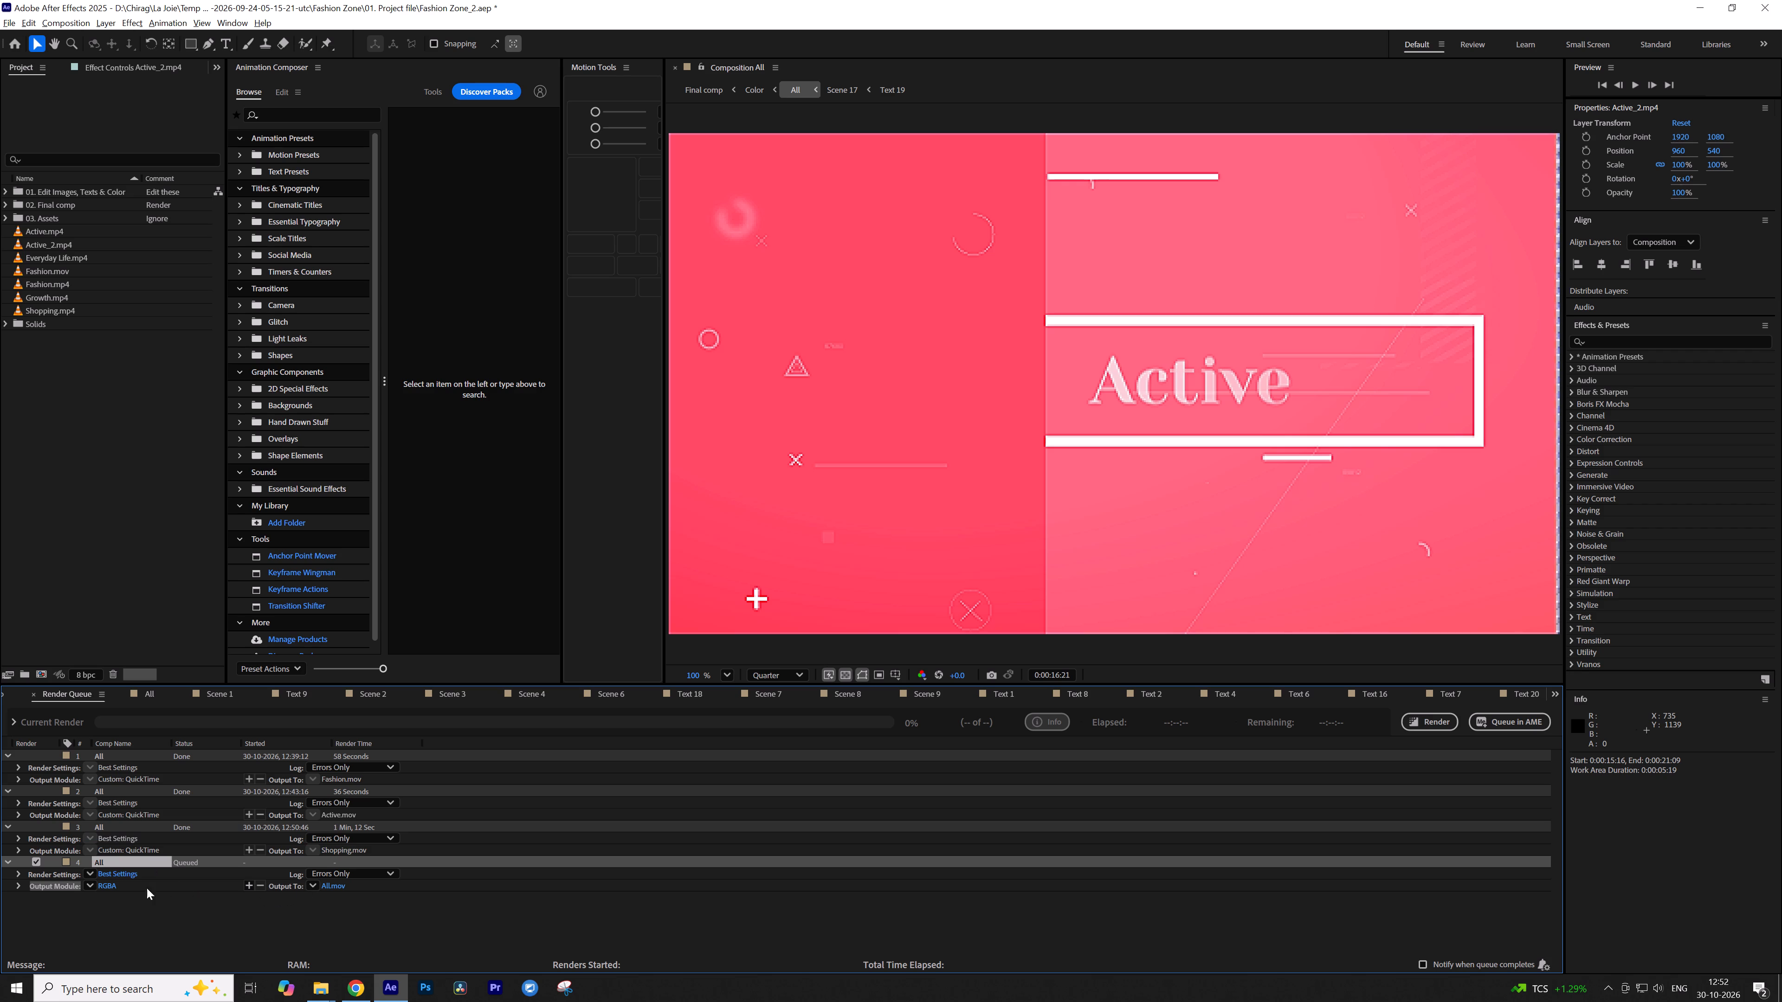
left_click(113, 887)
left_click(740, 469)
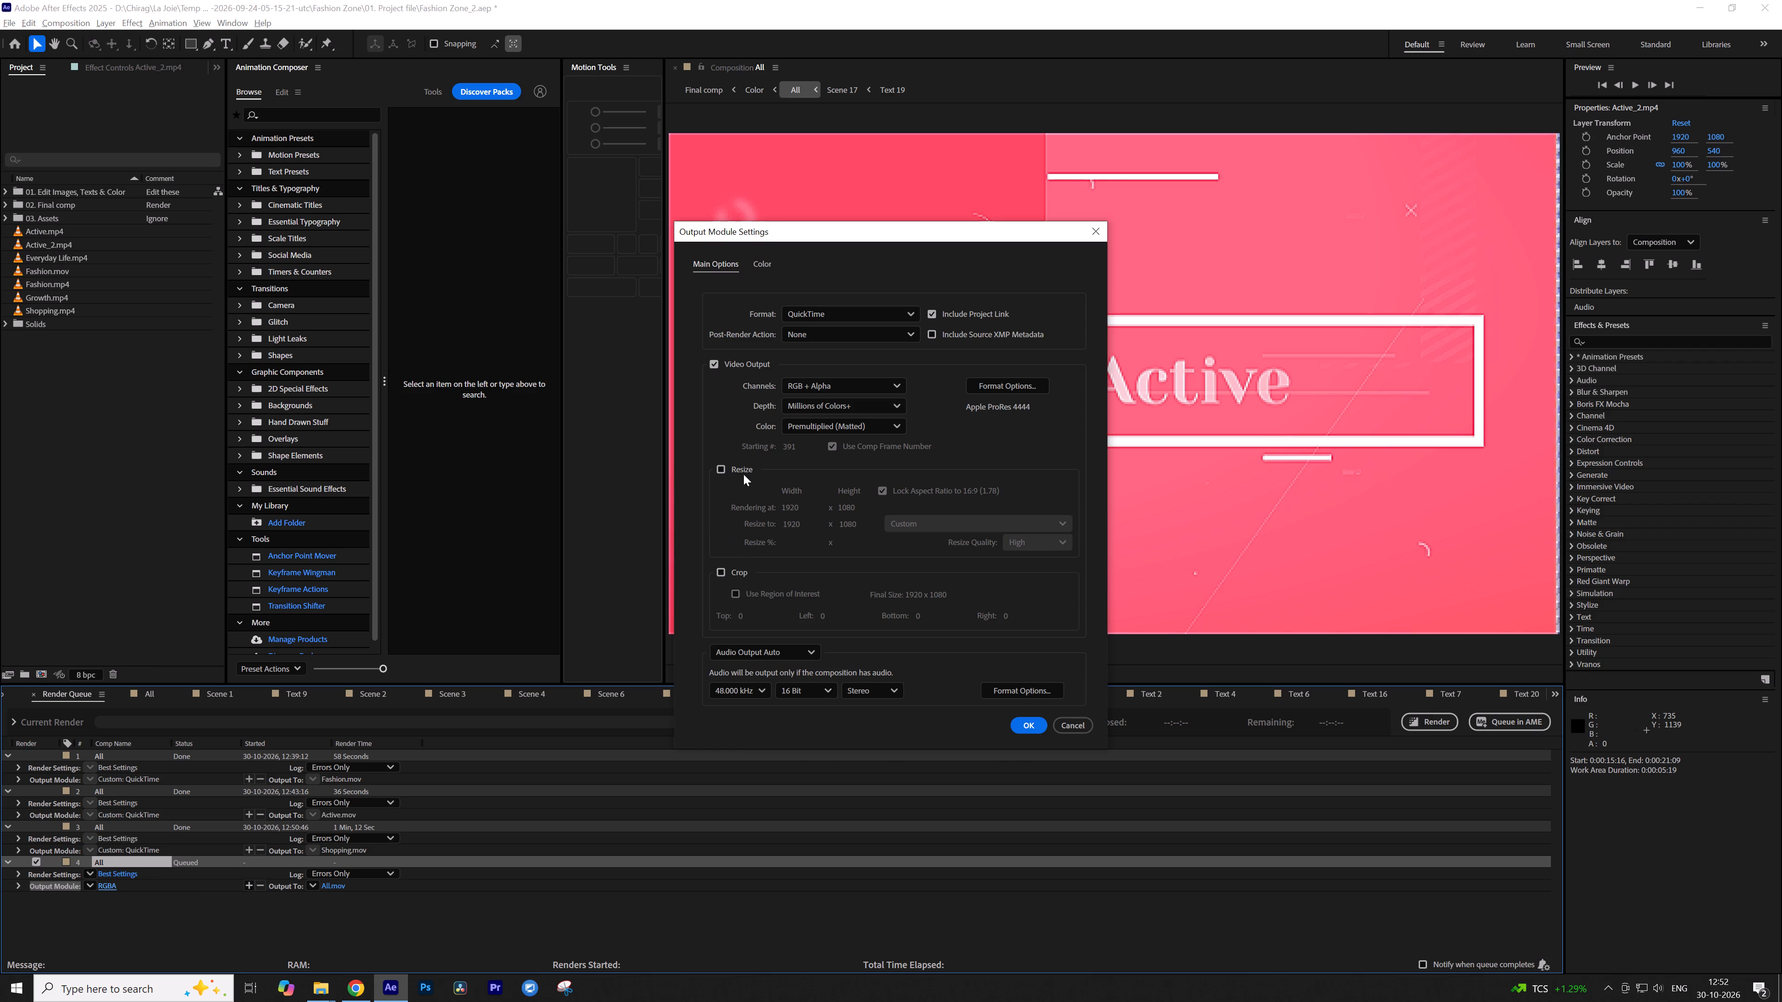
left_click(795, 521)
type("3840")
key("Return")
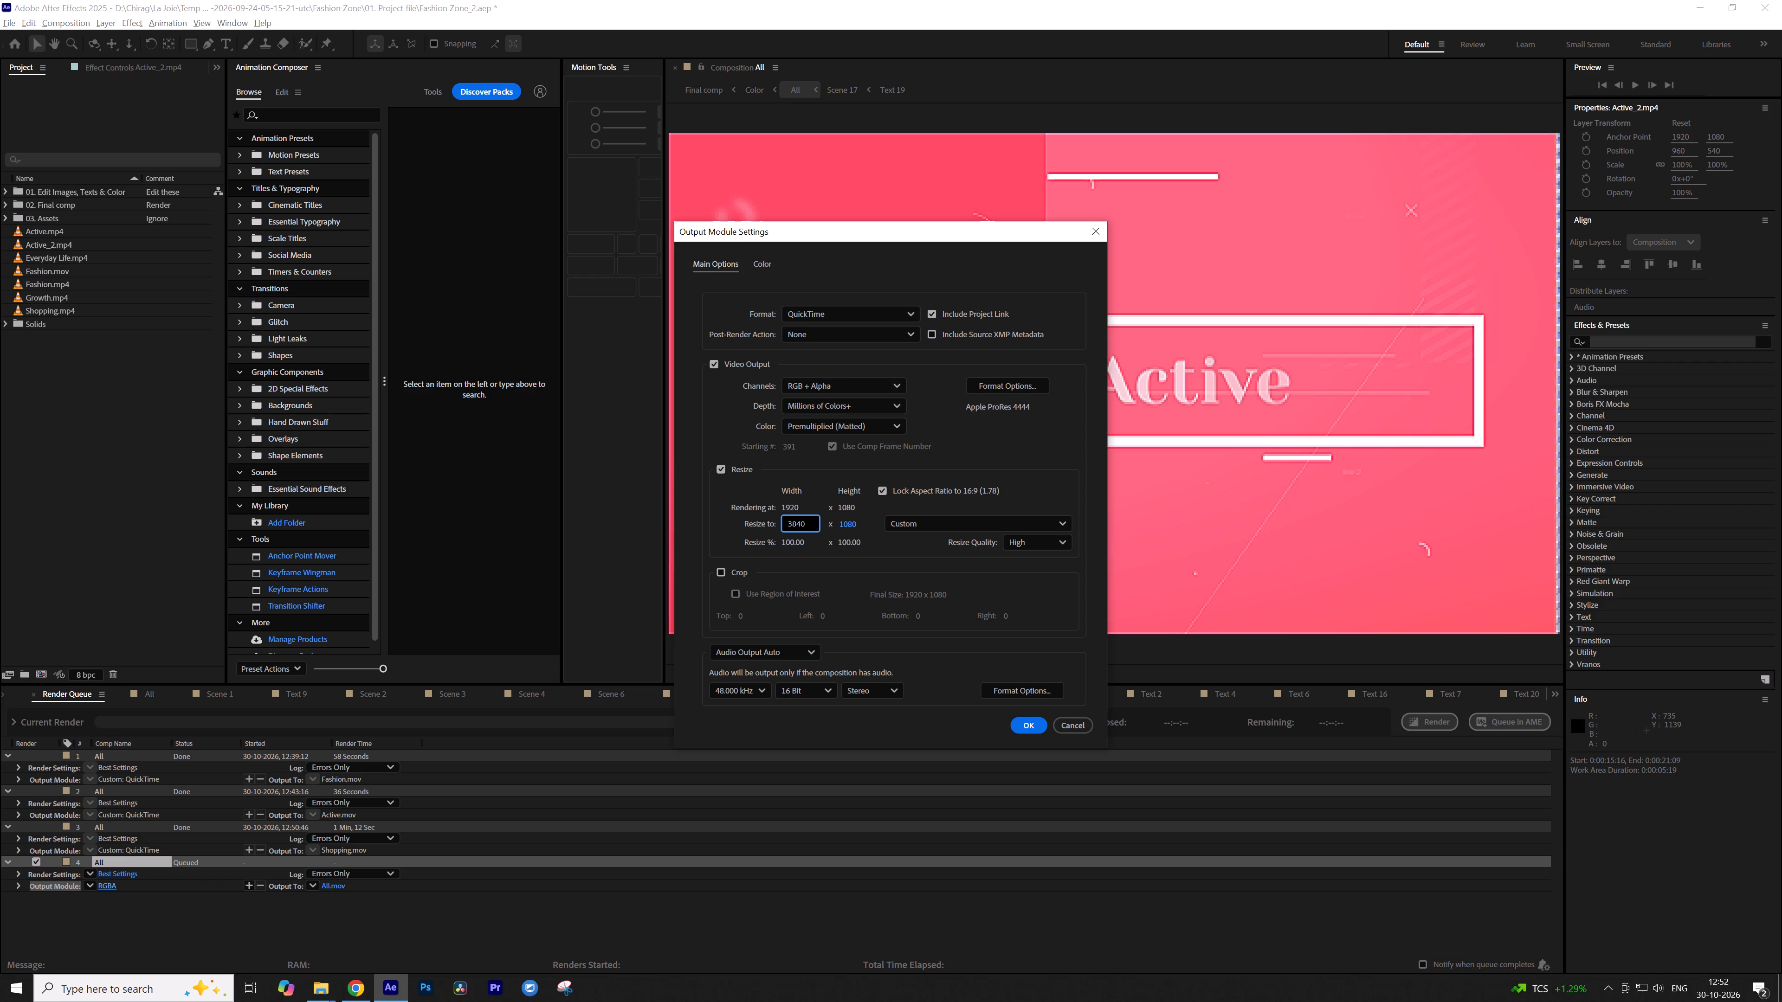
Set the queued render's output file to Active.mov in New folder, replacing the existing clip.
left_click(333, 884)
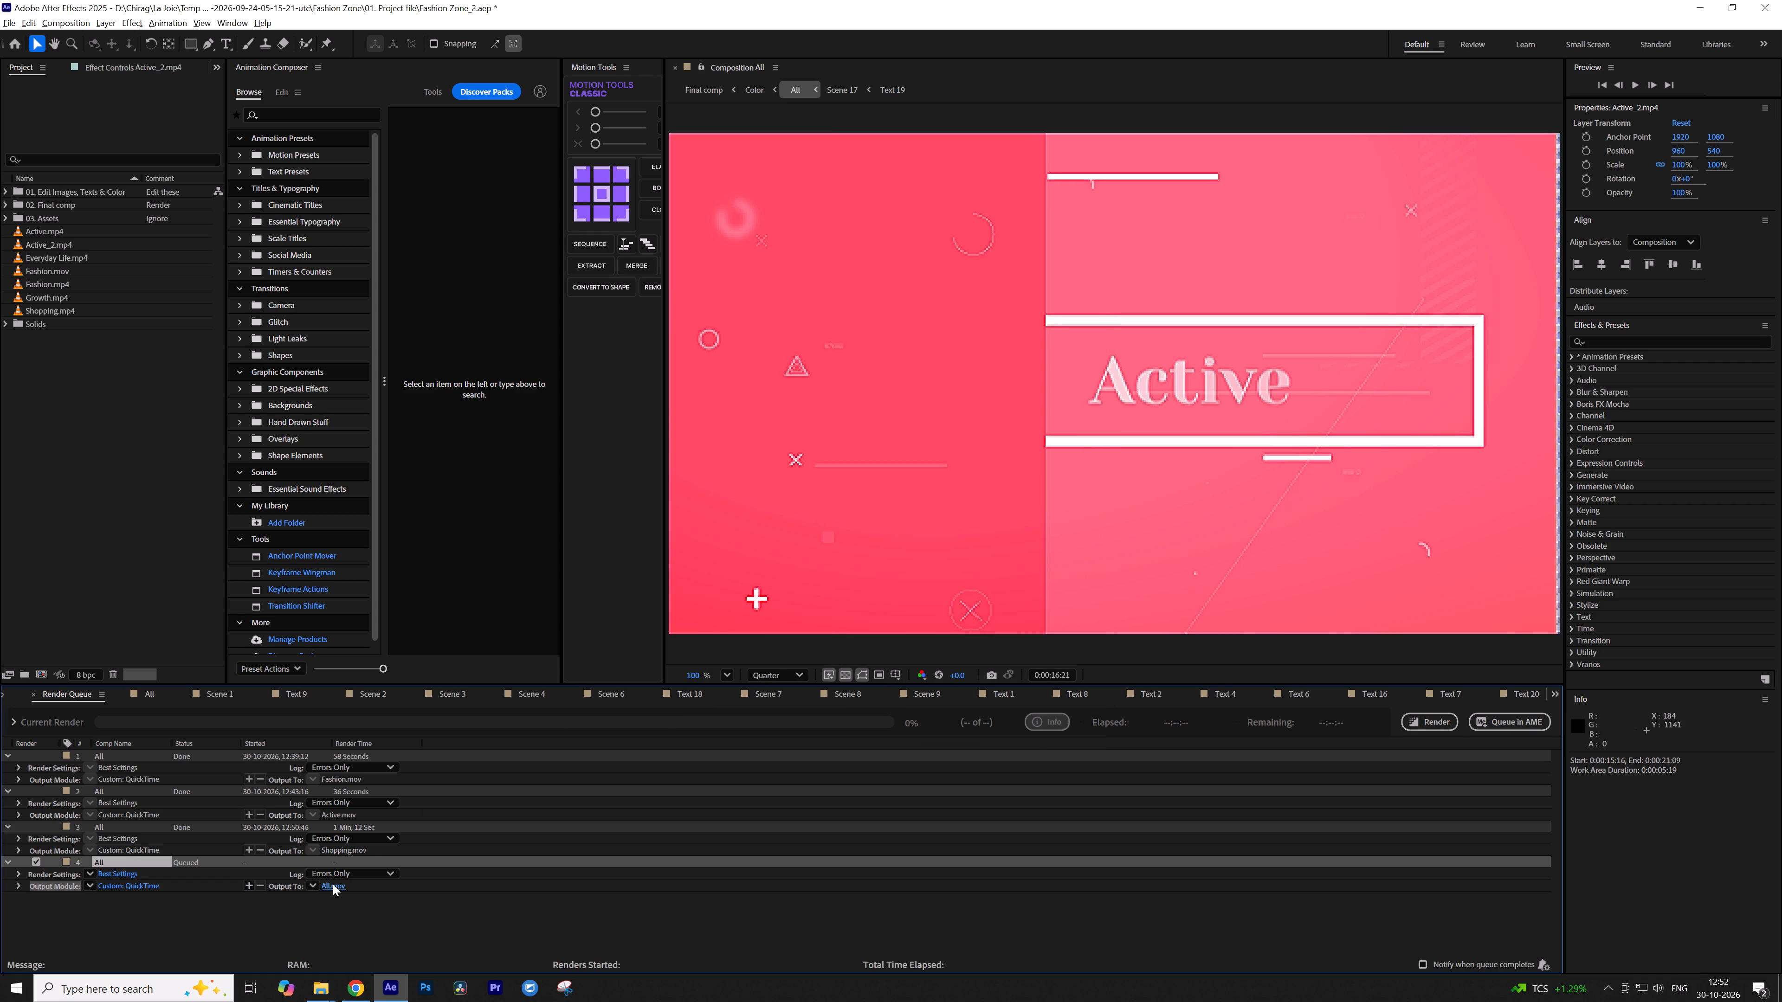
double_click(164, 124)
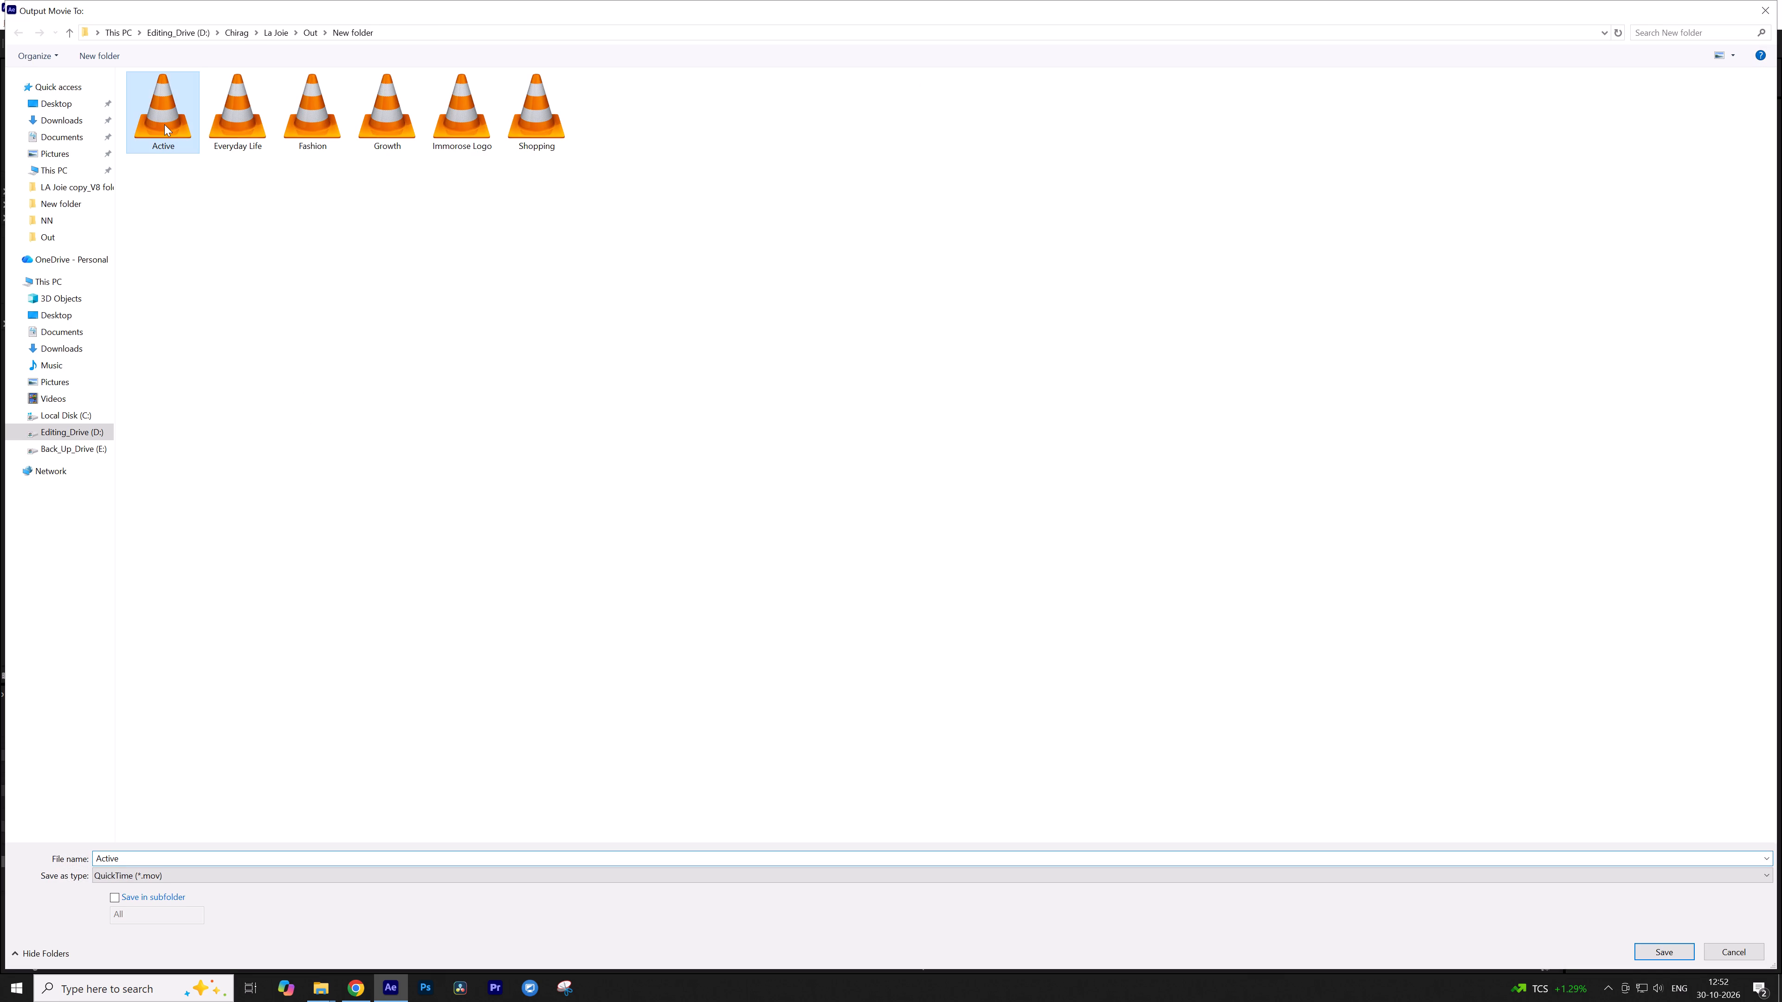
left_click(954, 546)
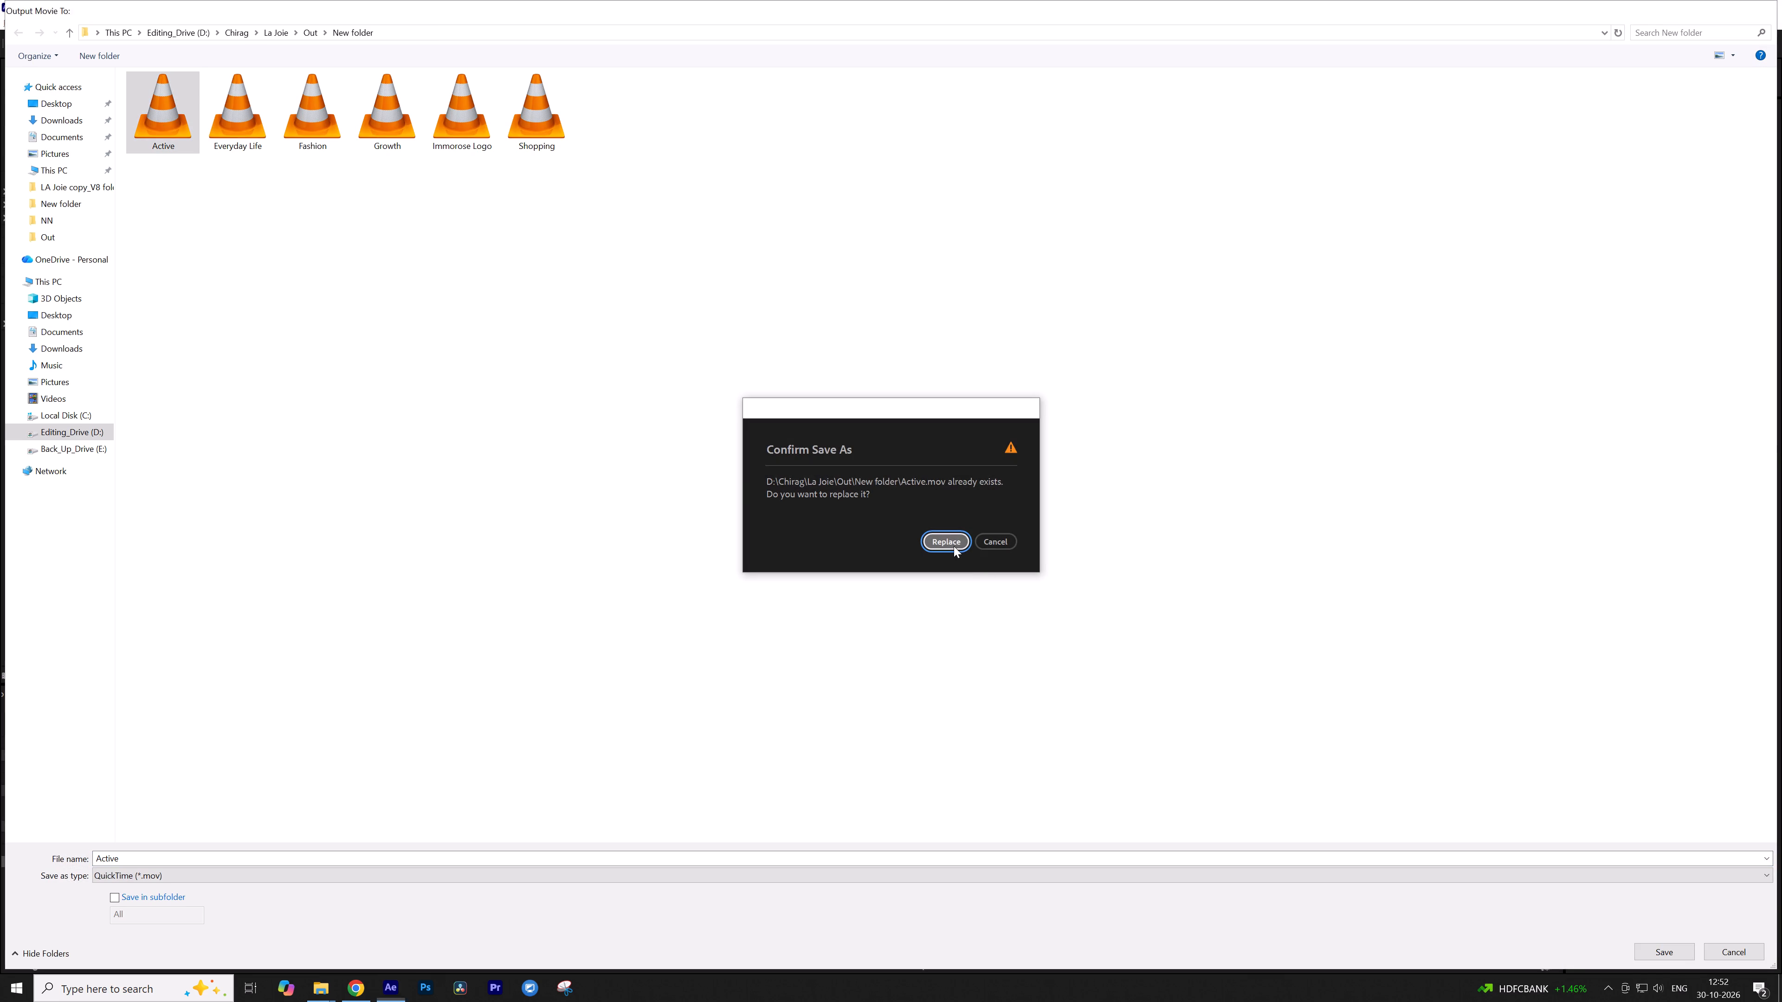
Start rendering the queued Active section and allow it to overwrite the existing Active.mov file.
left_click(1432, 726)
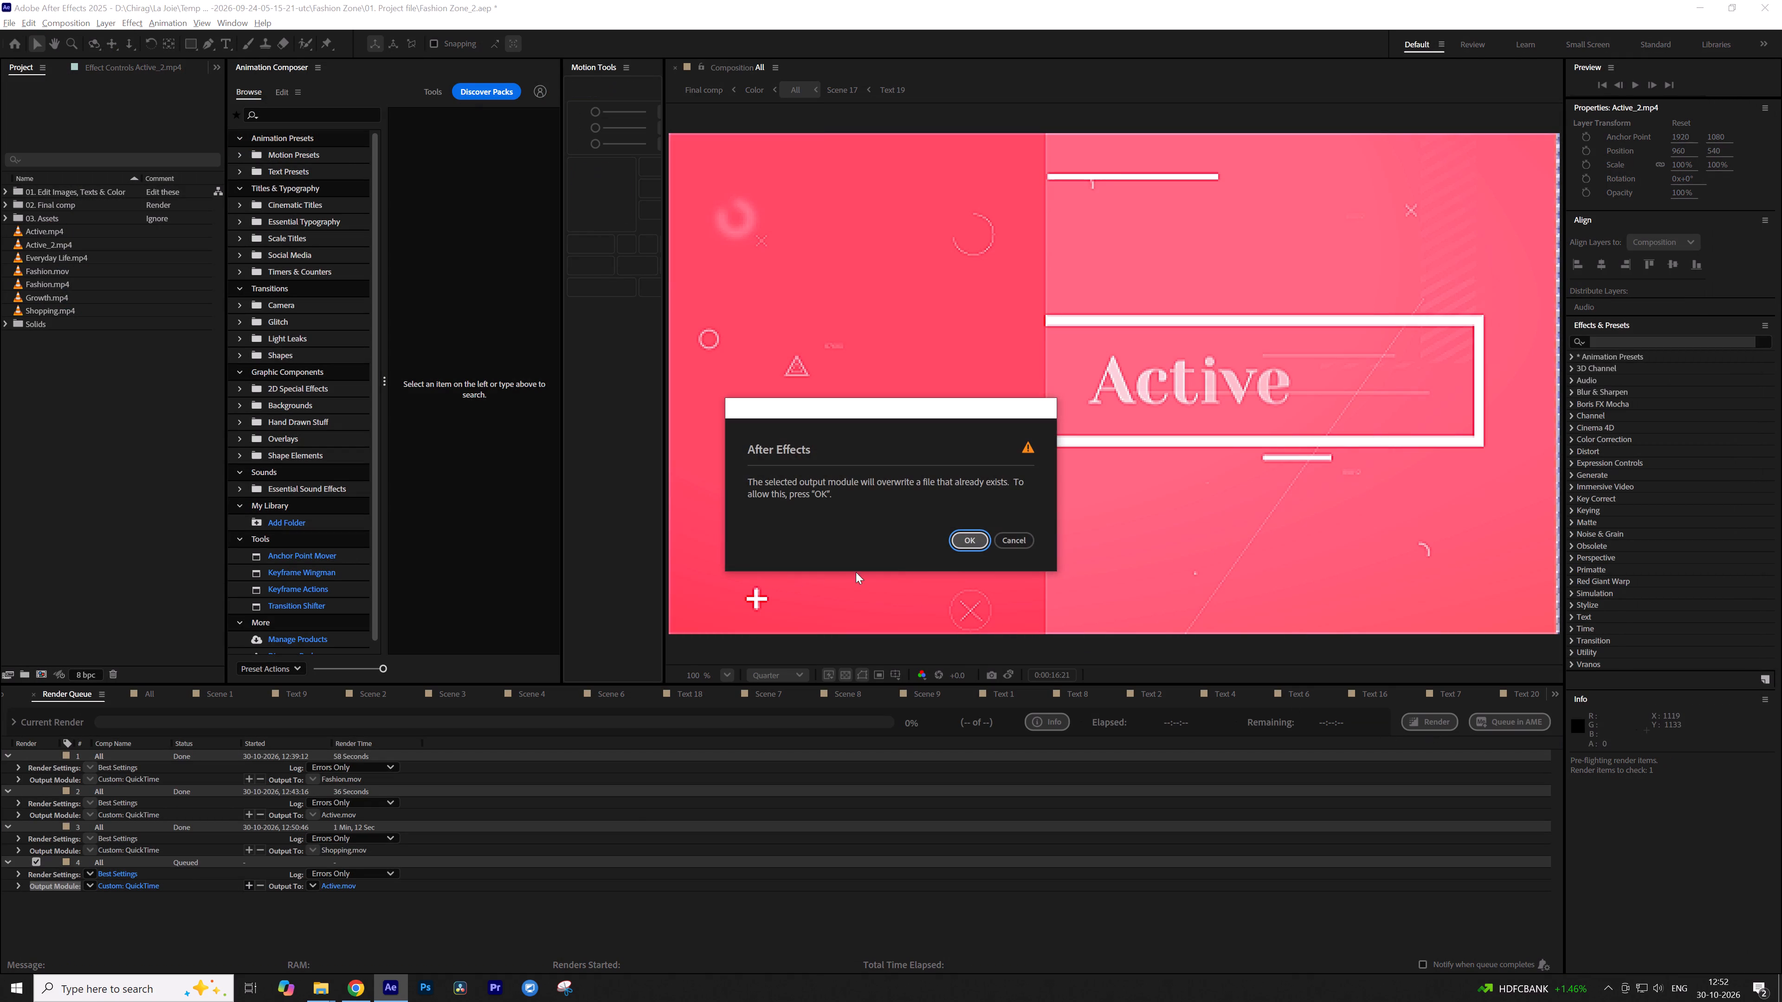
left_click(962, 541)
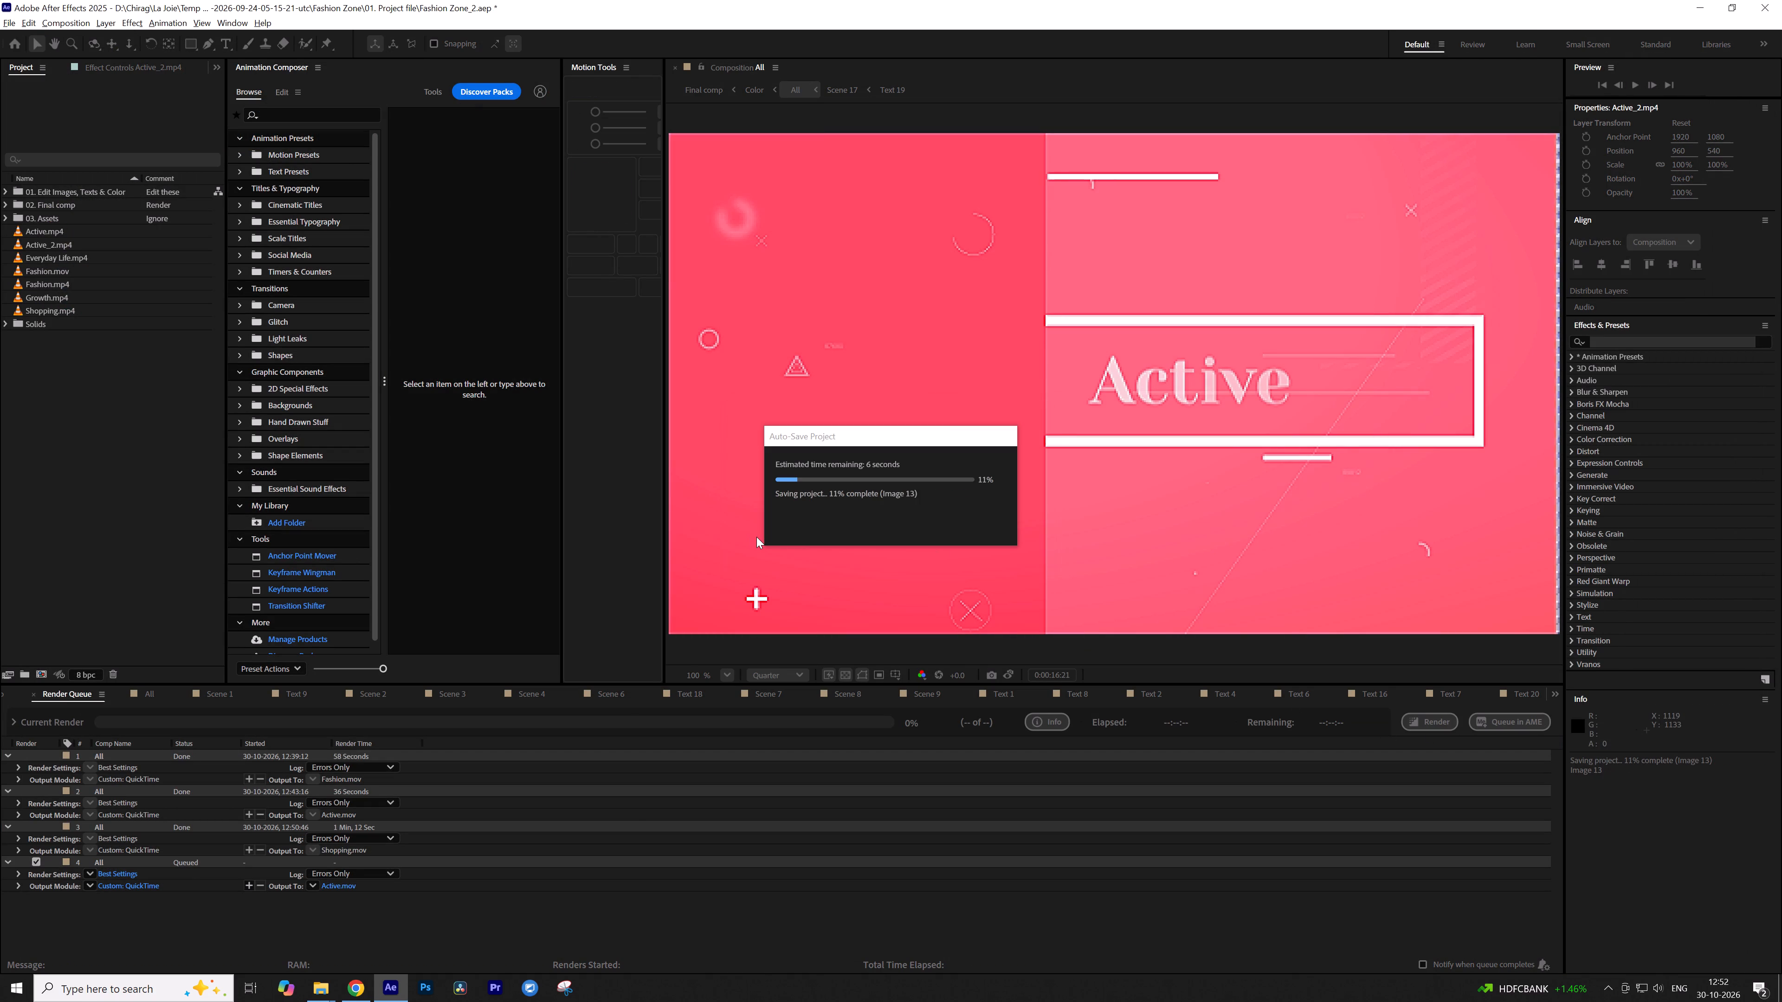
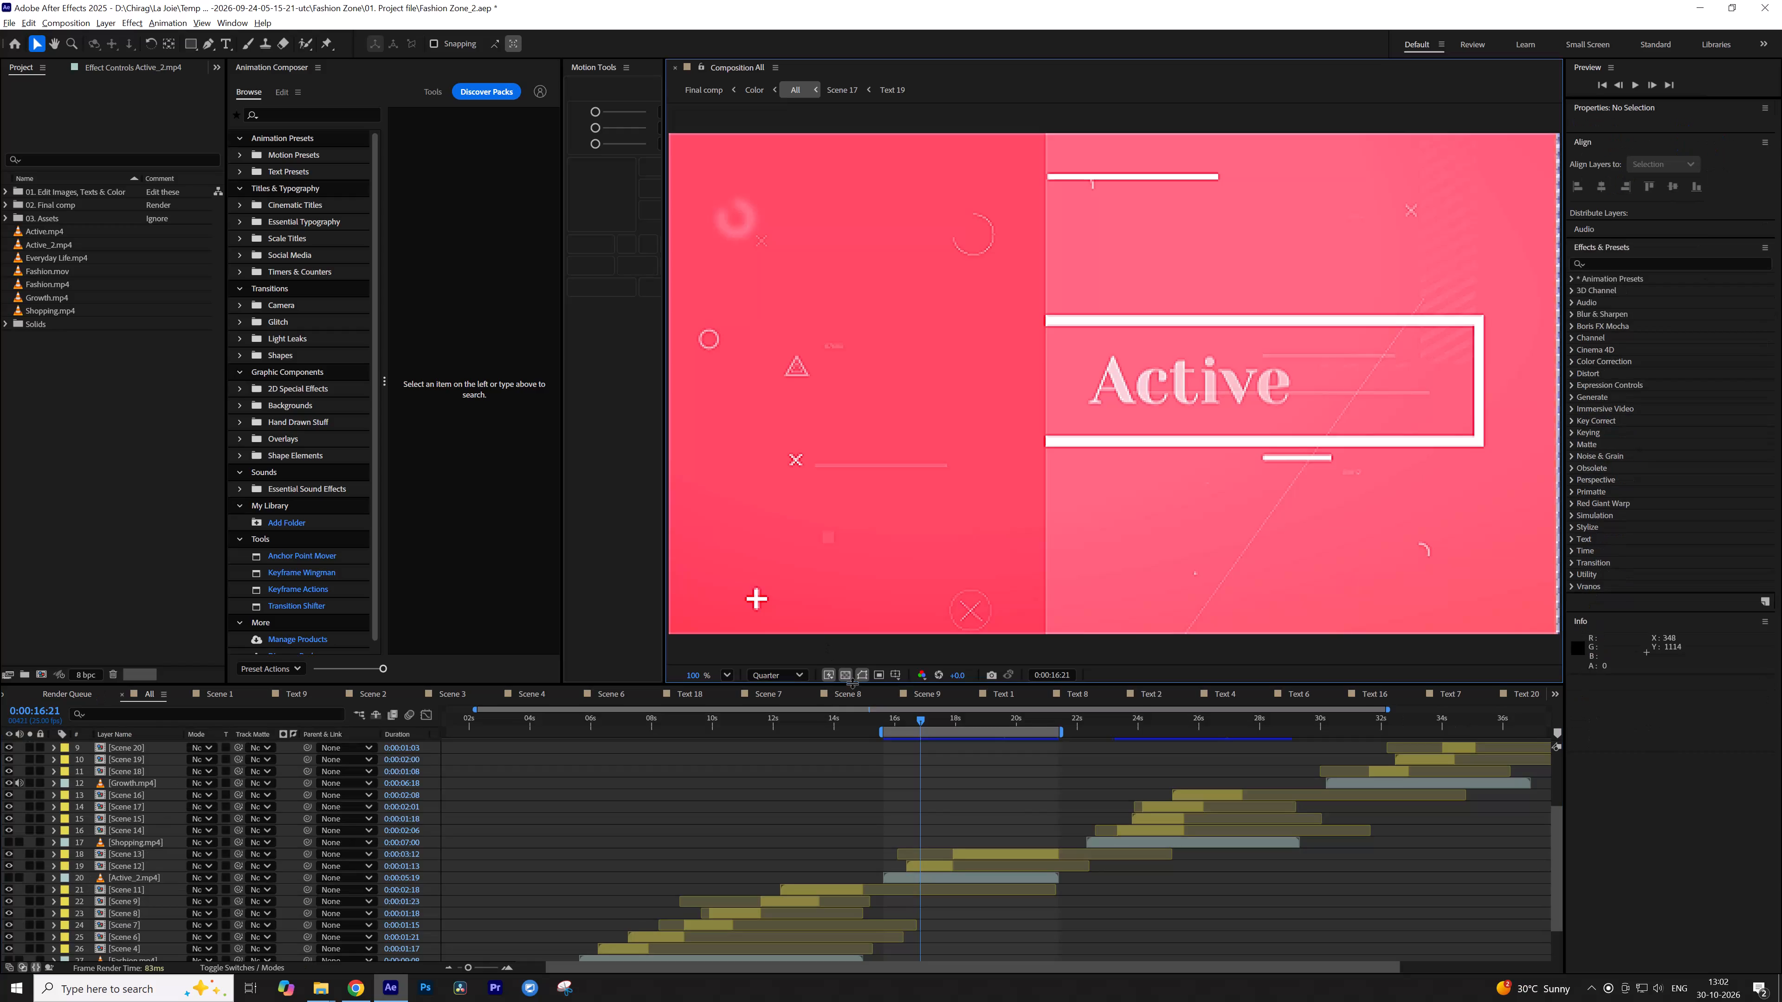
Open Scene 20 from the All composition and add a 1920 x 1080 solid at the bottom of its layer stack.
left_click(945, 781)
left_click_drag(930, 723, 991, 734)
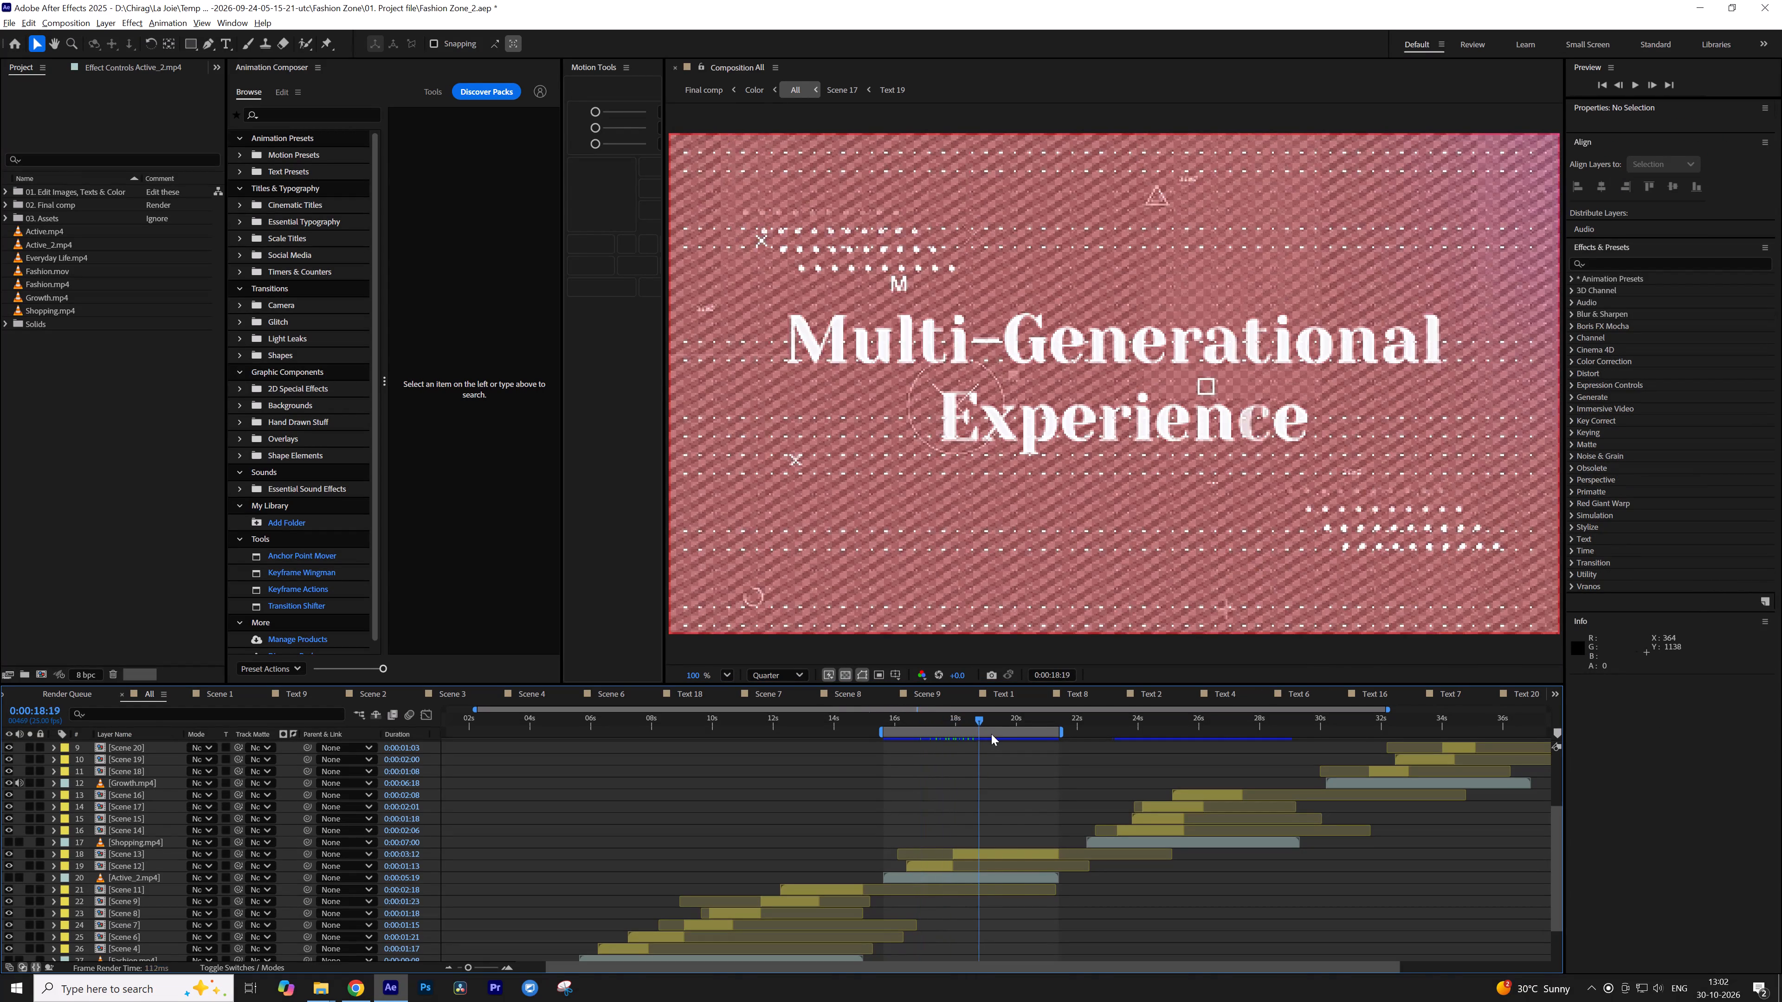
left_click_drag(991, 734, 1123, 741)
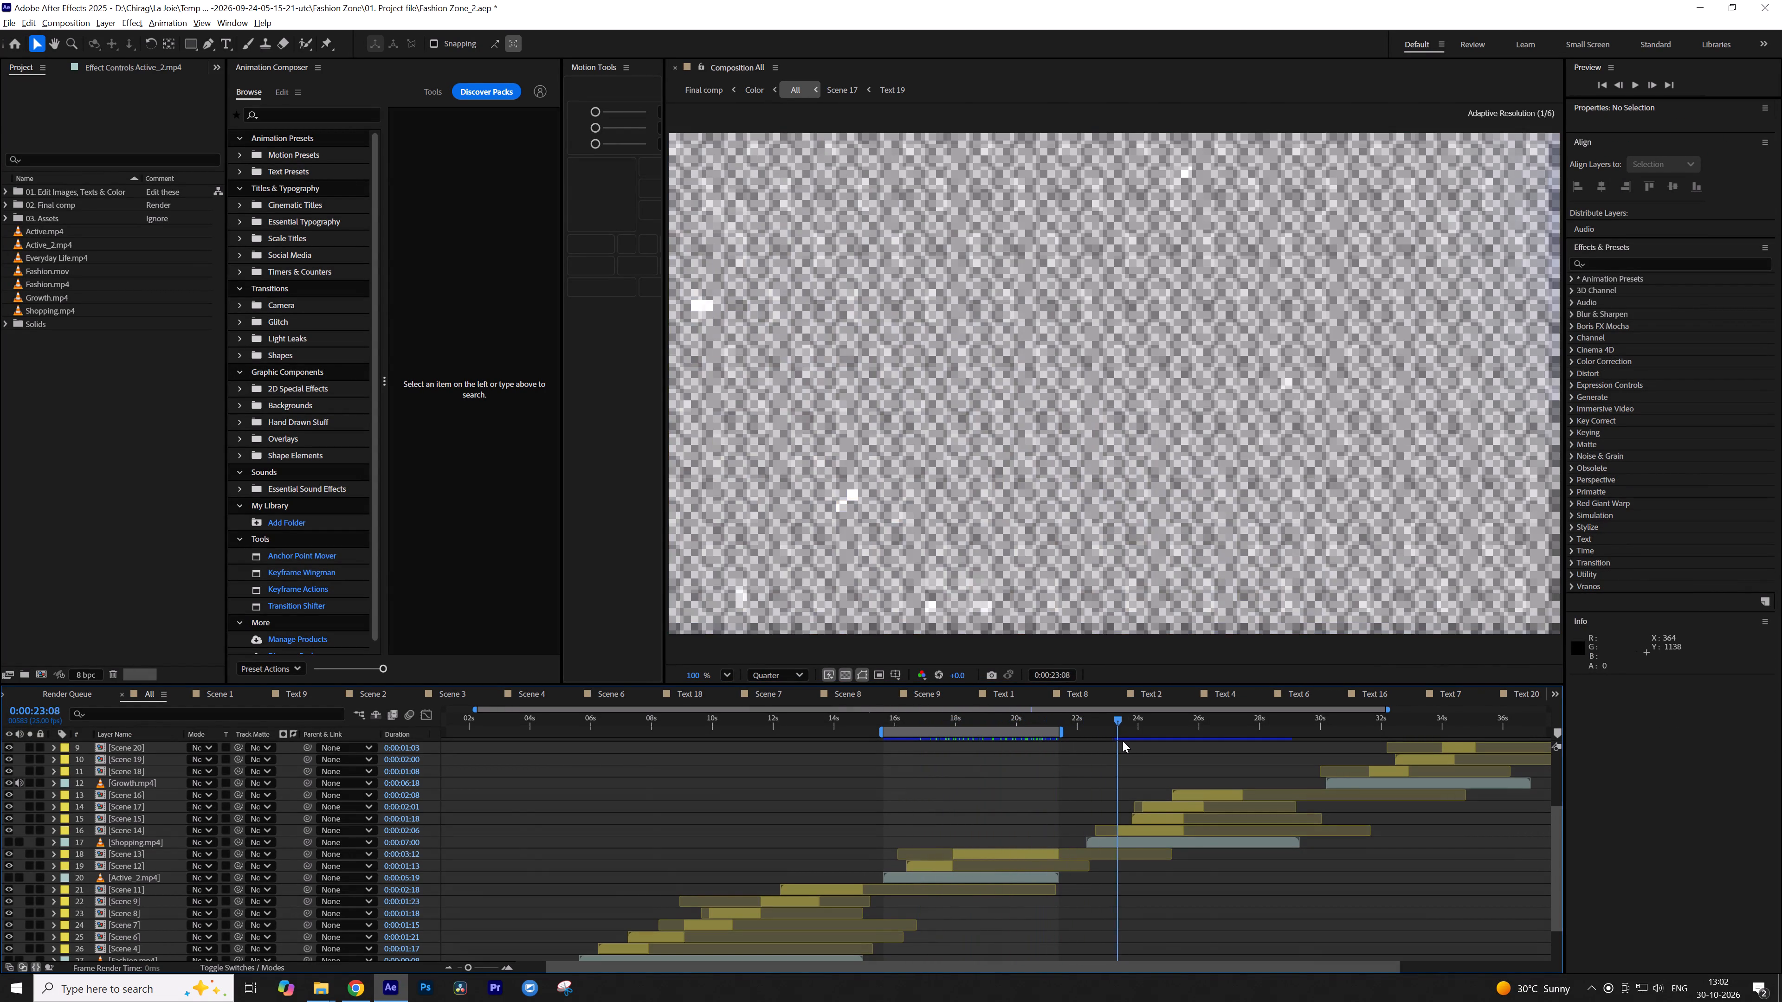
left_click_drag(1123, 741, 1337, 743)
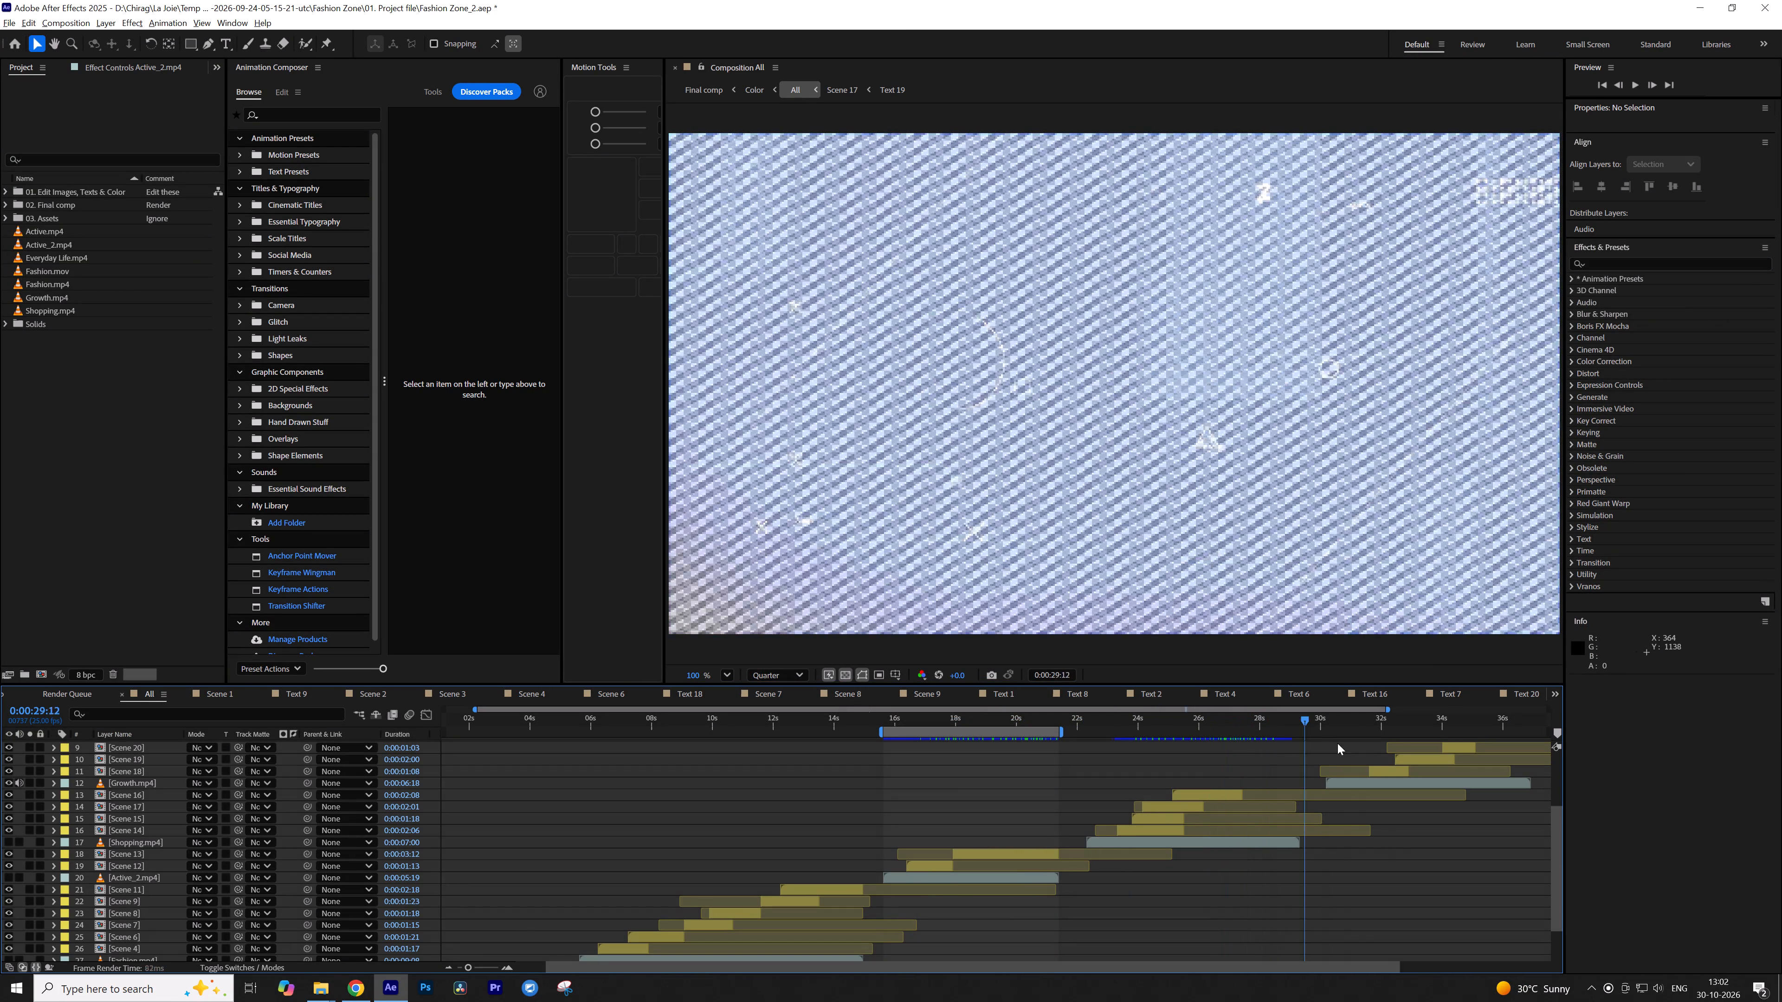
left_click_drag(1337, 743, 1435, 743)
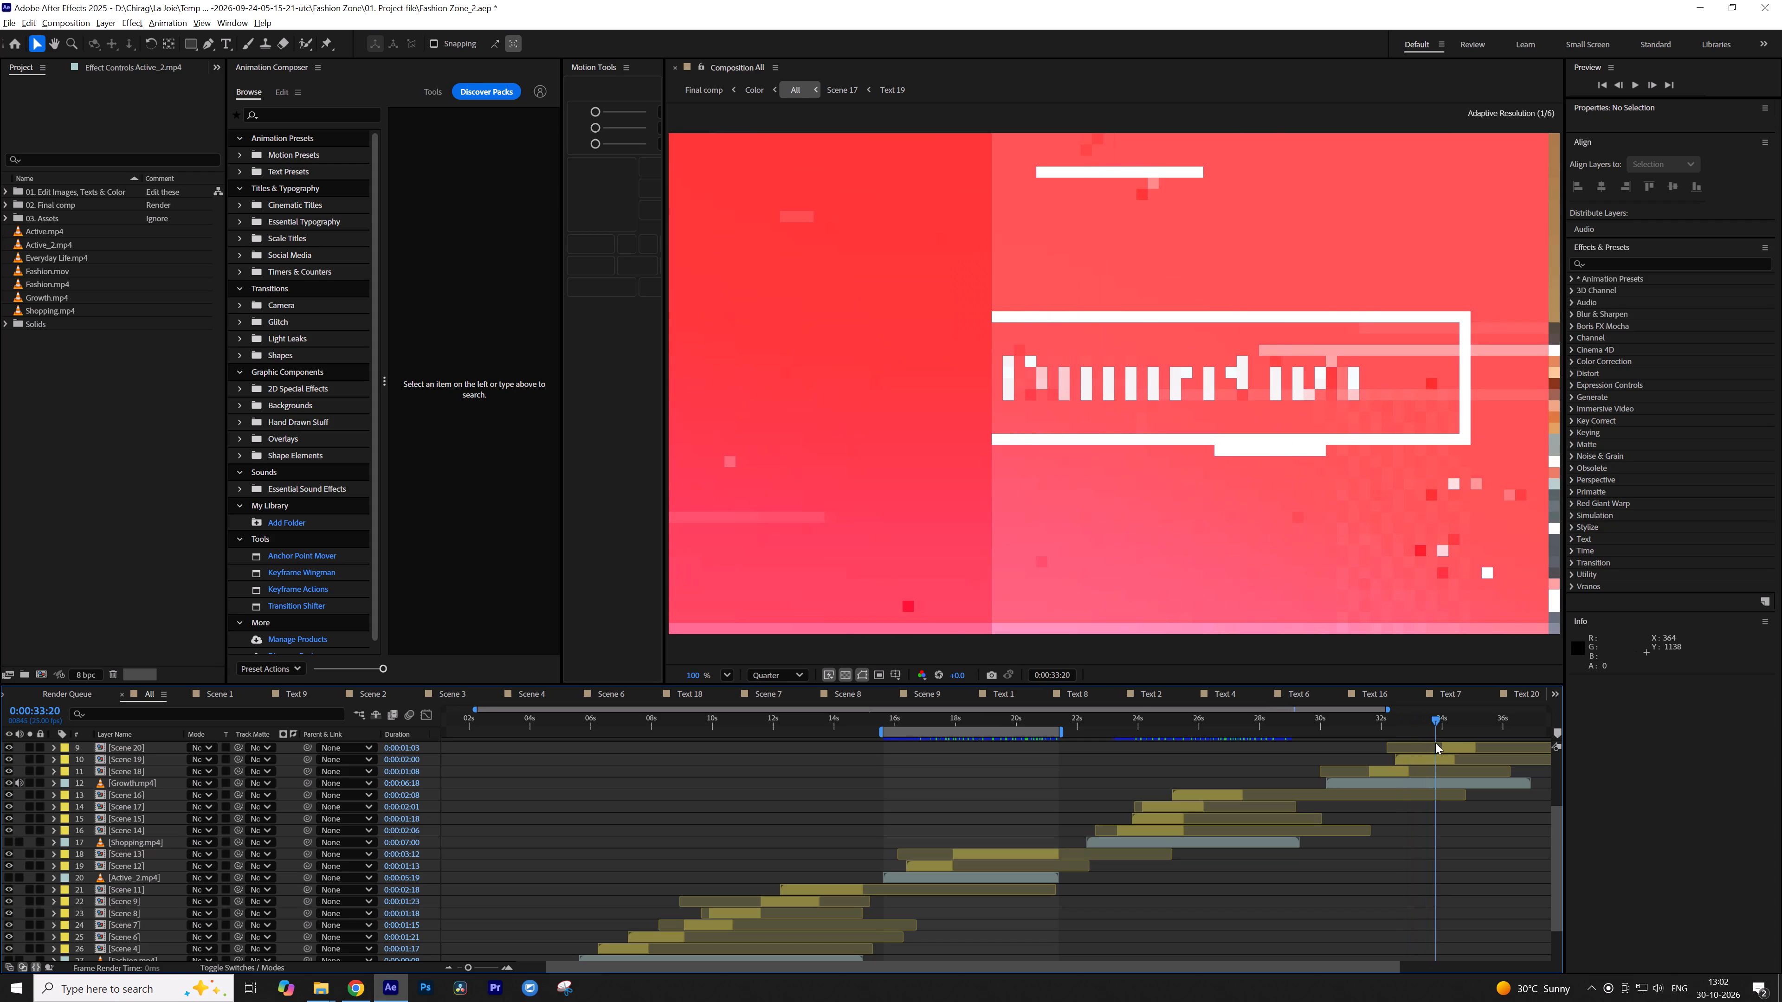
left_click_drag(1435, 743, 1456, 741)
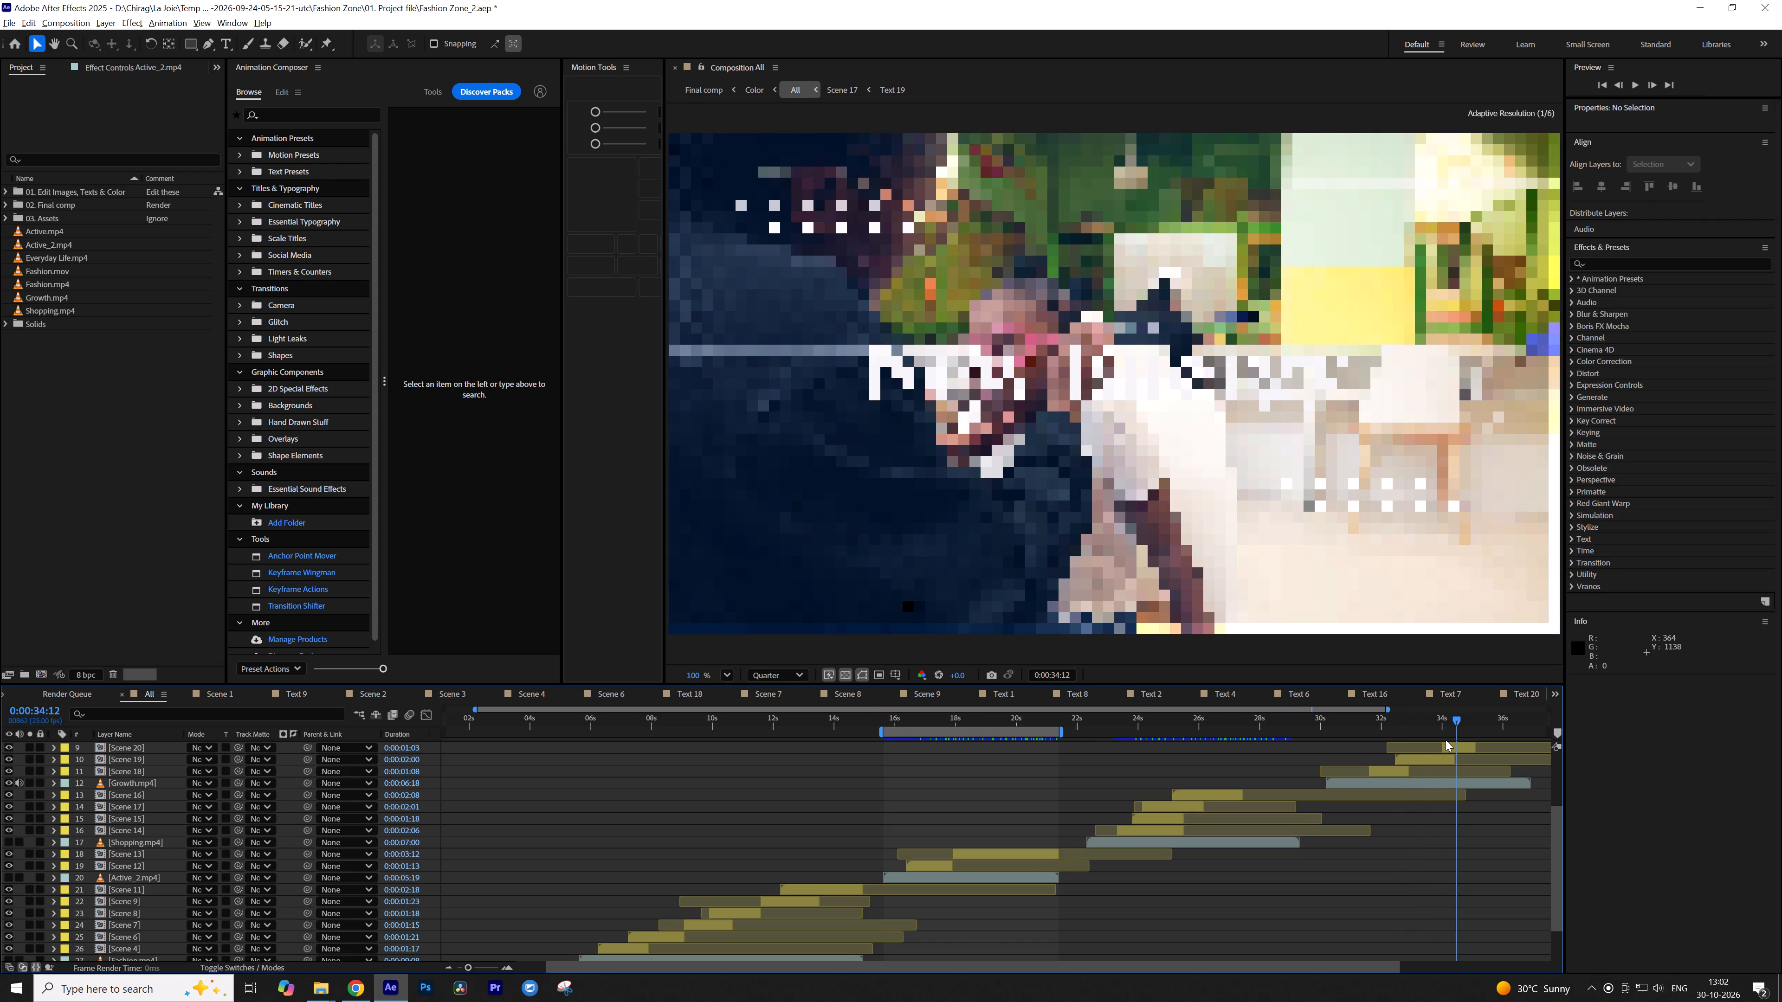
double_click(1466, 749)
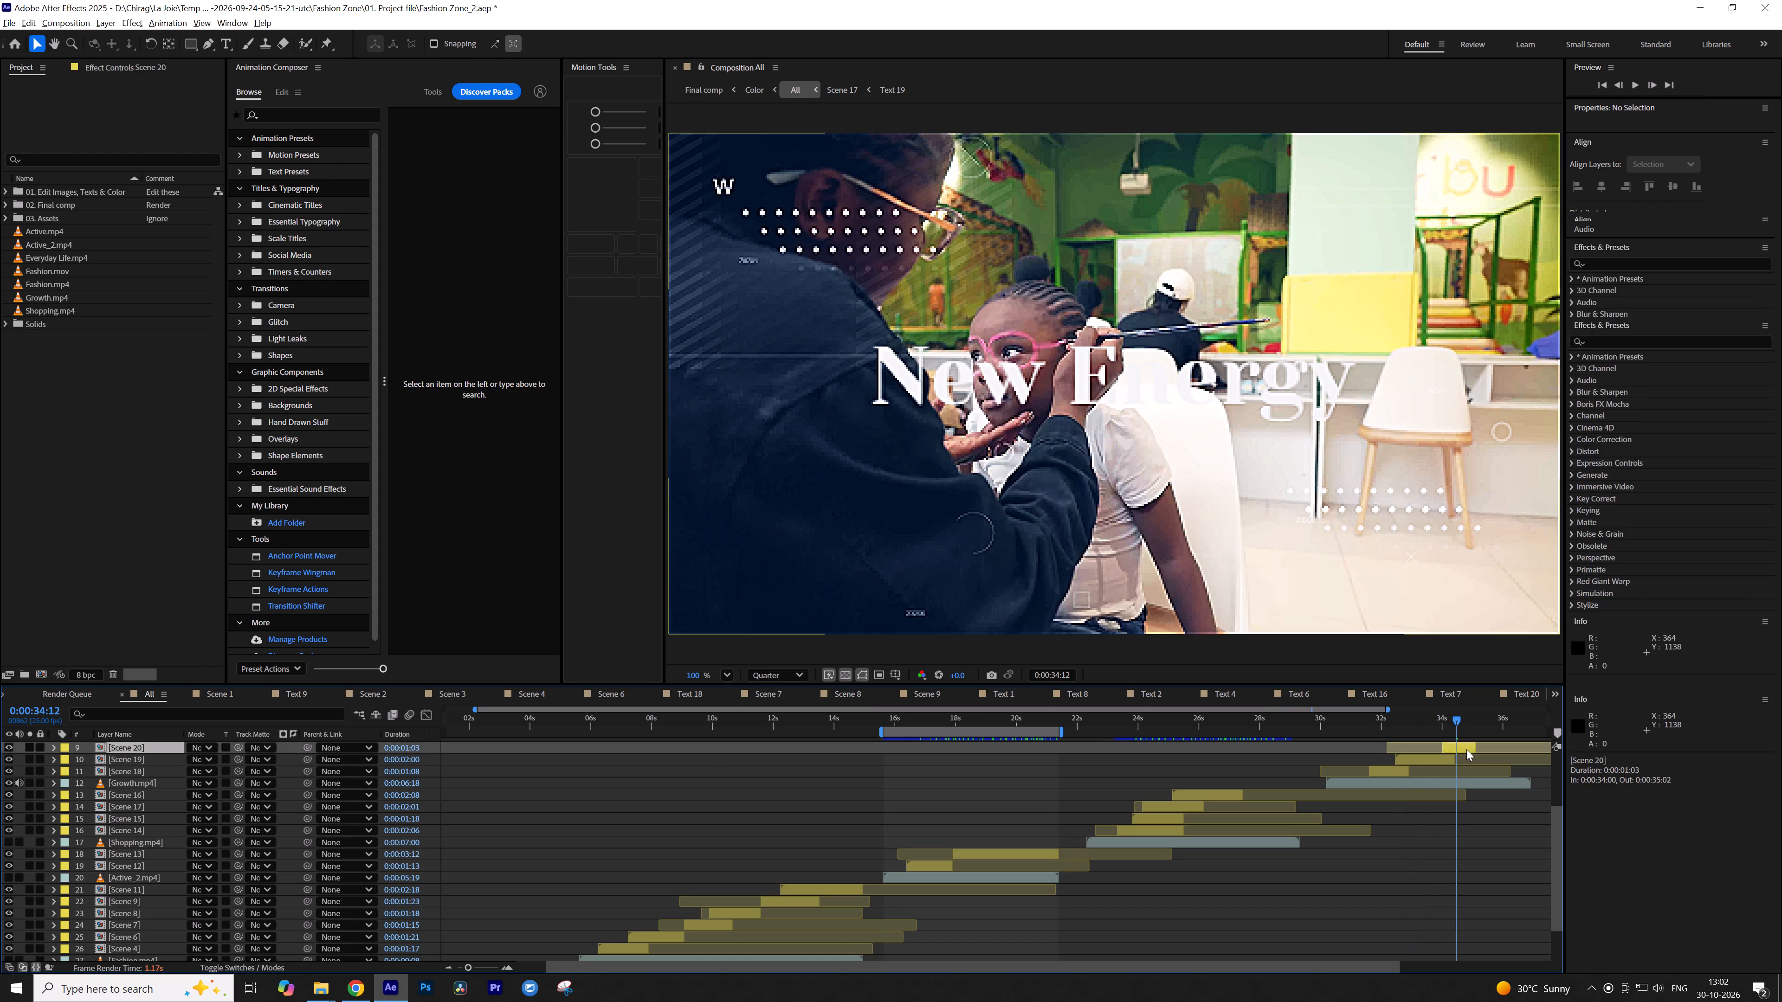
left_click(1121, 808)
key("ctrl+t")
key("ctrl+y")
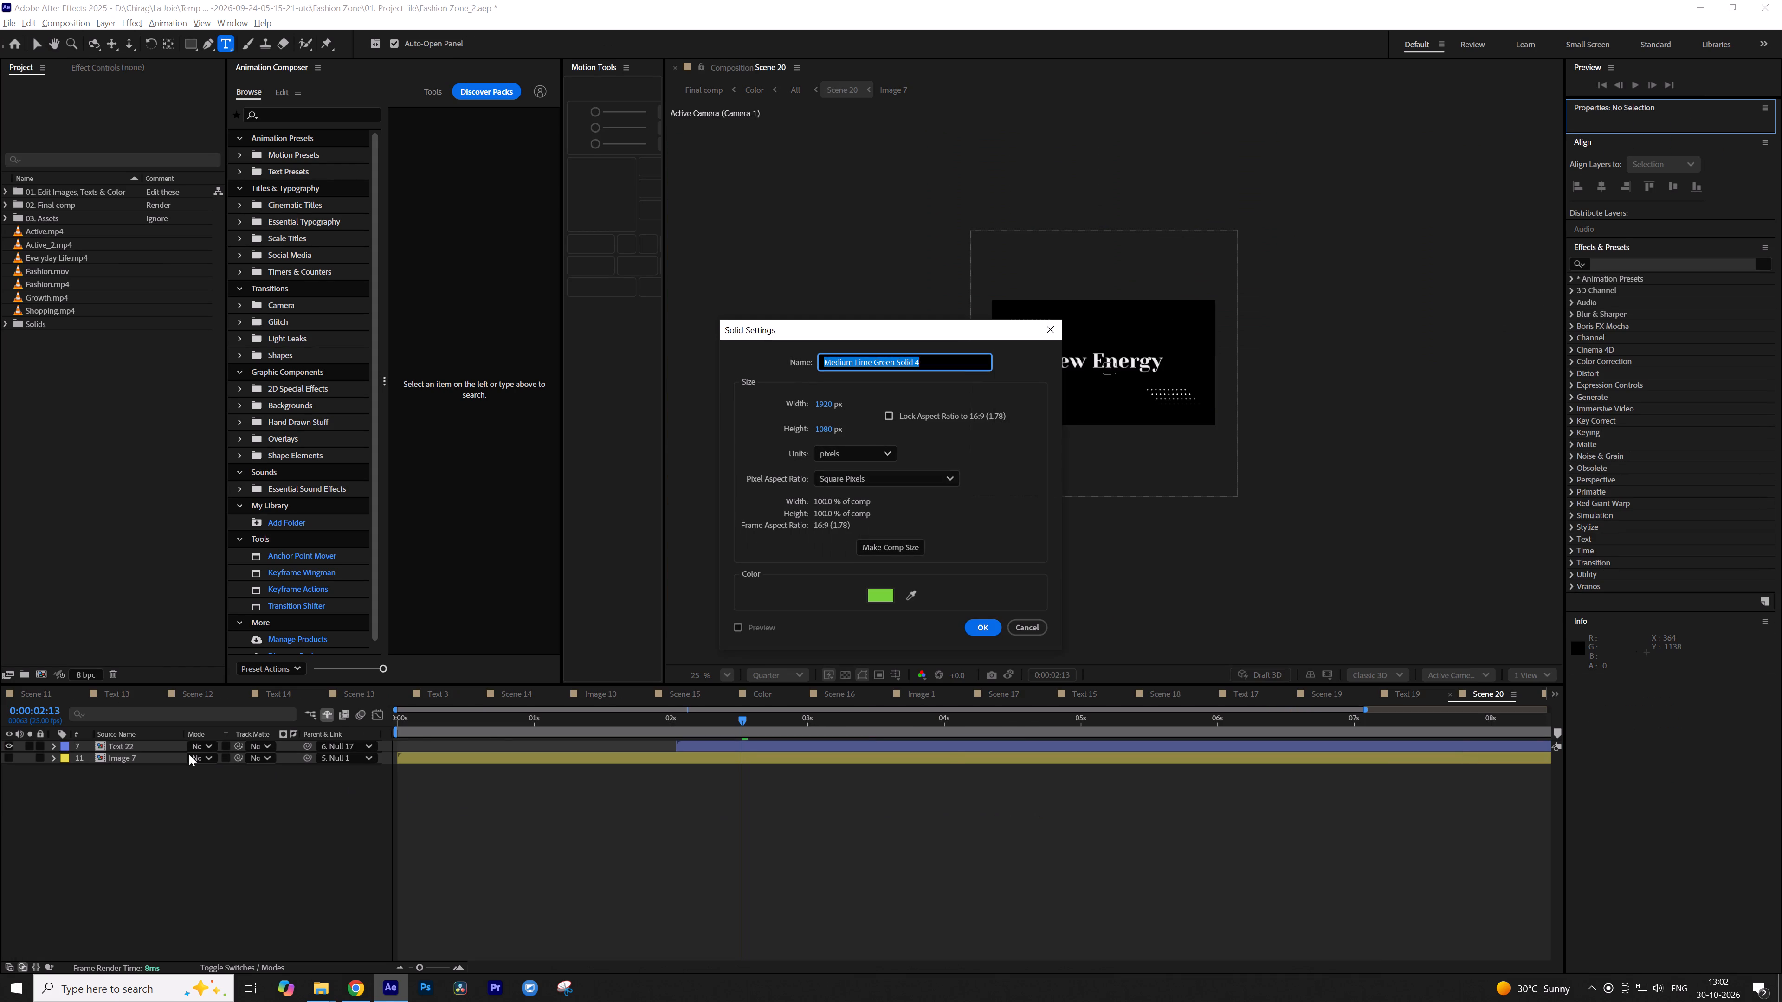
left_click(984, 629)
left_click_drag(122, 749, 123, 767)
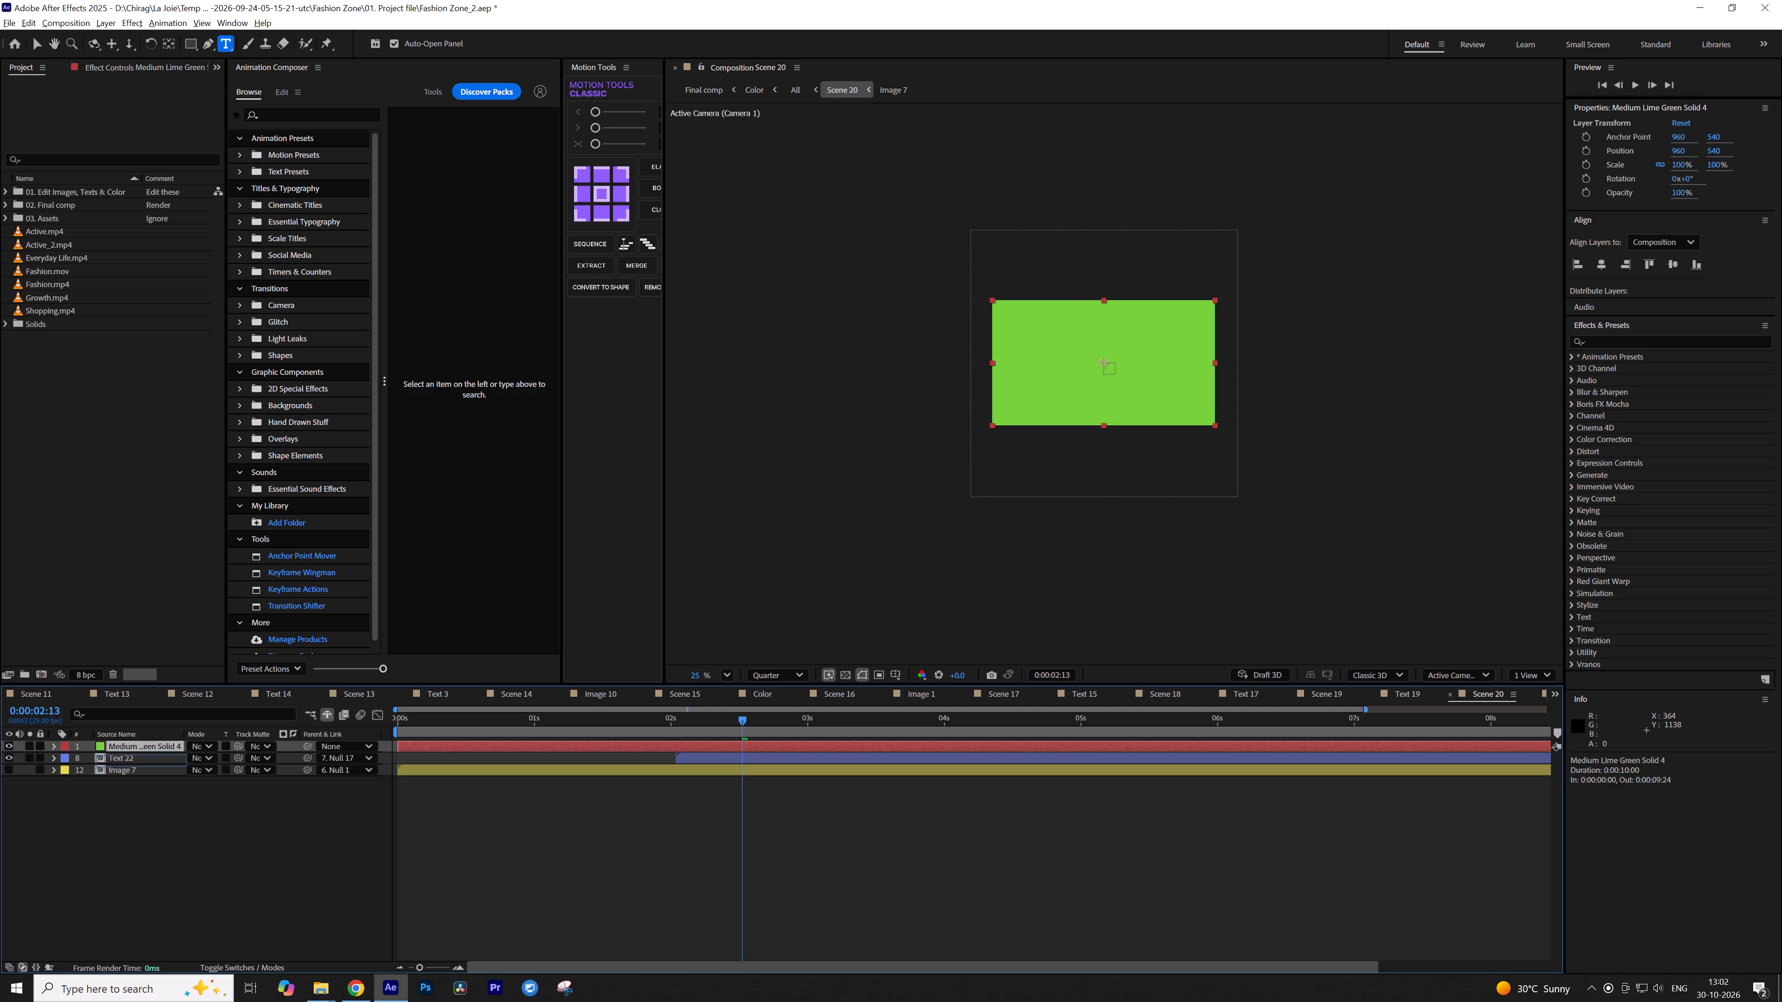
left_click_drag(123, 767, 124, 795)
Set the new solid's opacity to 40% in Scene 20 and return to the All composition.
key("t")
left_click_drag(196, 782, 177, 788)
left_click(194, 784)
key("2")
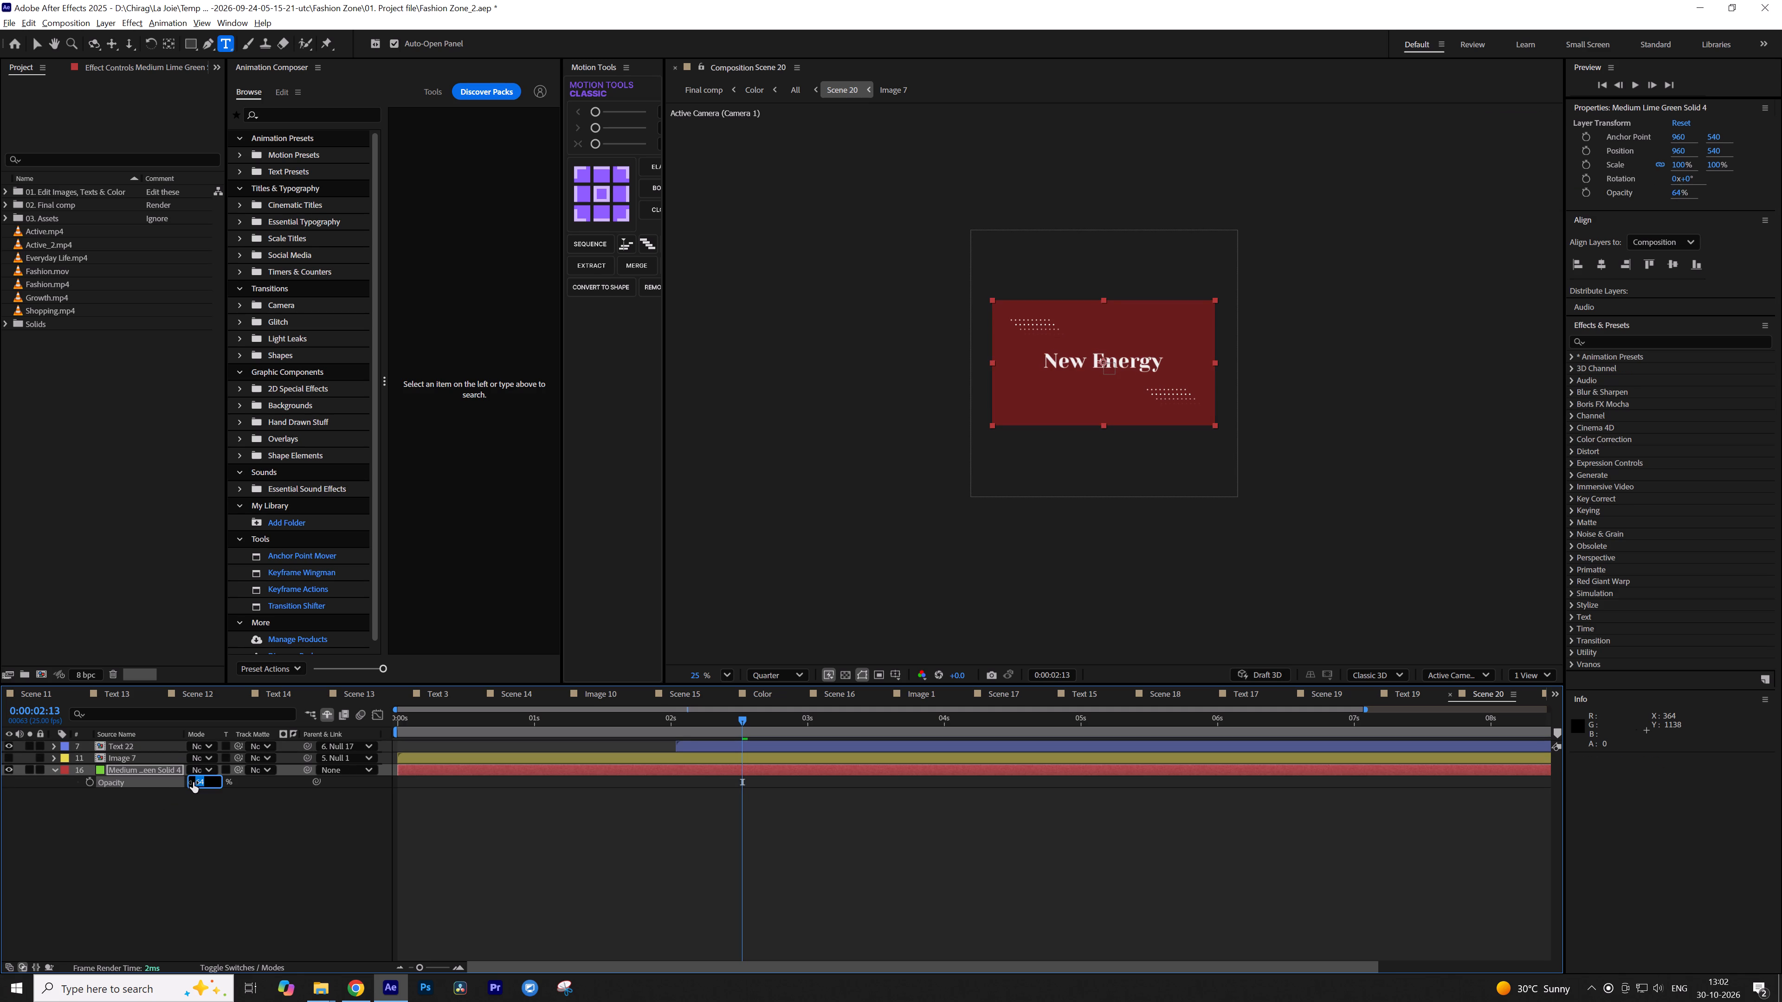
key("BackSpace")
type("50")
key("Return")
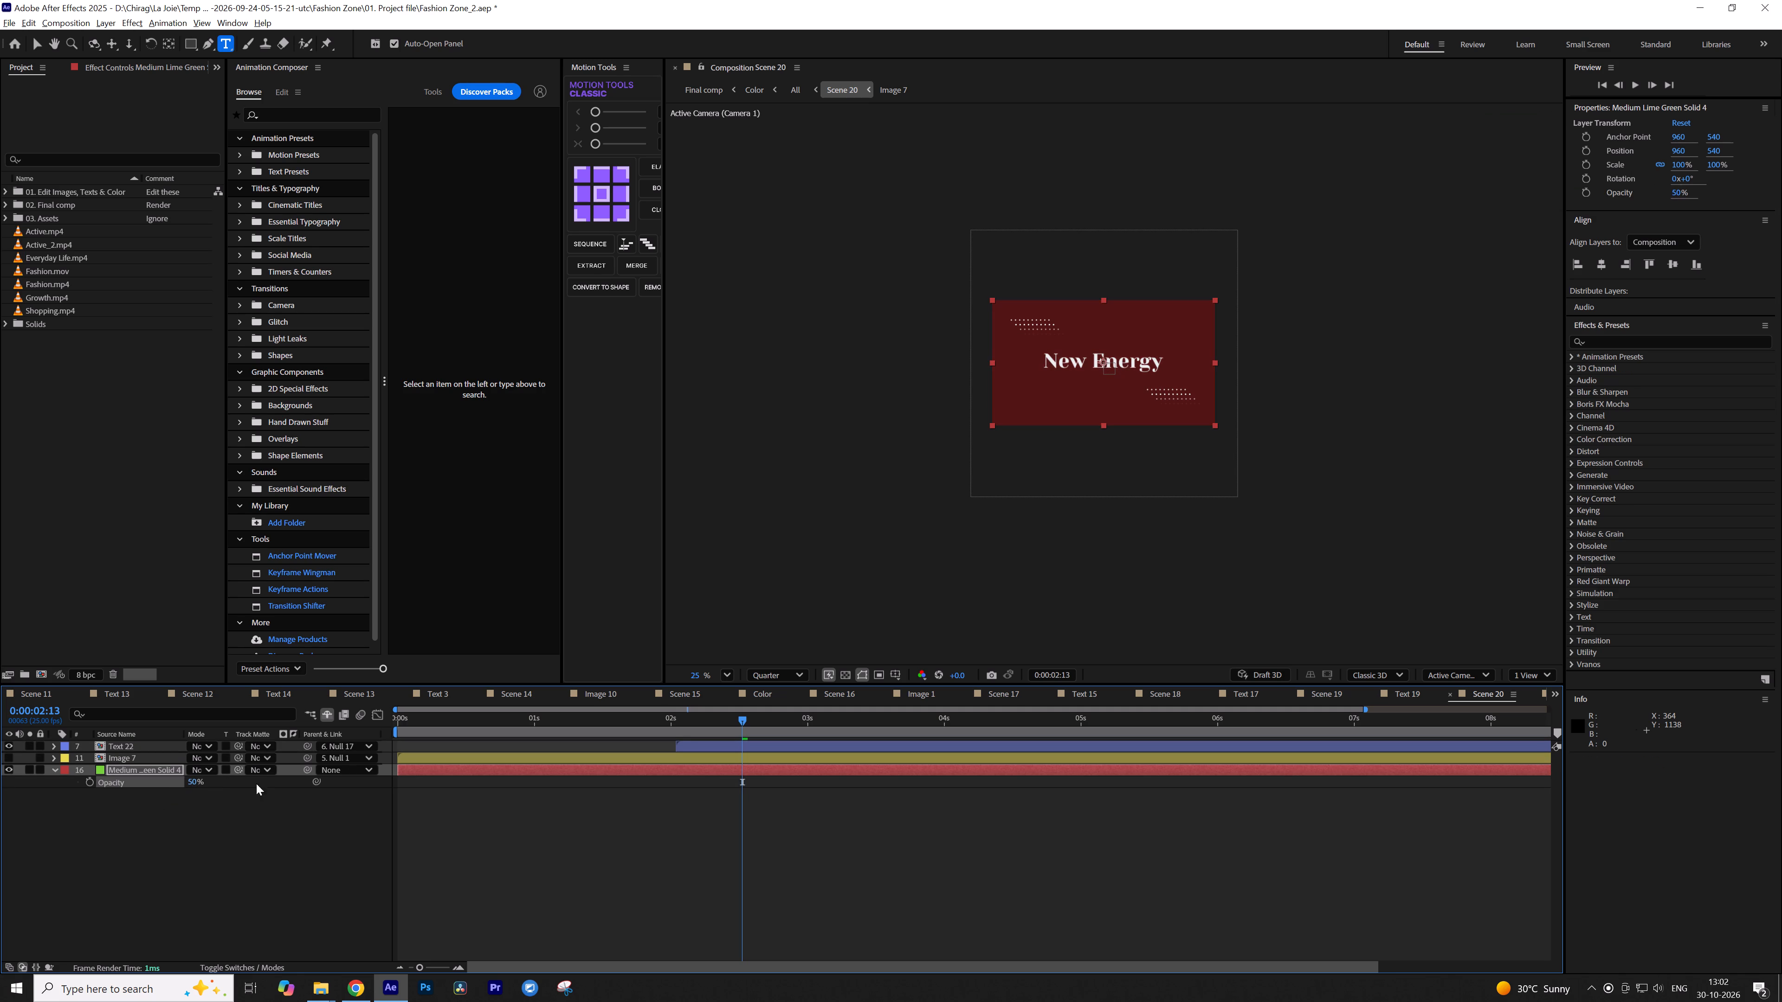
left_click(192, 784)
type("40")
key("Return")
left_click(228, 838)
key("Tab")
left_click(163, 836)
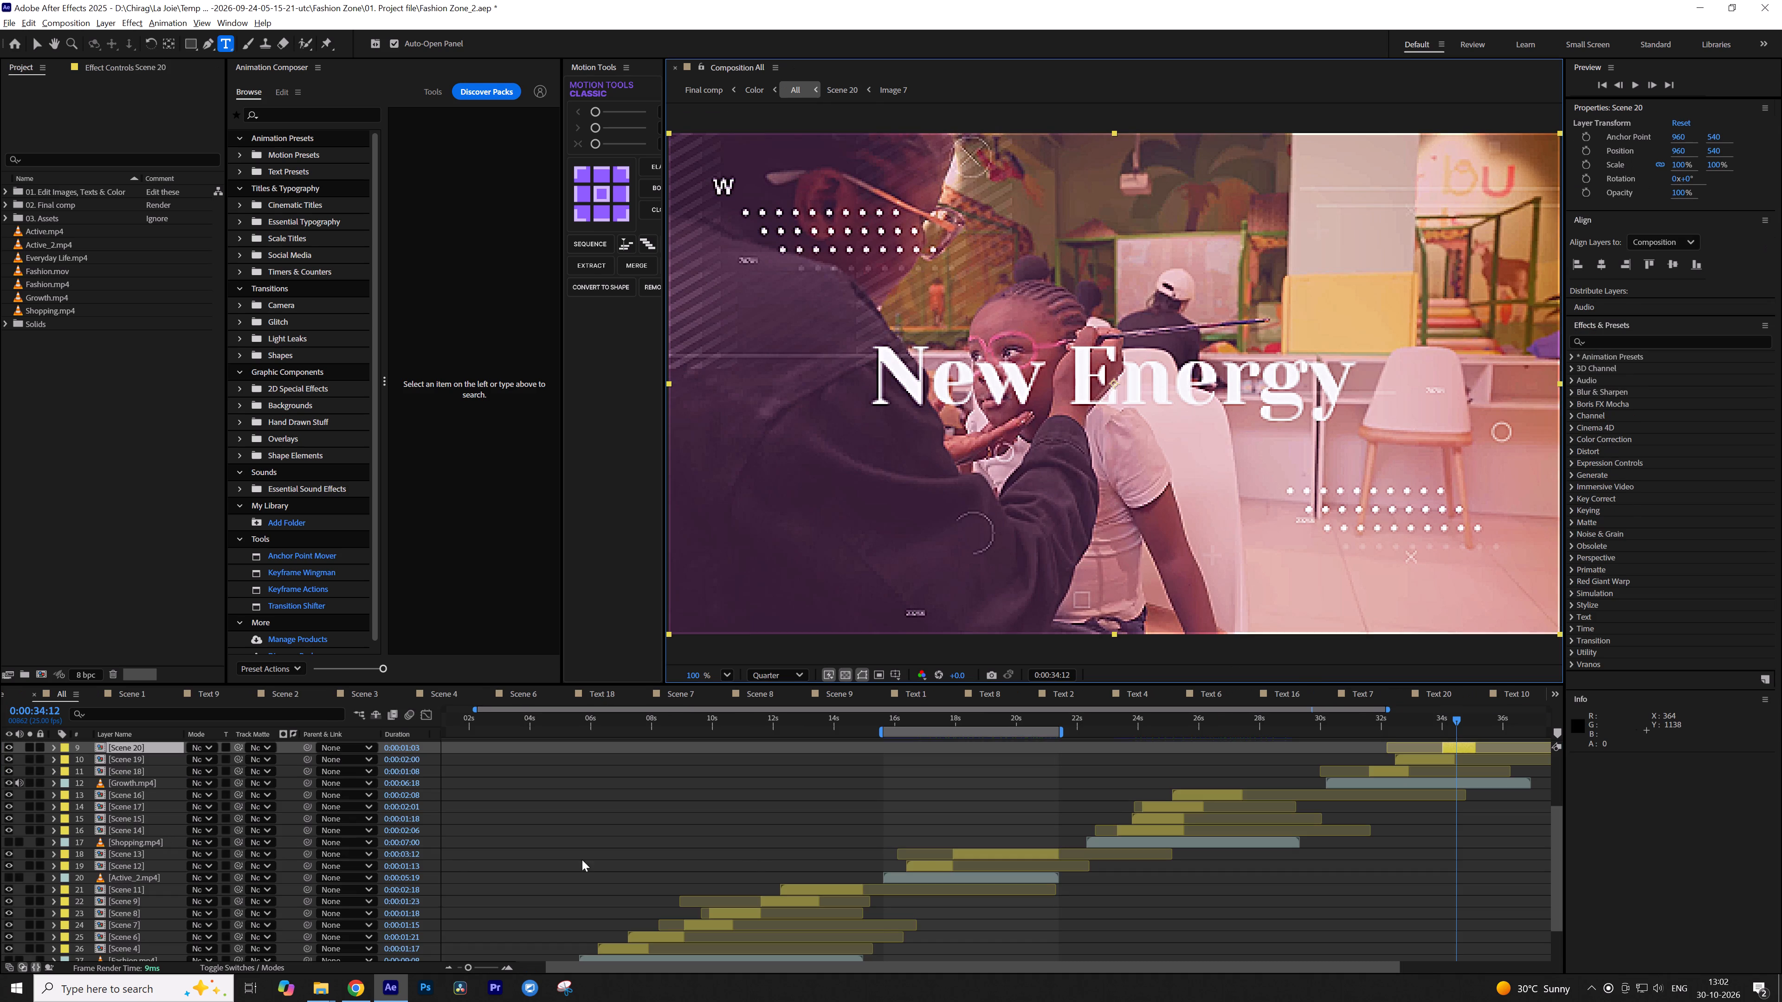
Open Scene 19 from All and add a 1920 x 1080 solid beneath all its layers.
left_click(1423, 728)
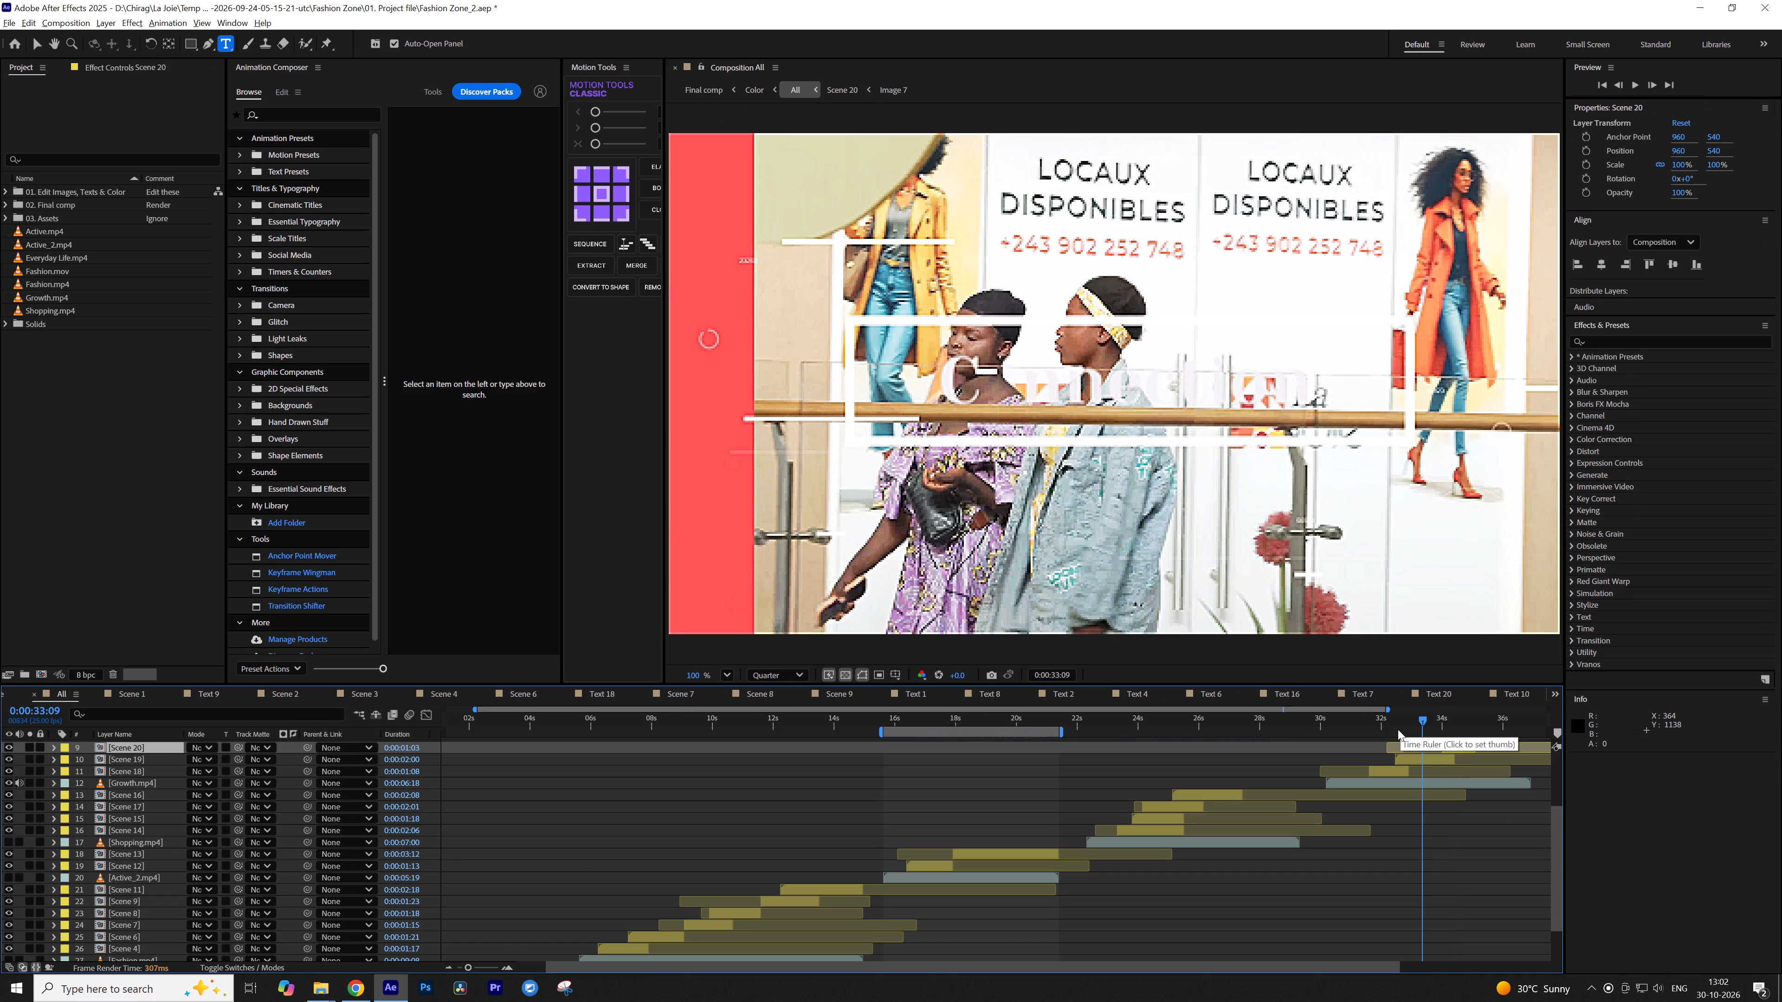
double_click(1430, 764)
left_click(760, 872)
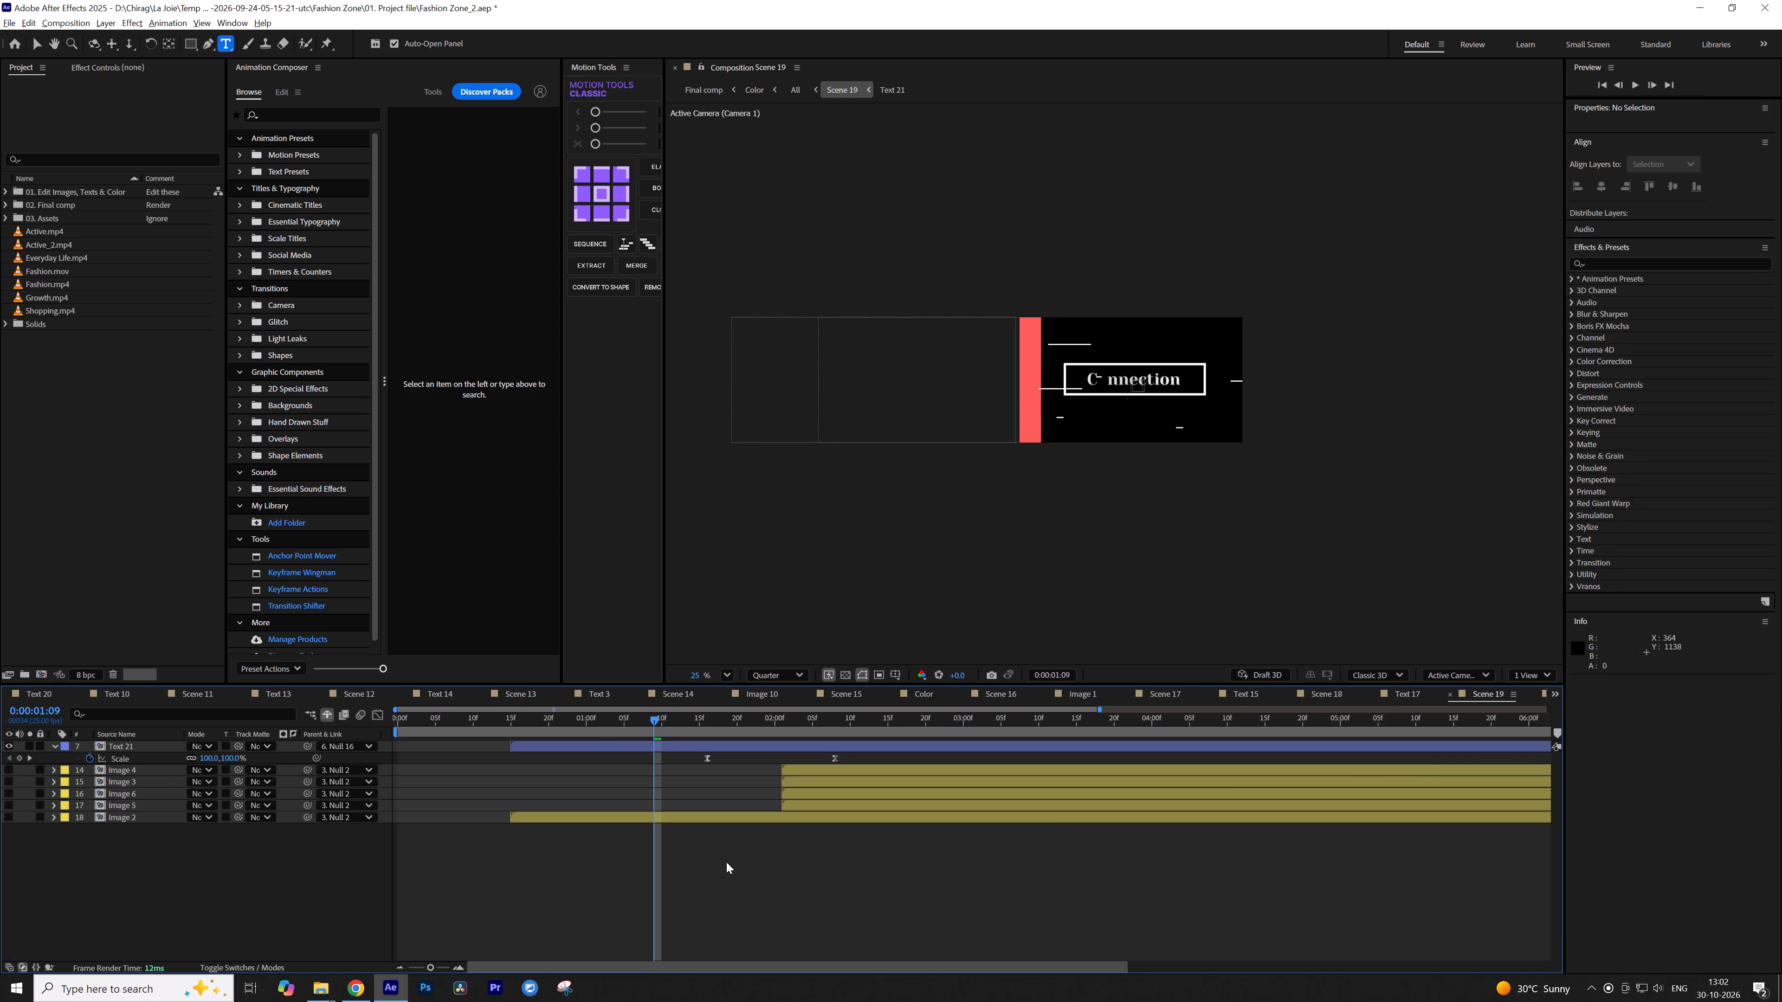
key("ctrl+y")
left_click(959, 628)
left_click(975, 626)
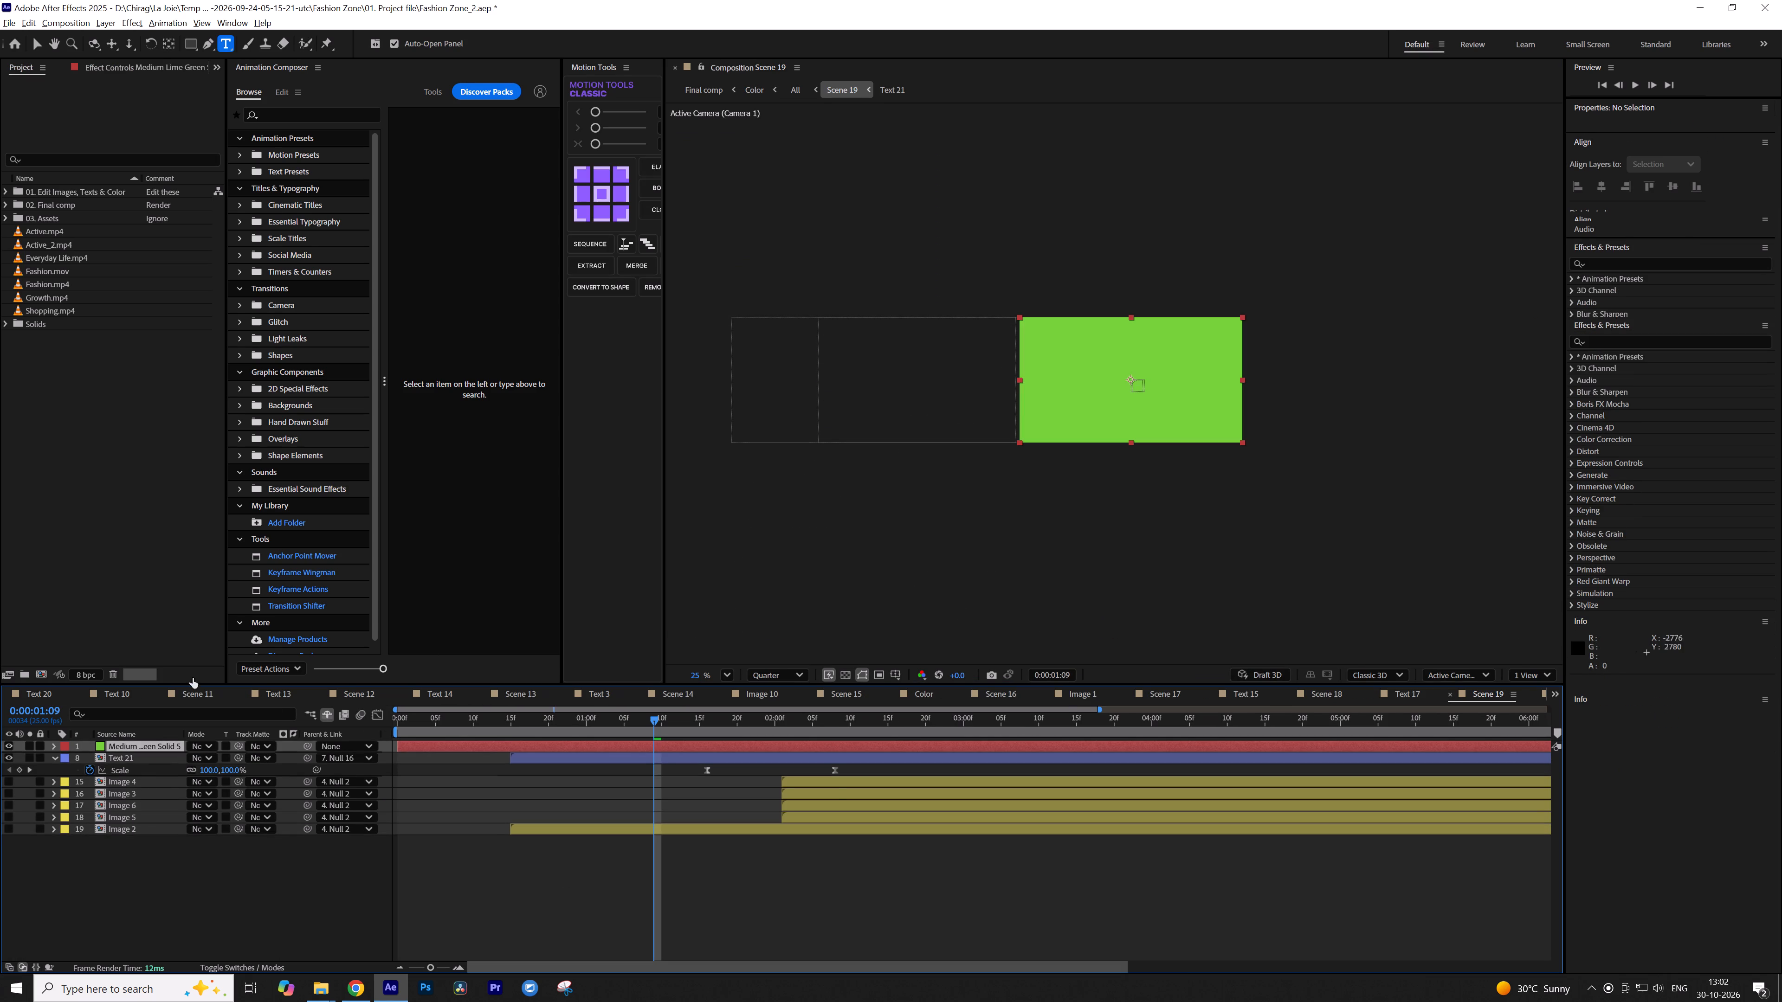
left_click_drag(127, 749, 136, 855)
Set the new solid's opacity to 40% in Scene 19 and return to All.
key("t")
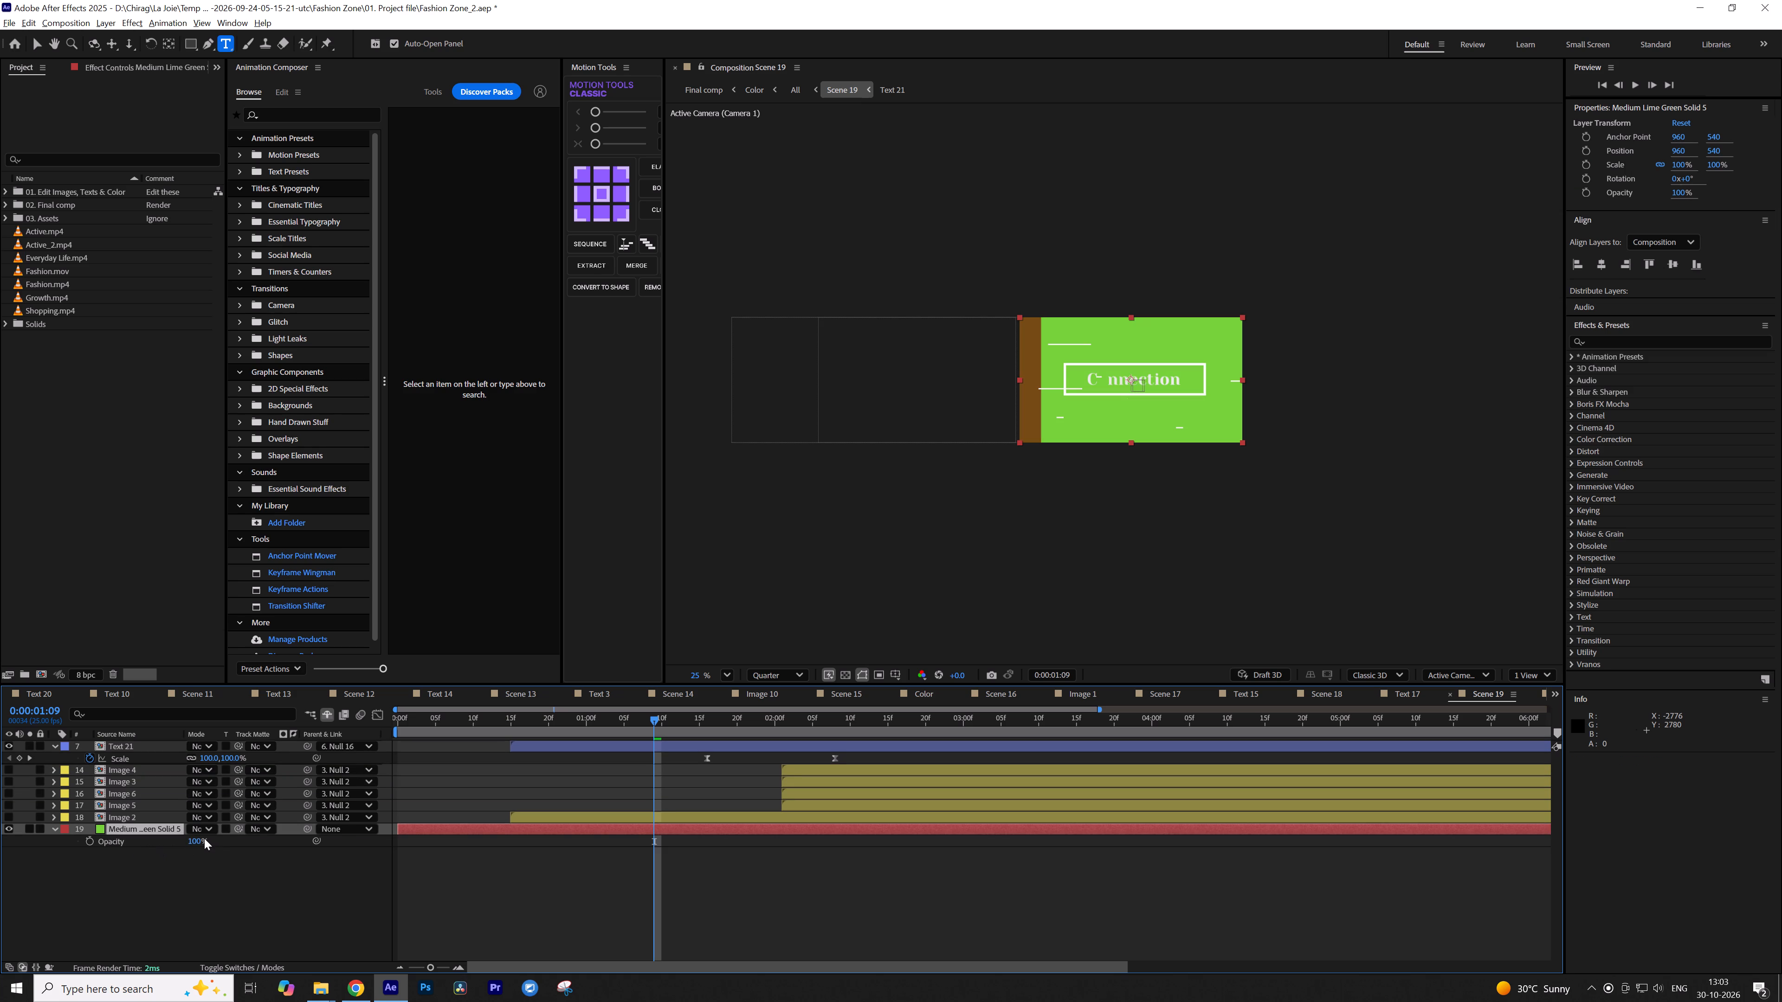
left_click(197, 840)
type("40")
key("Return")
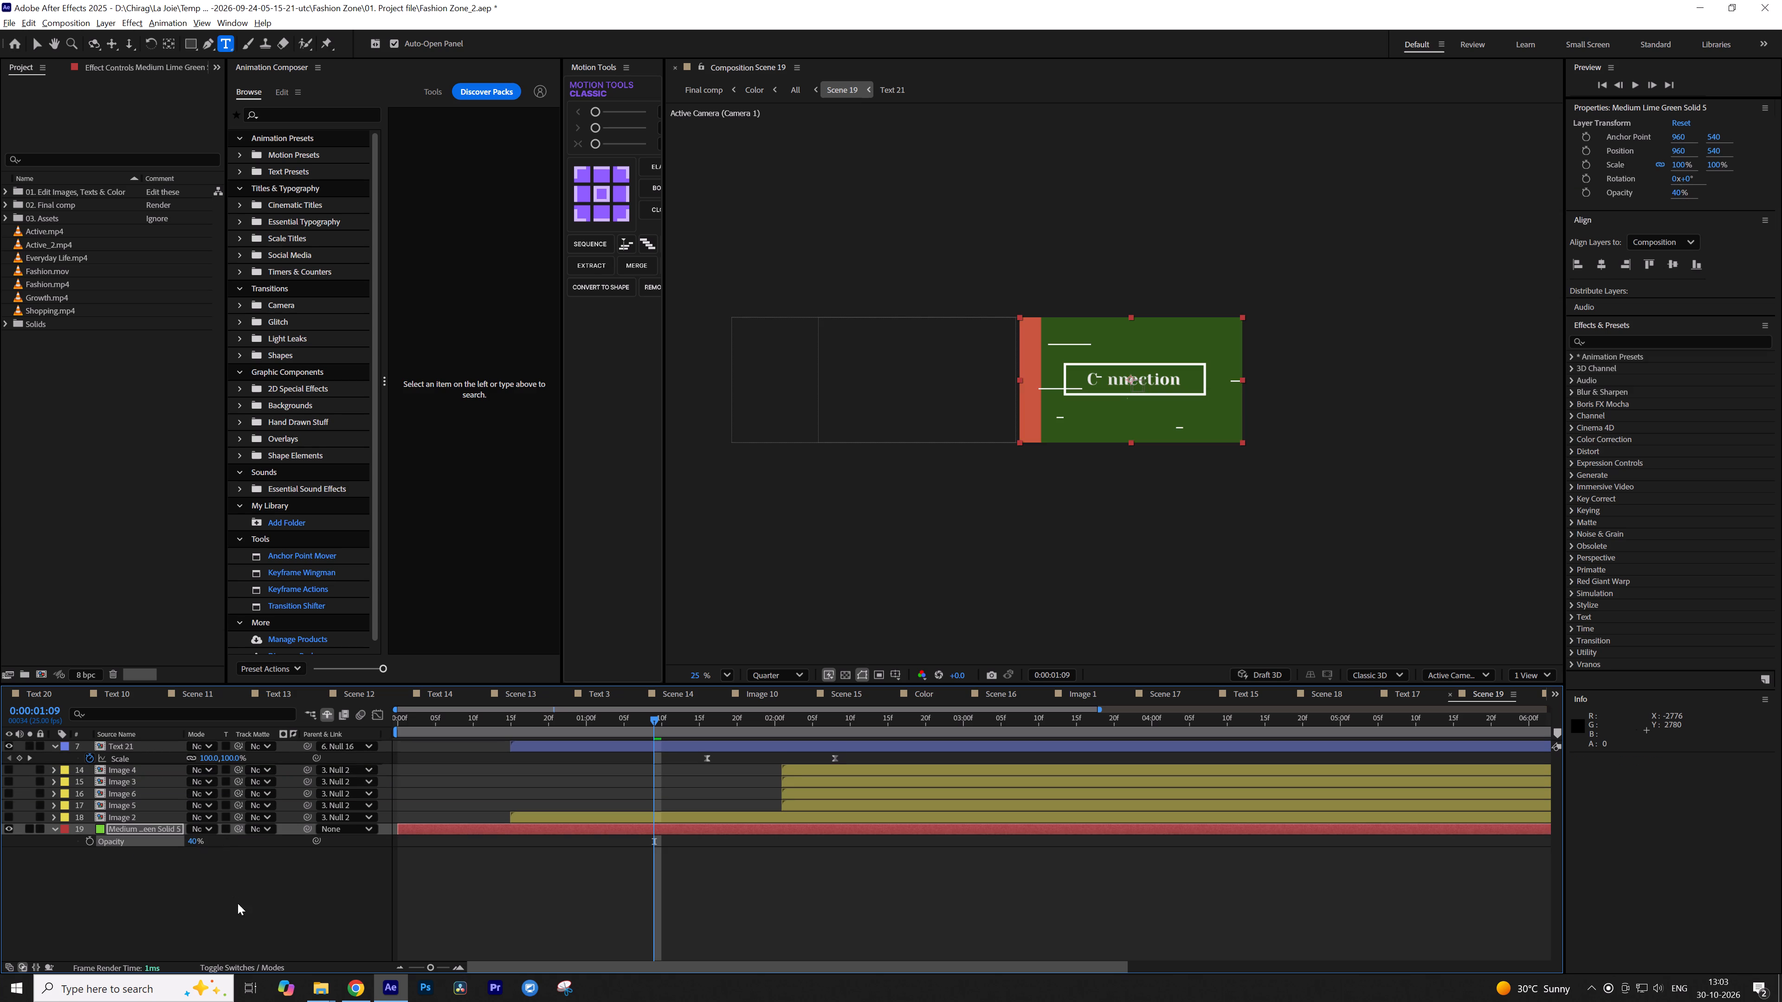
key("Tab")
left_click(186, 939)
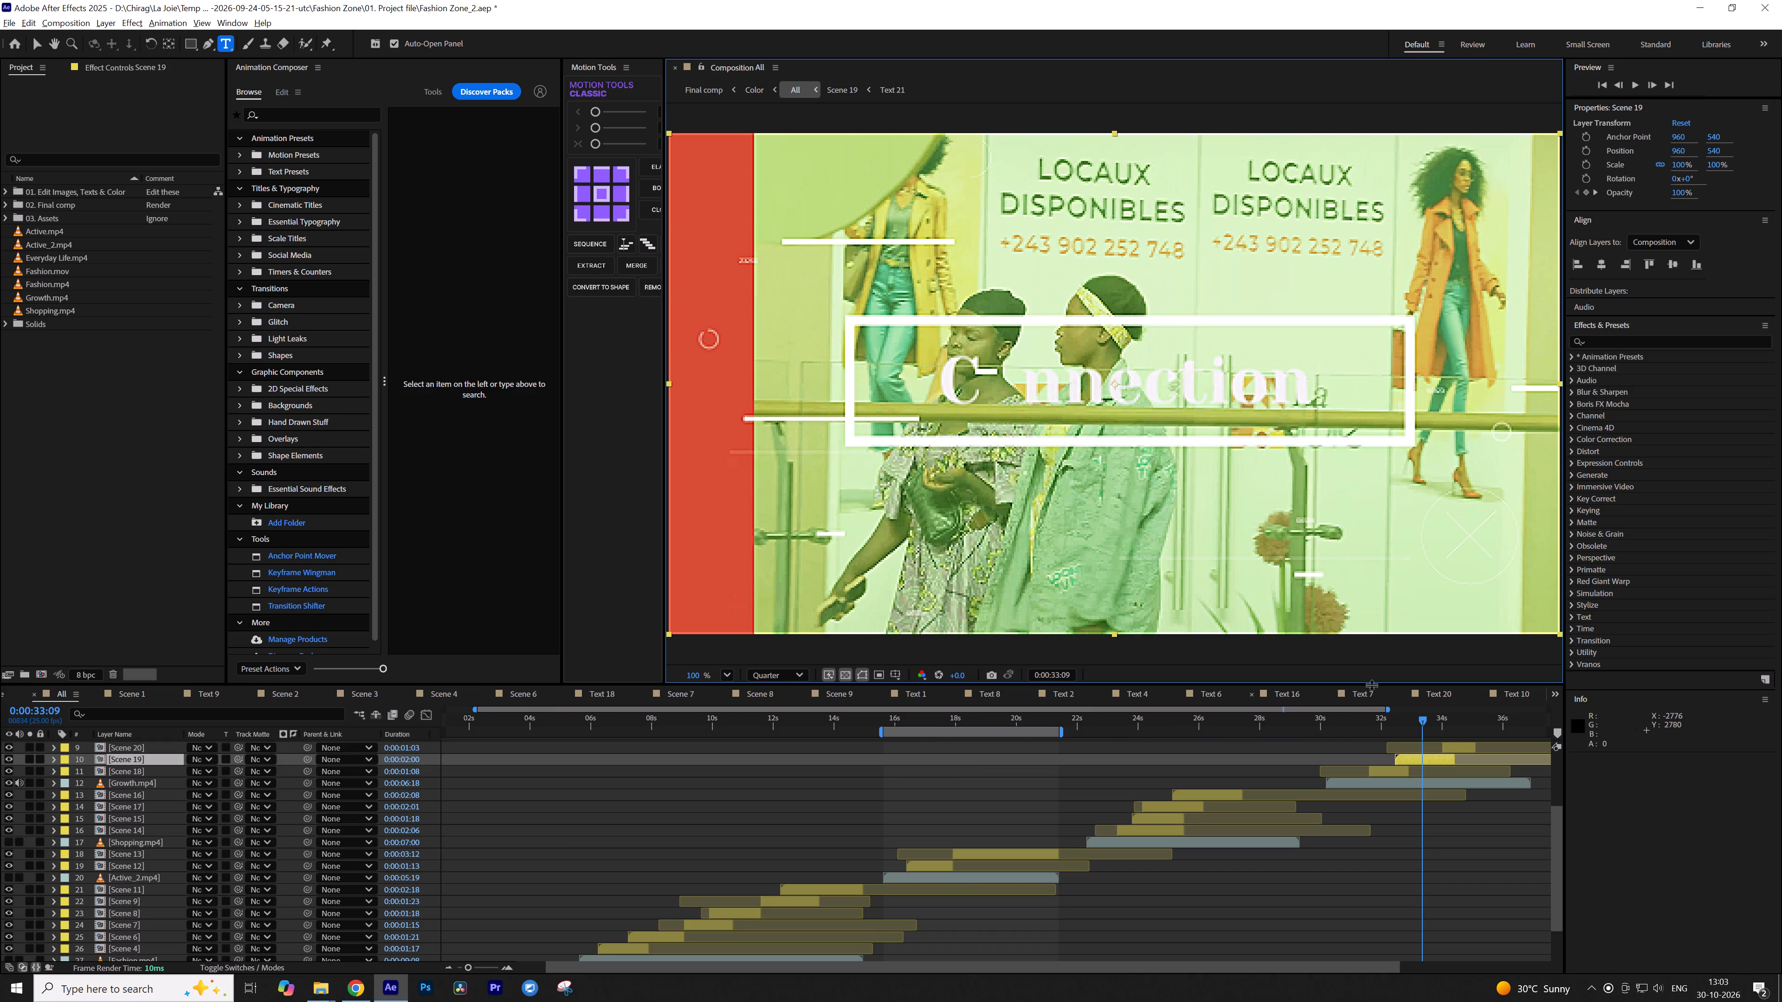
Recolour the bottom solid in Scene 19 to royal blue with the eyedropper, and return to All.
double_click(1429, 759)
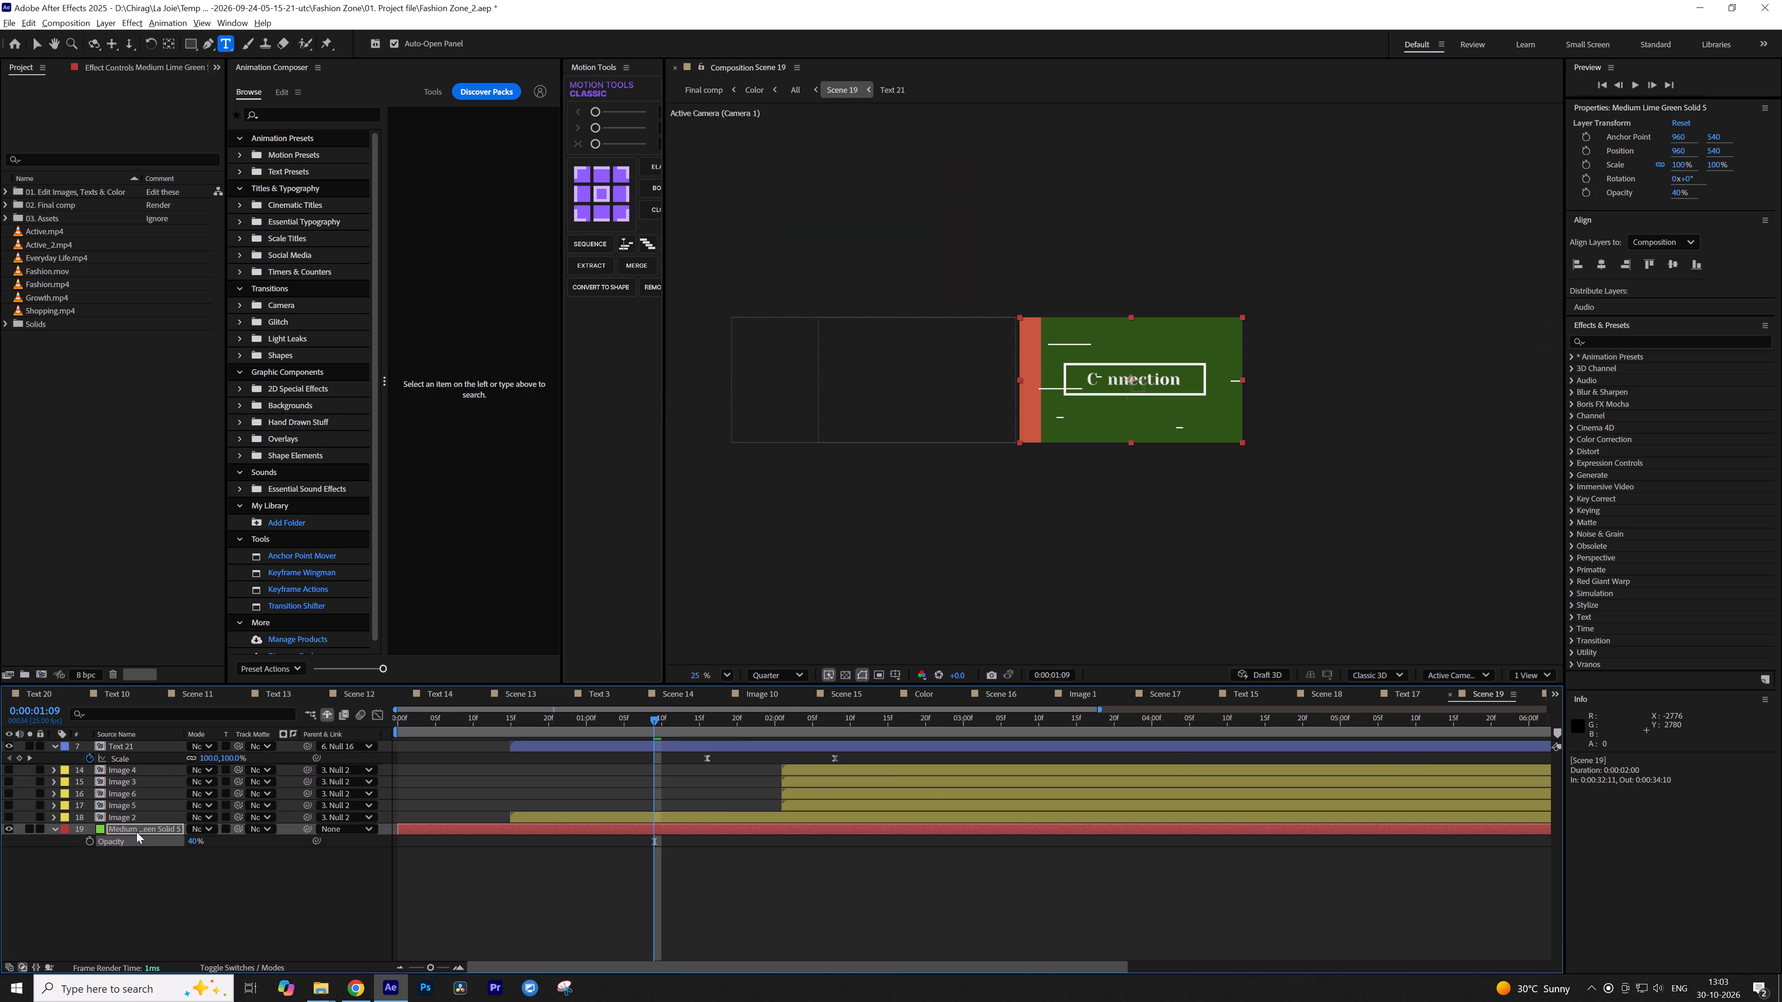
left_click(136, 830)
key("ctrl+shift+y")
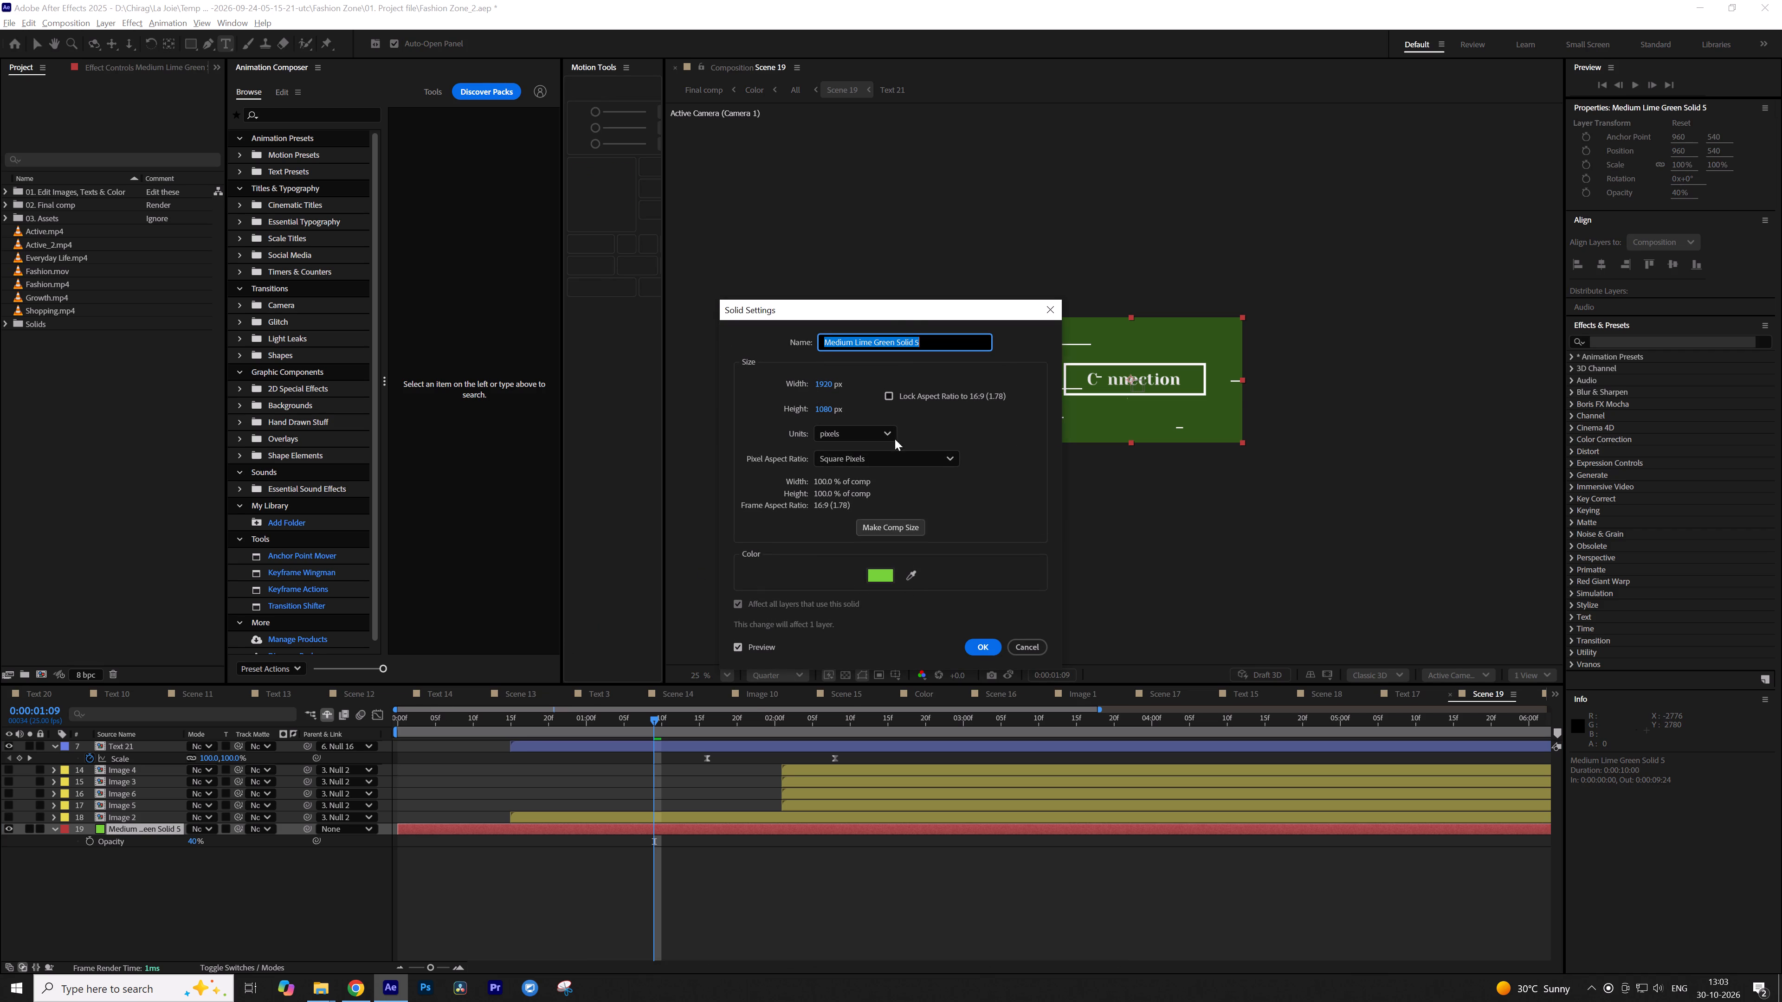
left_click_drag(906, 312, 699, 312)
left_click(709, 571)
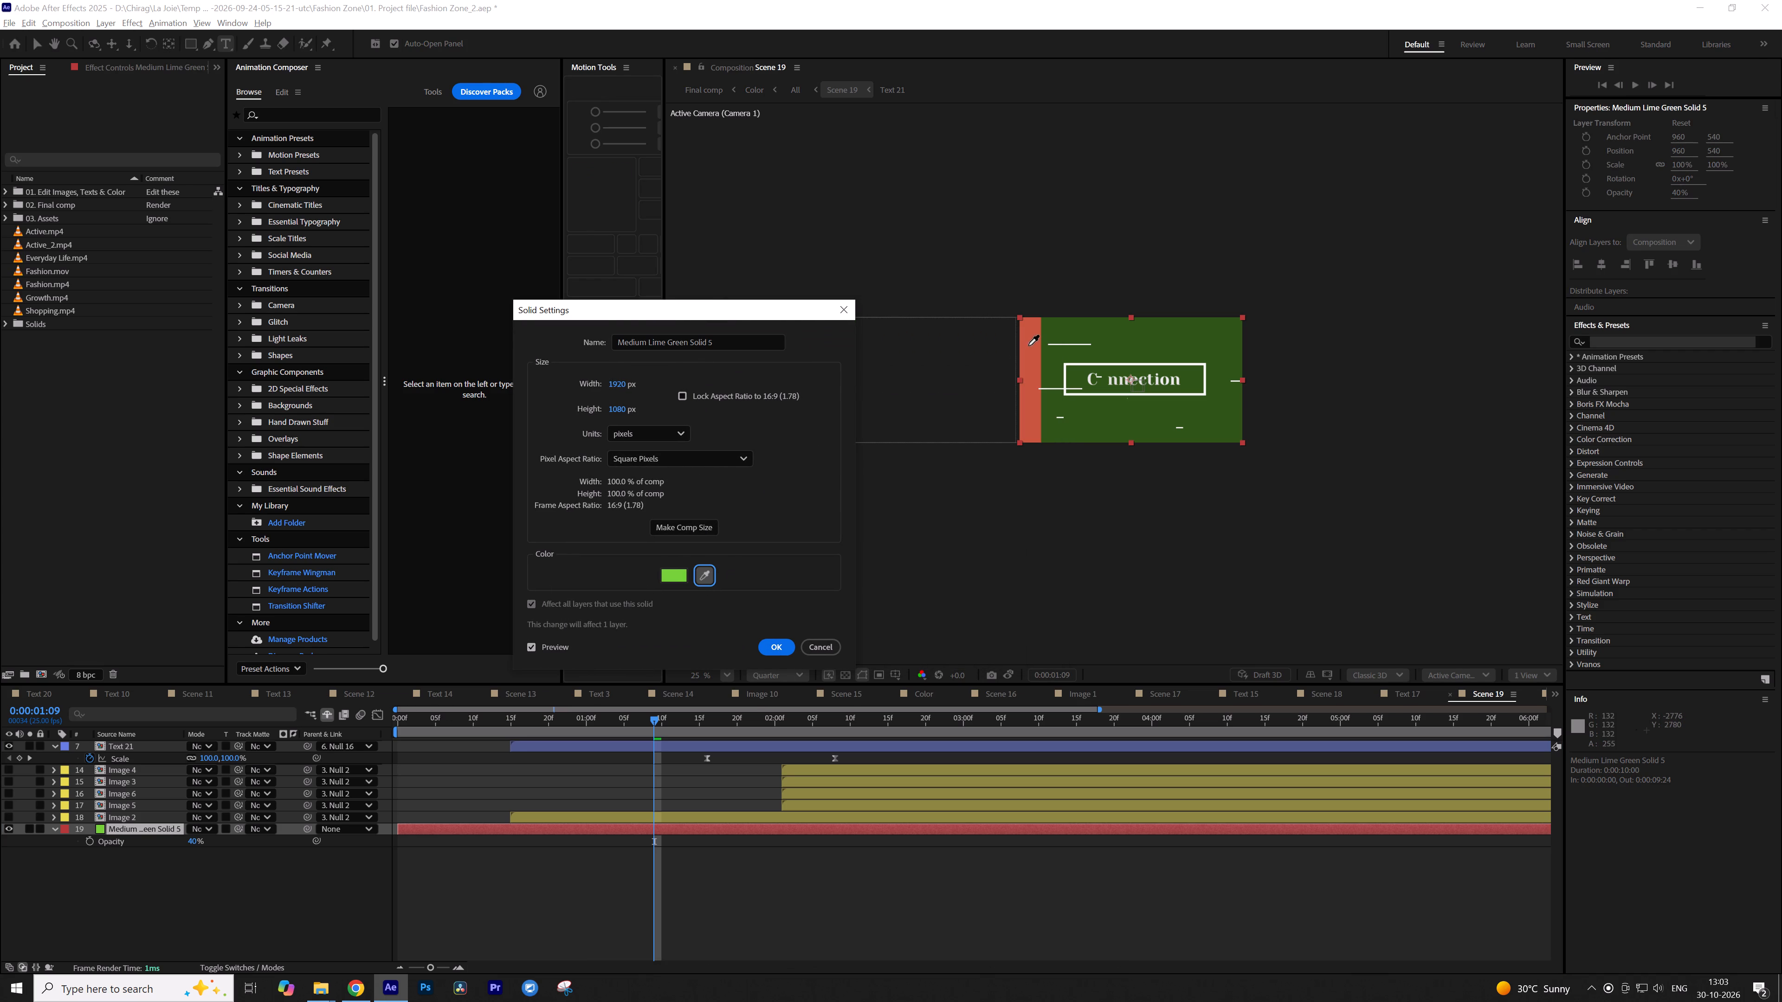
left_click(1028, 346)
left_click(766, 644)
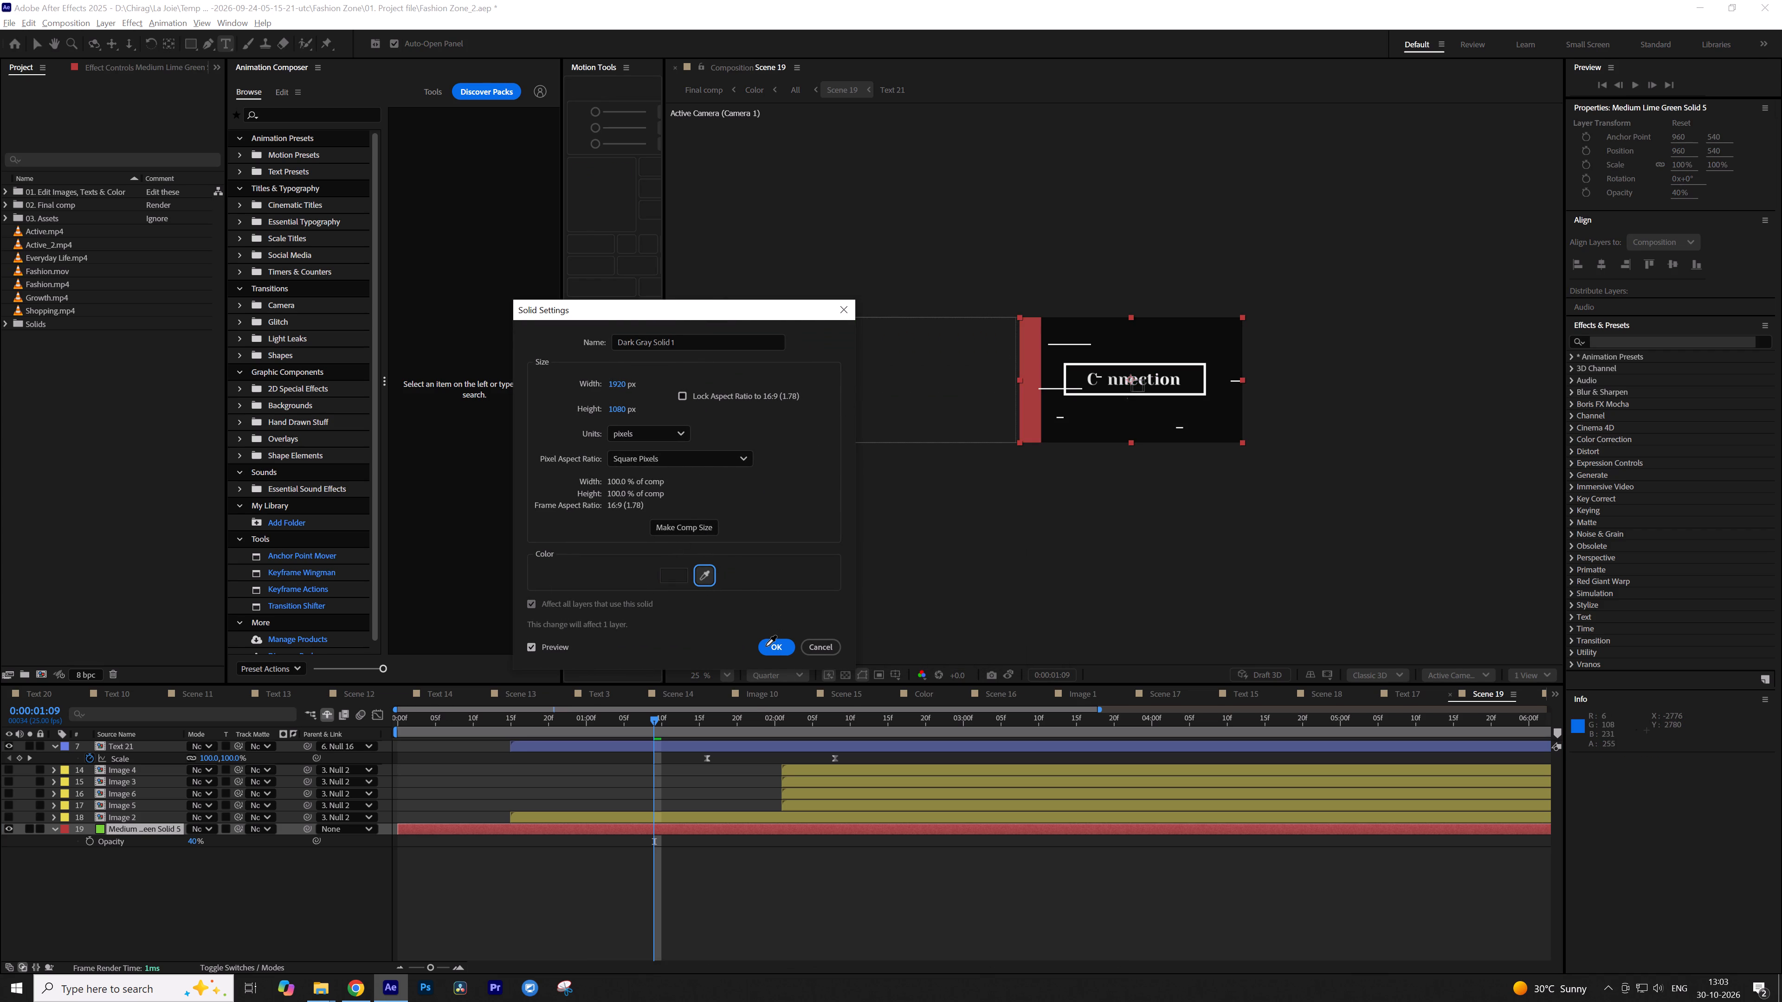
left_click(766, 647)
left_click(768, 647)
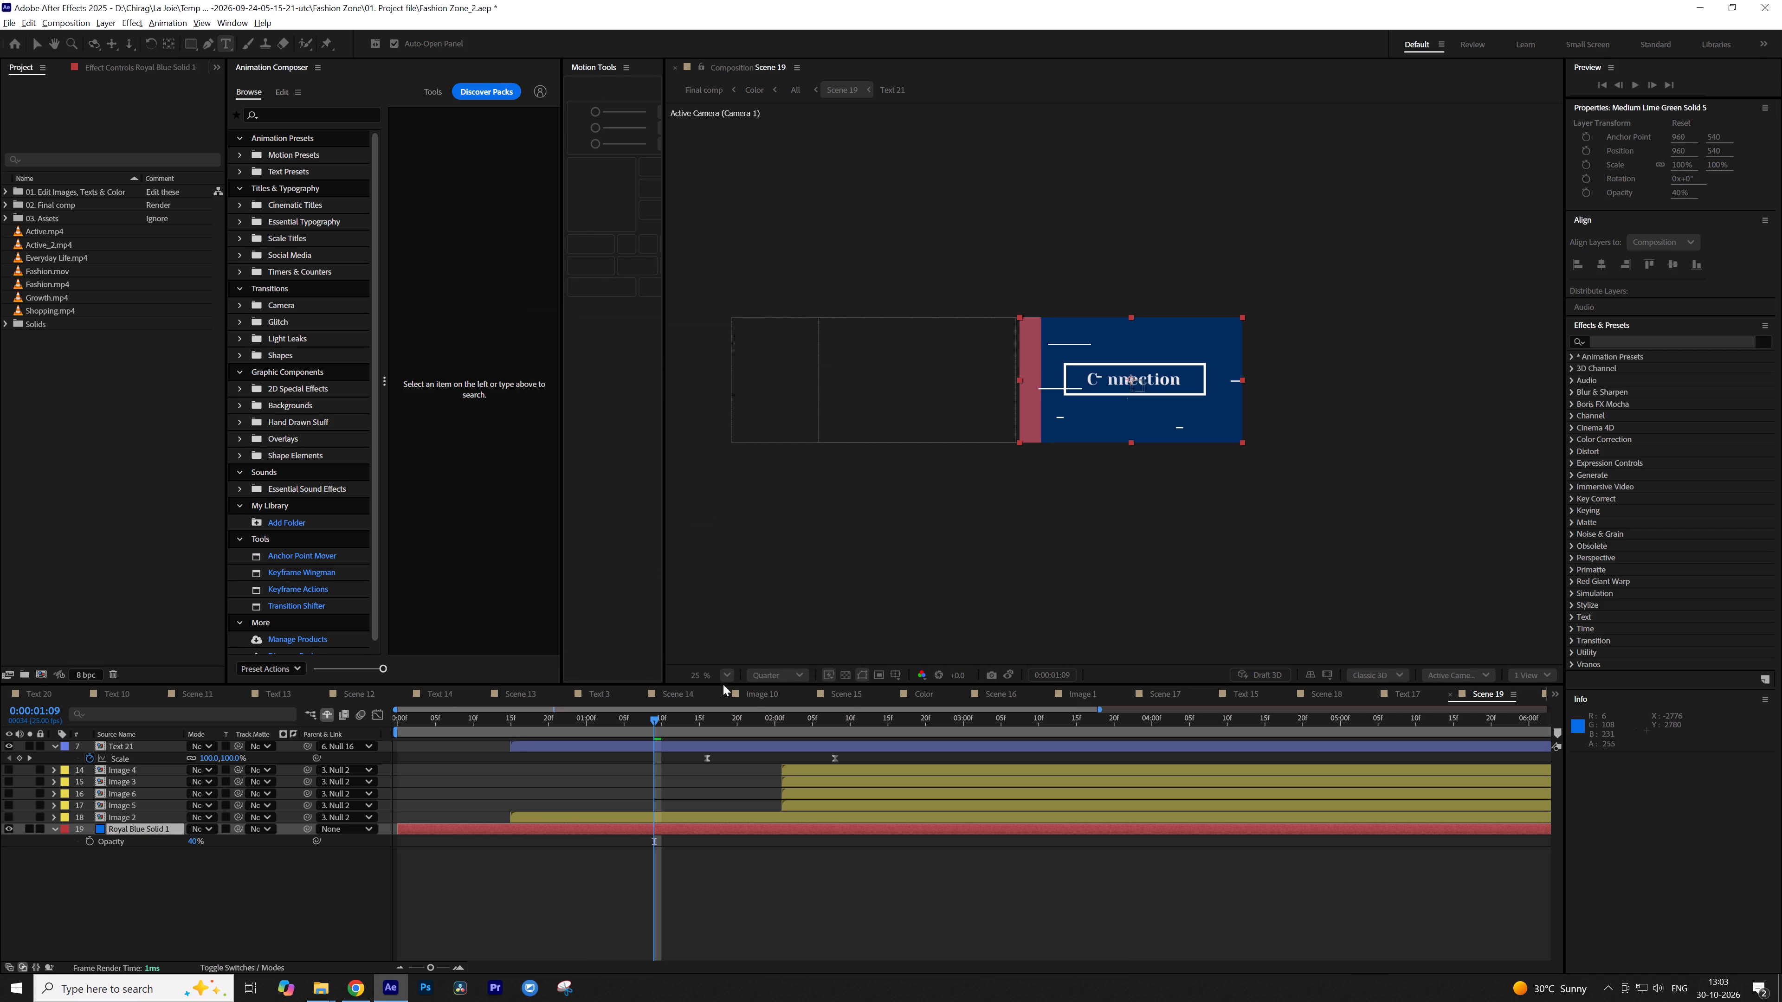
left_click(610, 857)
key("Tab")
left_click(557, 861)
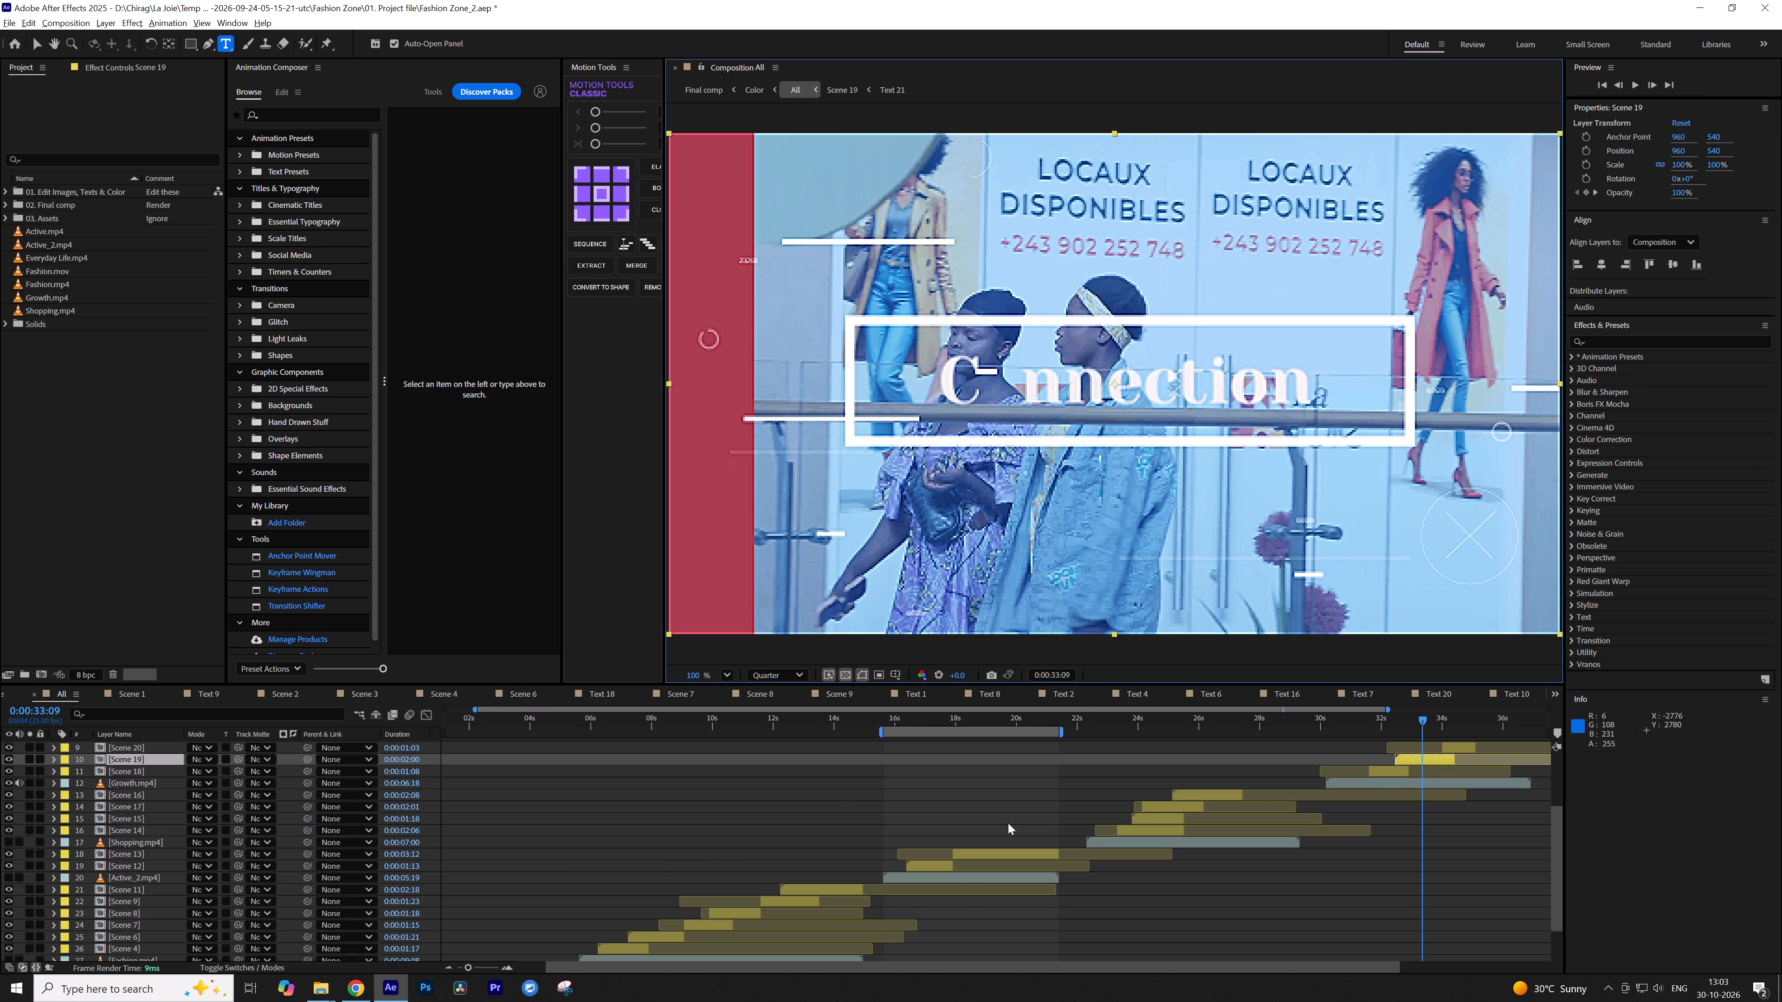
Open Scene 18 from All at 0:00:32:08 and show its hidden shy layers.
left_click_drag(1420, 718, 1390, 721)
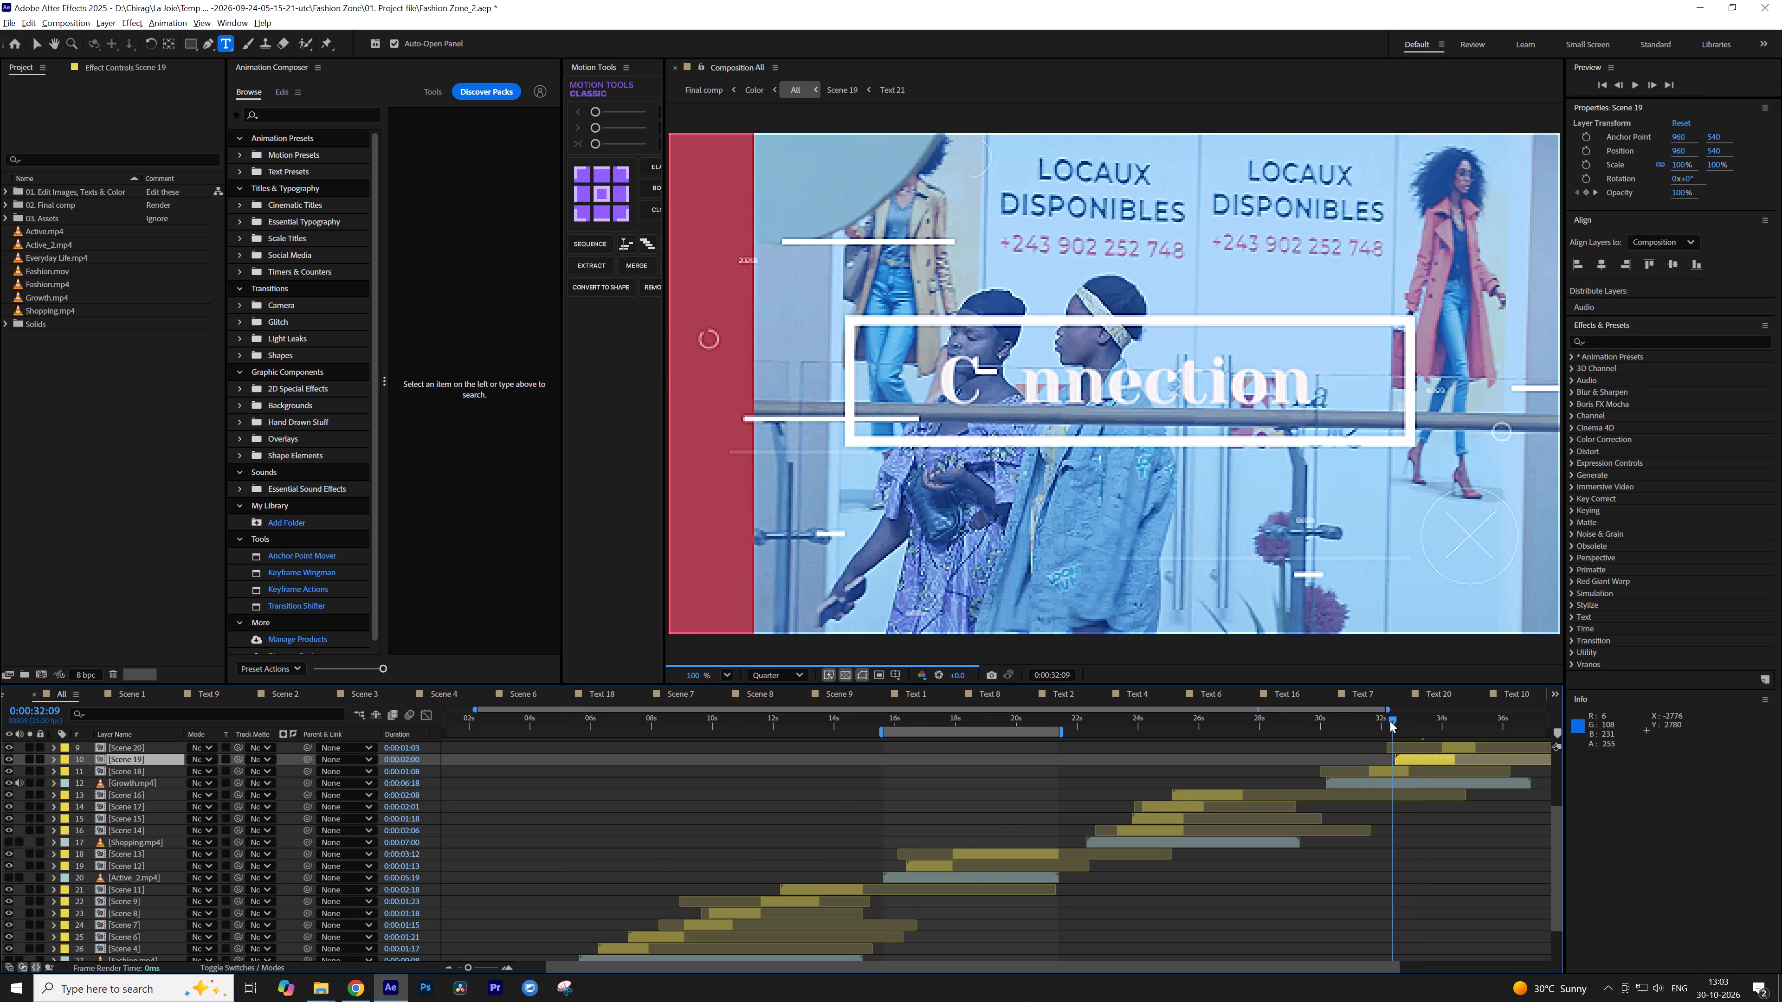
left_click_drag(1390, 721, 1389, 722)
double_click(1382, 768)
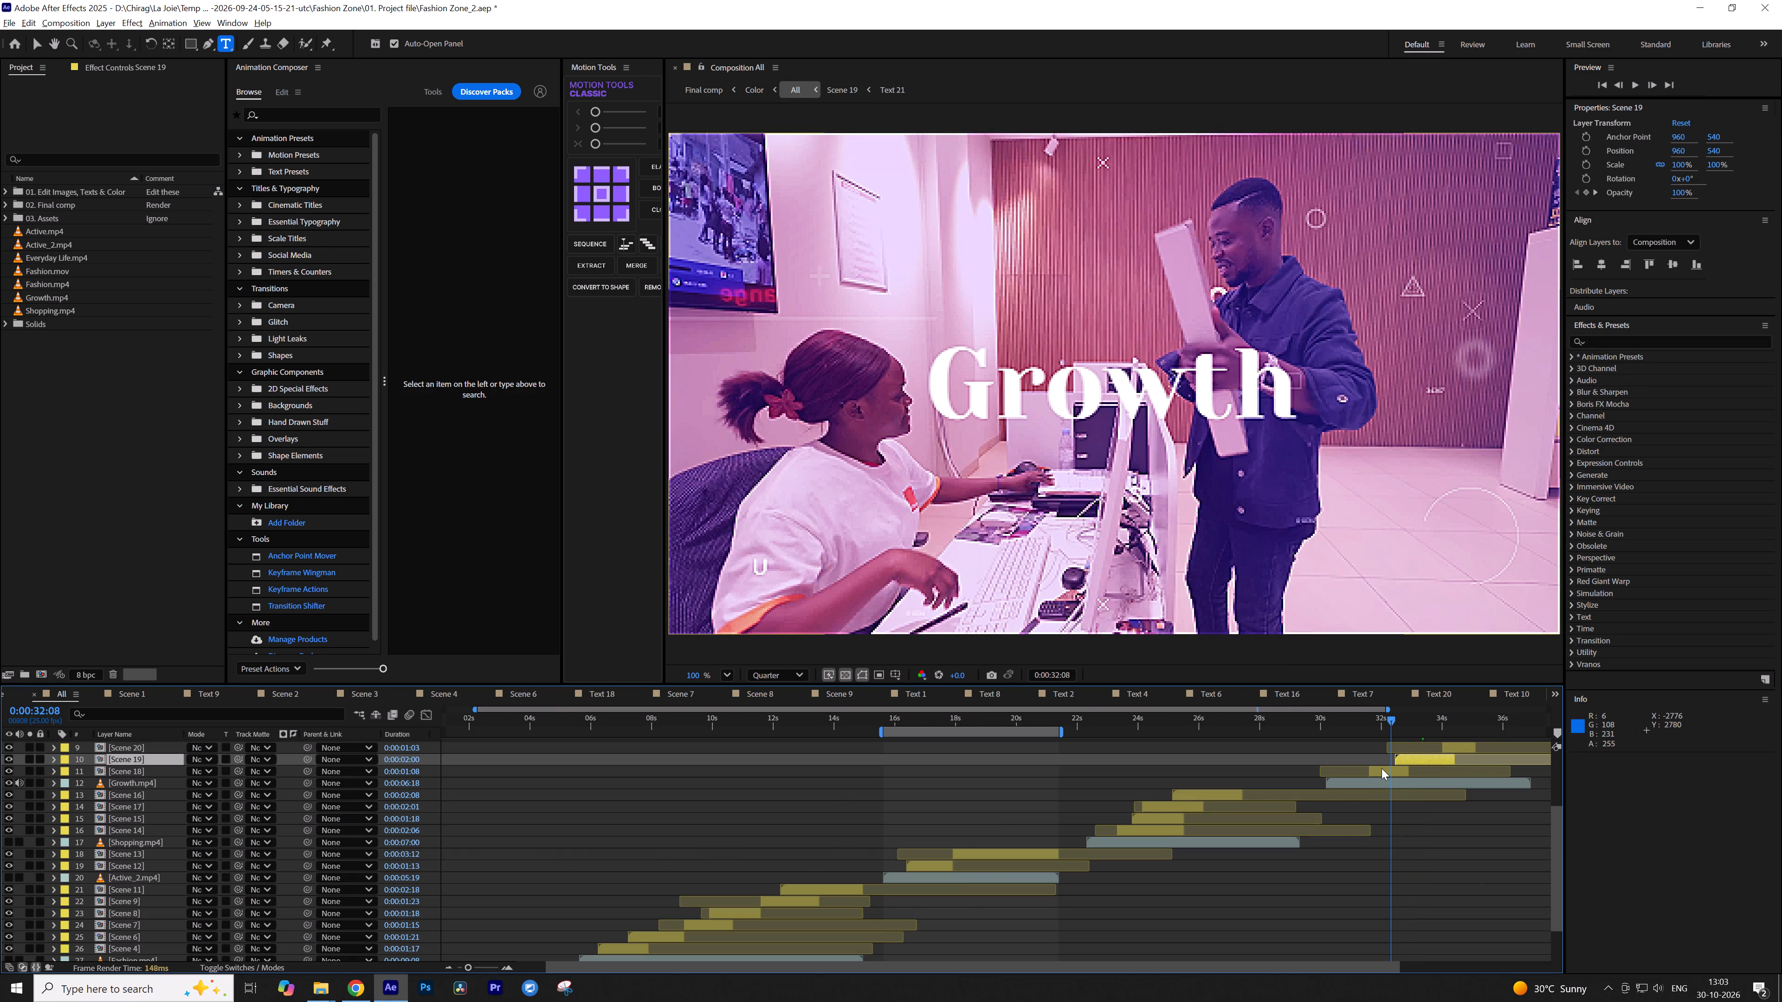
left_click(200, 818)
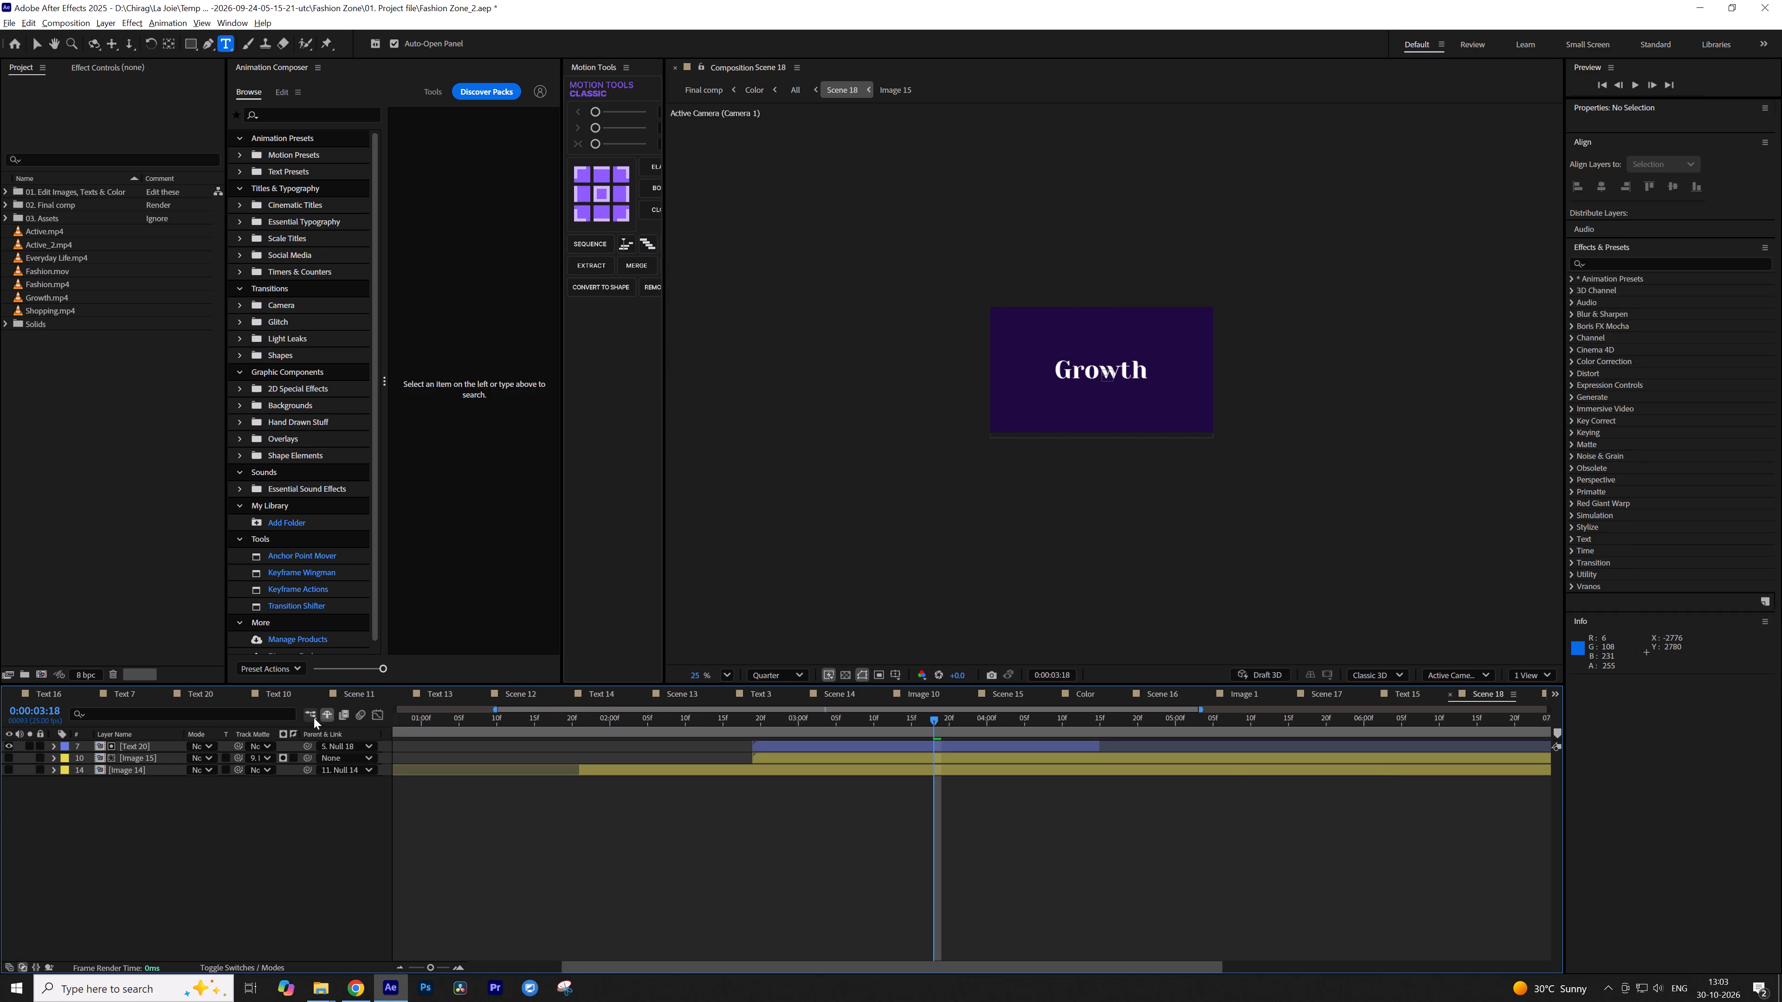
left_click(322, 715)
Set the opacity of the bottom Shape layer in Scene 18 to 40% and return to All.
left_click(129, 939)
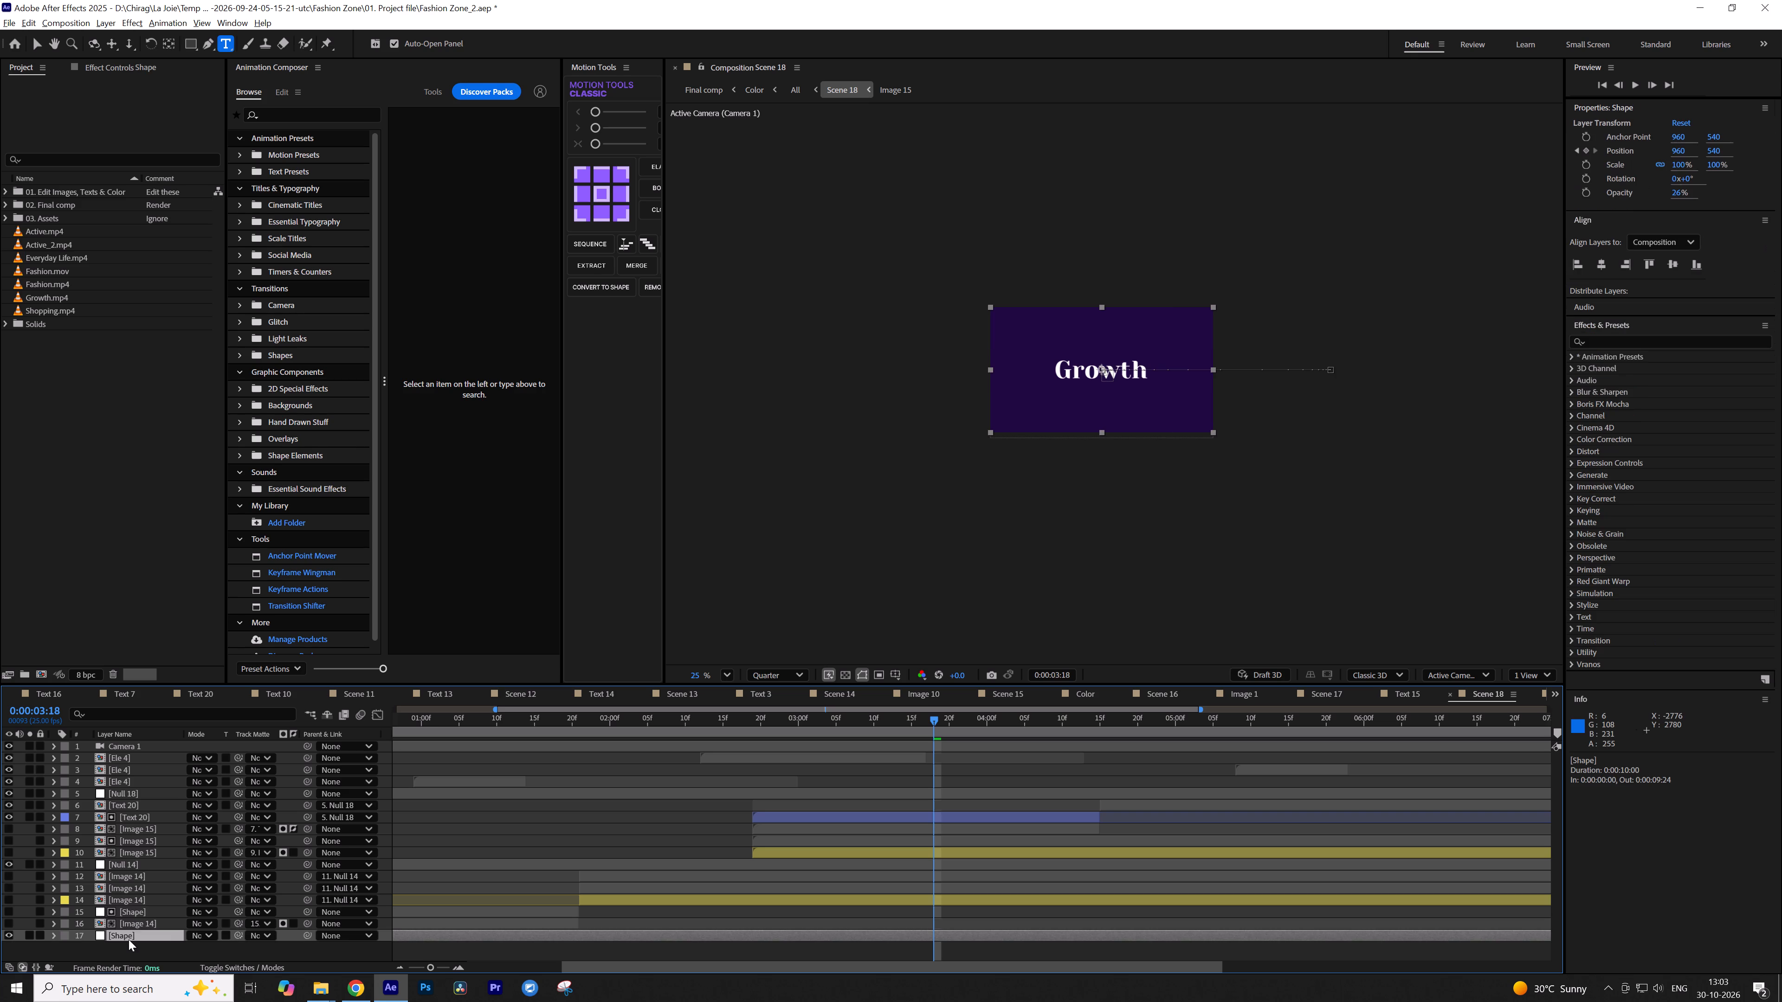
key("t")
left_click(193, 948)
type("50")
key("BackSpace")
type("40")
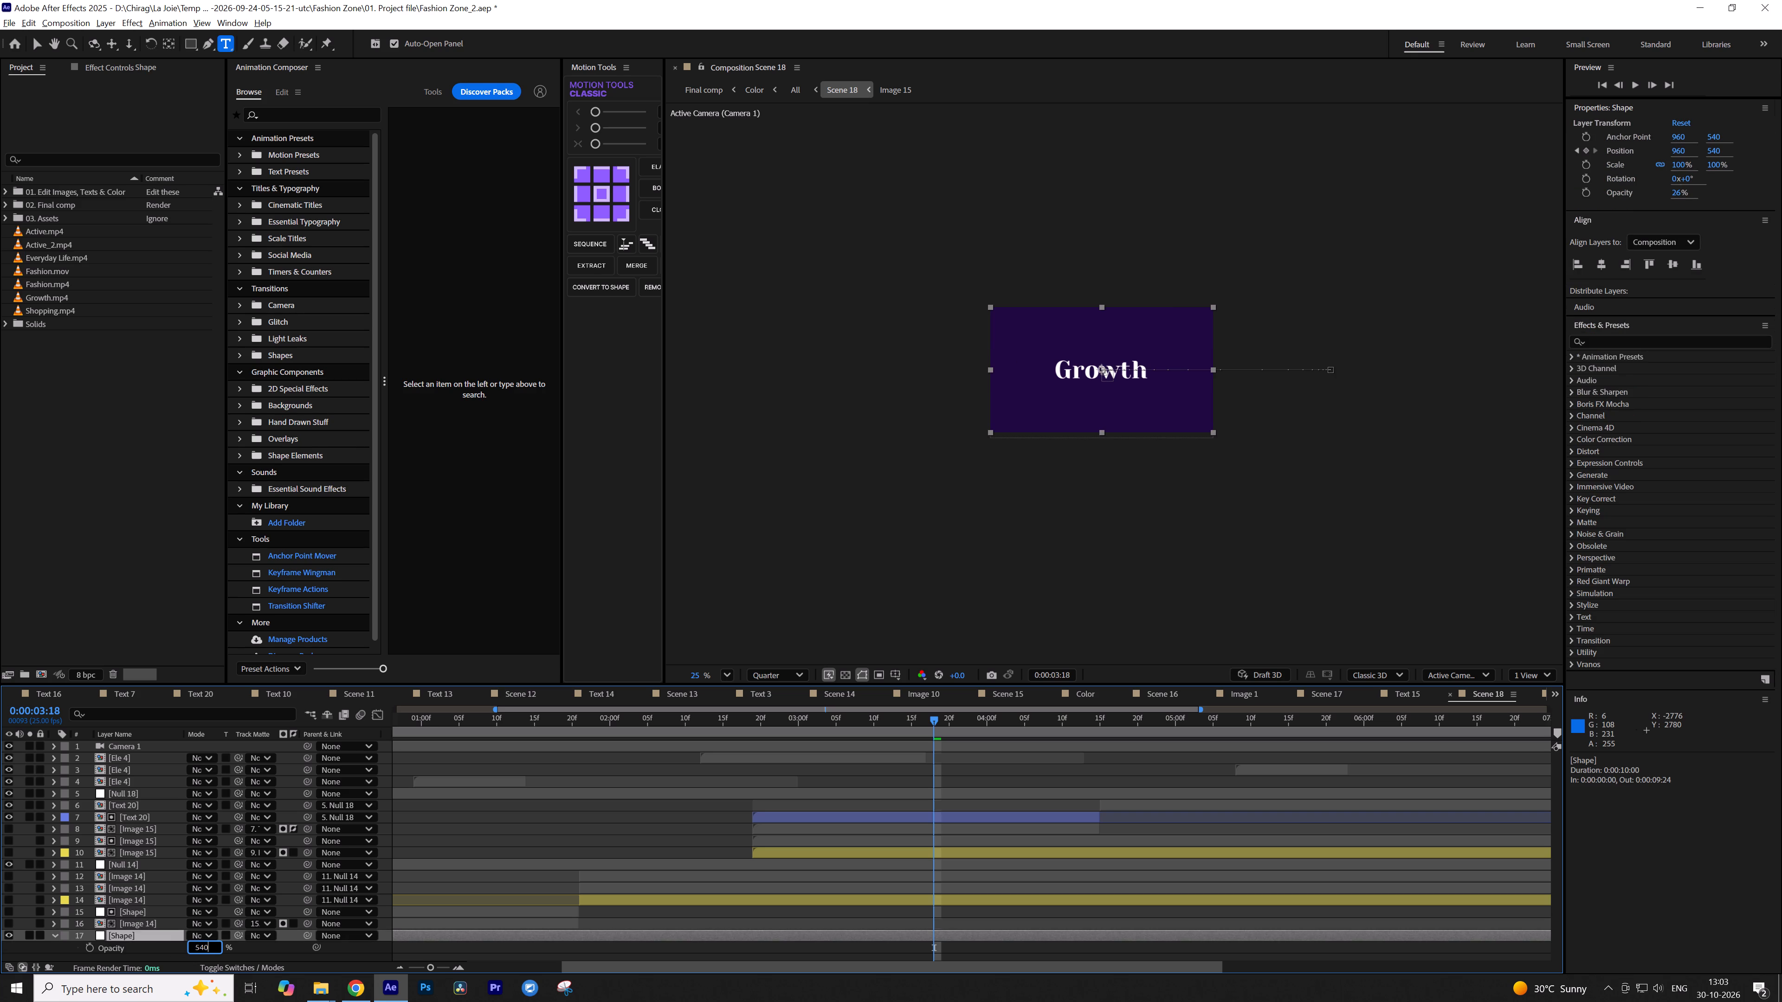
left_click_drag(211, 950, 176, 950)
type("40")
key("Return")
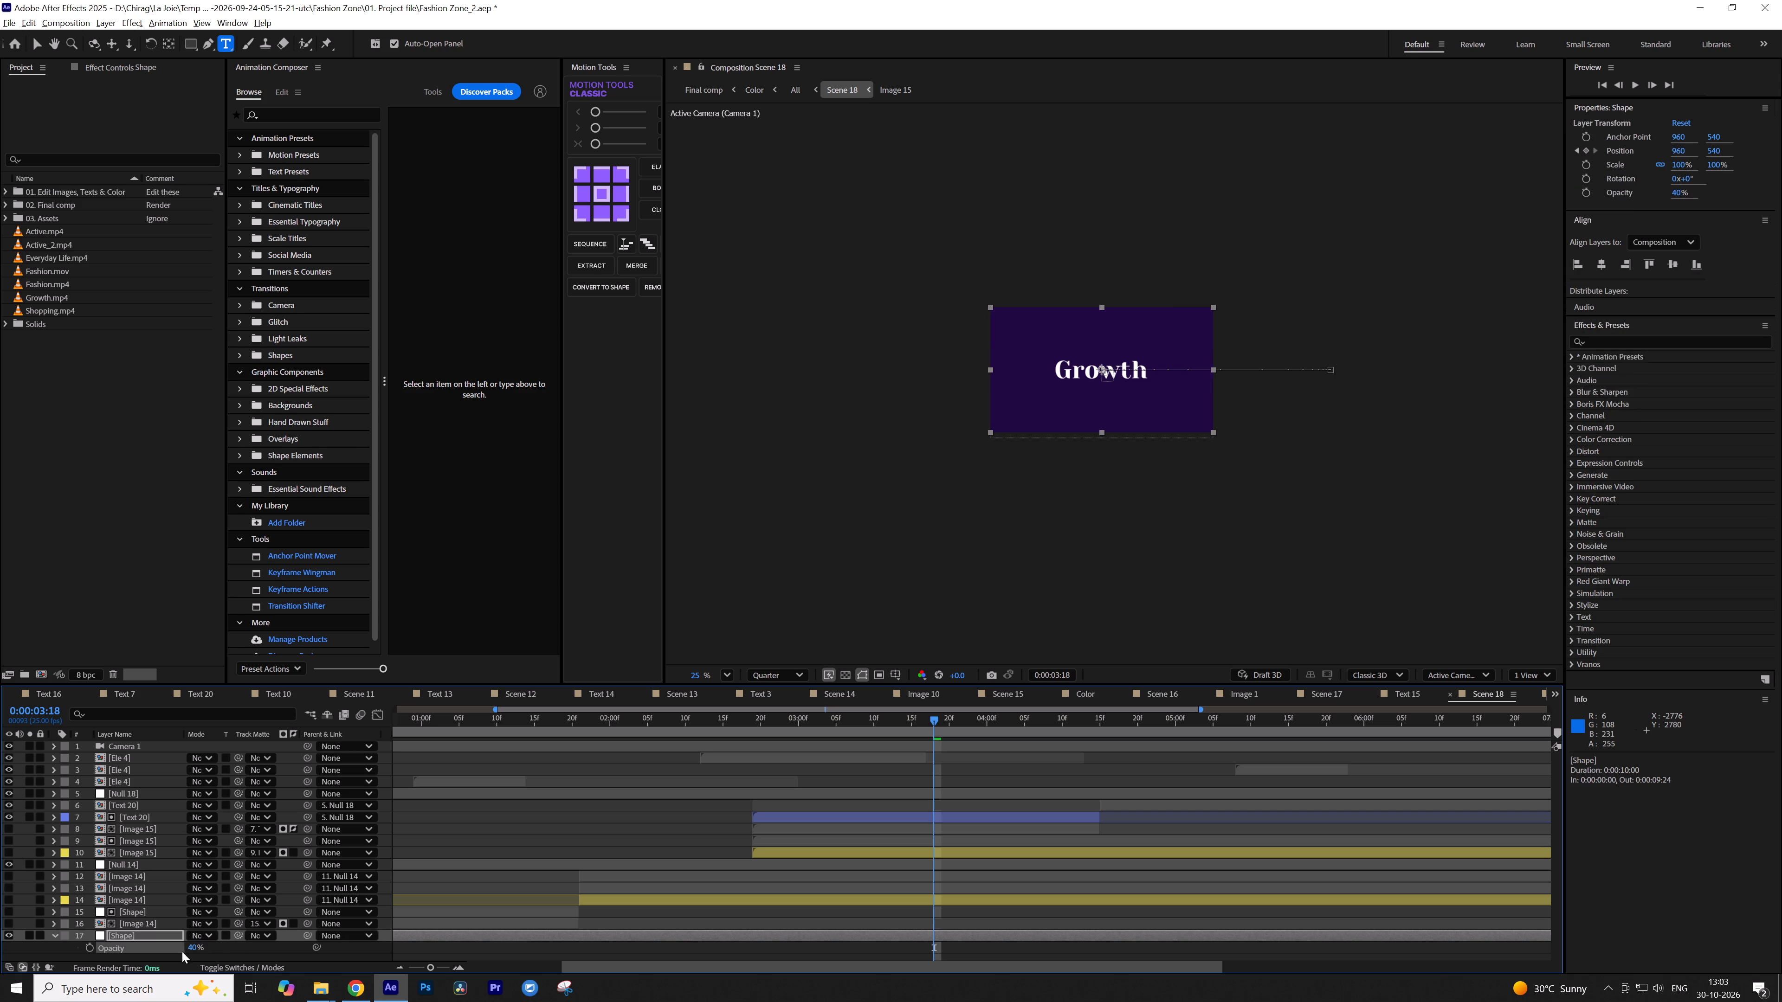
left_click(287, 955)
key("Tab")
left_click(232, 952)
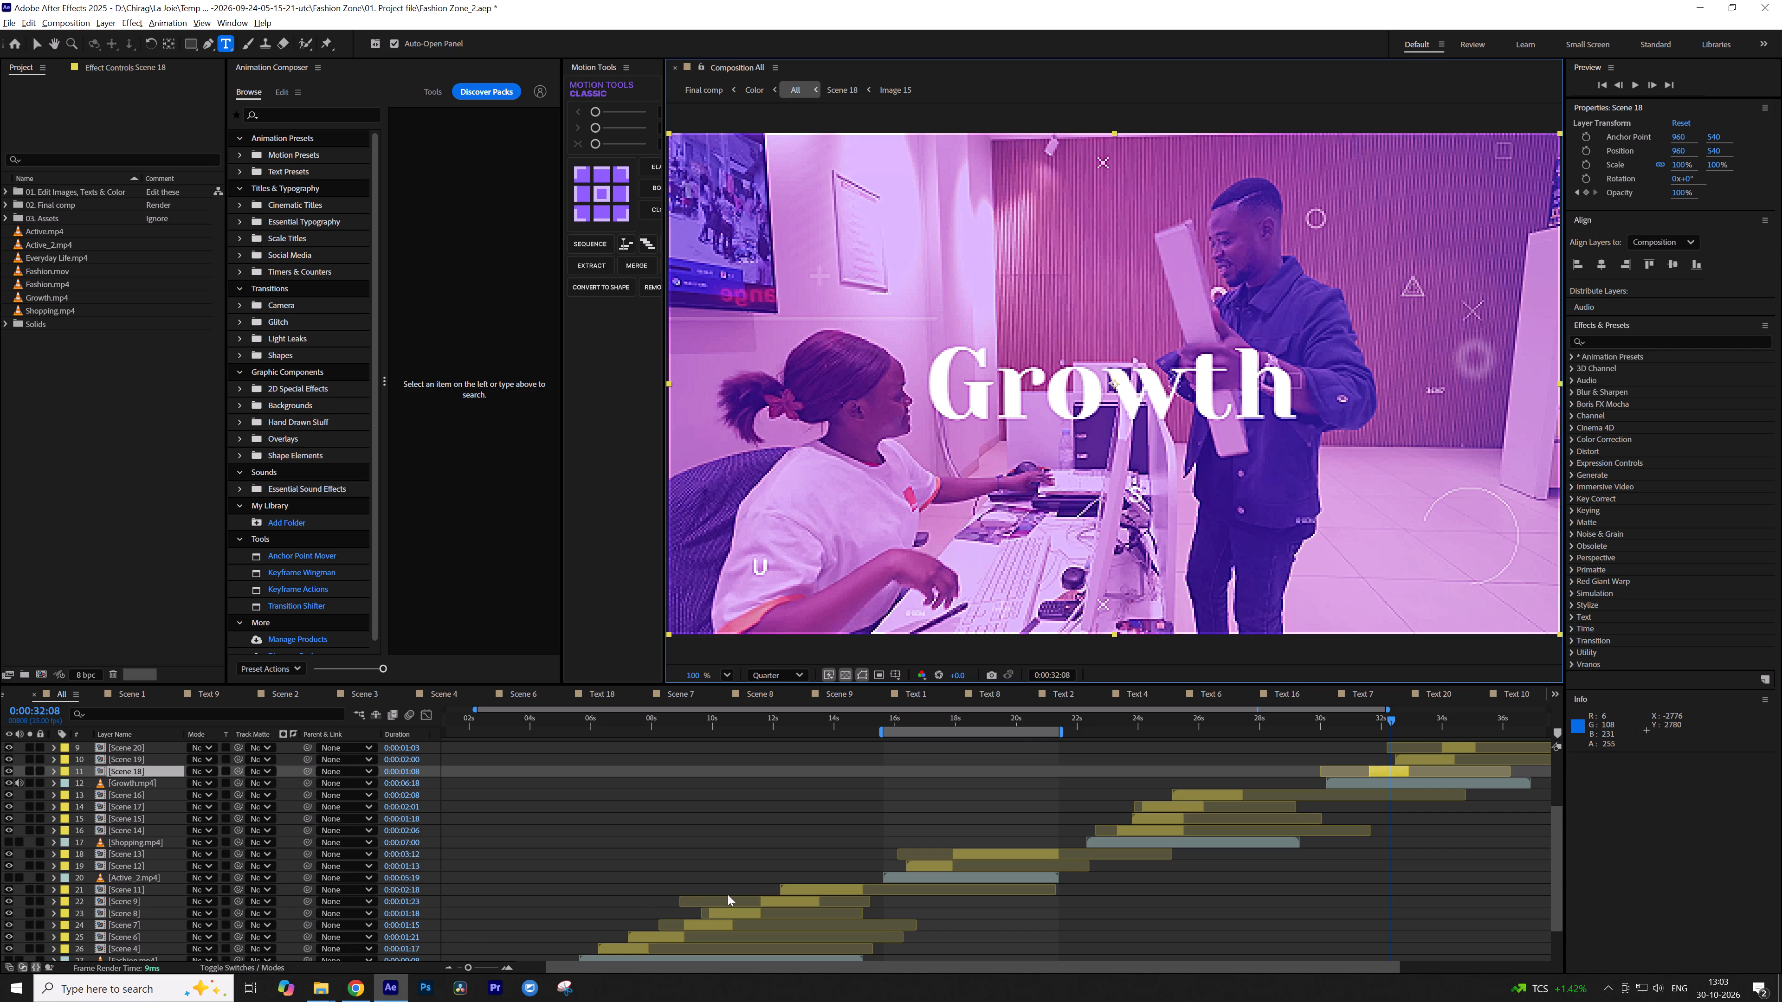
Set the All work area to the Growth.mp4 layer's span and preview the frame at 0:00:33:15.
left_click(645, 834)
key("s")
key("s")
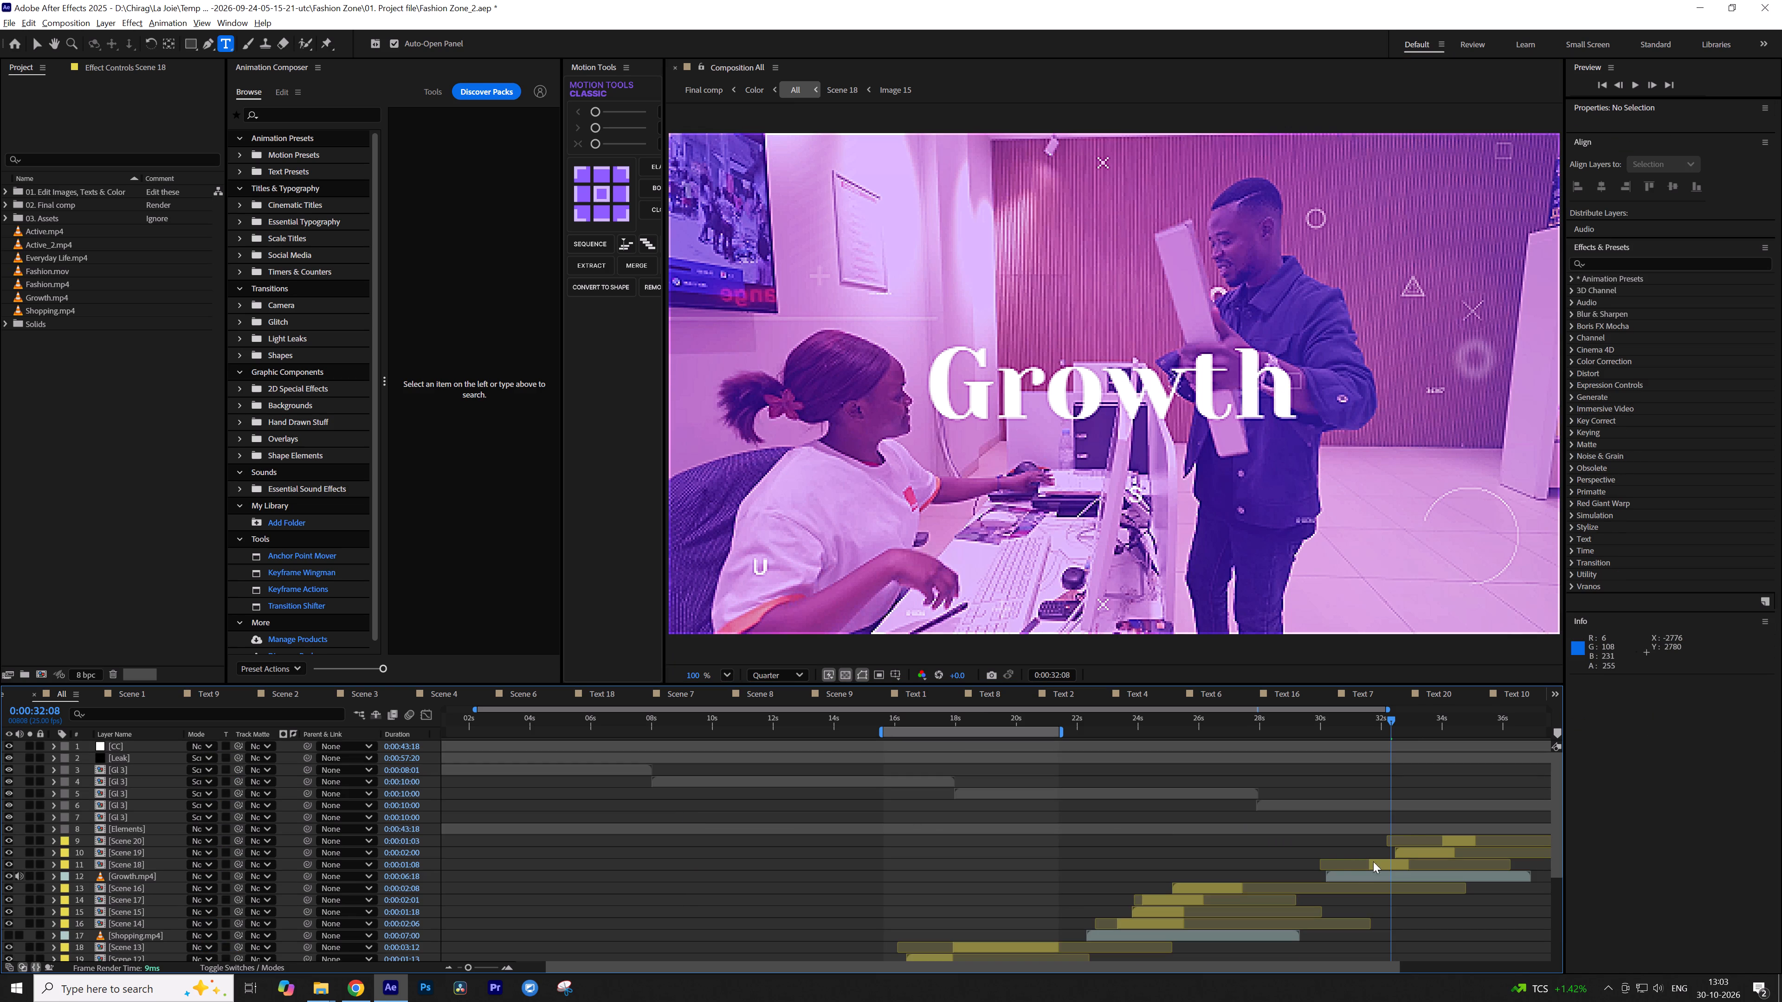
left_click(1349, 873)
type("ib")
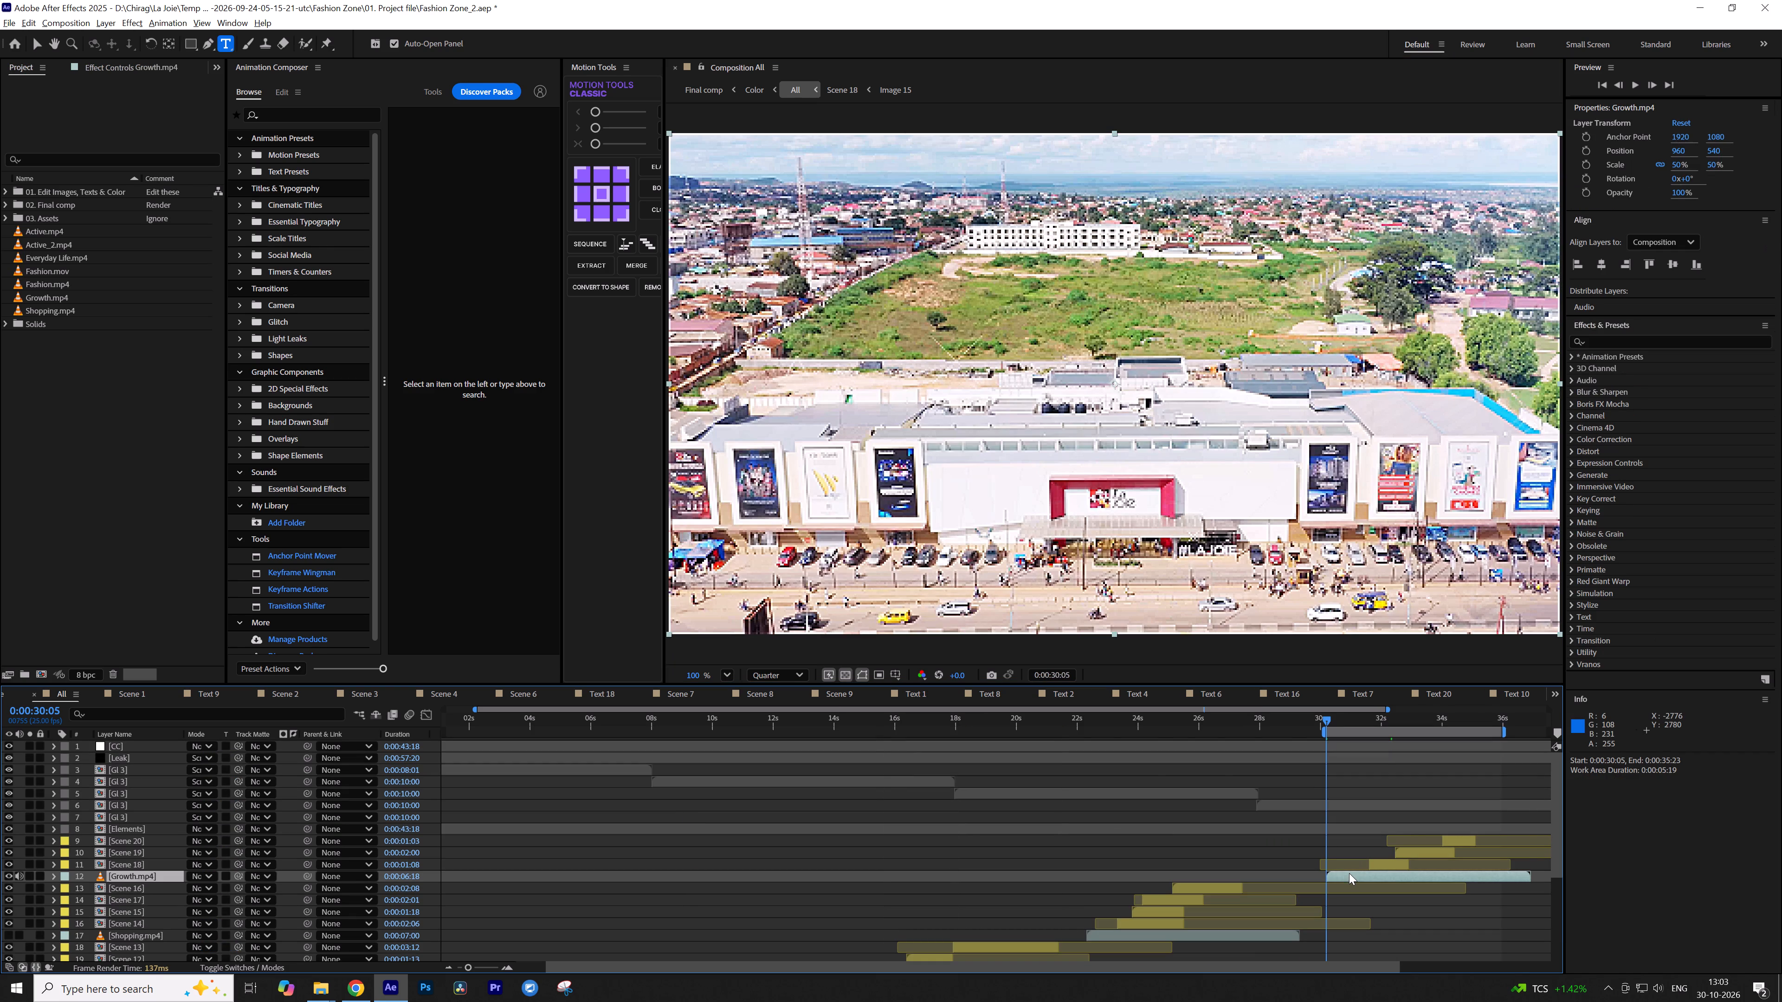
type("on")
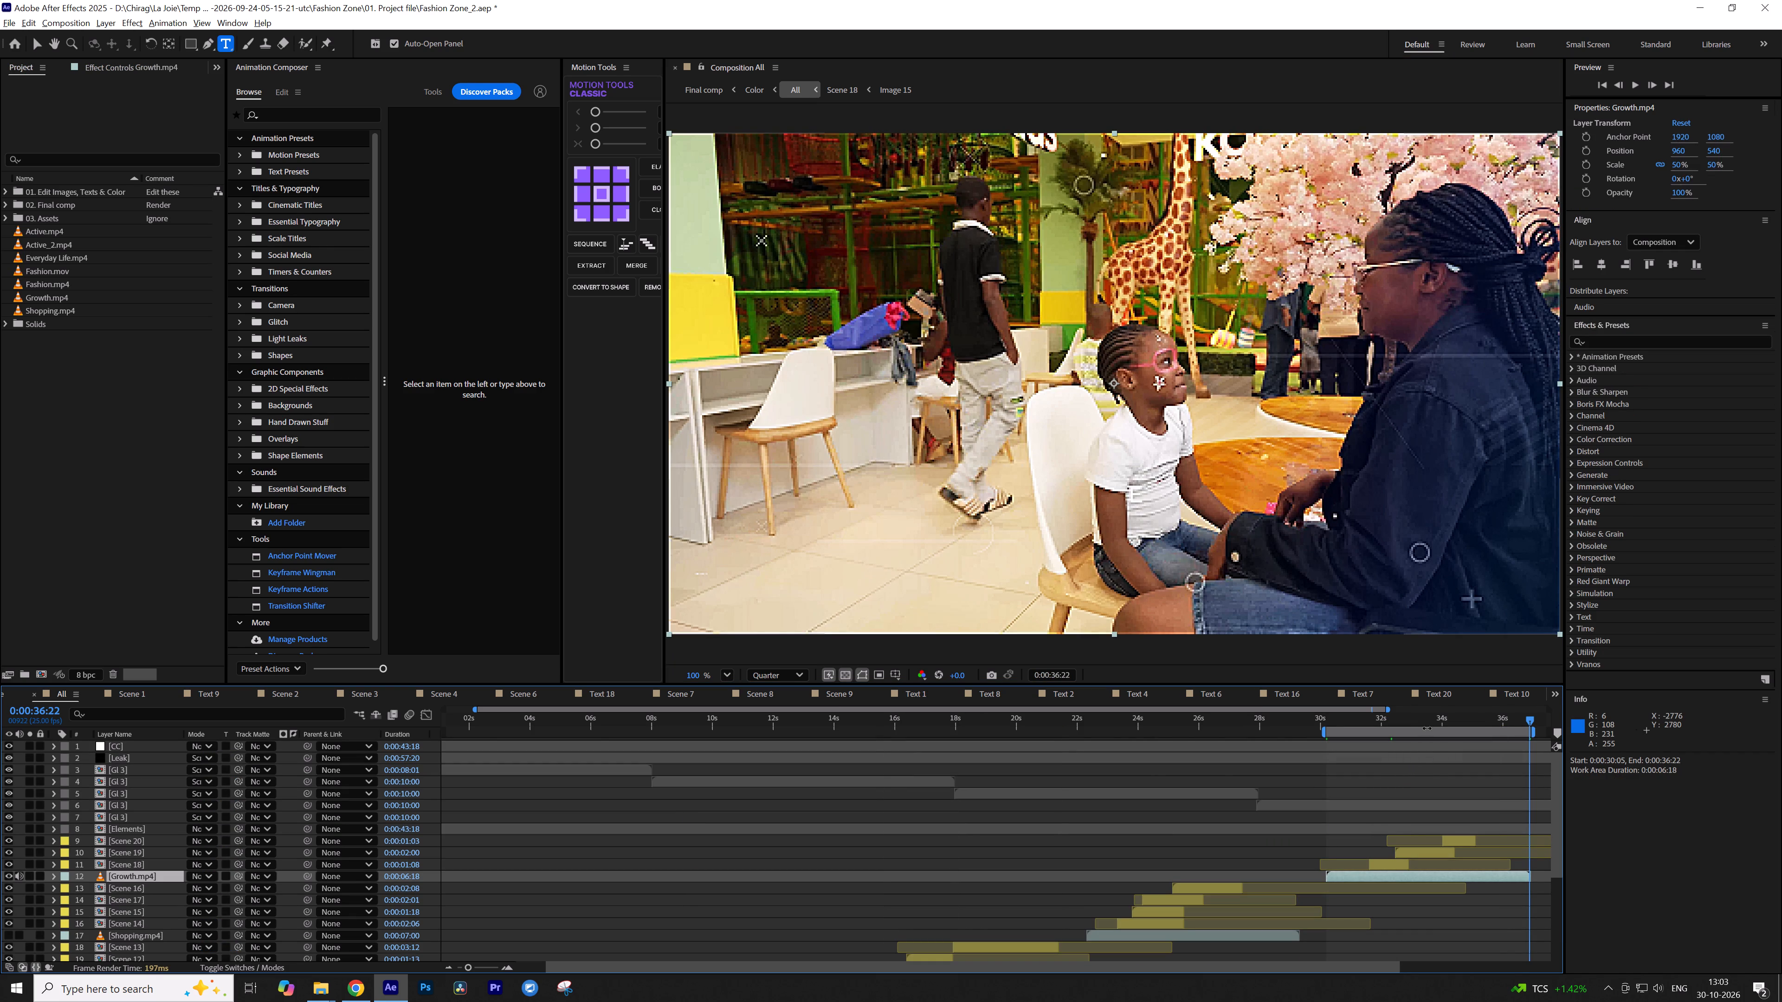
left_click(1430, 722)
left_click(1431, 777)
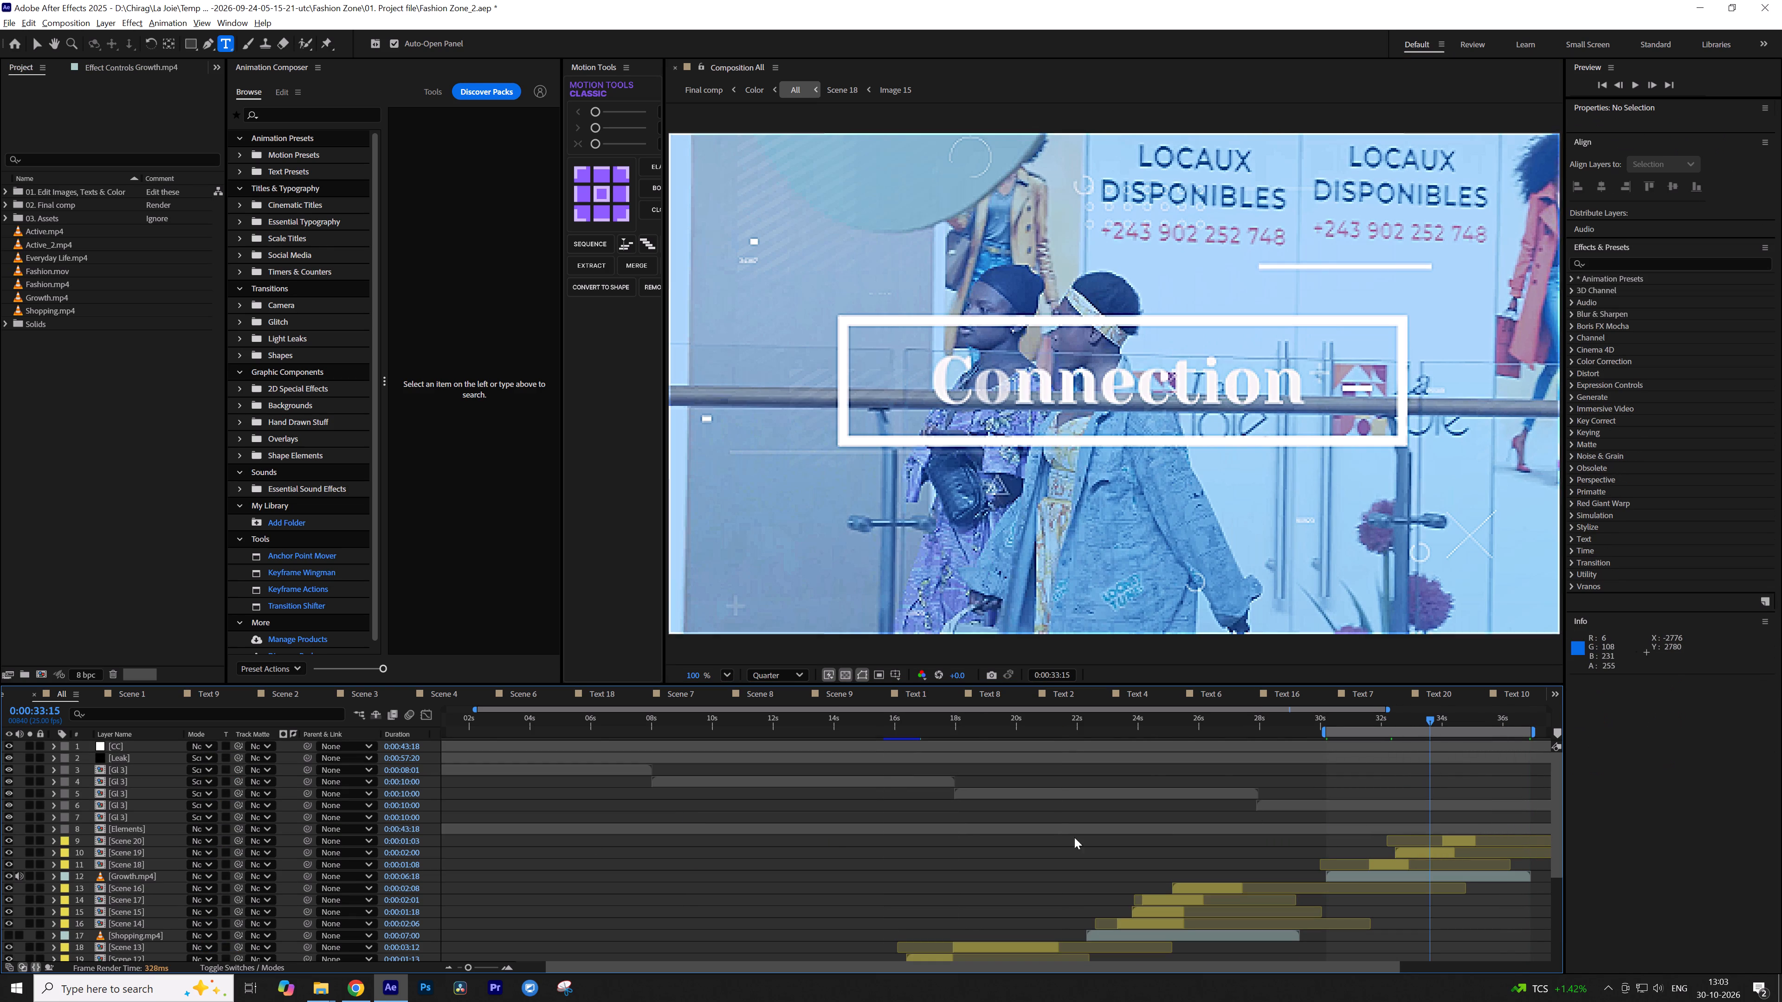
Turn off the audio and video of the Growth.mp4 layer in All.
left_click(17, 876)
left_click(12, 875)
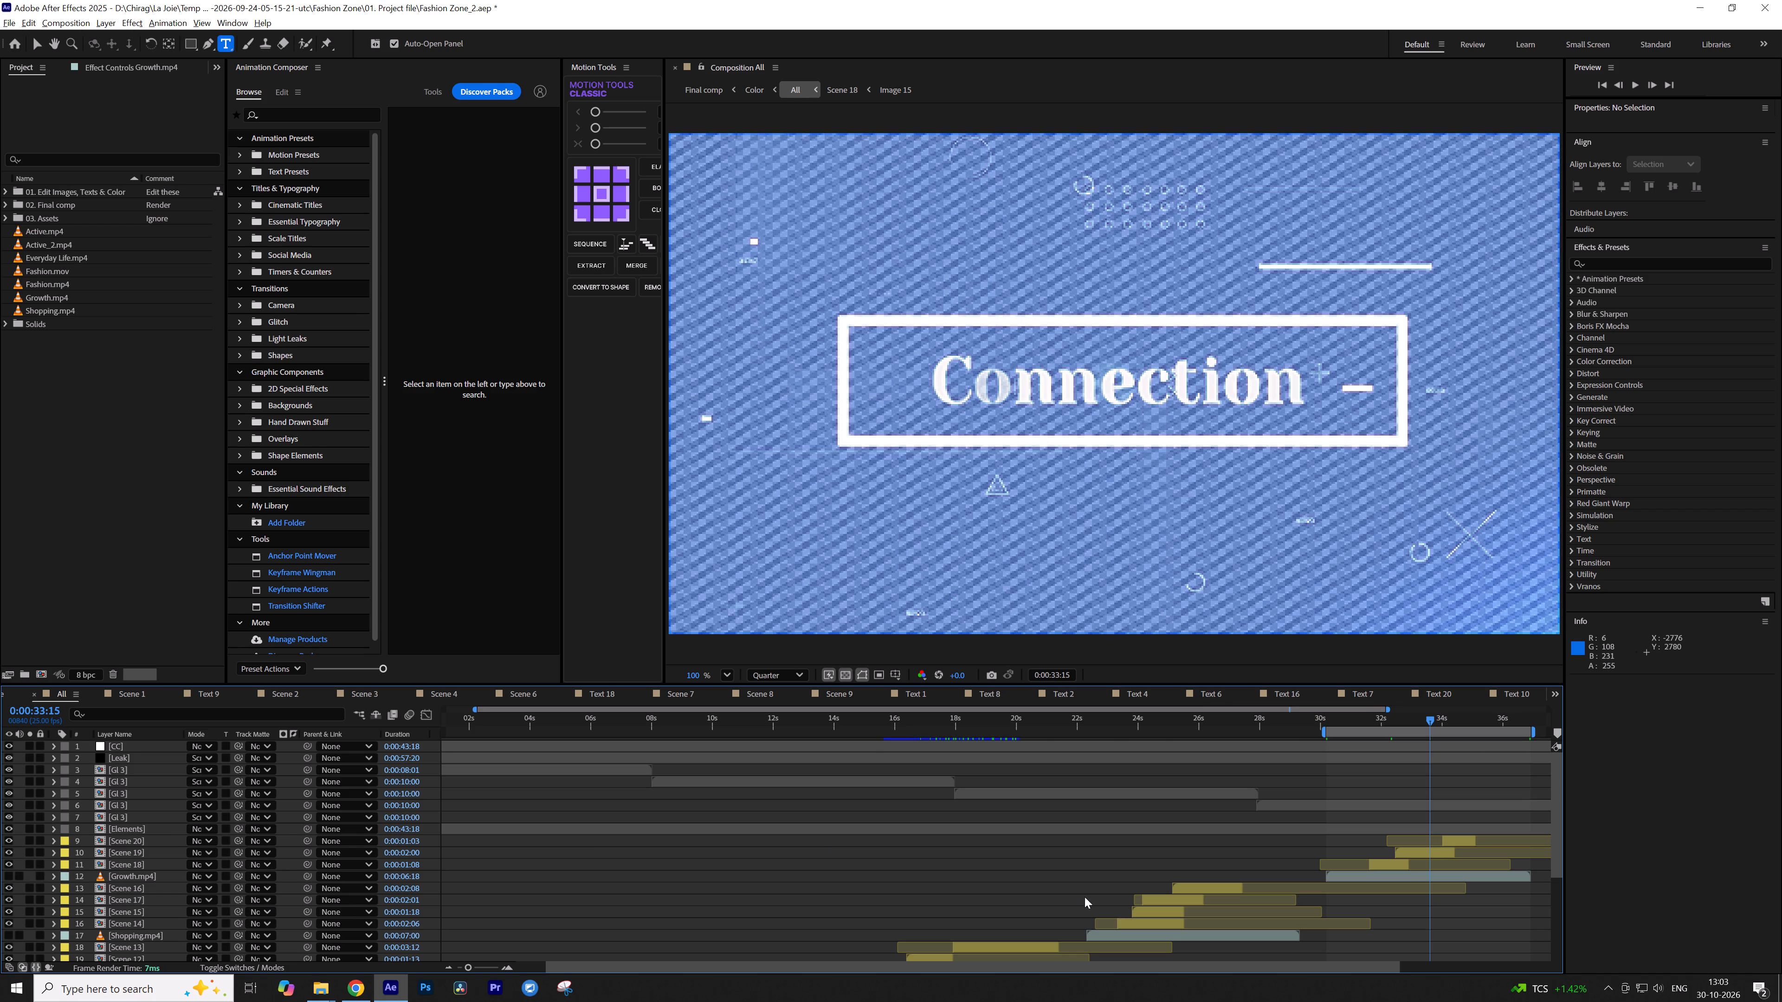
Queue All for rendering with the RGBA output module, saving over the existing Growth file in New folder.
left_click(1088, 895)
key("ctrl+m")
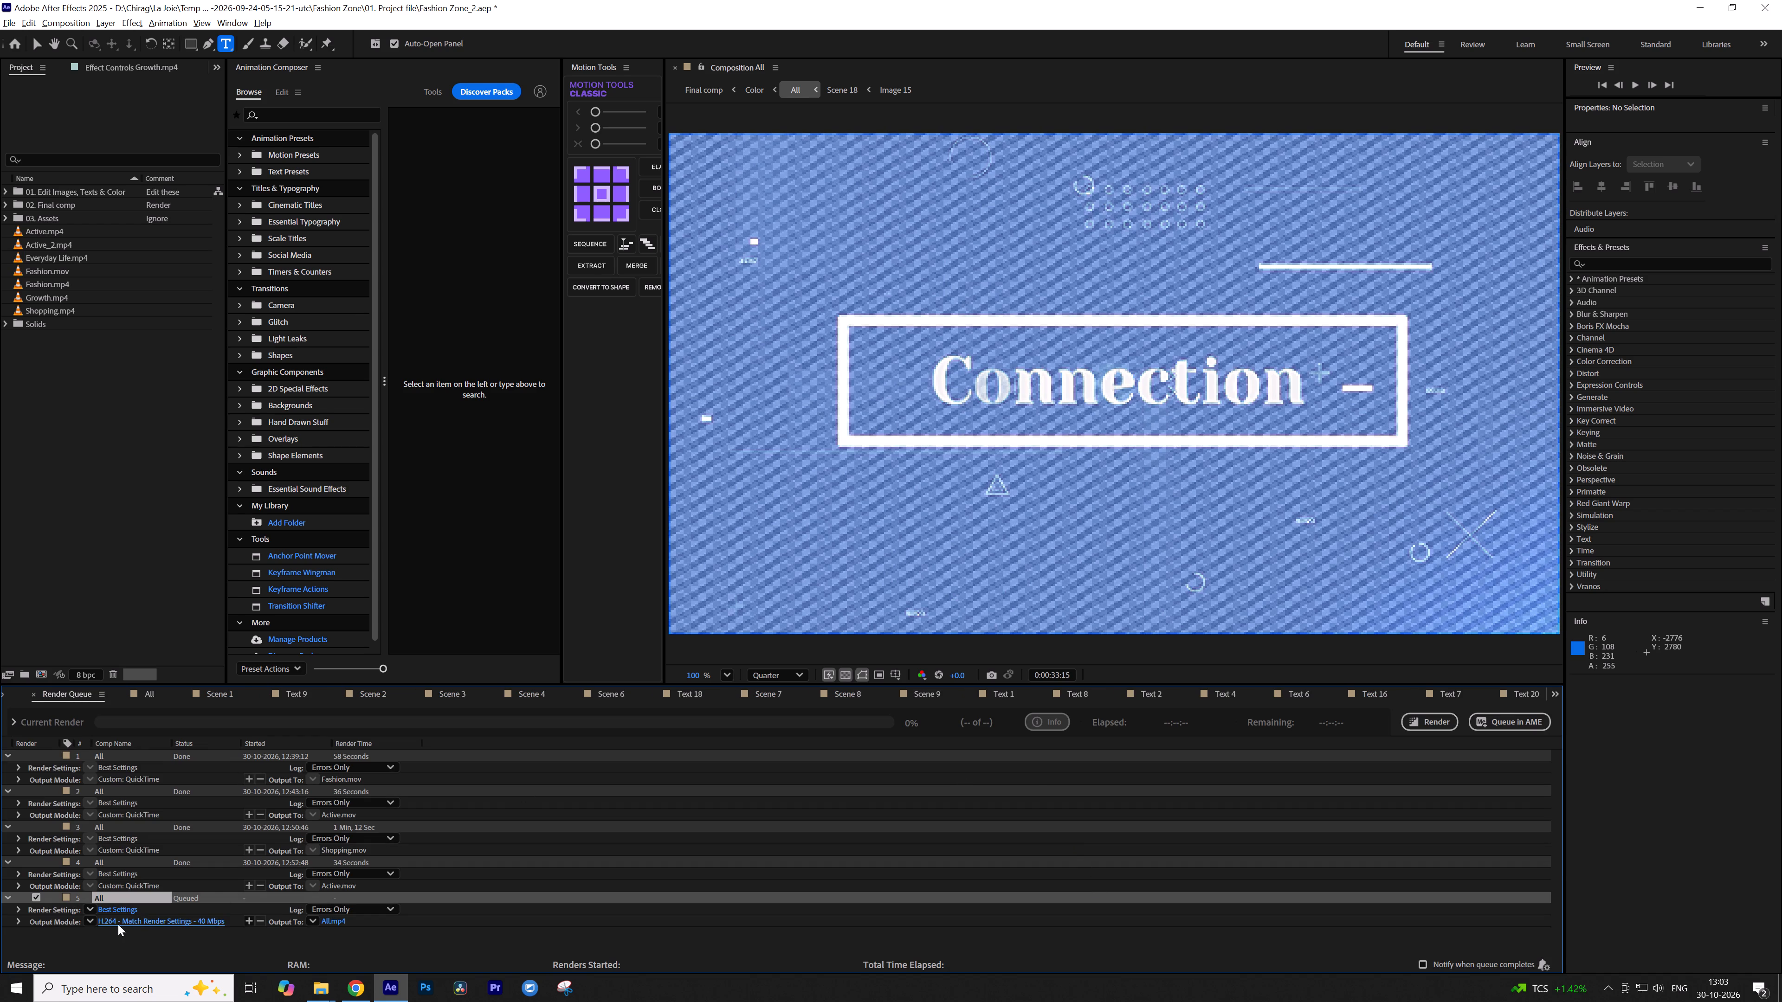
left_click(86, 921)
left_click(153, 866)
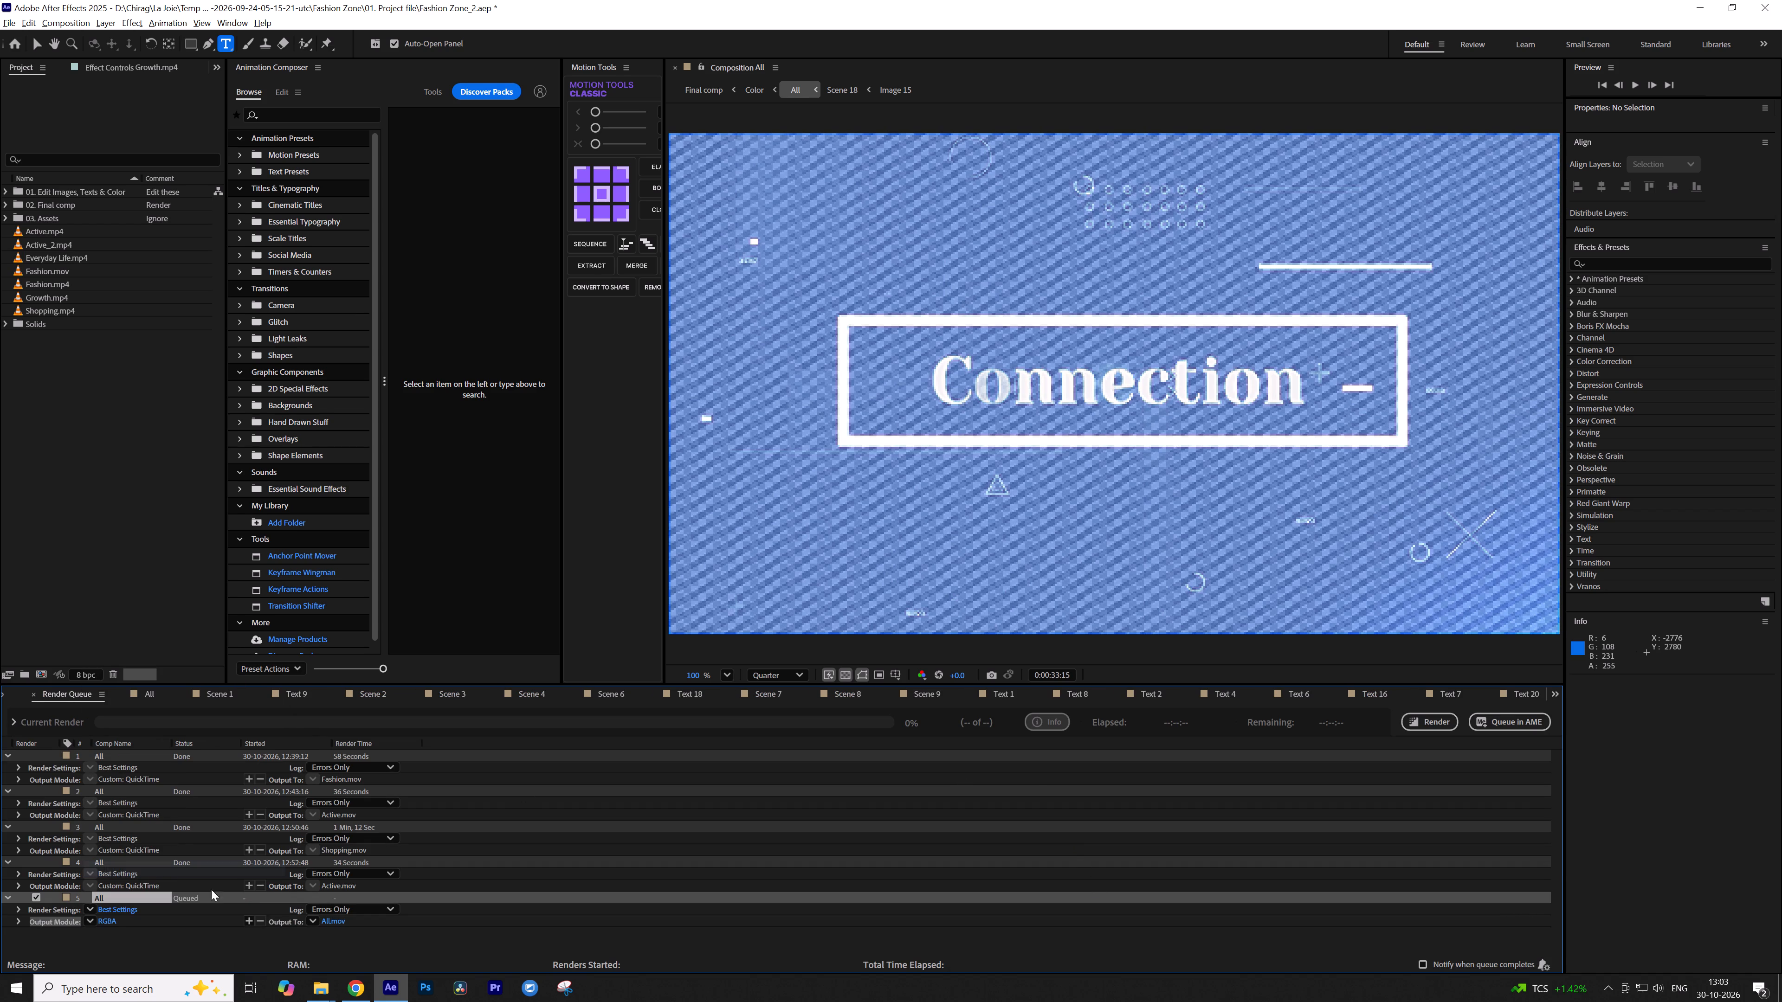
left_click(329, 920)
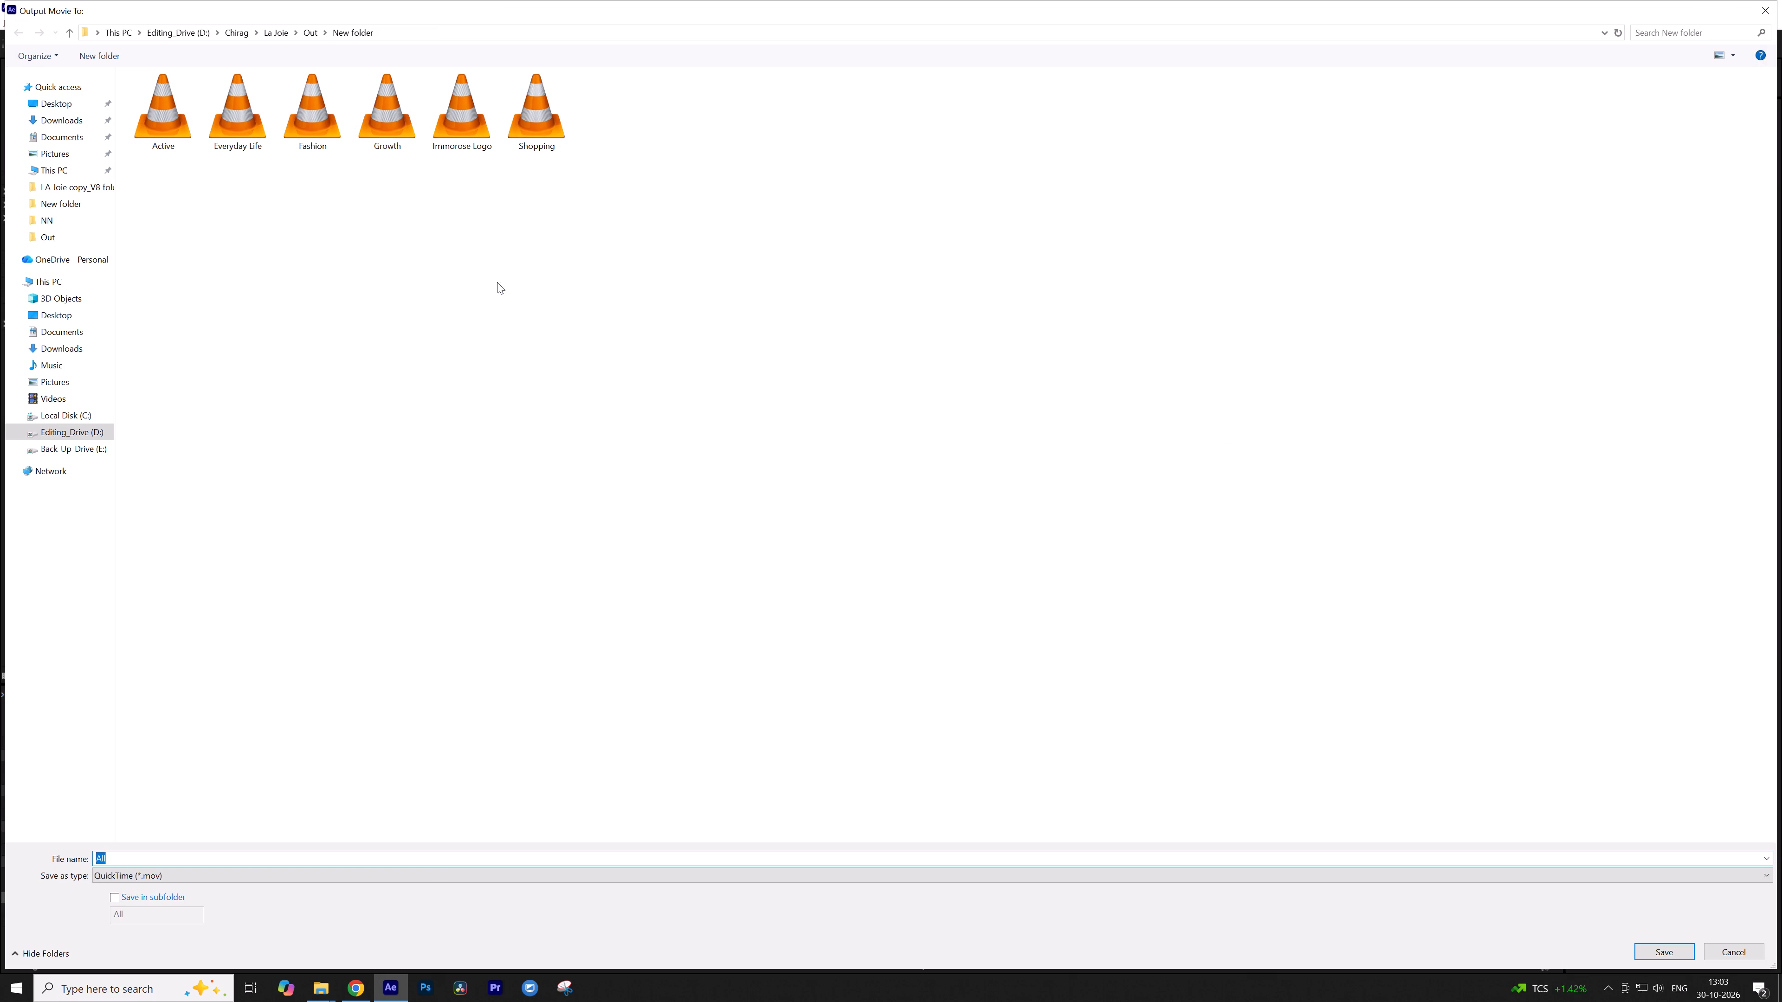
double_click(392, 119)
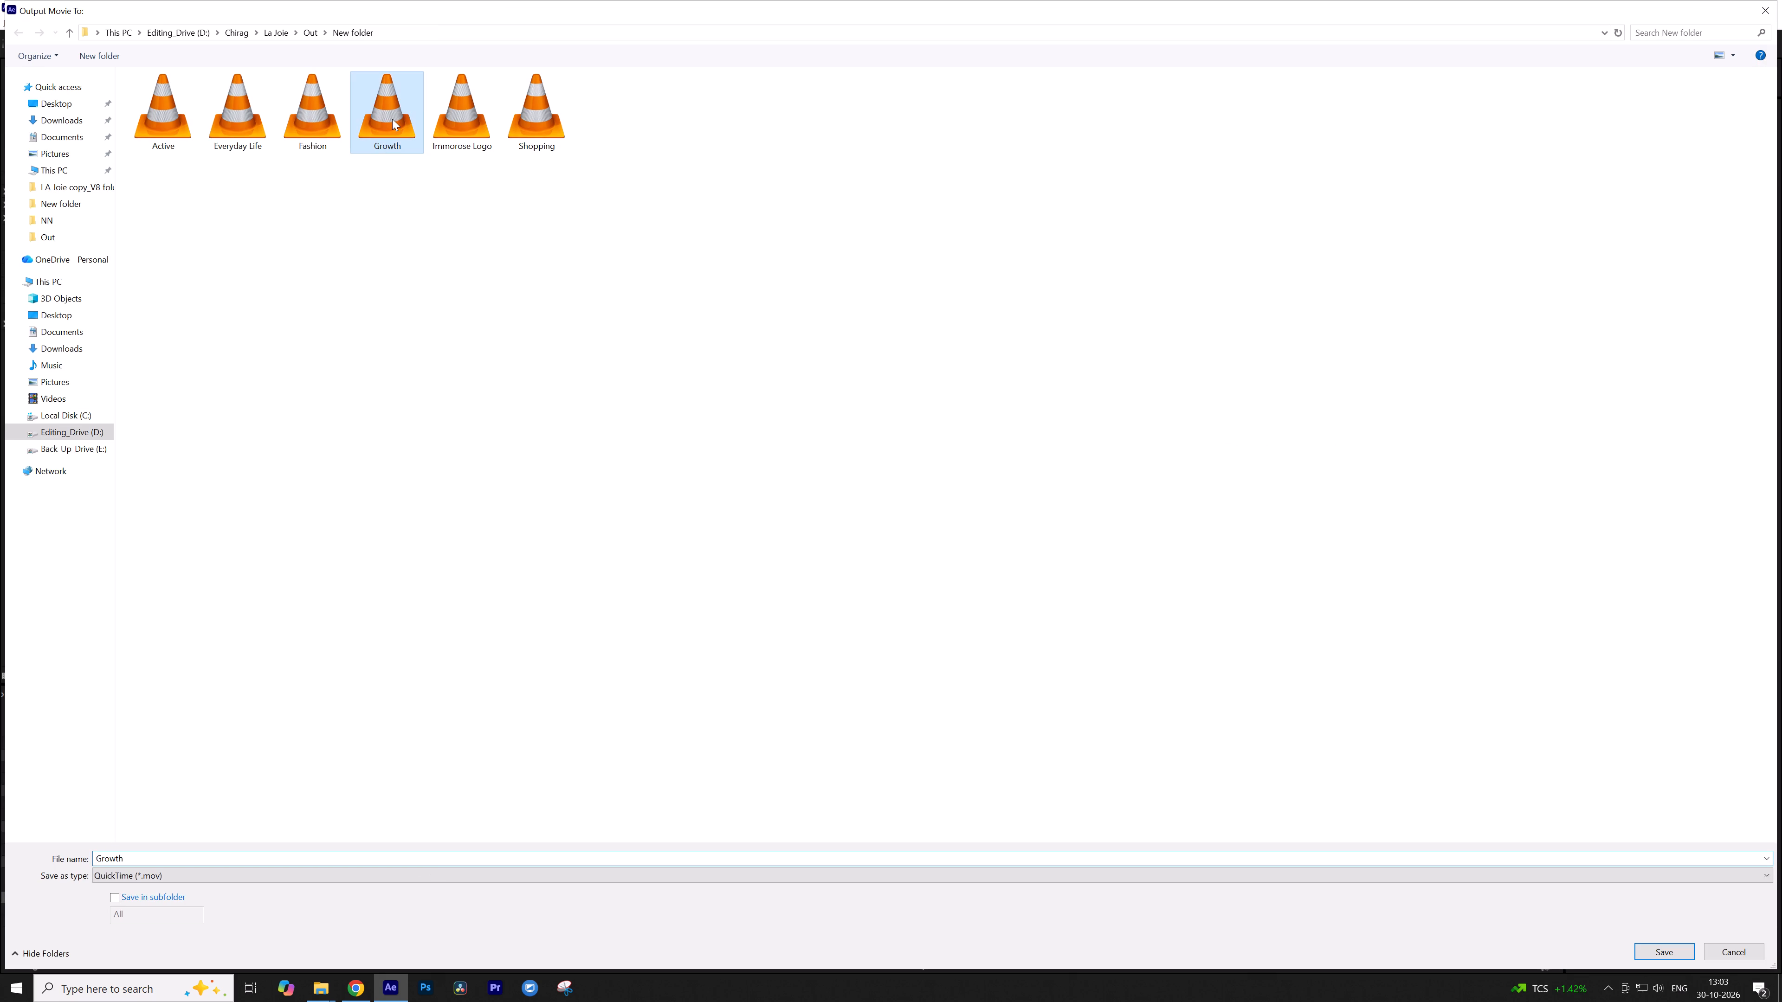
left_click(964, 536)
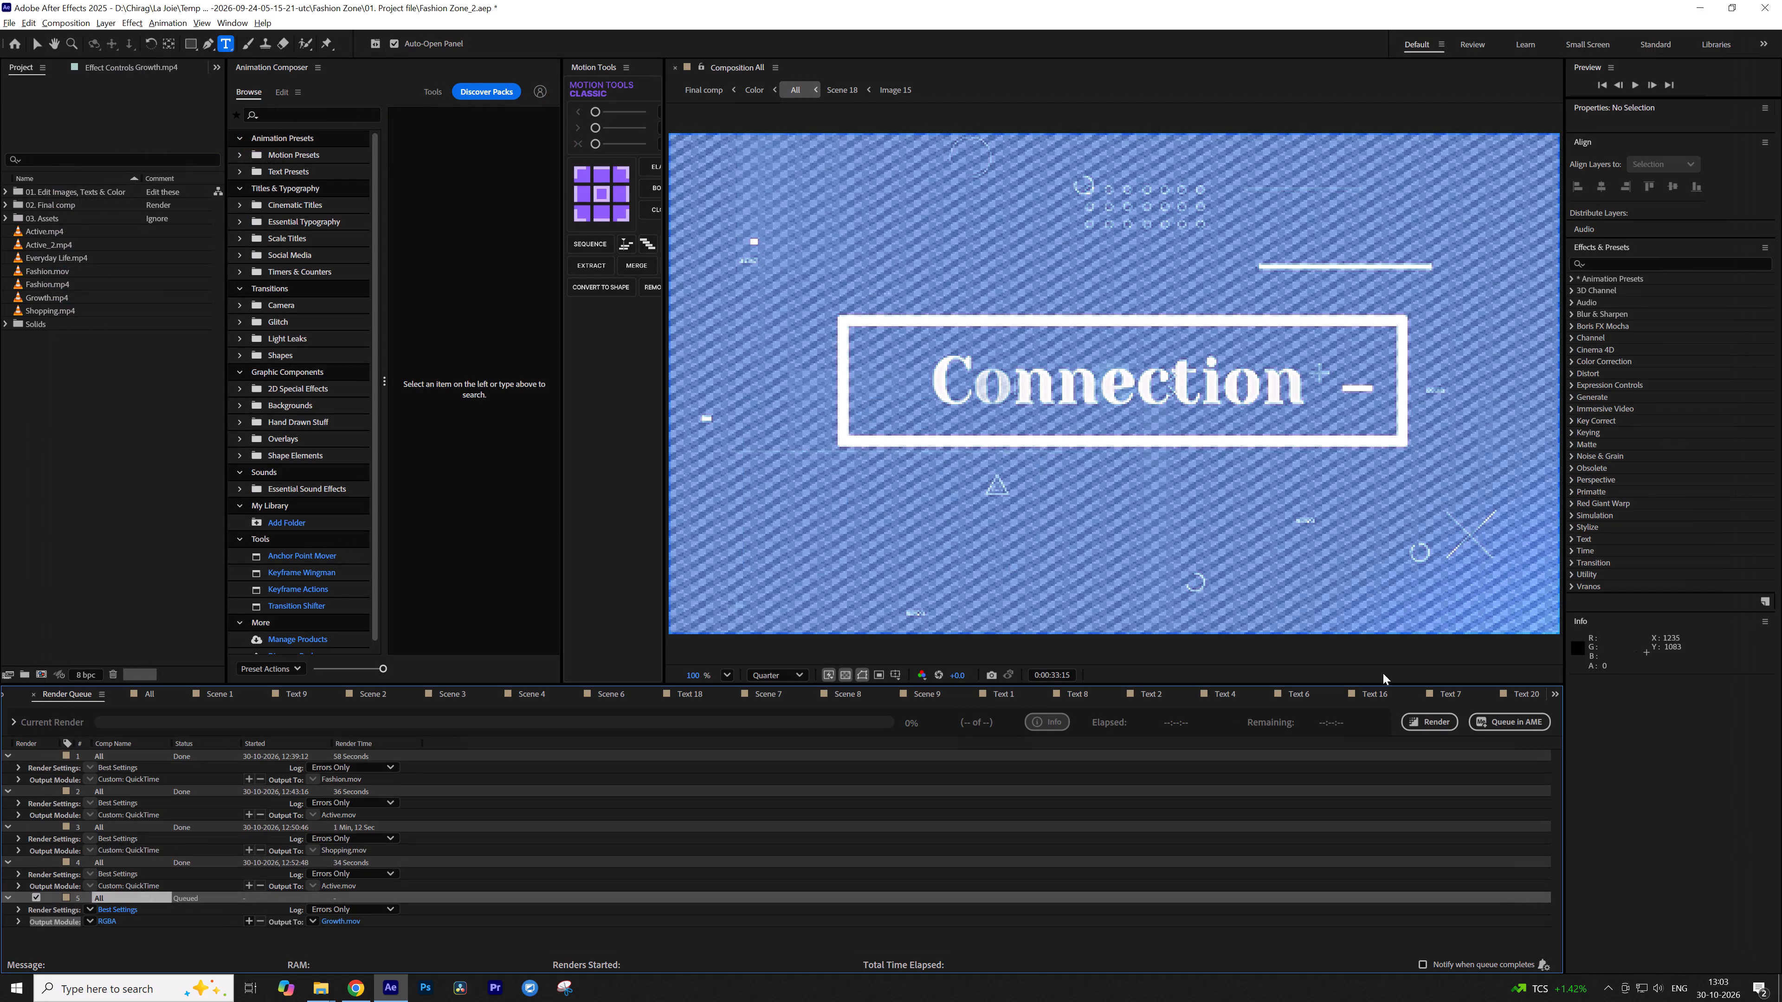
Resize the queued Growth output to 3840 x 2160 in its output module settings, and recheck those settings.
left_click(110, 925)
left_click(747, 475)
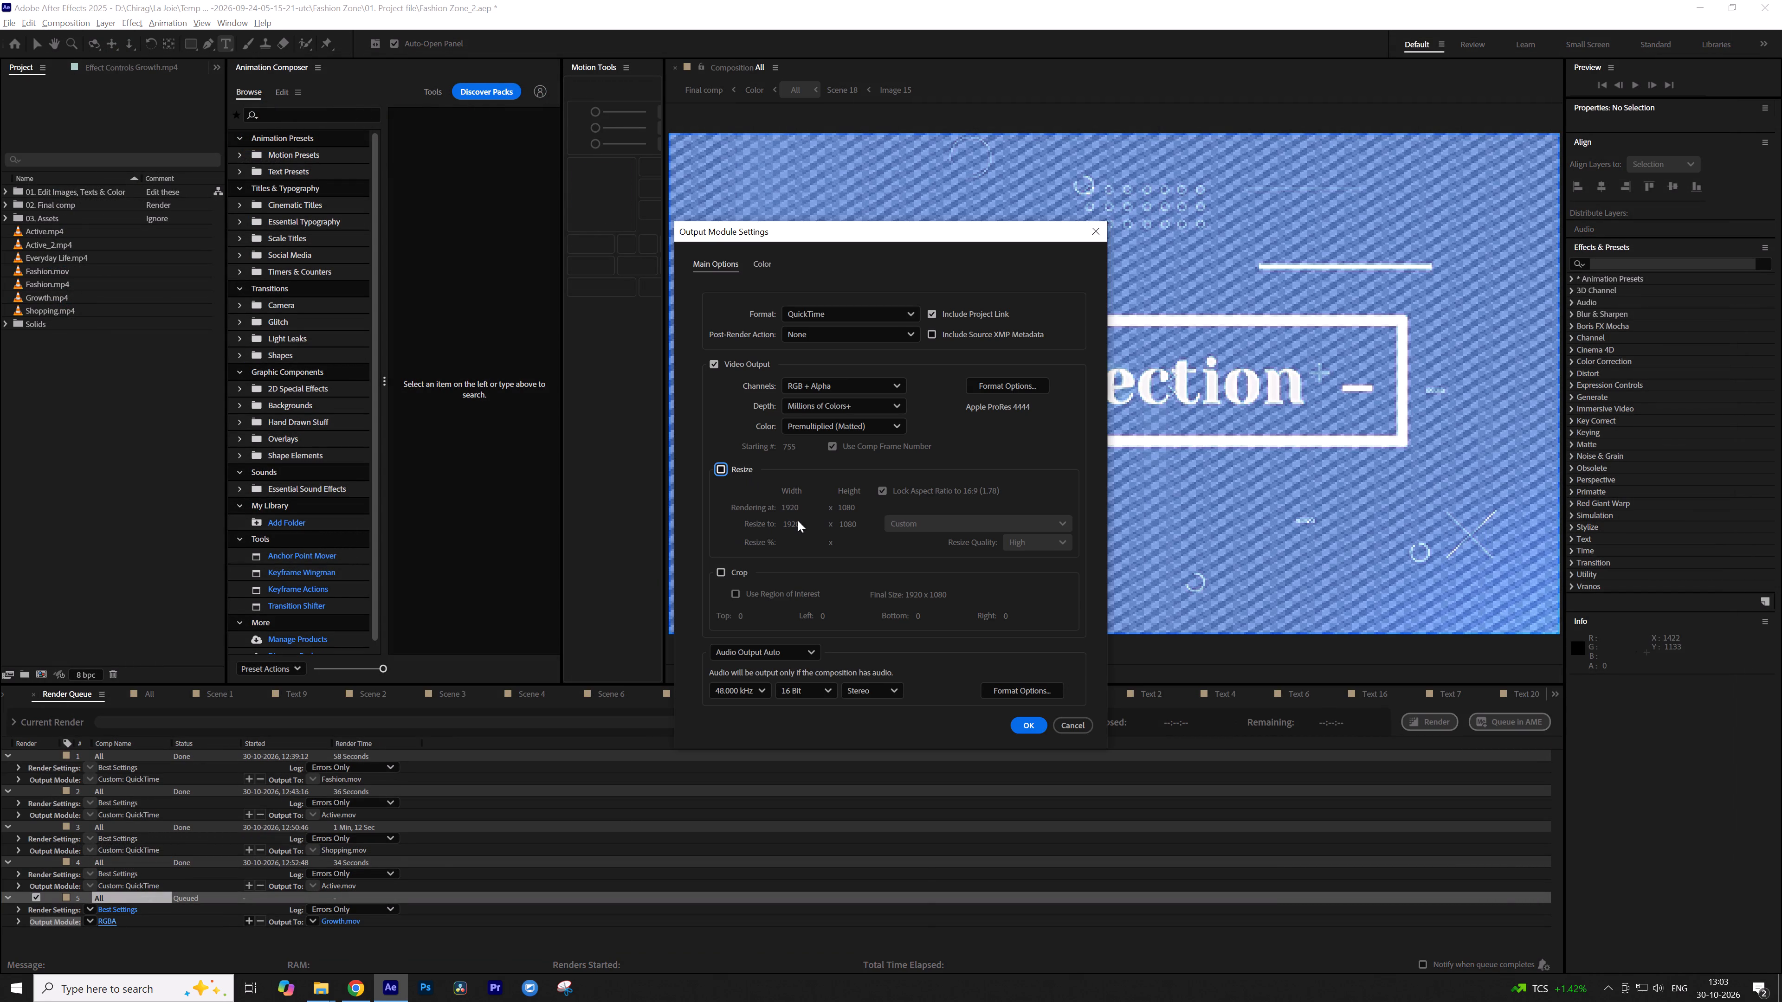
left_click(799, 525)
type("3840")
key("Return")
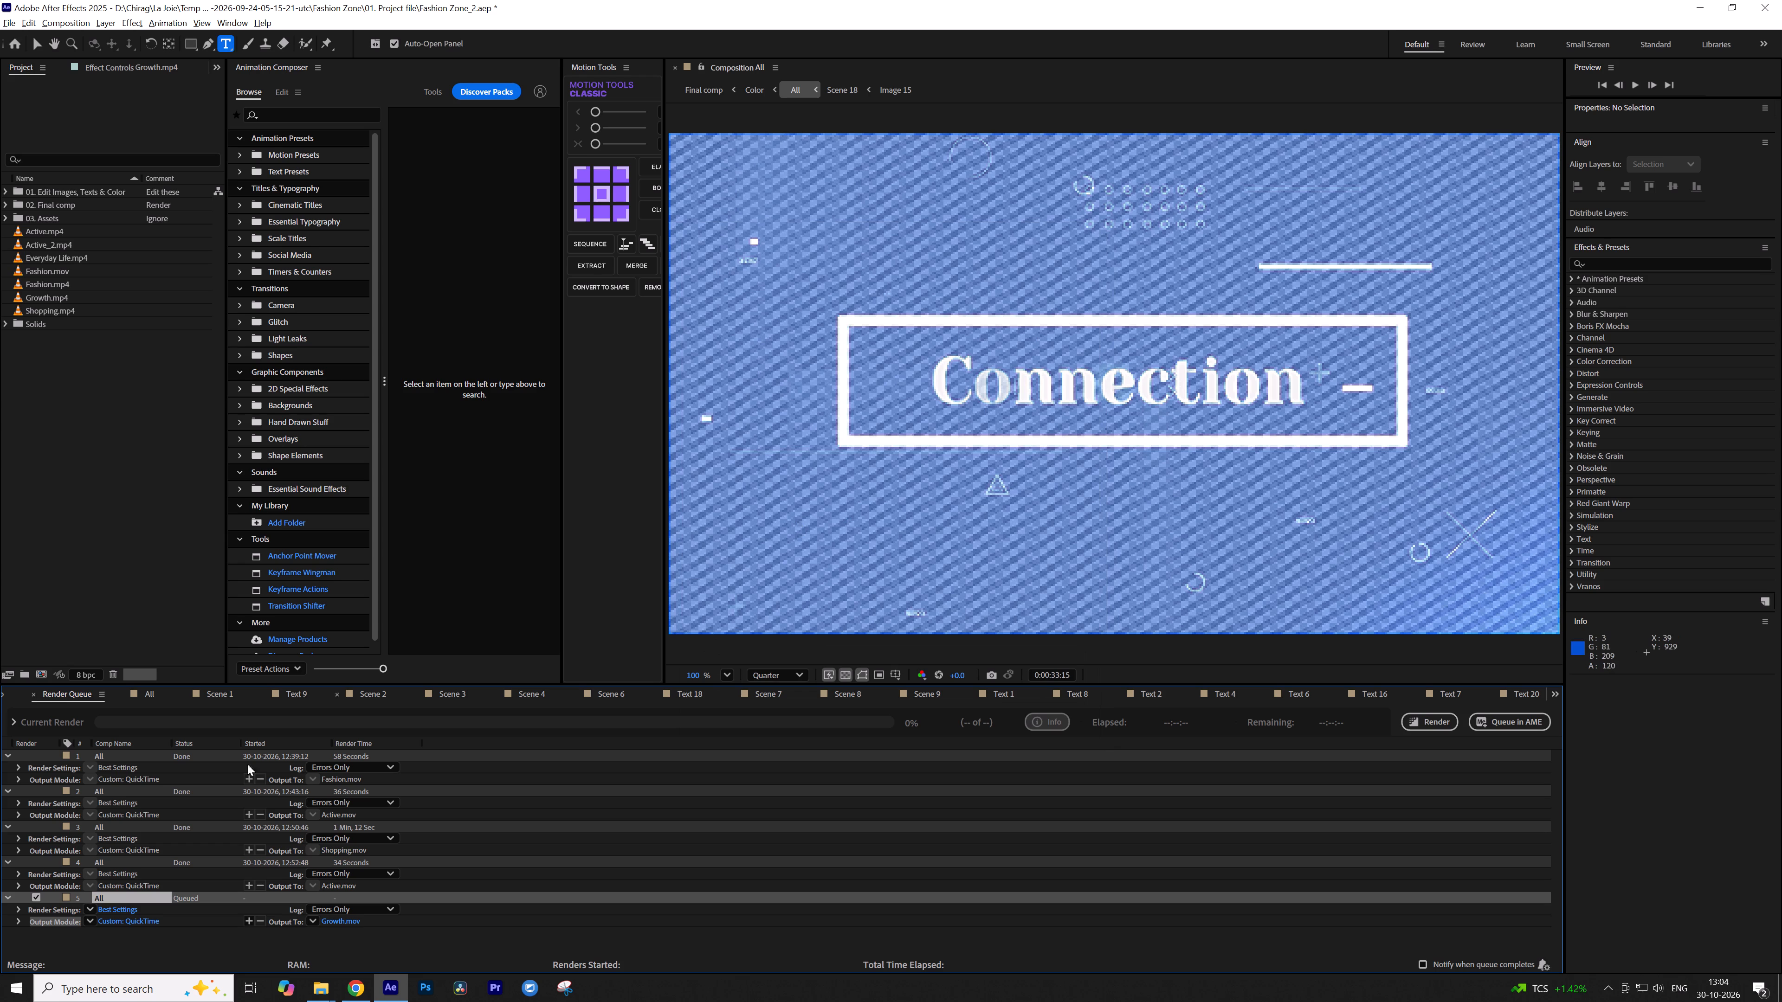
left_click(142, 920)
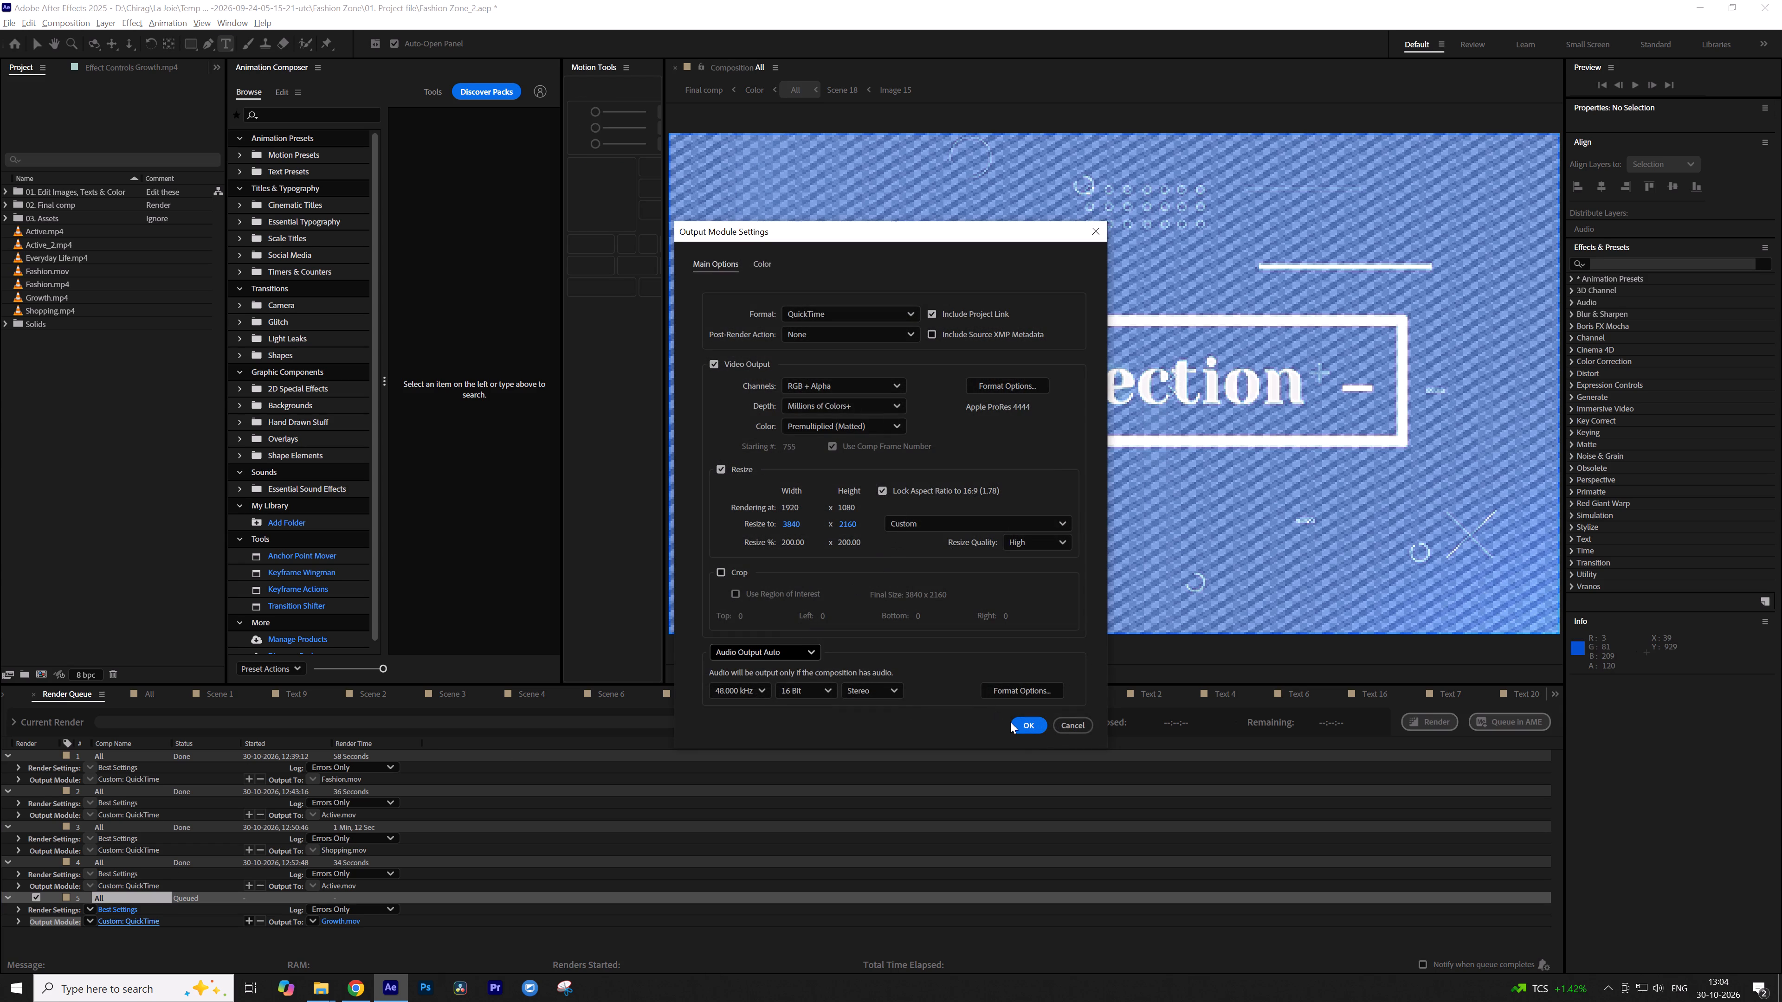
left_click(1032, 723)
Reselect the existing Growth file as the output to replace and render the queued item, allowing the overwrite.
left_click(345, 924)
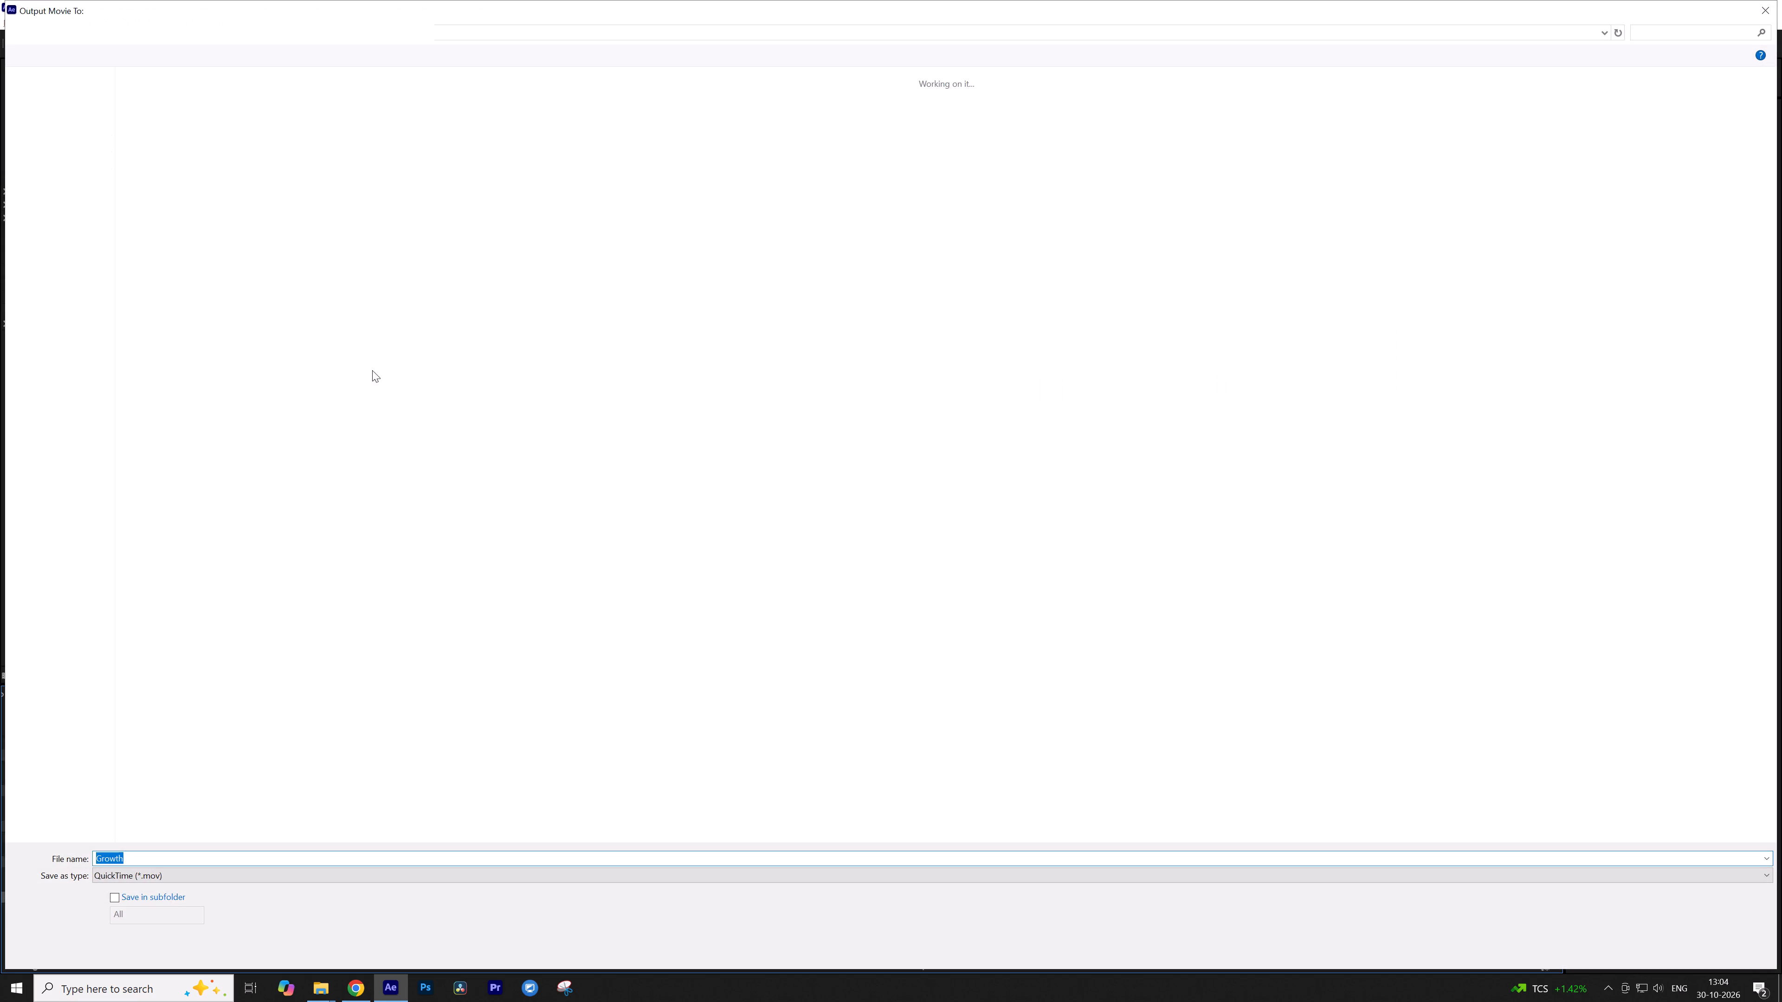
double_click(389, 117)
left_click(949, 540)
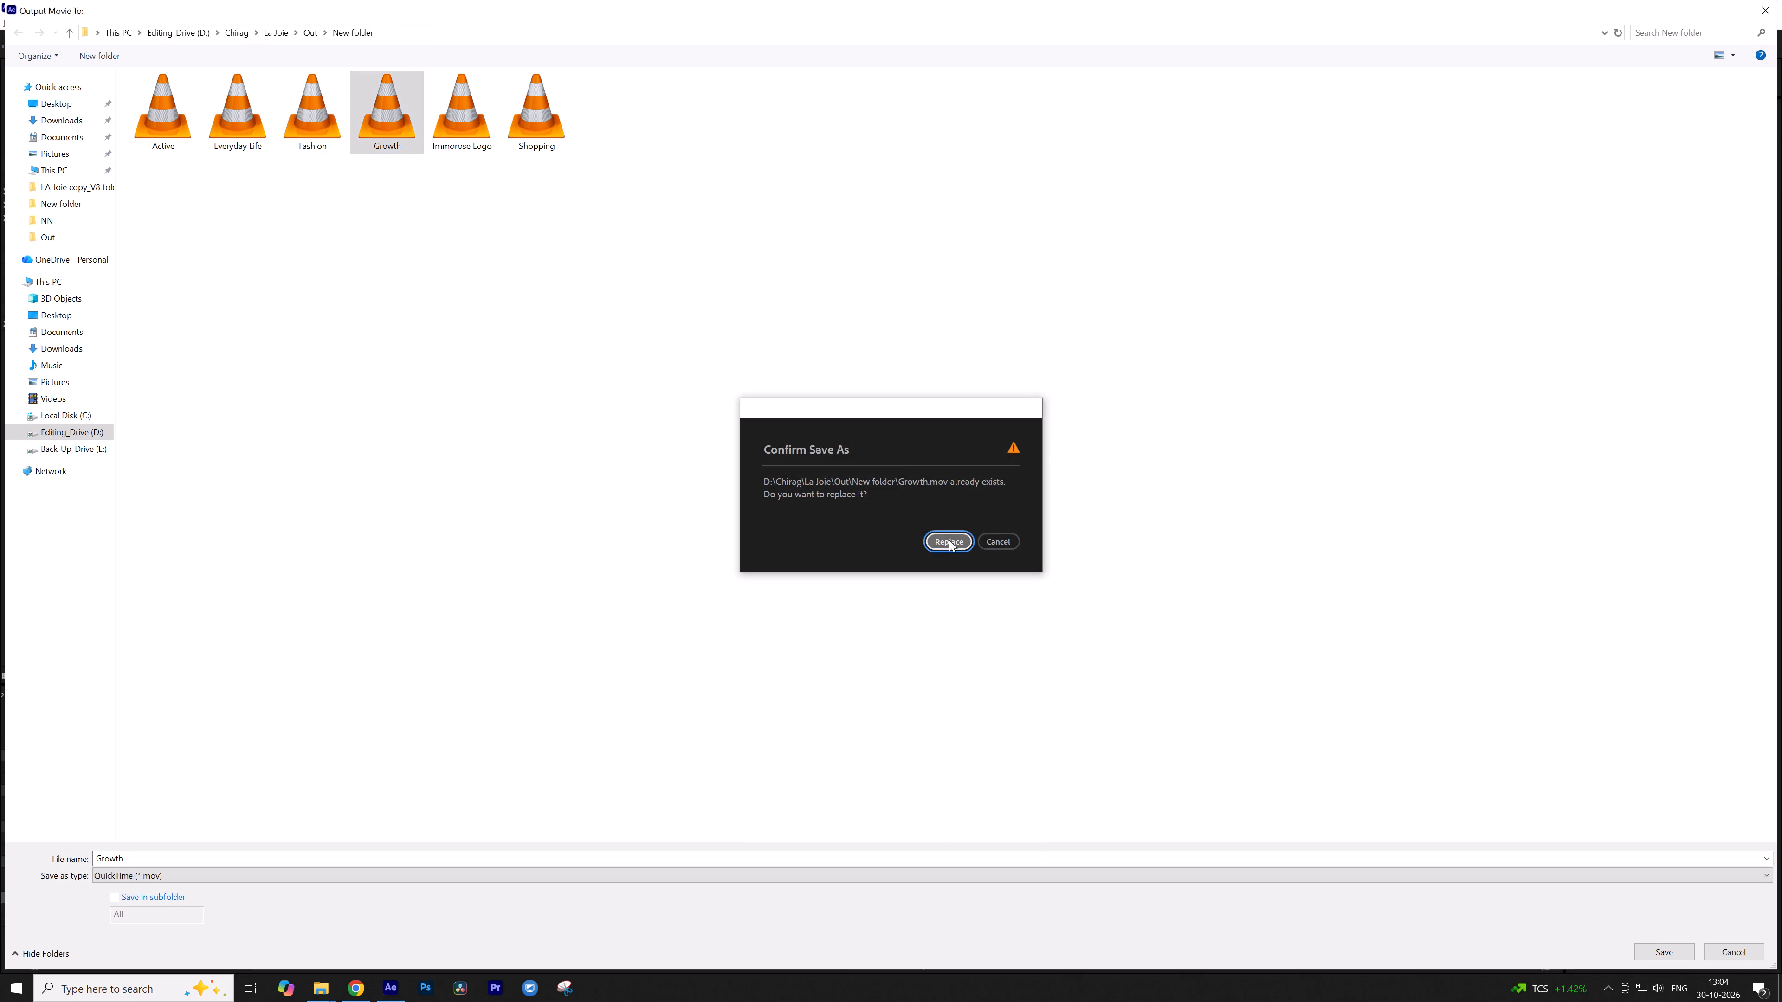
left_click(1420, 718)
left_click(964, 538)
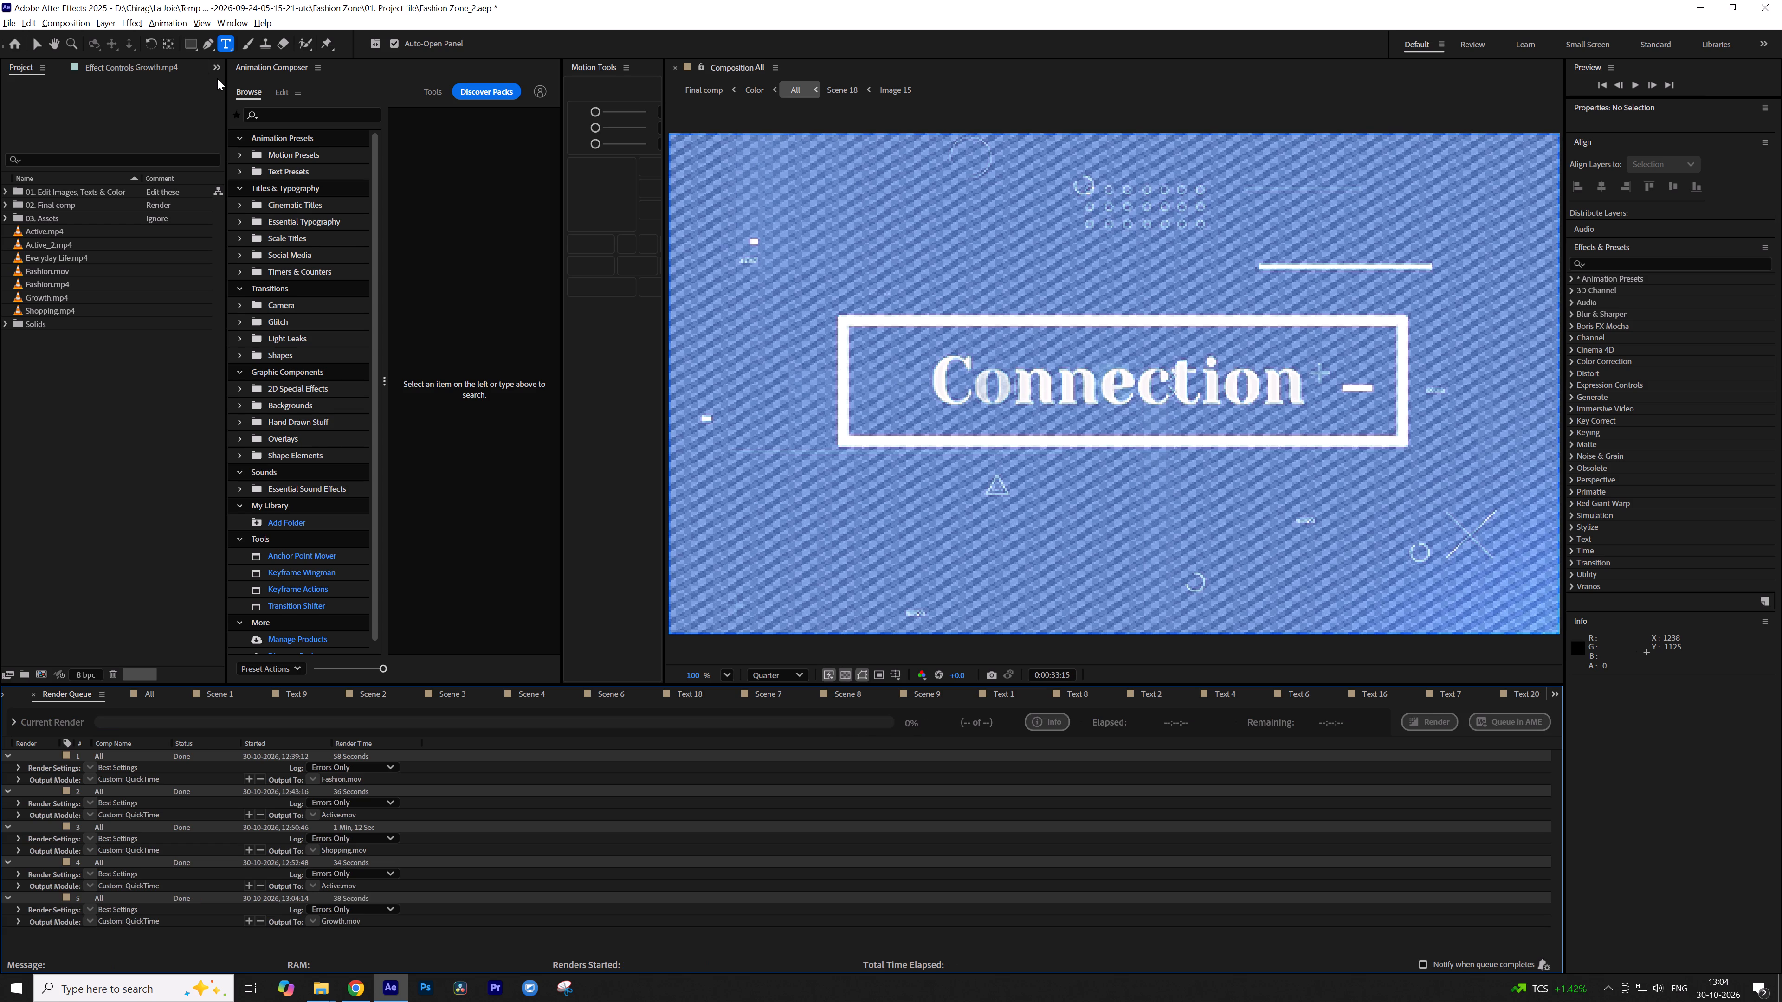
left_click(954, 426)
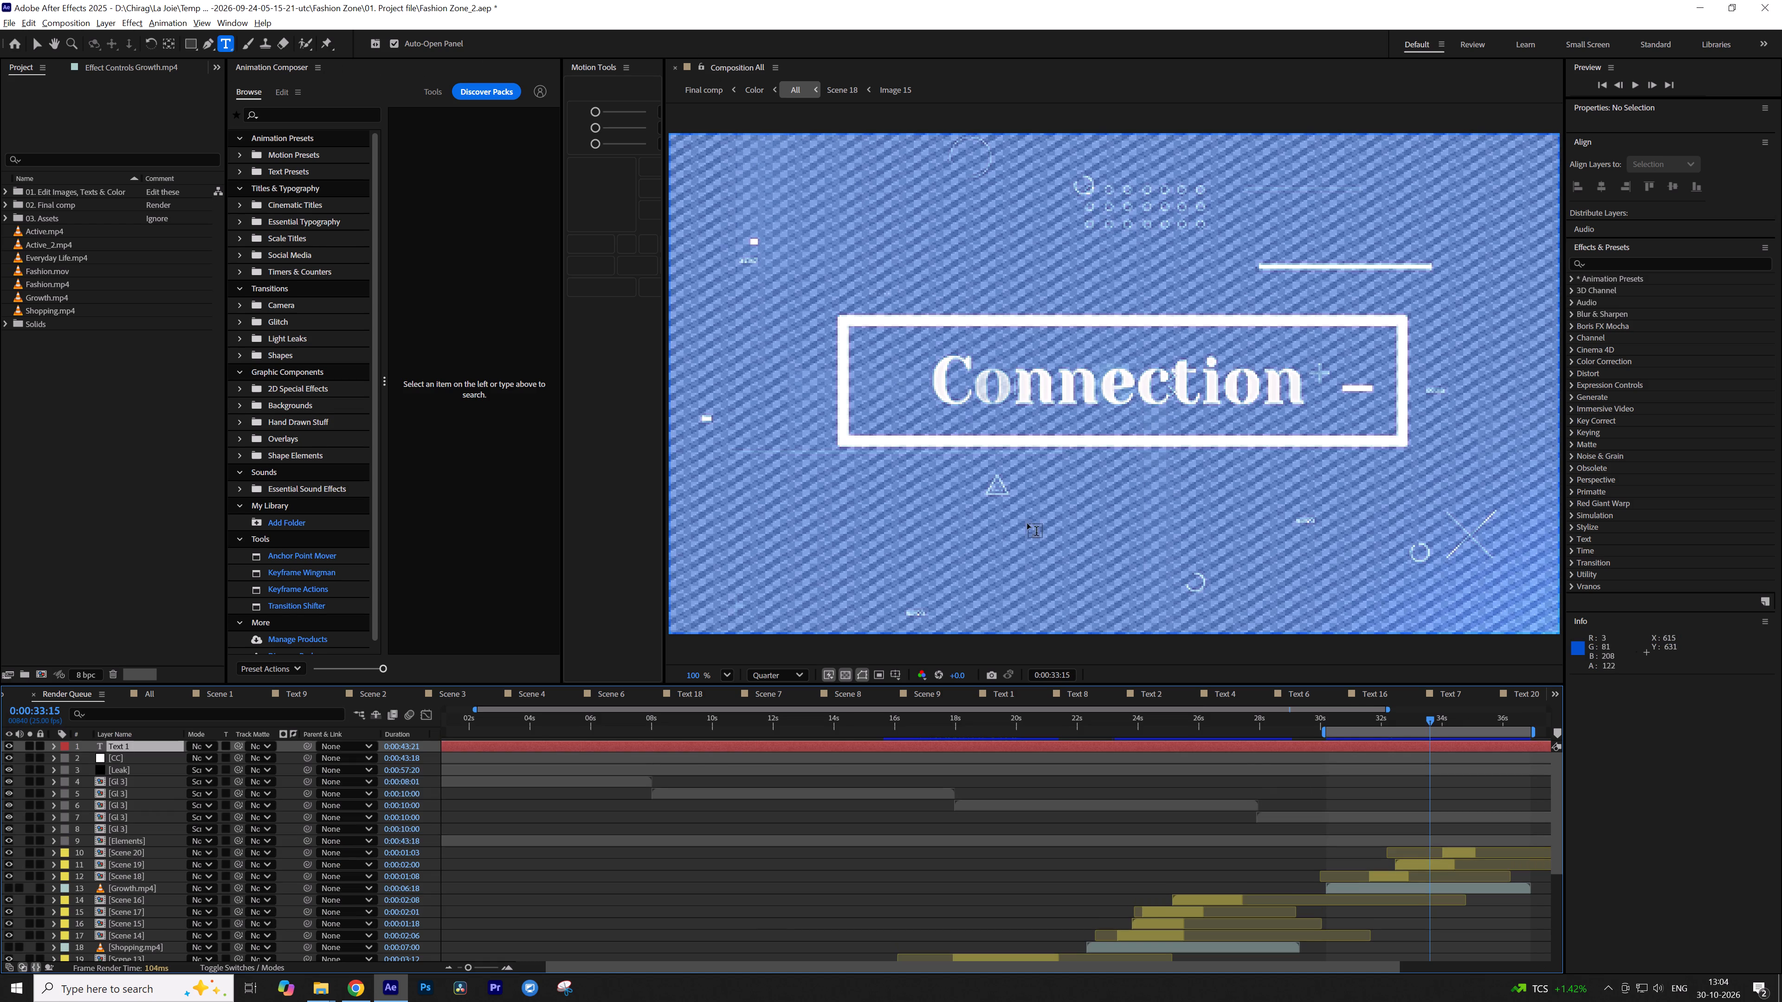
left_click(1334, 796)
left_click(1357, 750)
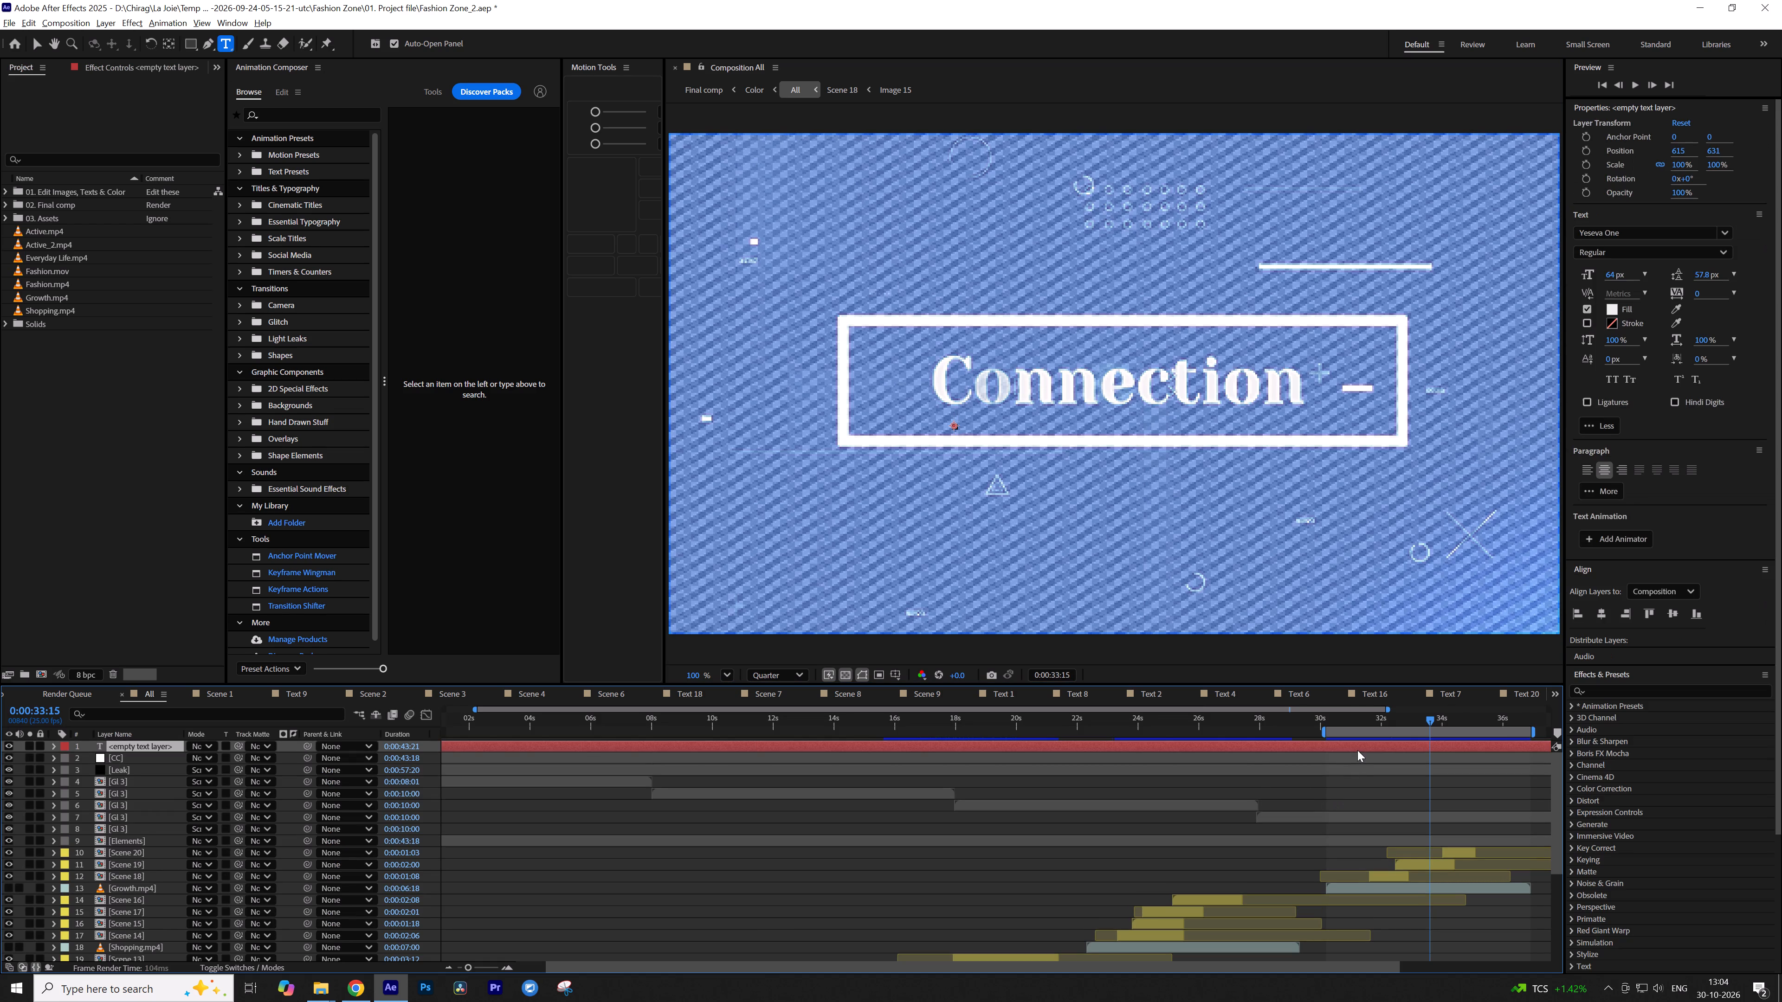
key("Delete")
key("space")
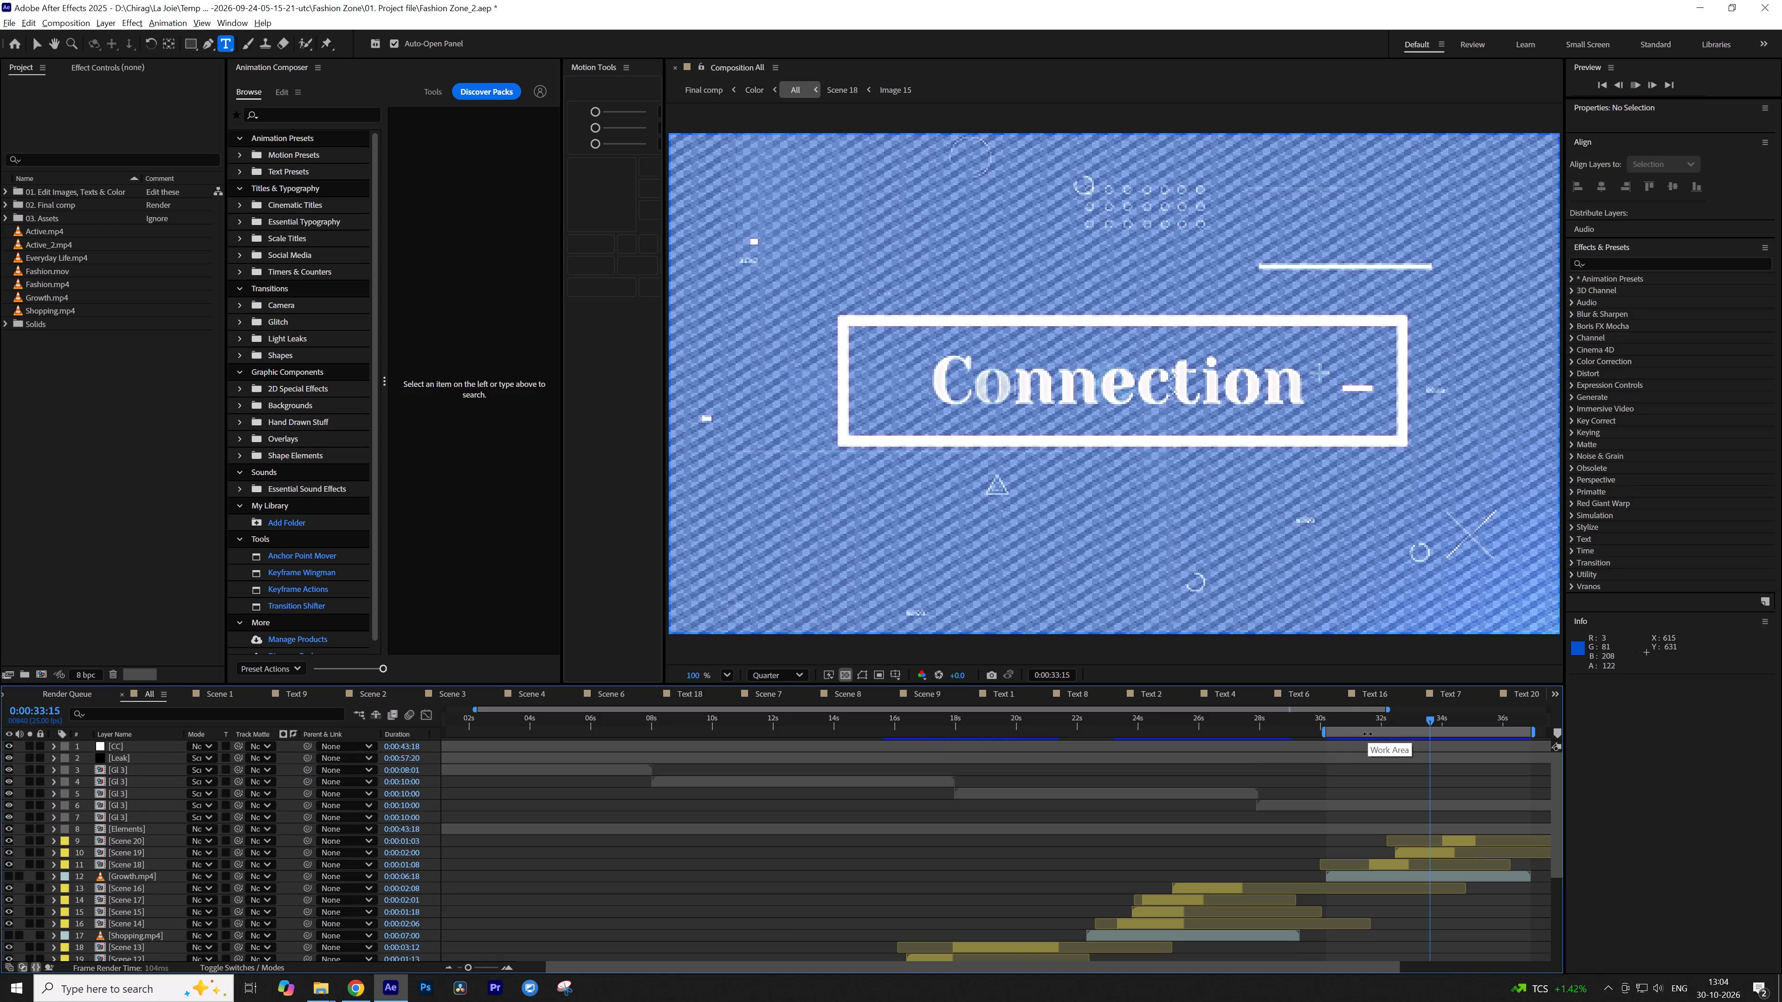
Turn the video and audio of the Growth.mp4 layer in All back on.
left_click(7, 877)
left_click(19, 880)
Play the Growth section of All from 0:00:30:05 with the whole frame in view.
left_click_drag(1425, 715, 1409, 719)
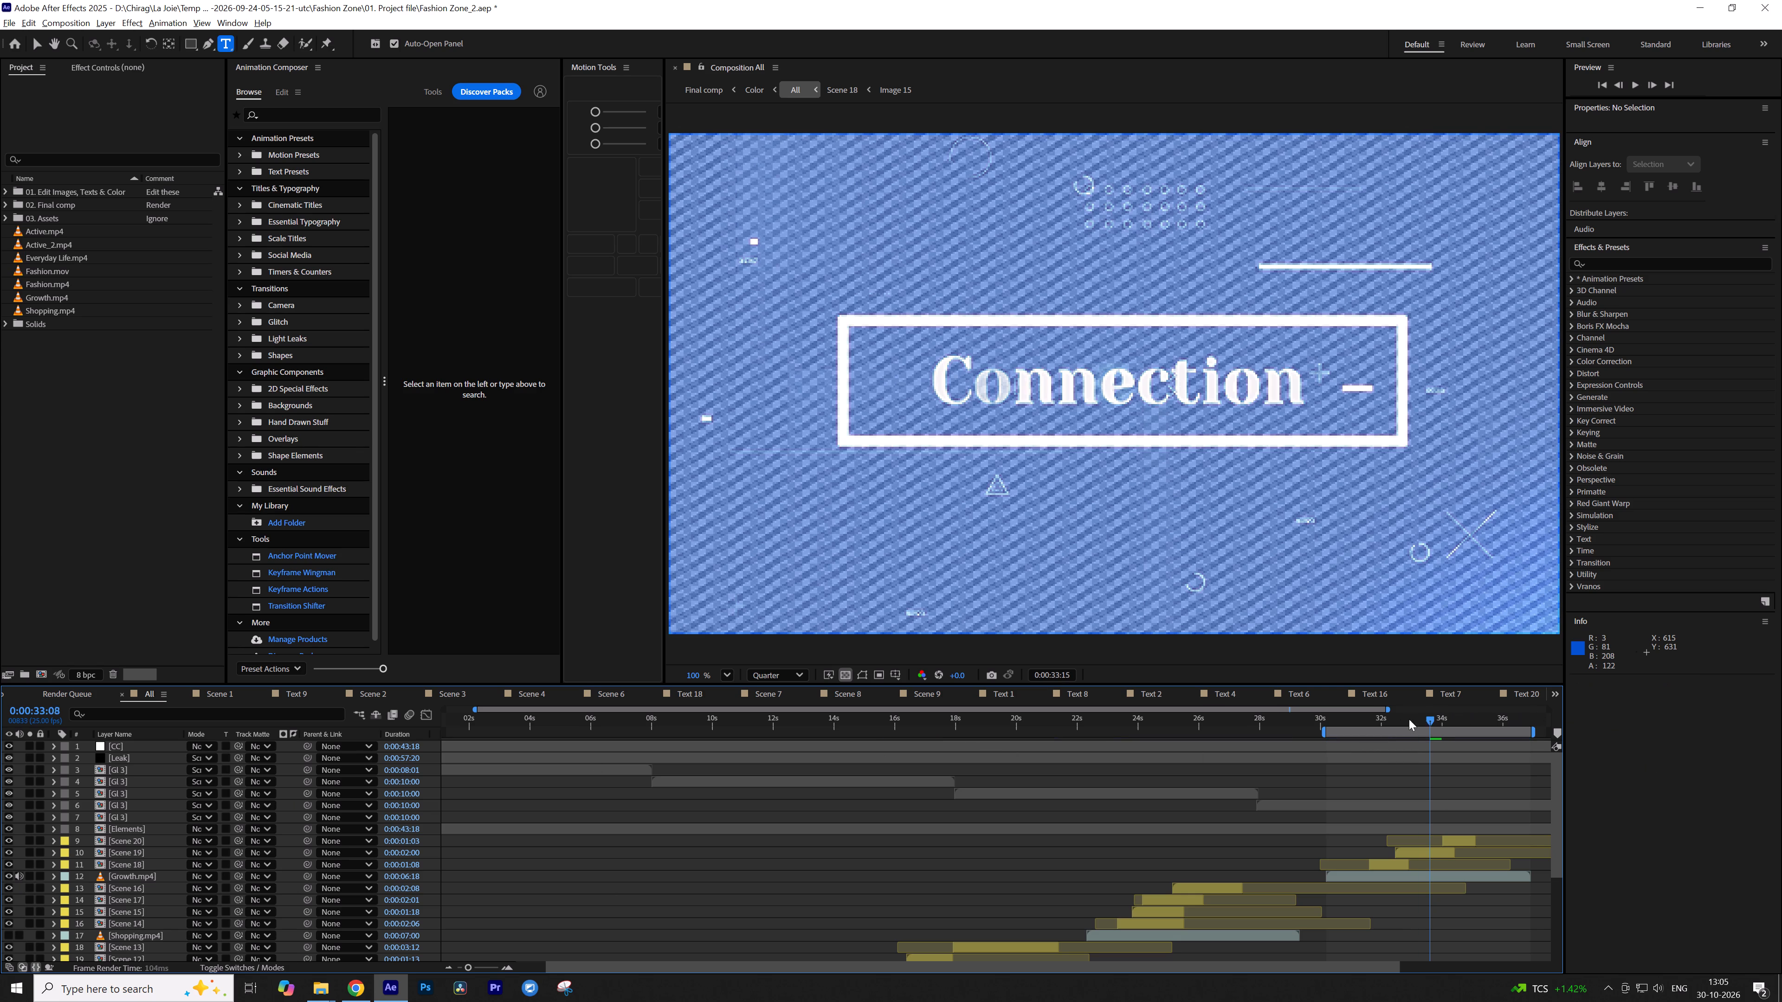
left_click_drag(1409, 719, 1327, 721)
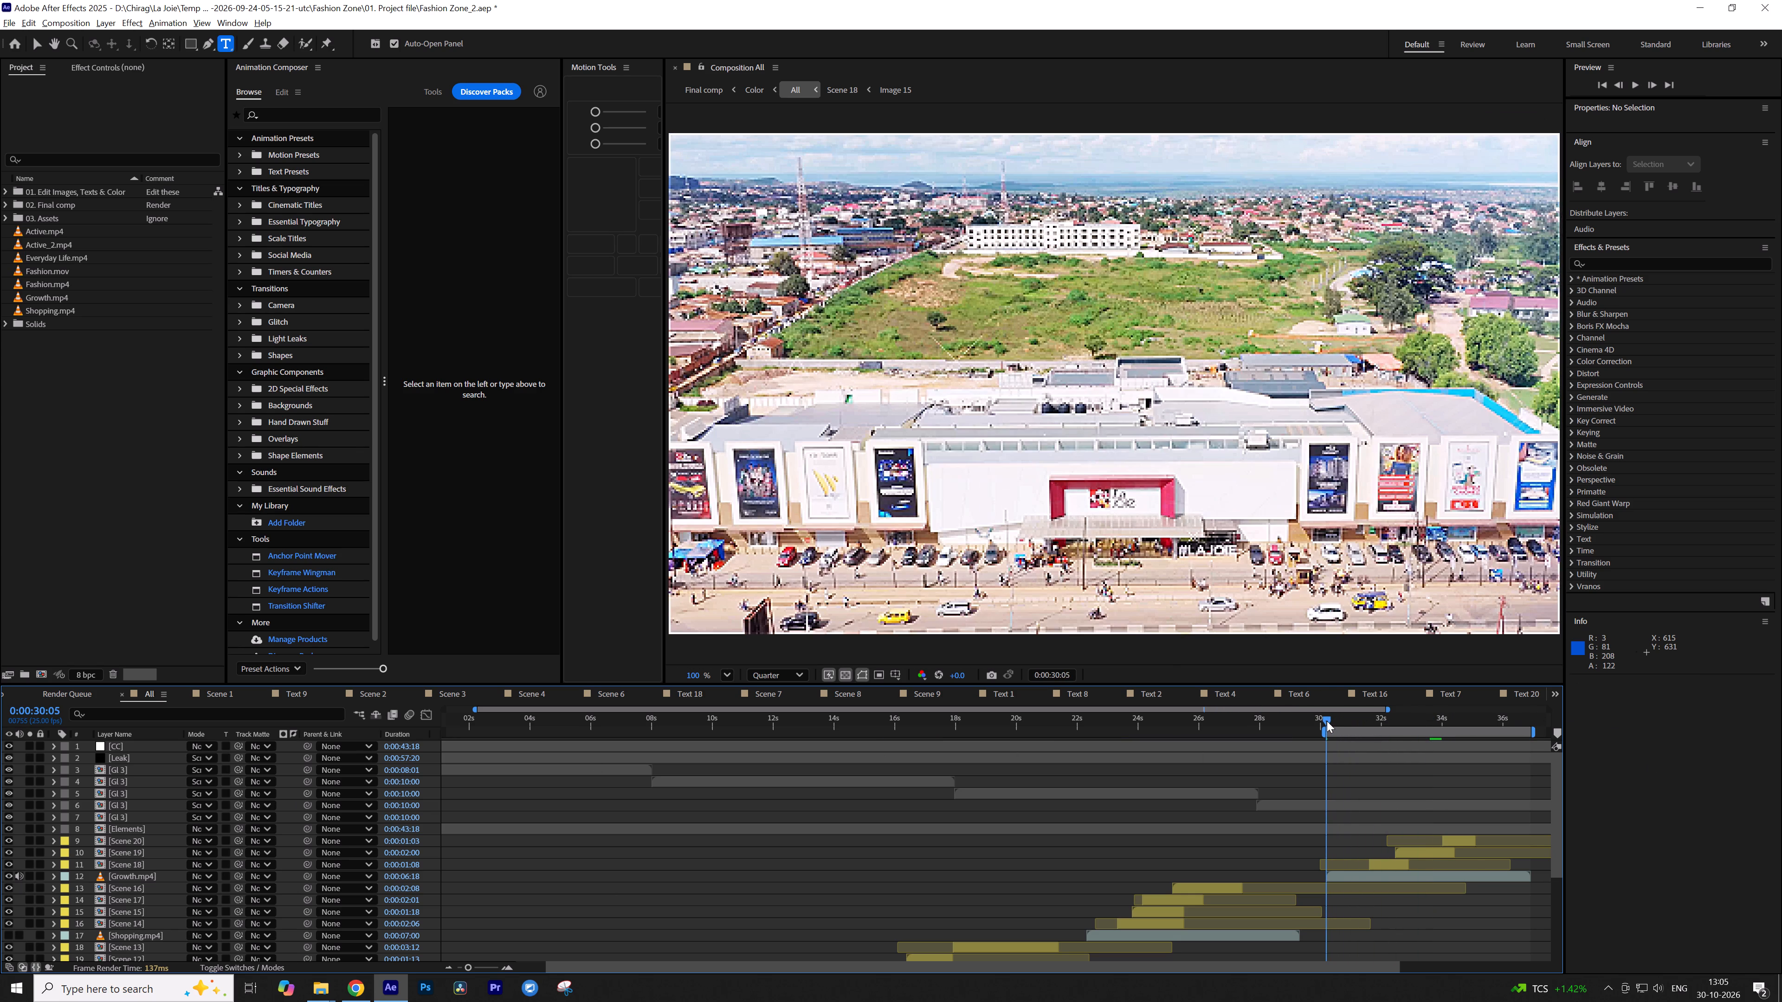
left_click(1348, 778)
left_click(729, 673)
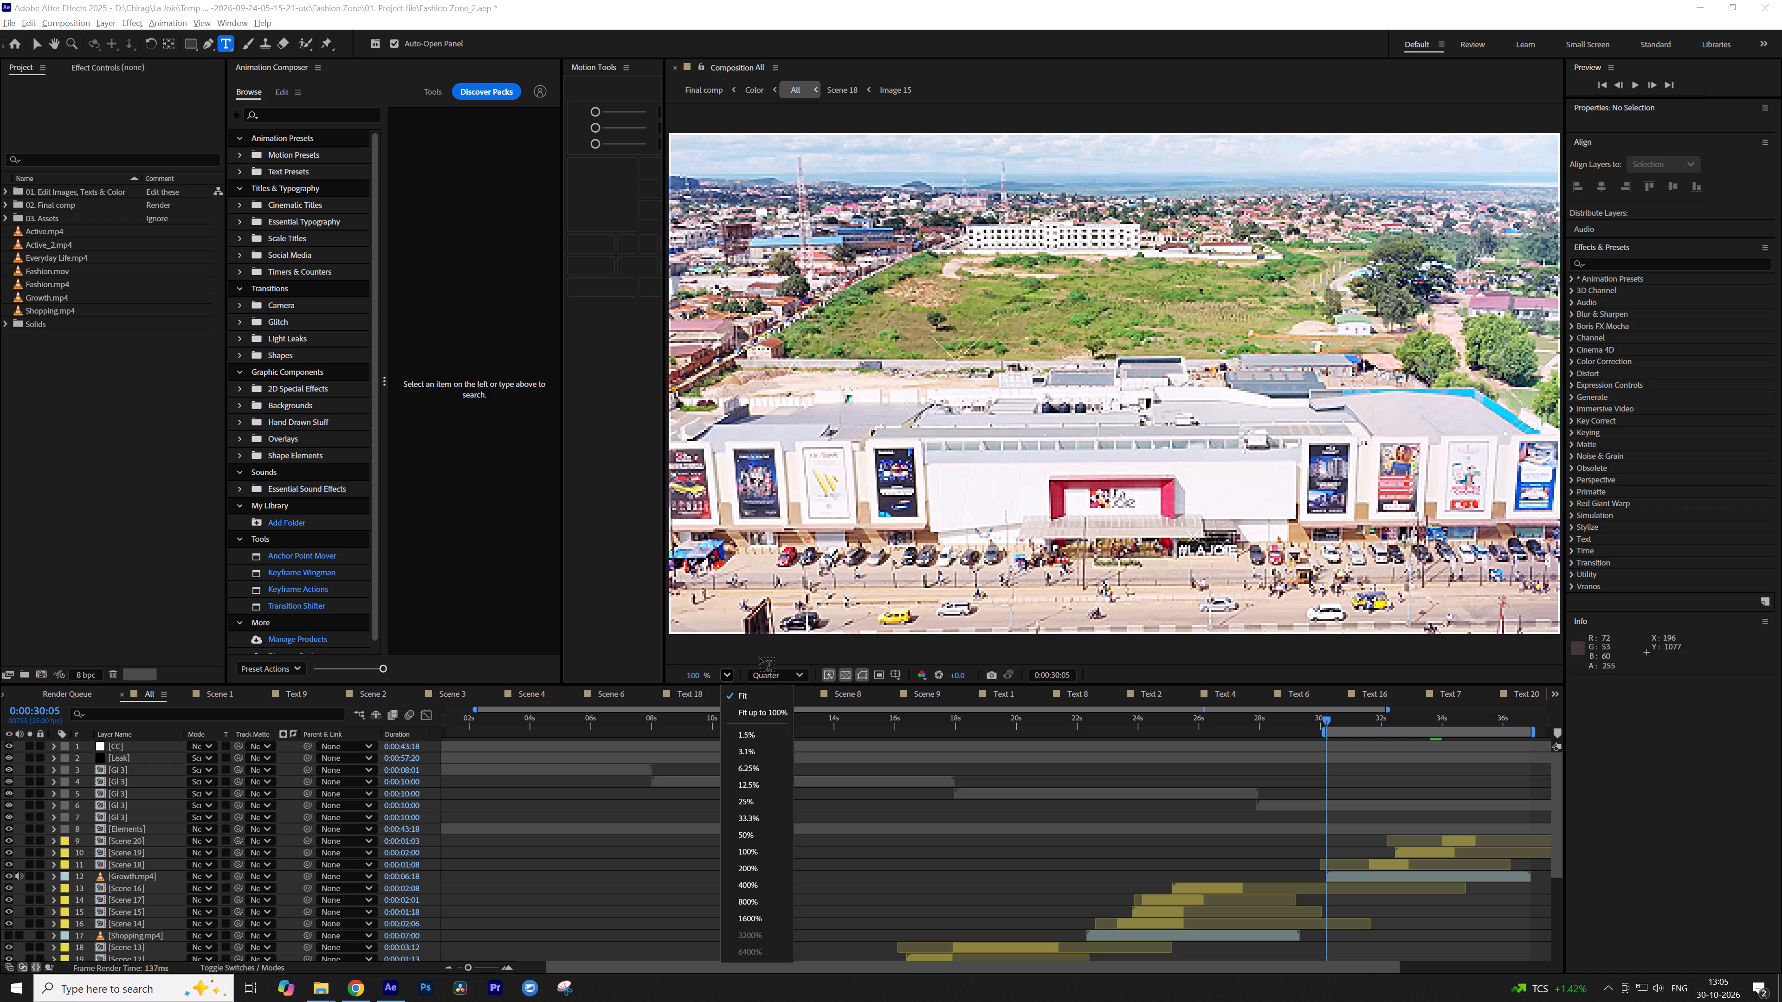
left_click(756, 689)
key("v")
scroll(877, 443, "down", 2)
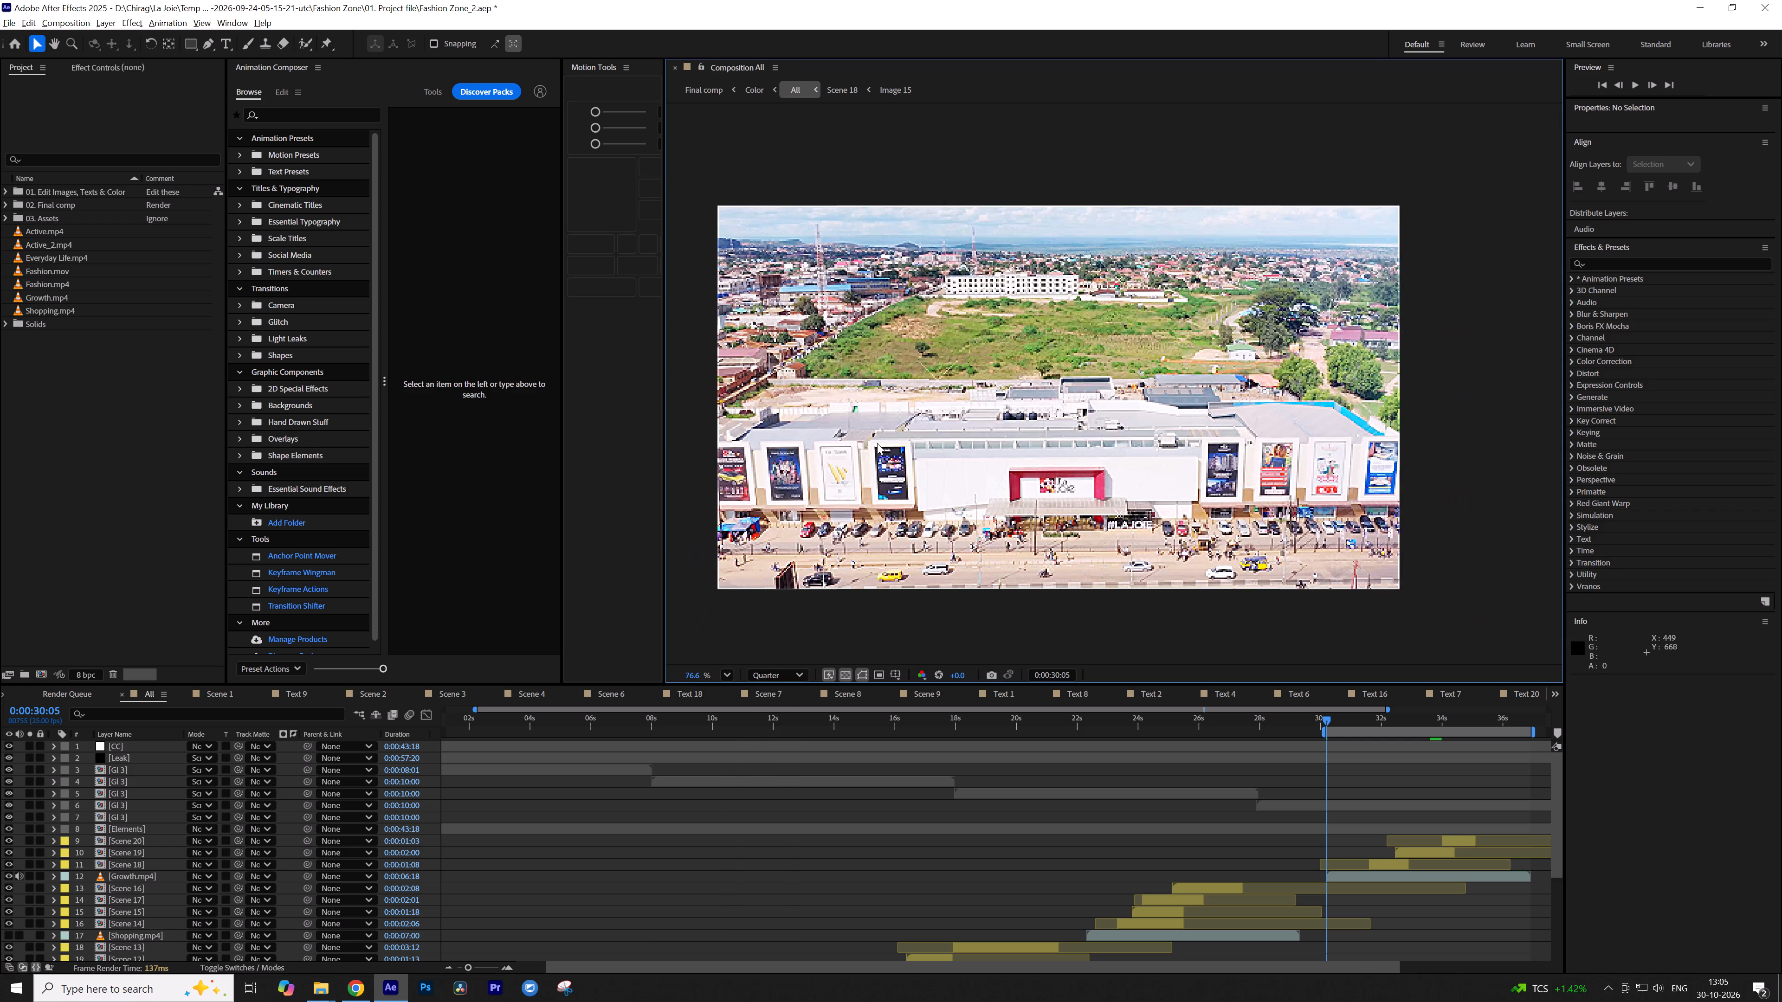
scroll(877, 443, "down", 1)
middle_click_drag(913, 452, 964, 441)
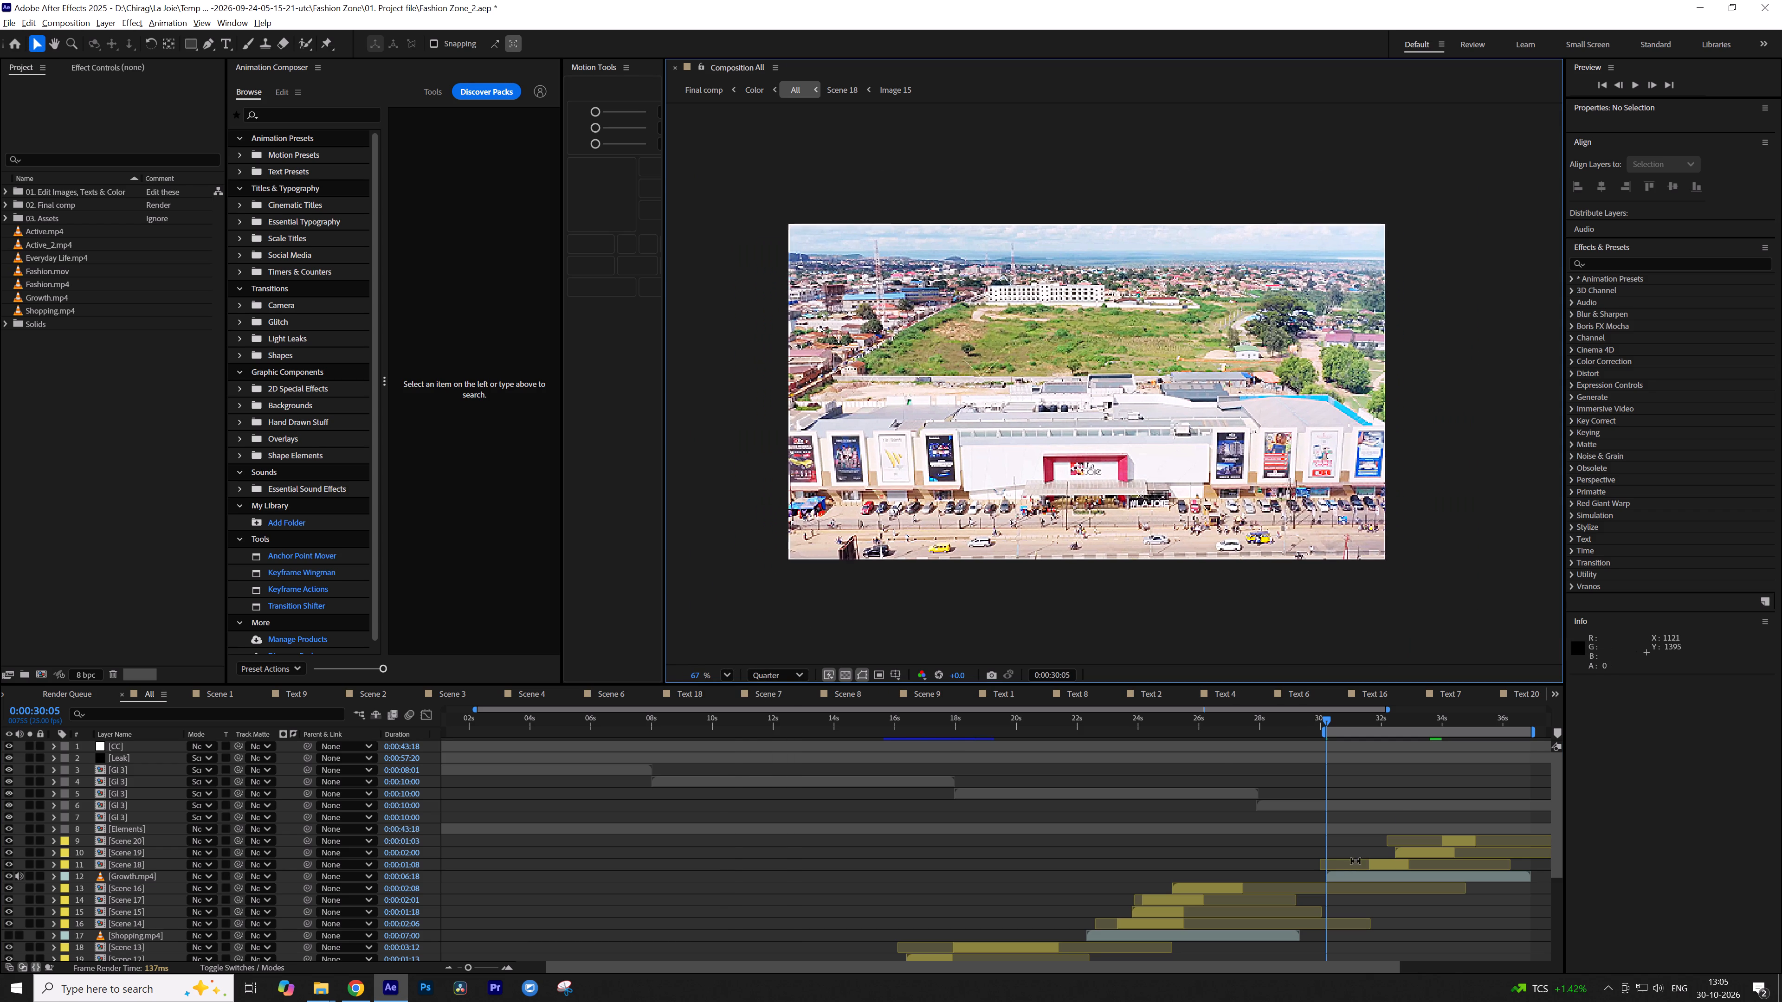
left_click(1407, 784)
key("space")
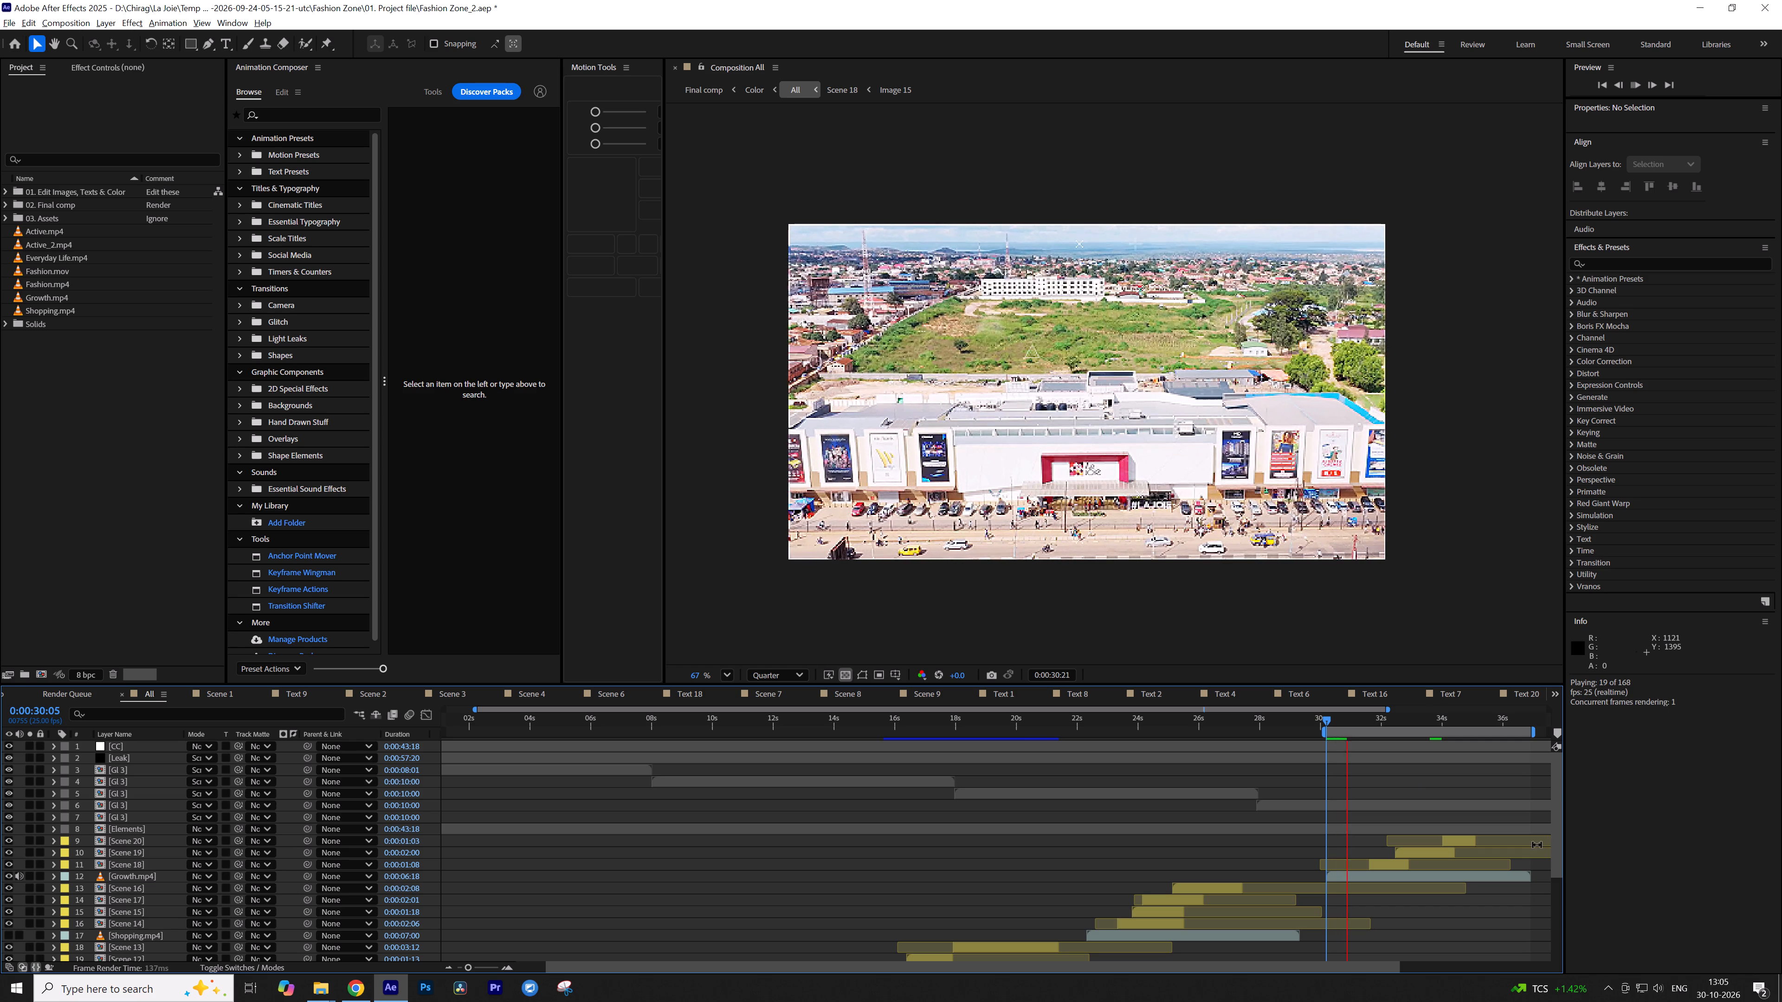
key("space")
Raise the system volume to 100.
left_click(1661, 989)
scroll(1661, 989, "up", 20)
scroll(1661, 989, "up", 1)
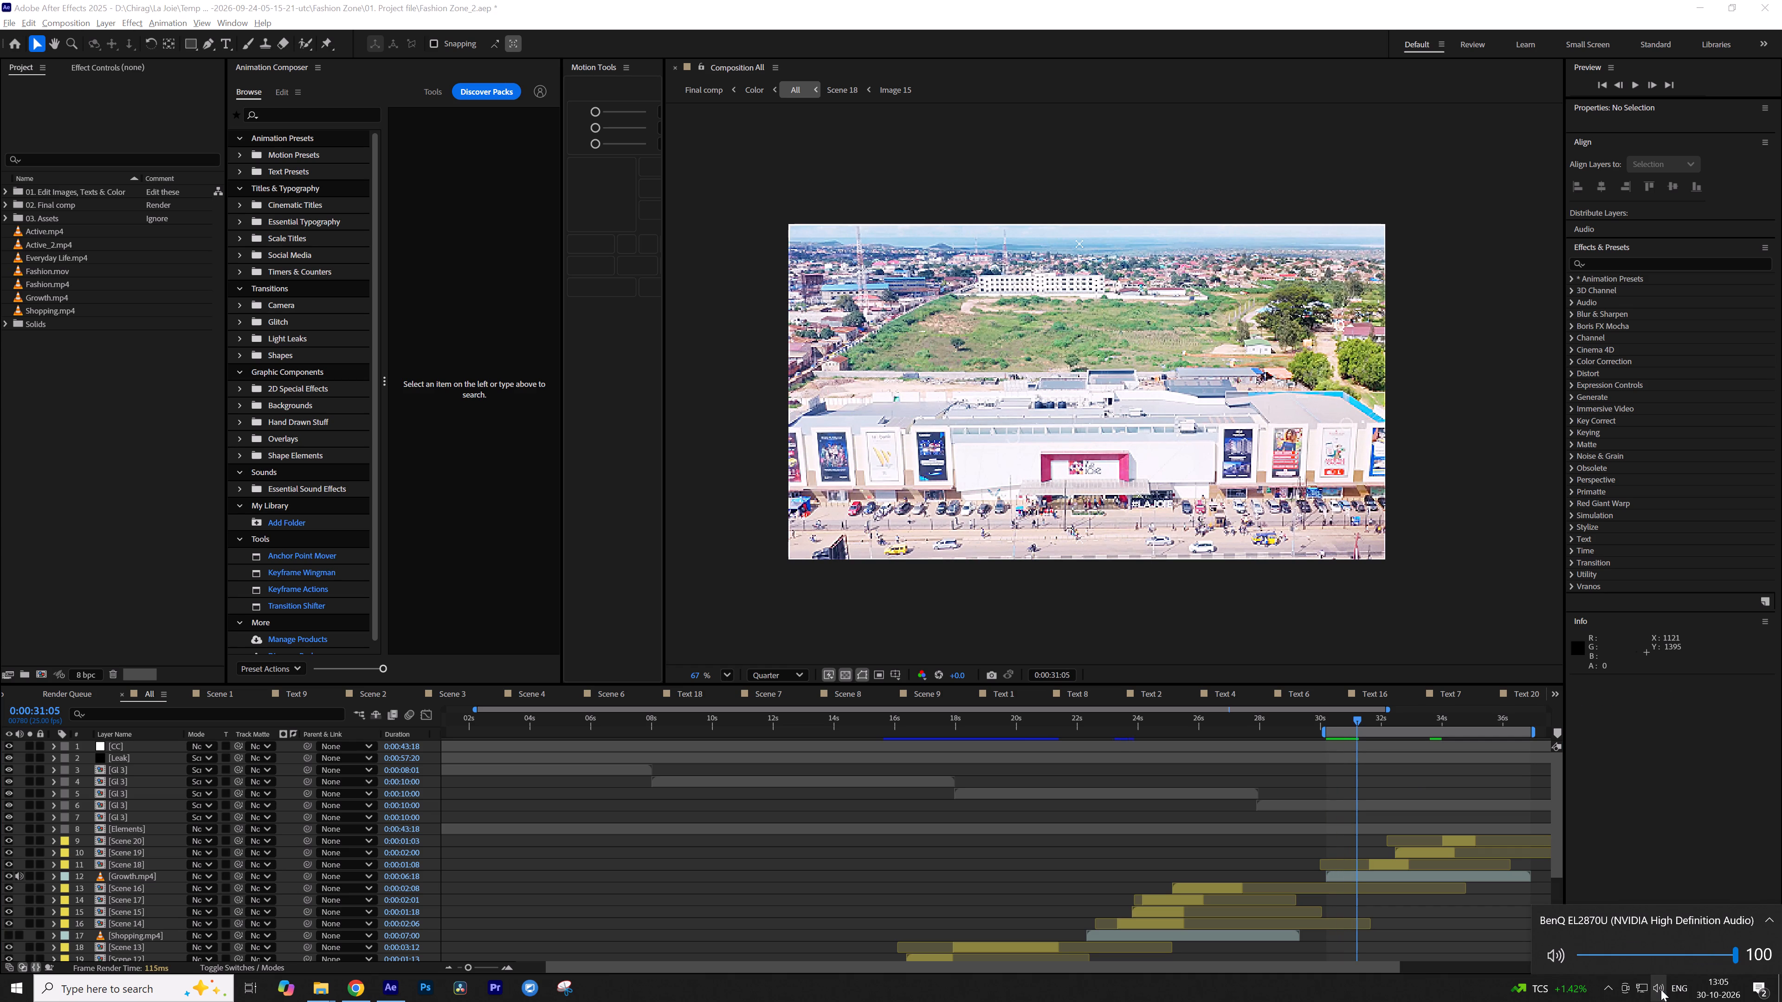
scroll(1661, 989, "up", 6)
Replay the Growth section and scrub between 0:00:31:05 and 0:00:32:13 to check the transition from Scene 18 into Scene 19.
left_click(1396, 780)
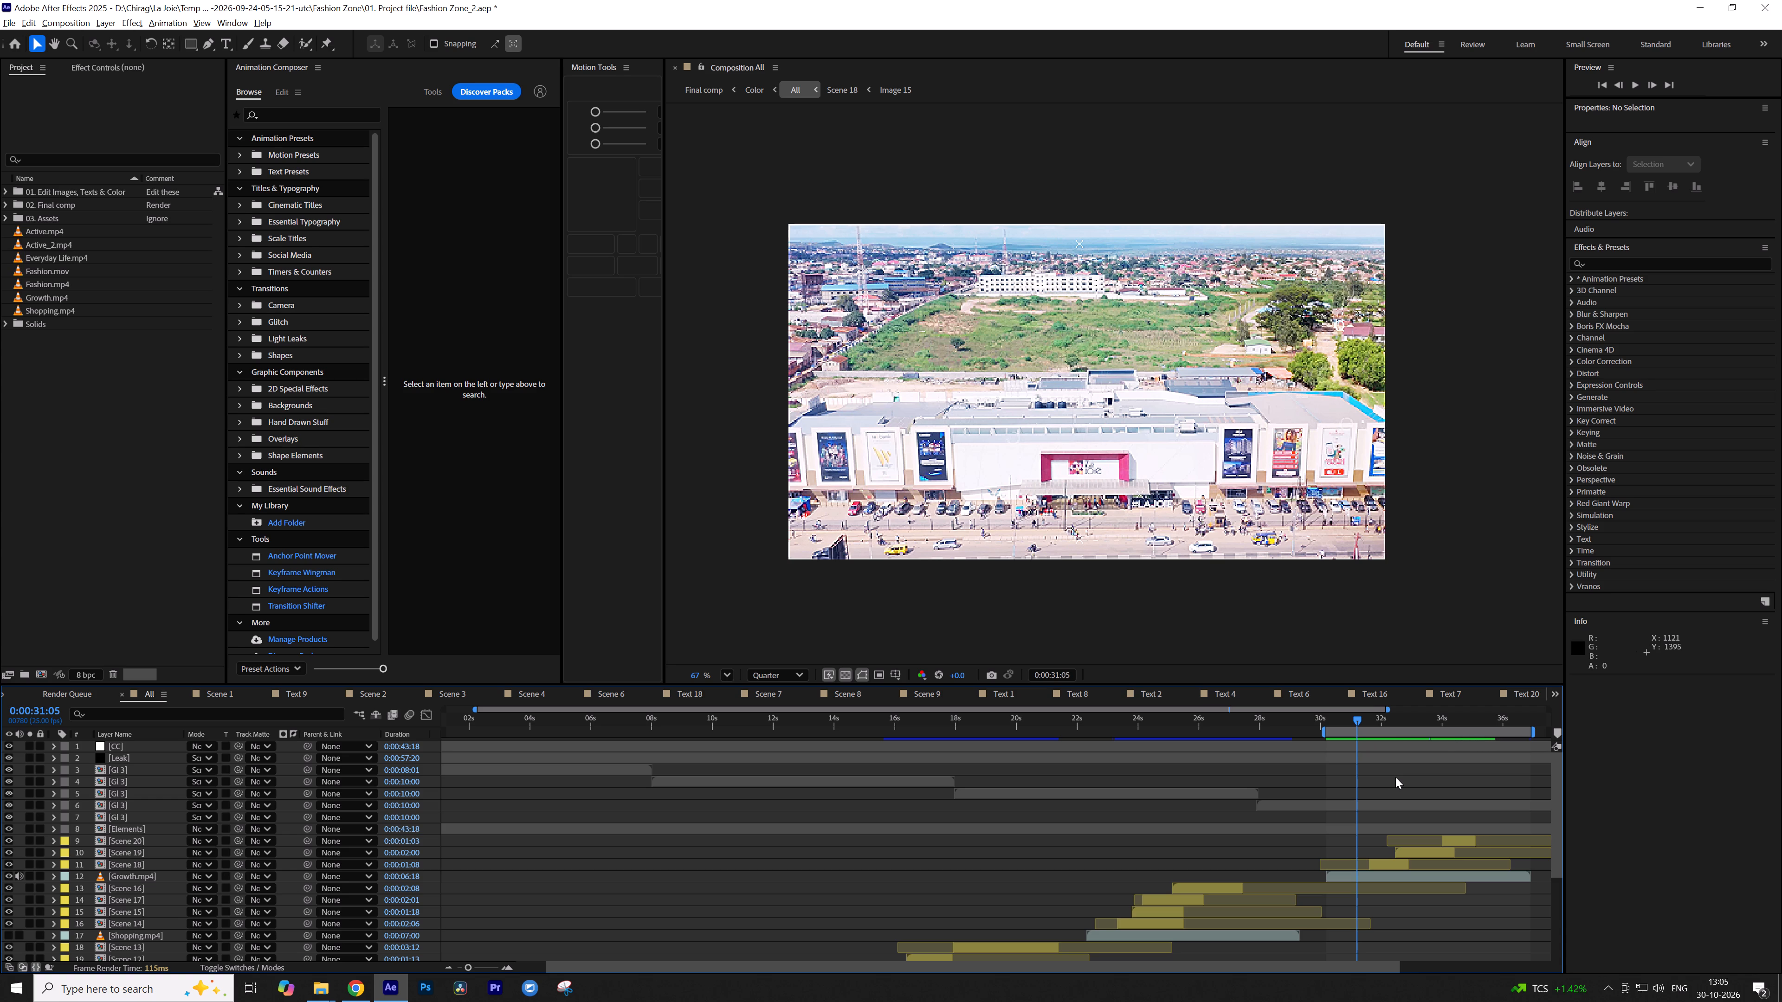
key("space")
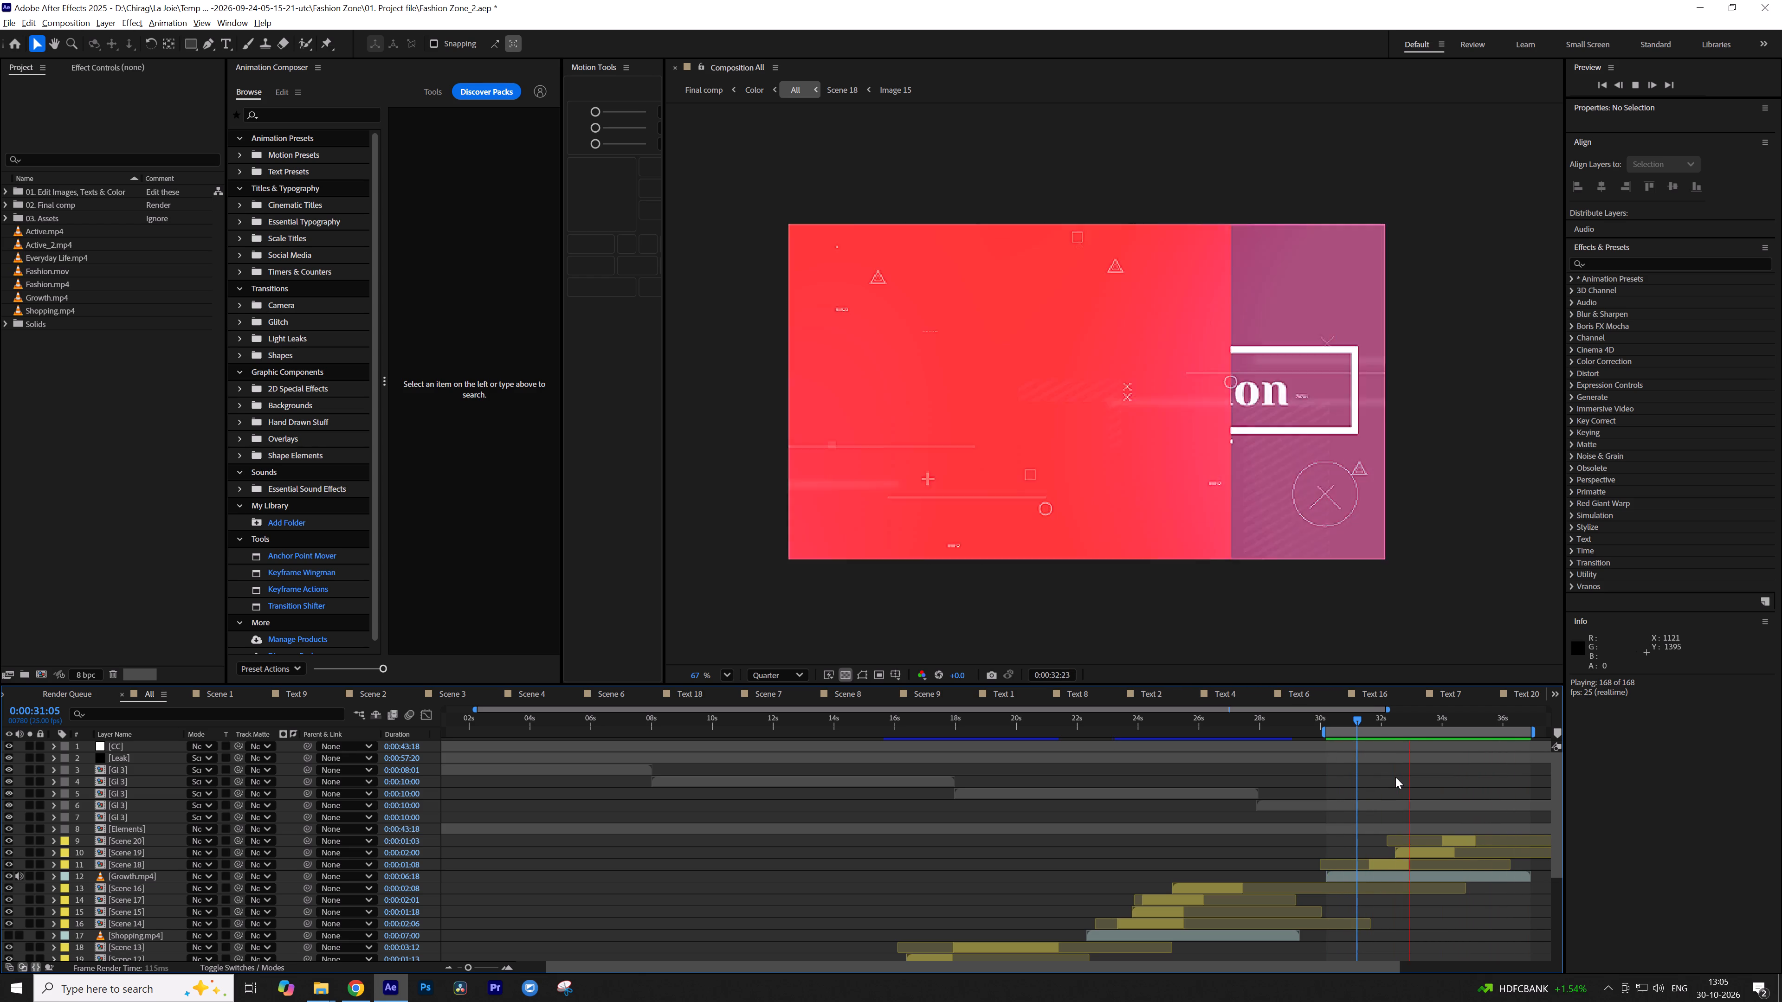
key("space")
left_click_drag(1390, 719, 1379, 720)
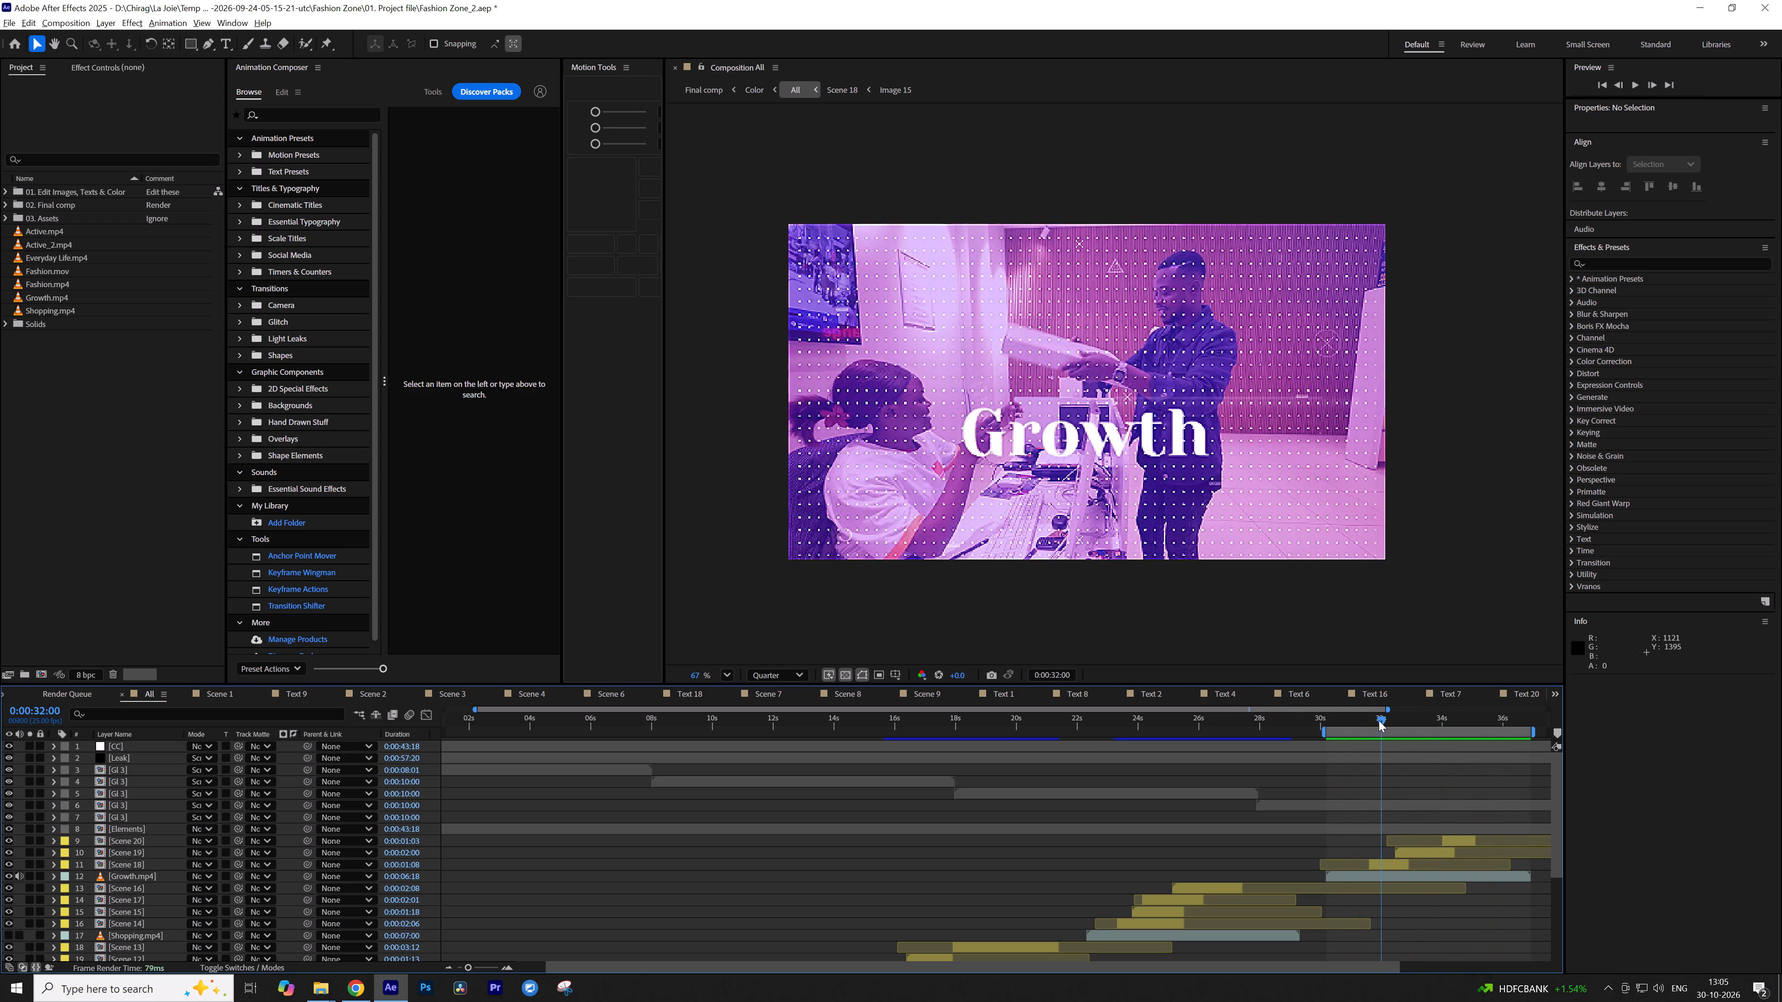
left_click_drag(1379, 720, 1358, 728)
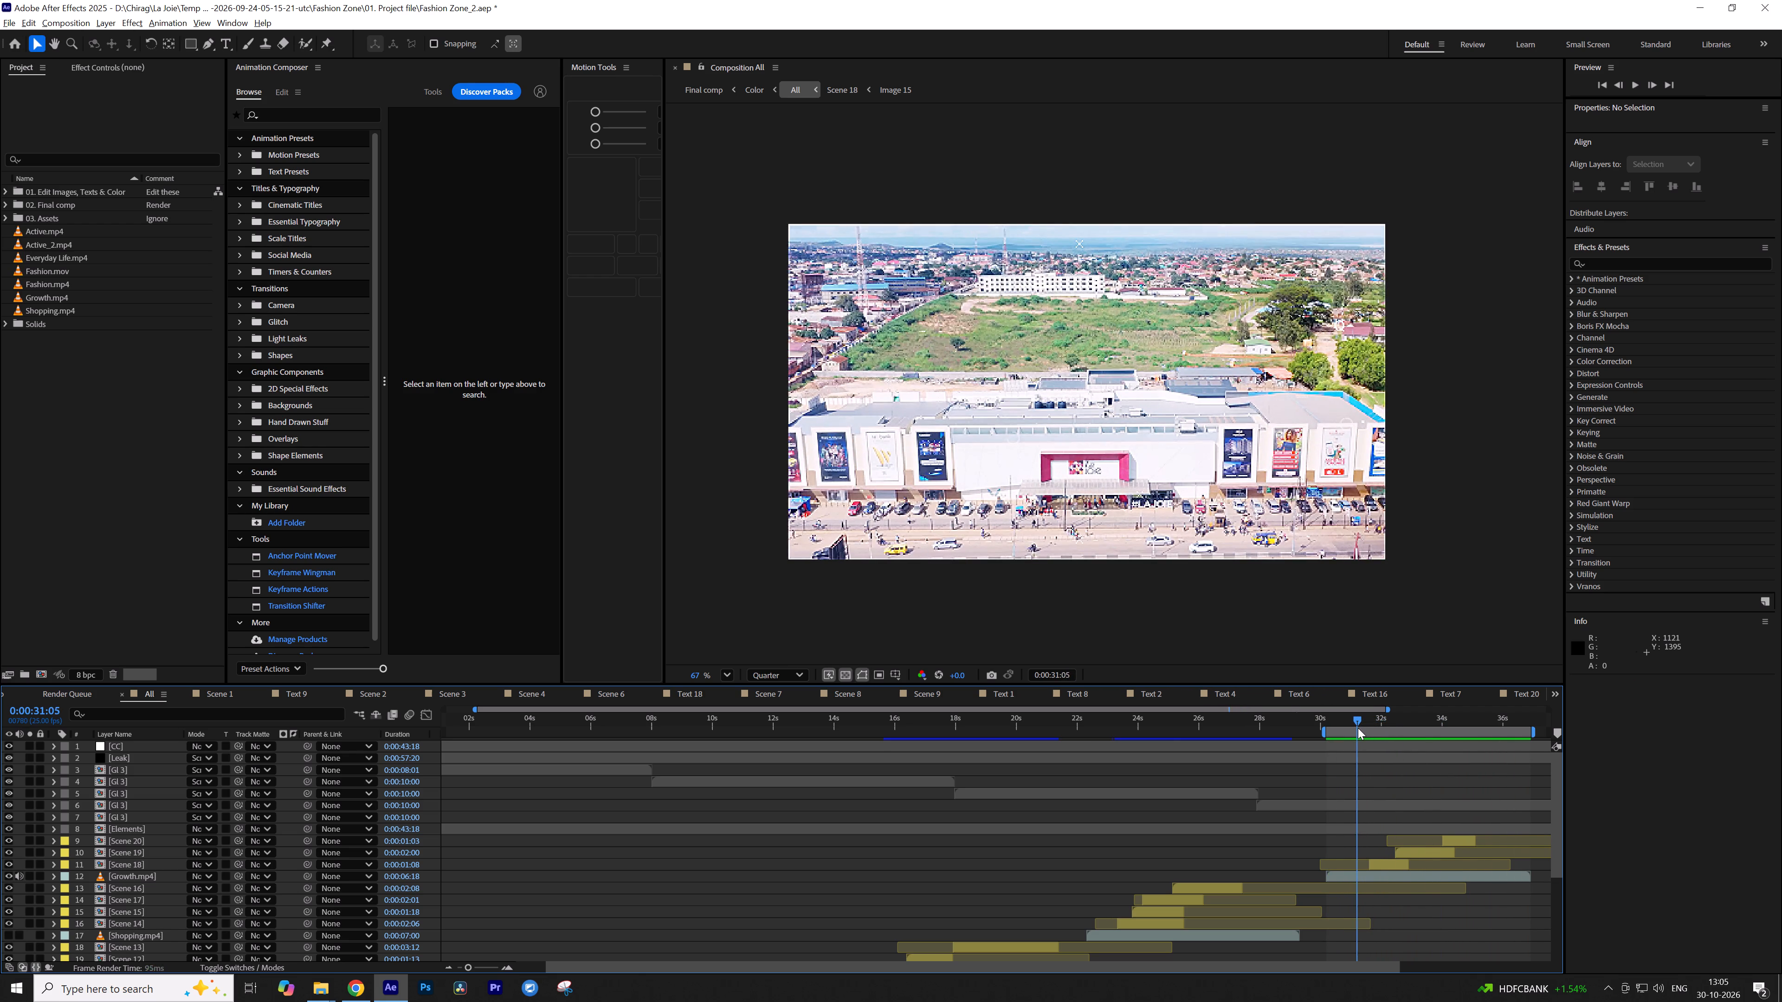
left_click_drag(1358, 728, 1381, 727)
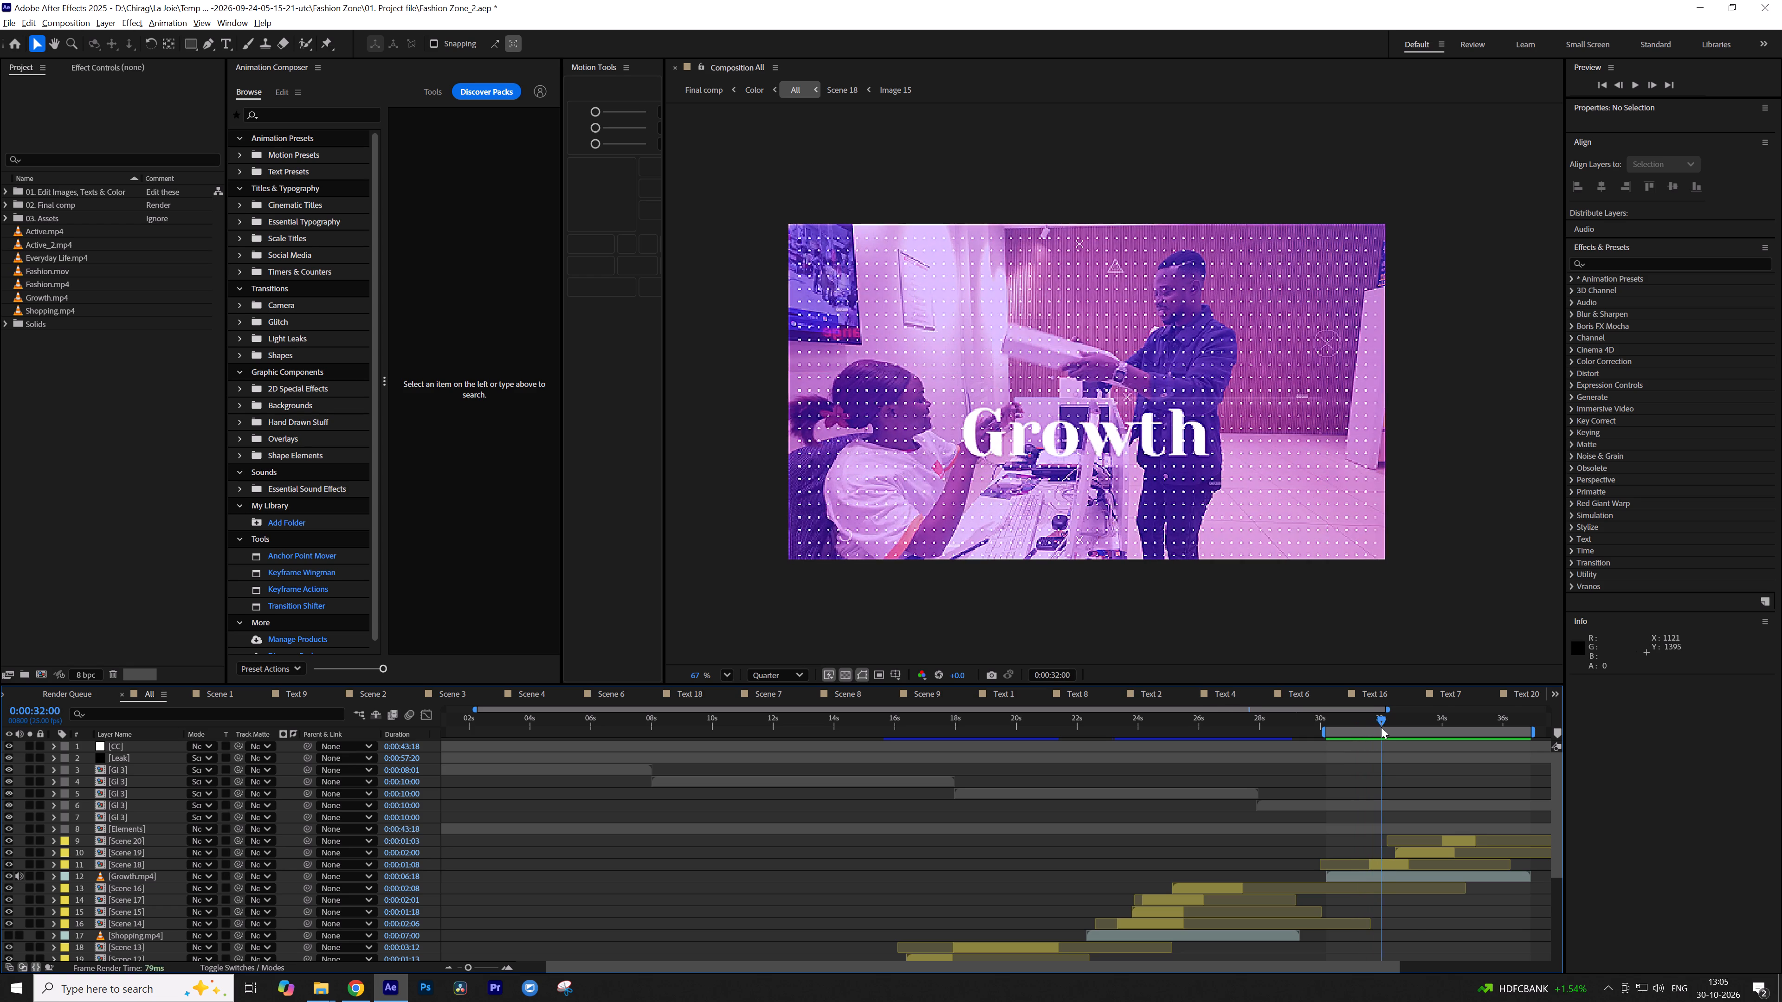
left_click_drag(1381, 727, 1395, 724)
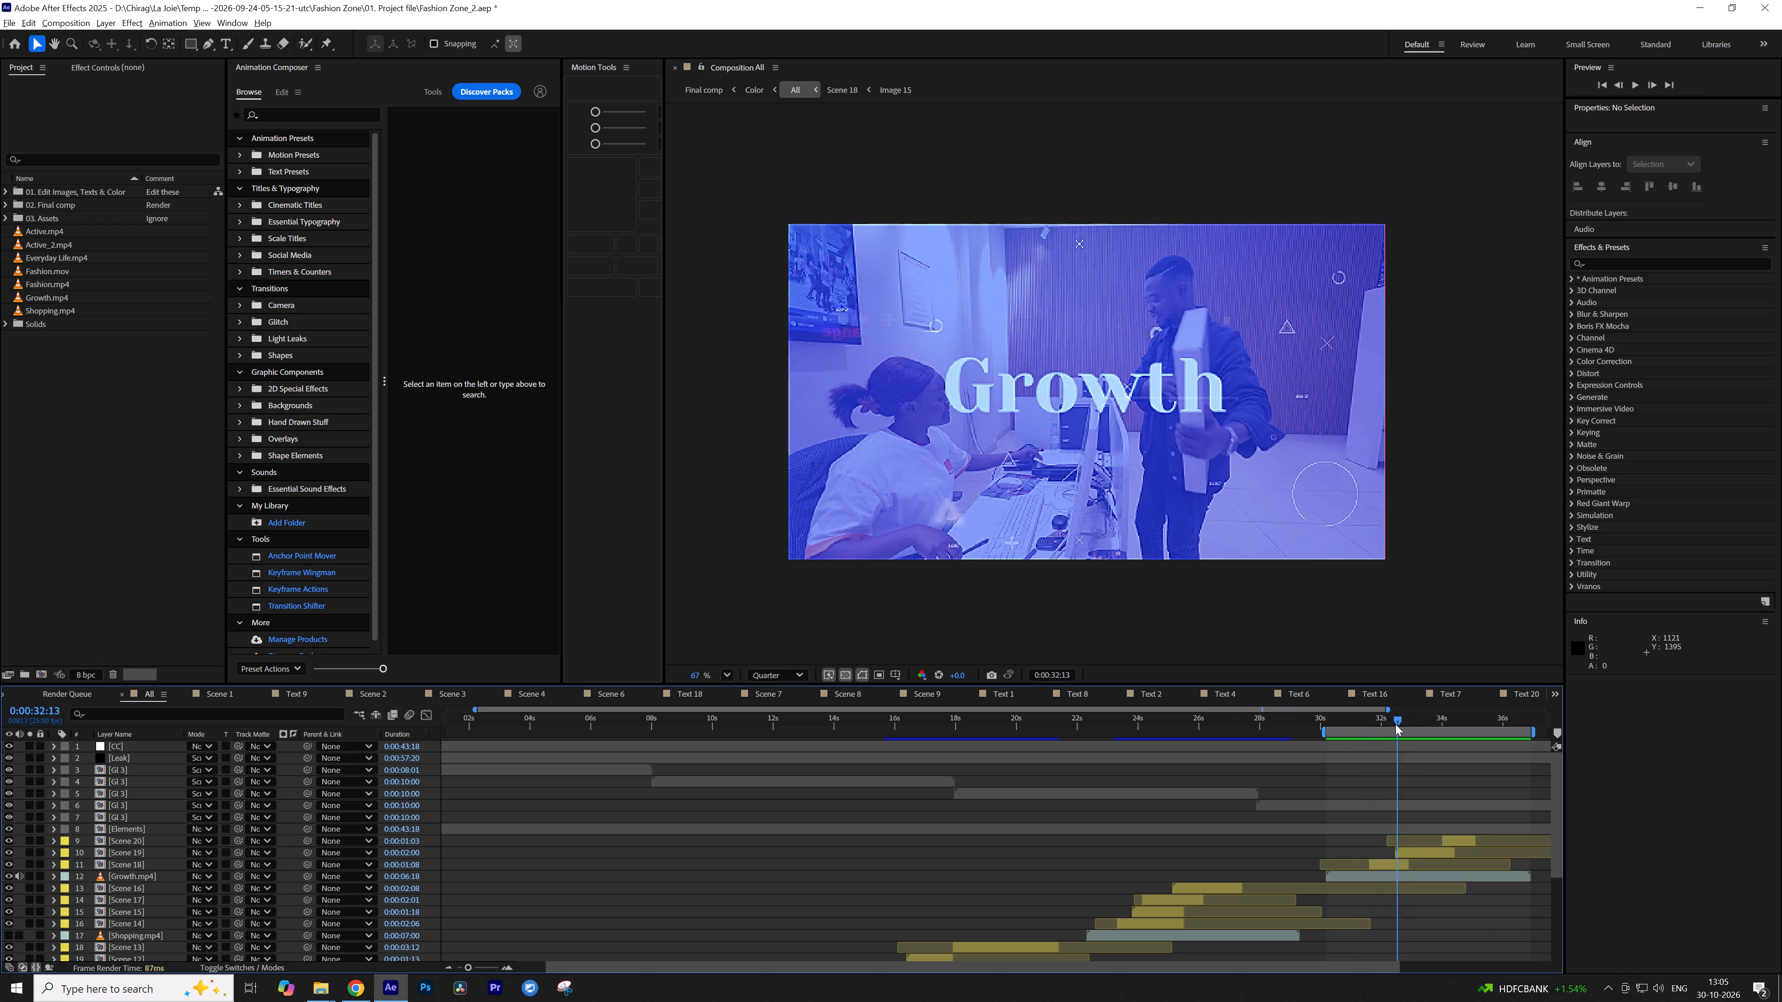
left_click_drag(1395, 724, 1395, 725)
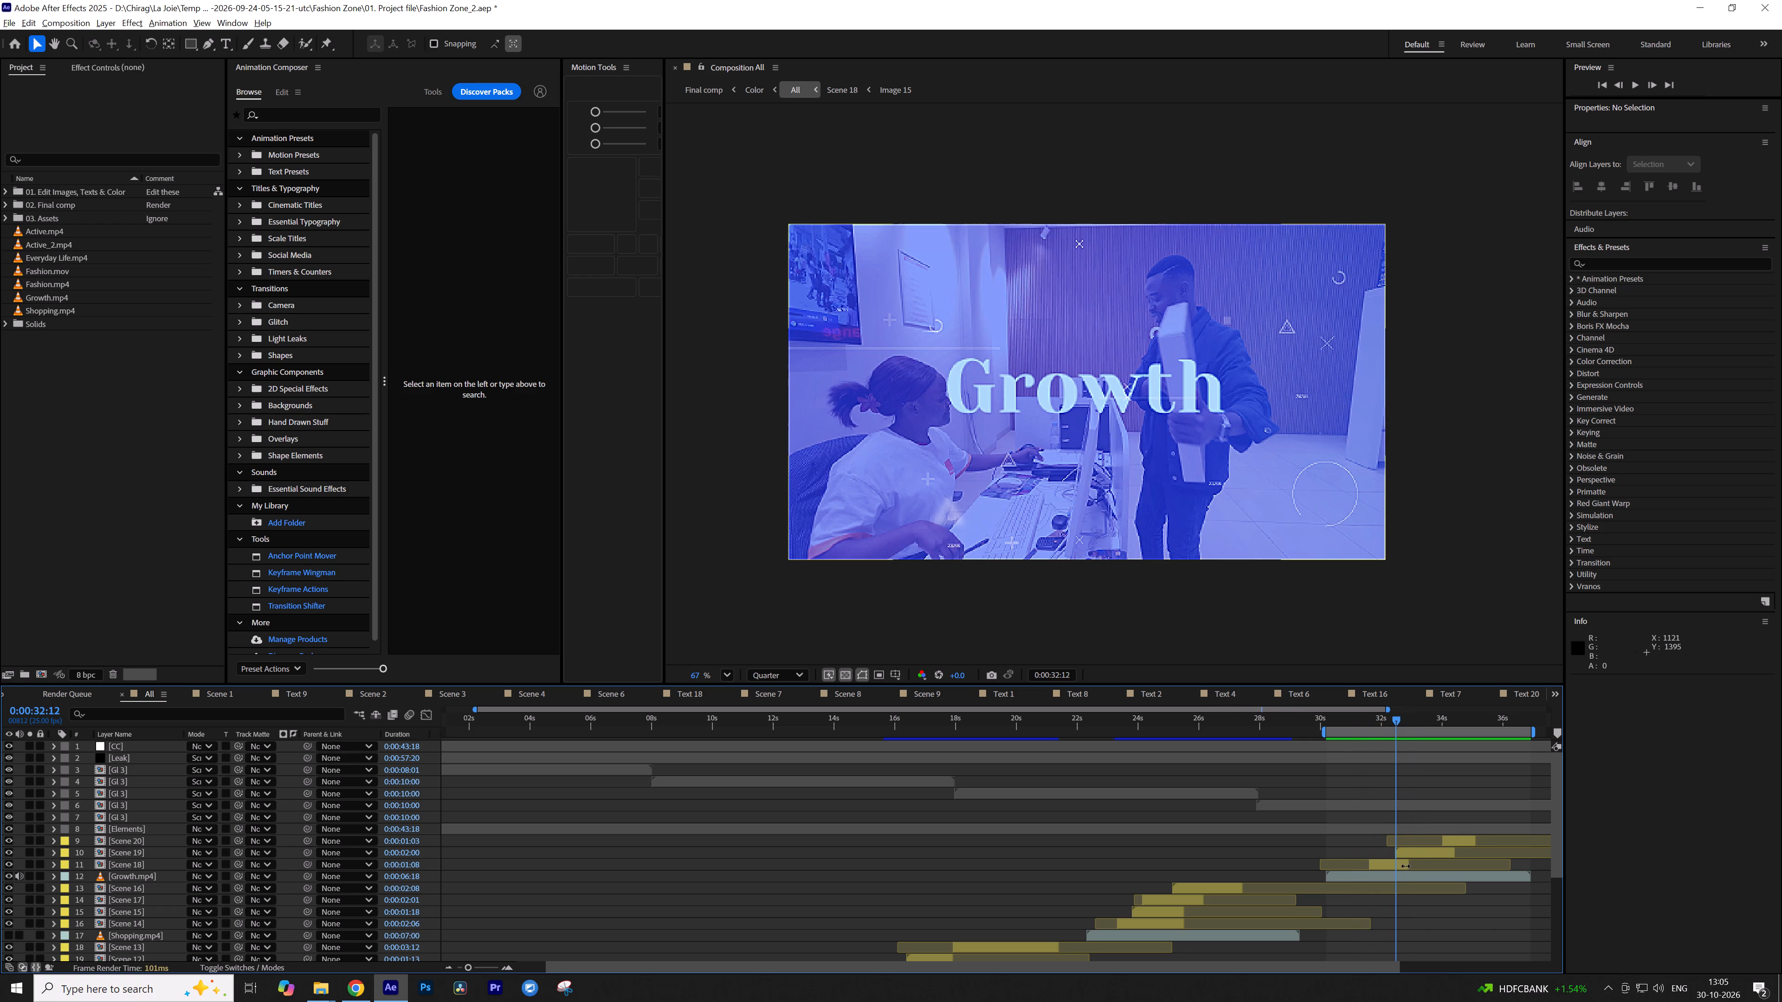
Copy Scene 19's two closing Opacity keyframes to its in point at 0:00:32:11 and time-reverse the pasted pair.
left_click(1404, 854)
key("t")
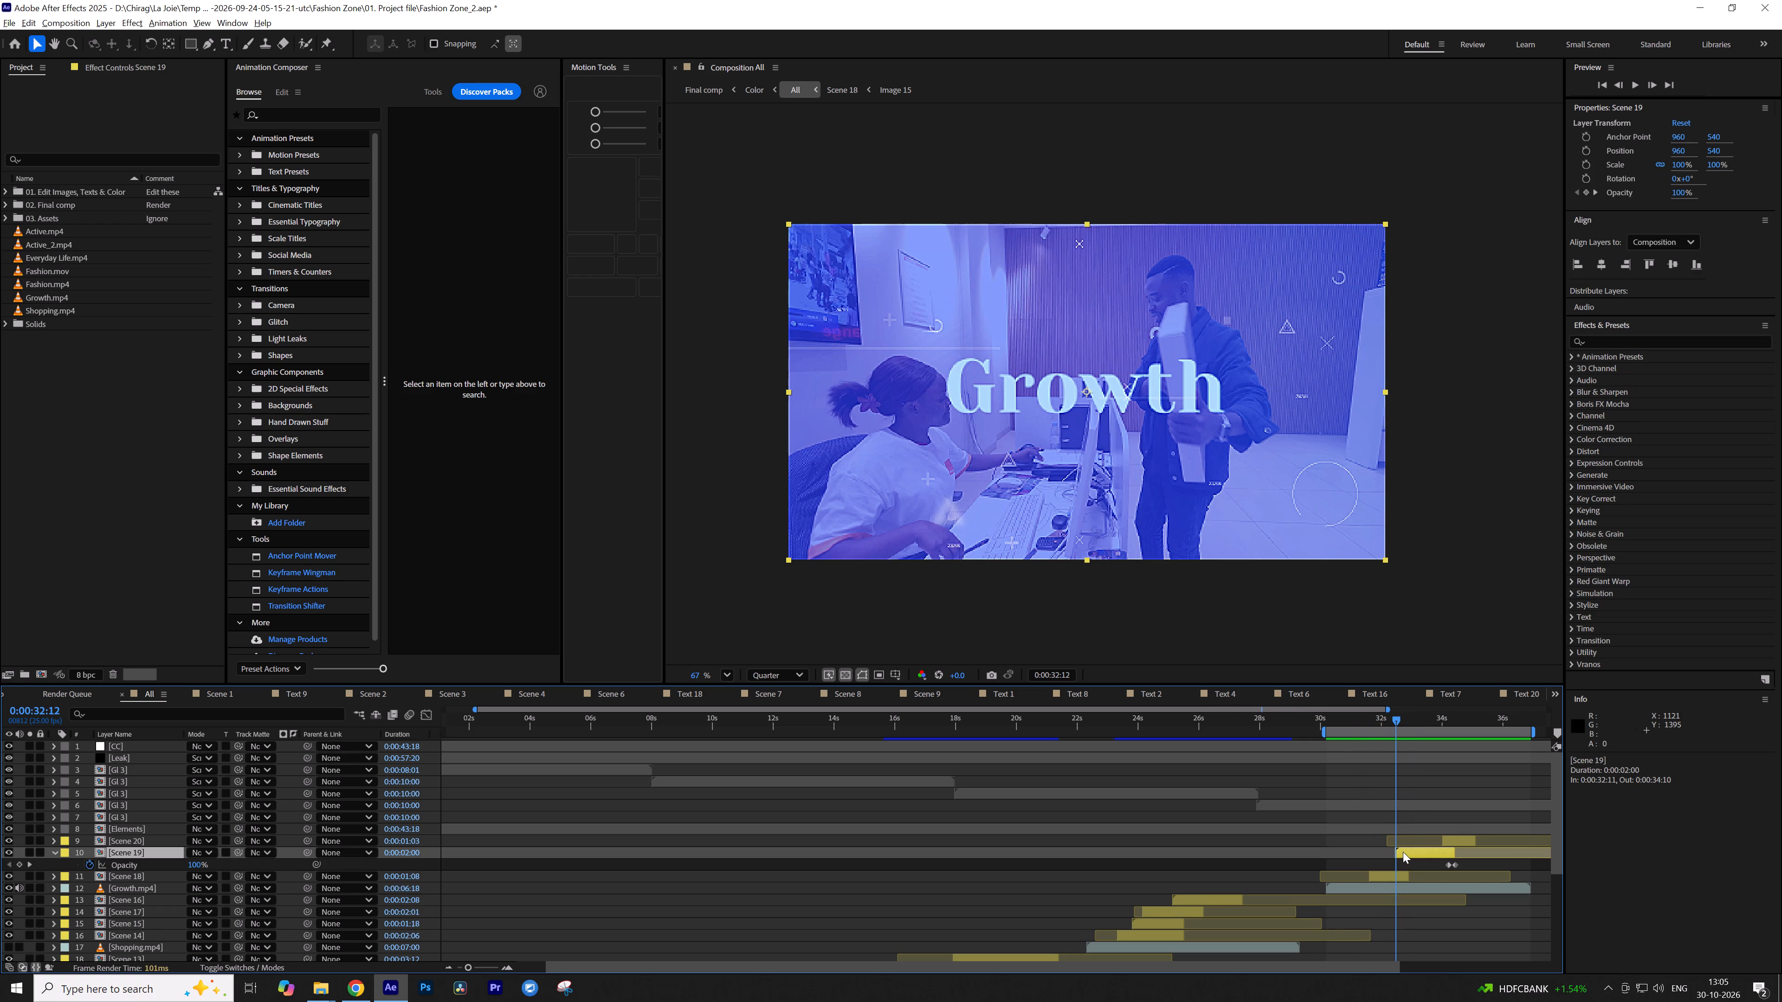
left_click_drag(1439, 862, 1484, 875)
key("ctrl+c")
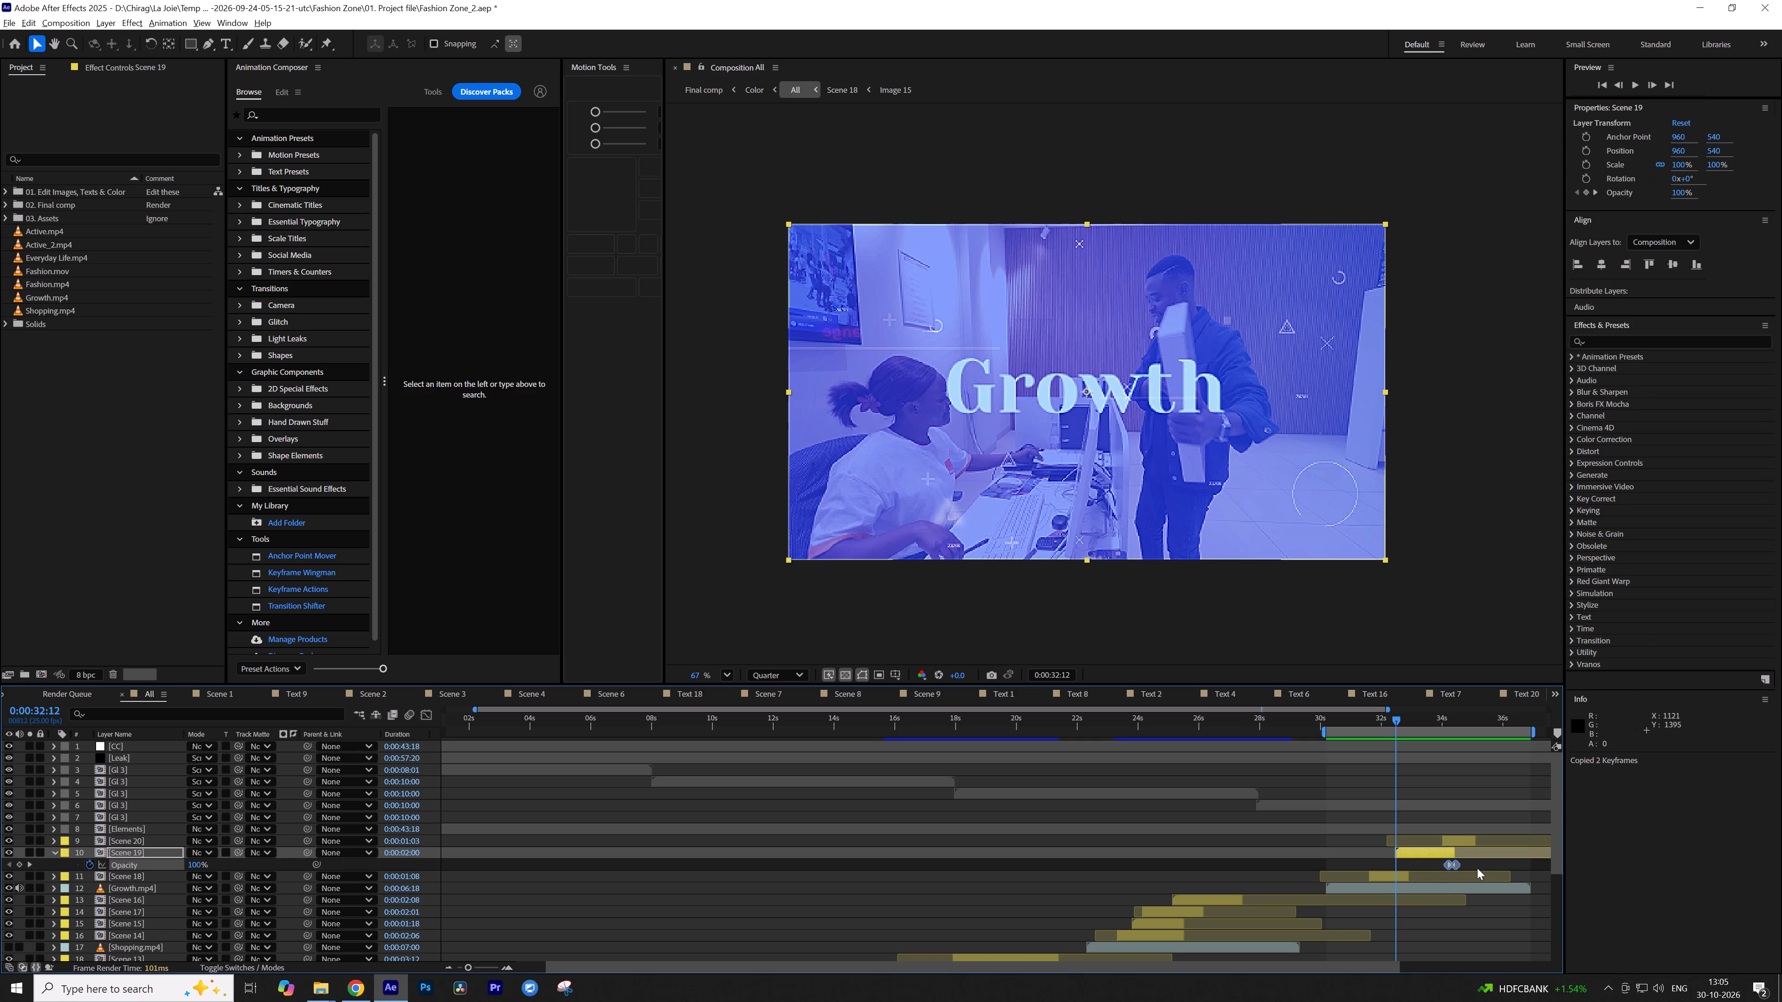
key("i")
key("ctrl+v")
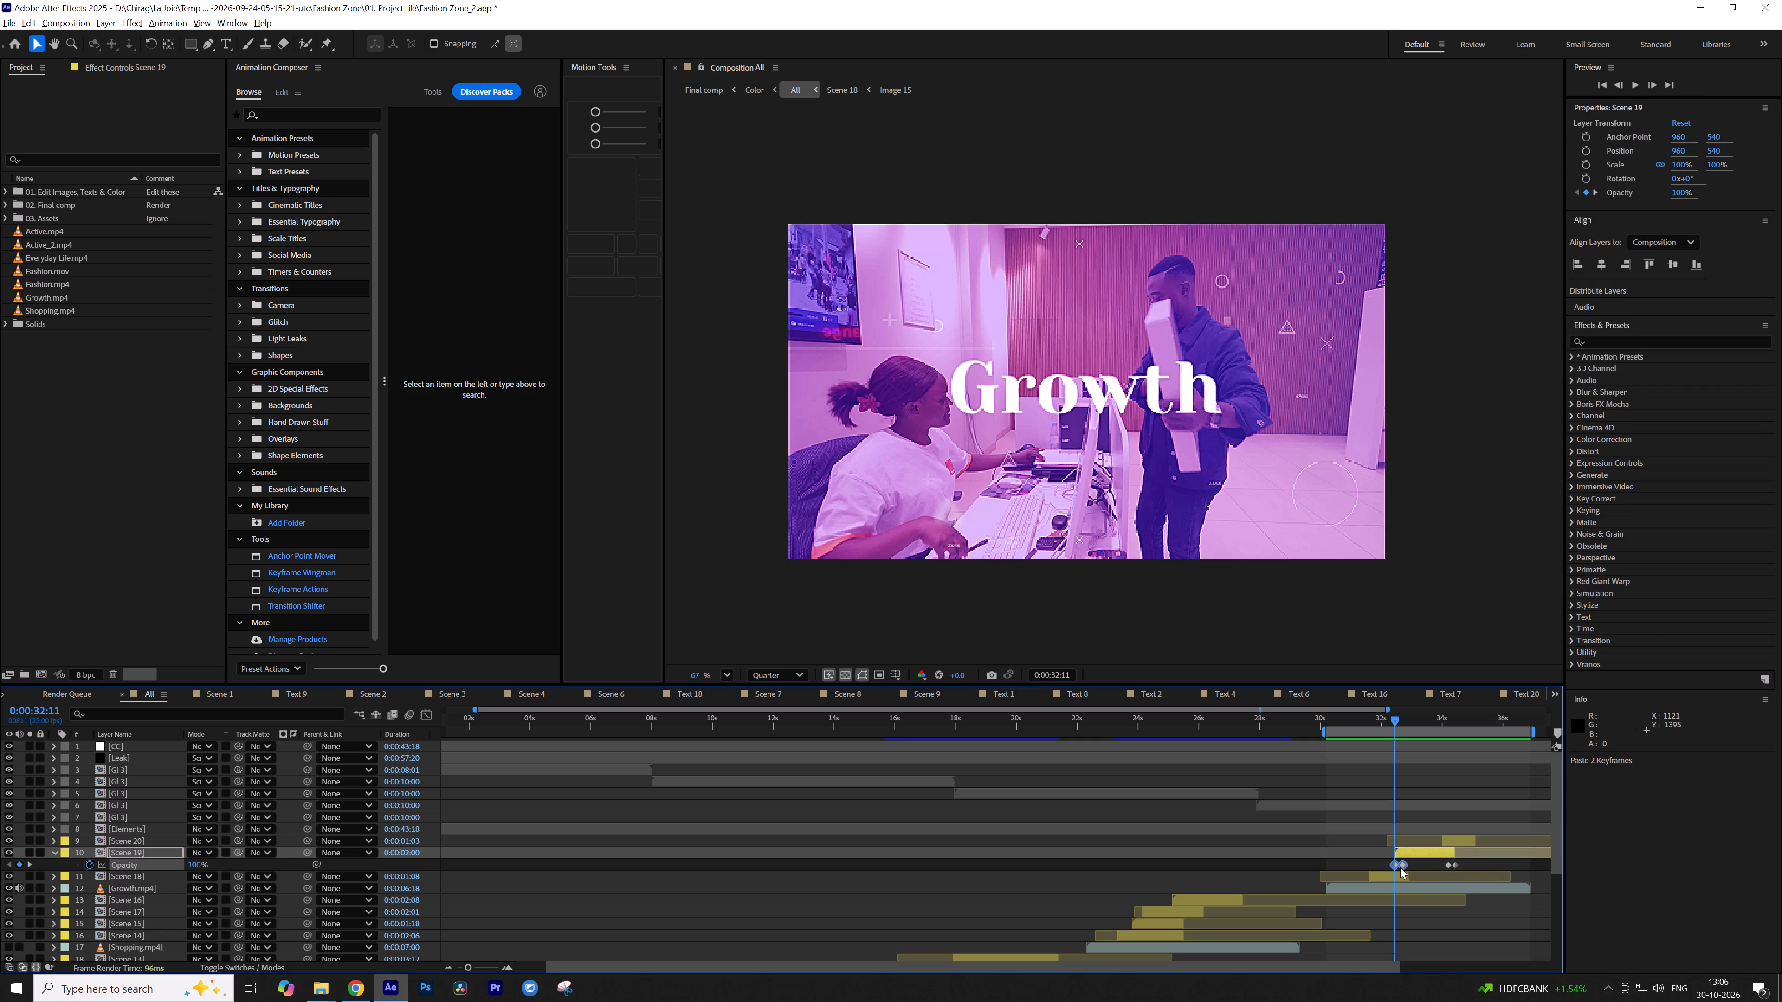
right_click(1402, 867)
left_click(1441, 862)
left_click(1357, 850)
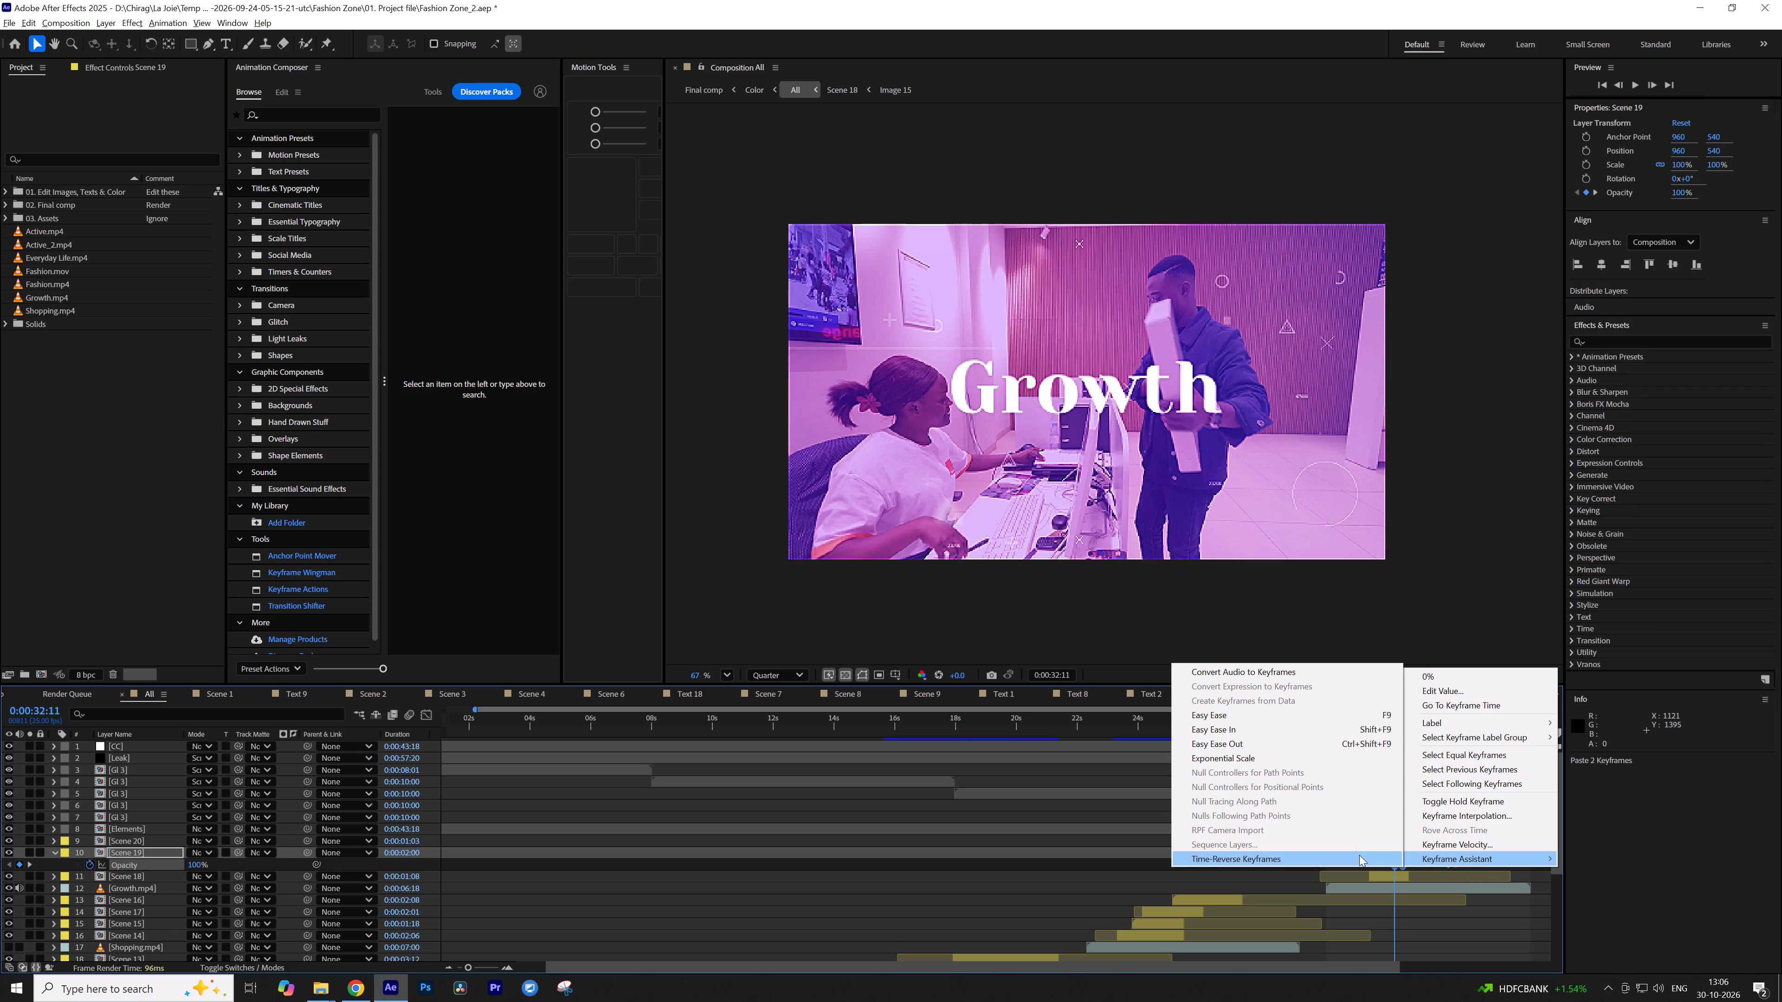
Time-reverse the Opacity keyframe pair pasted at Scene 19's in point.
left_click(1359, 855)
left_click(1420, 860)
left_click_drag(1404, 866, 1410, 866)
left_click(1427, 868)
Play the Growth section from 0:00:32:11 to check Scene 19's fades into and out of its neighbours.
key("space")
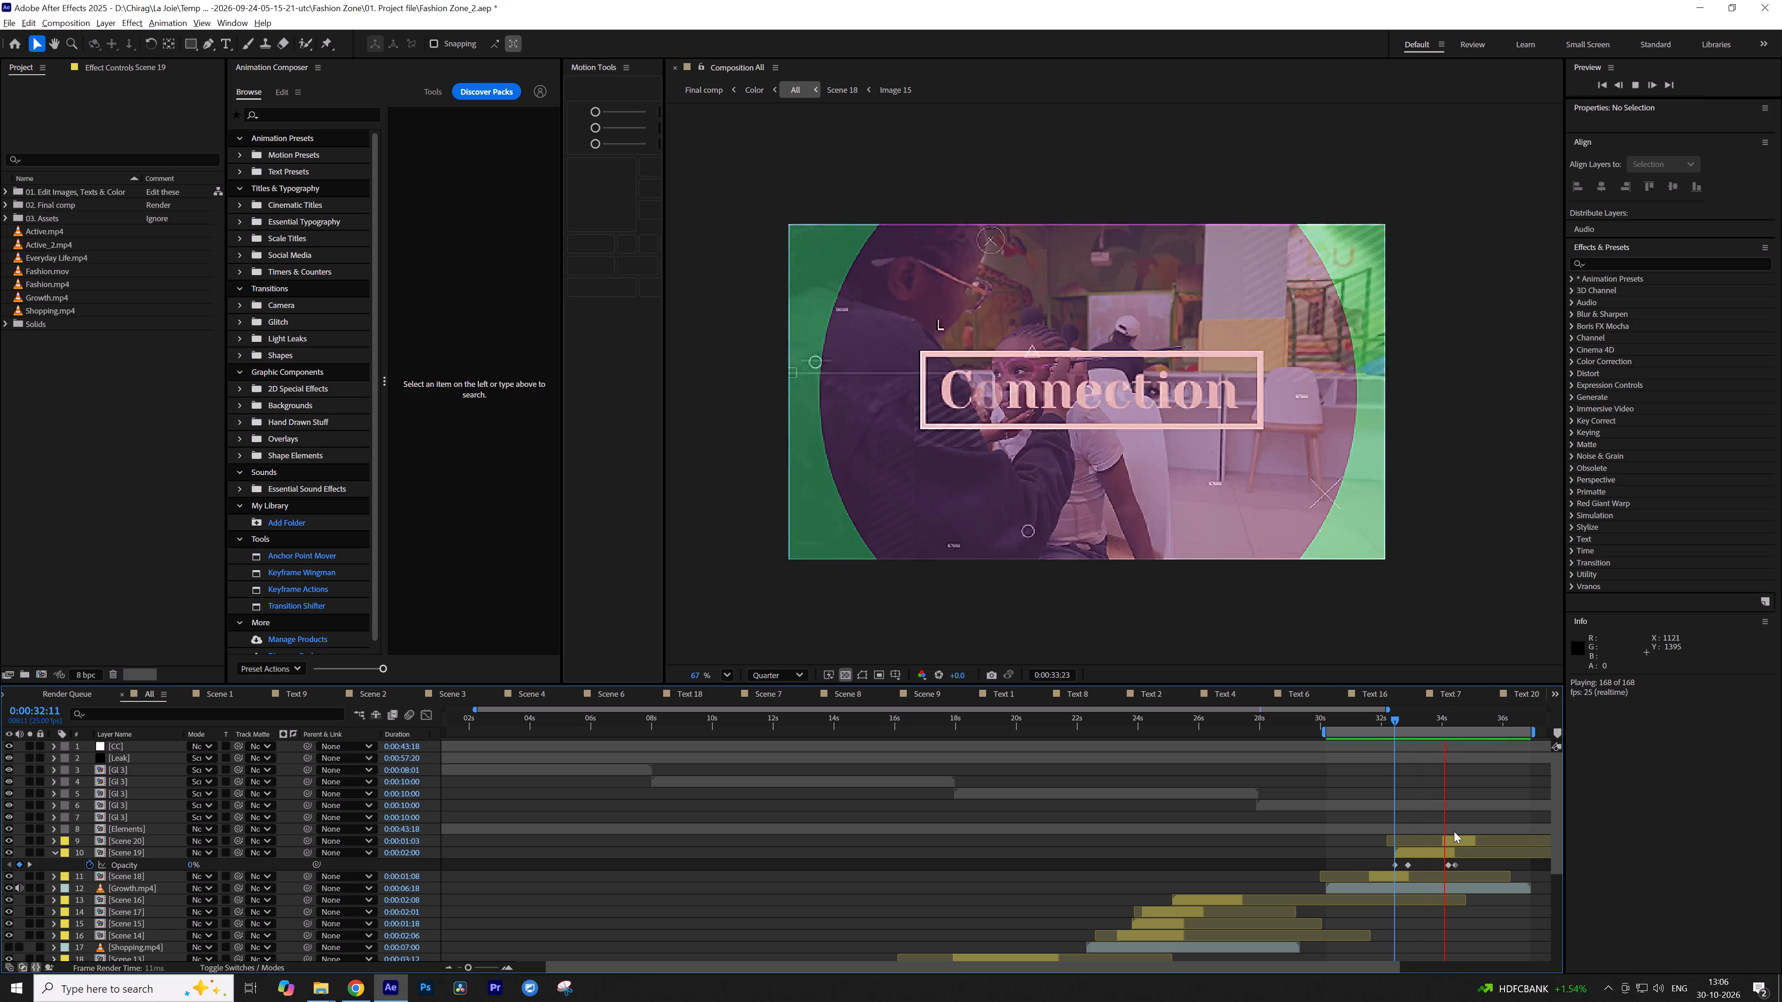
key("space")
key("space")
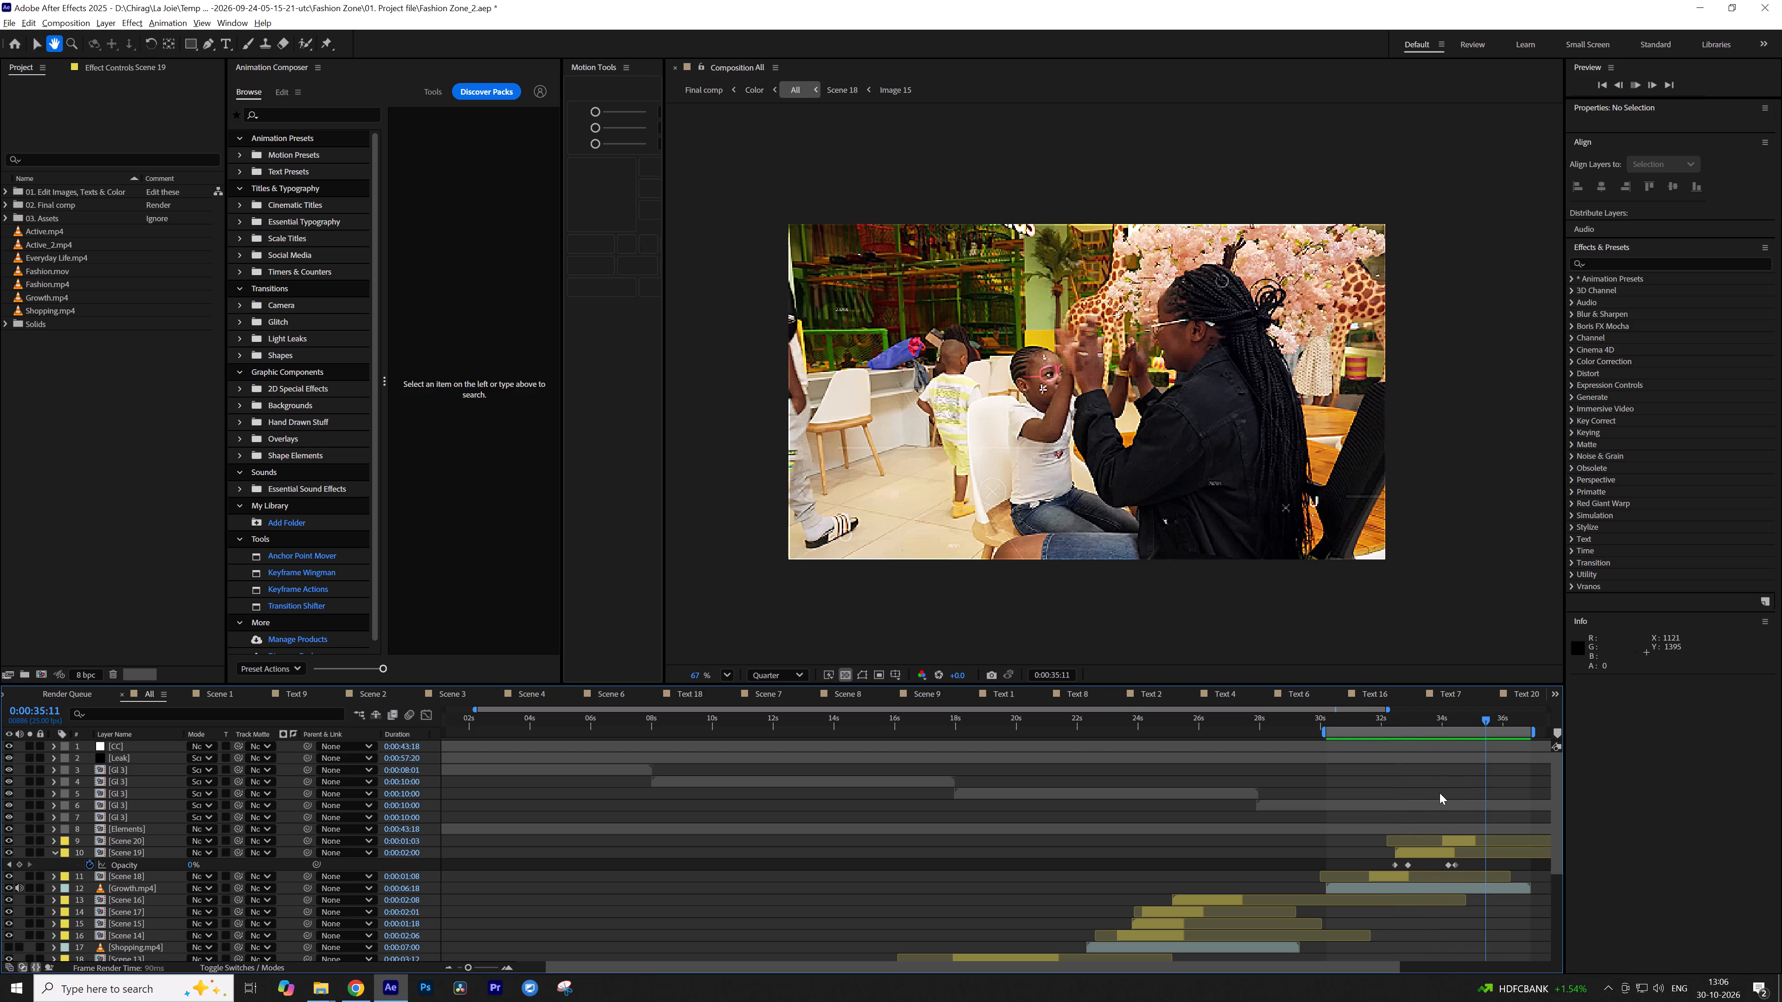
key("space")
left_click(1438, 783)
Save the project and collapse Scene 19's Opacity property.
key("ctrl+s")
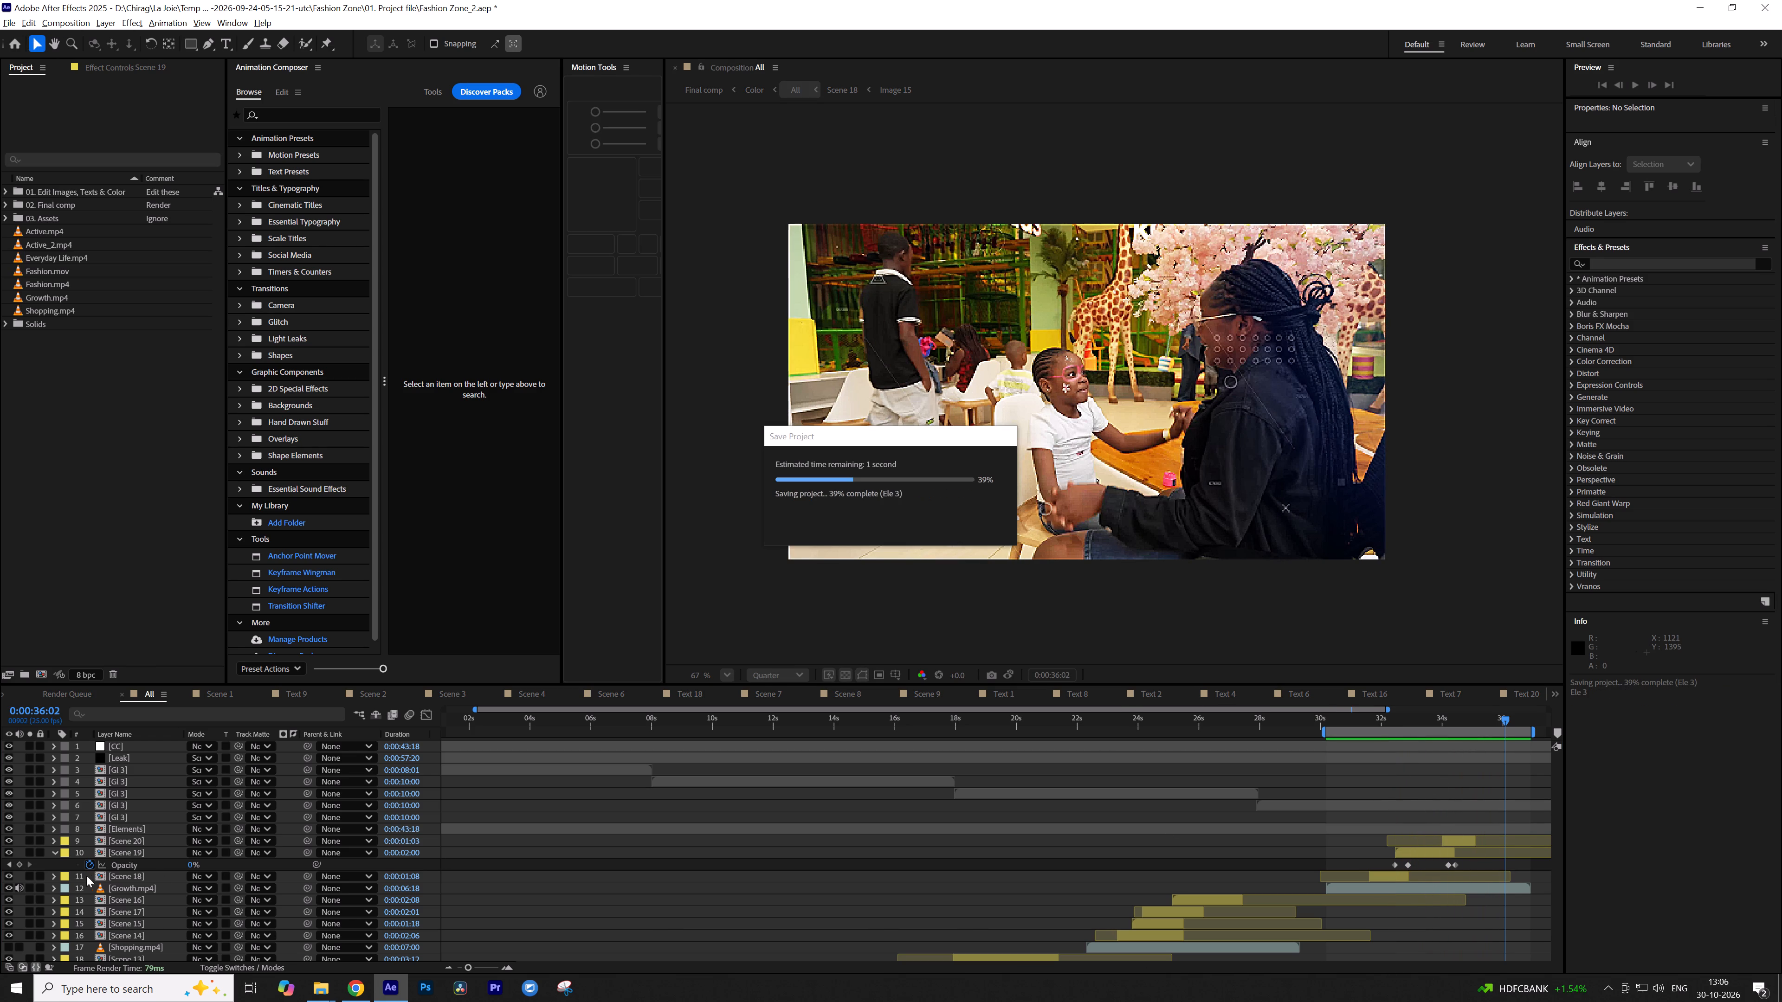
type("ss")
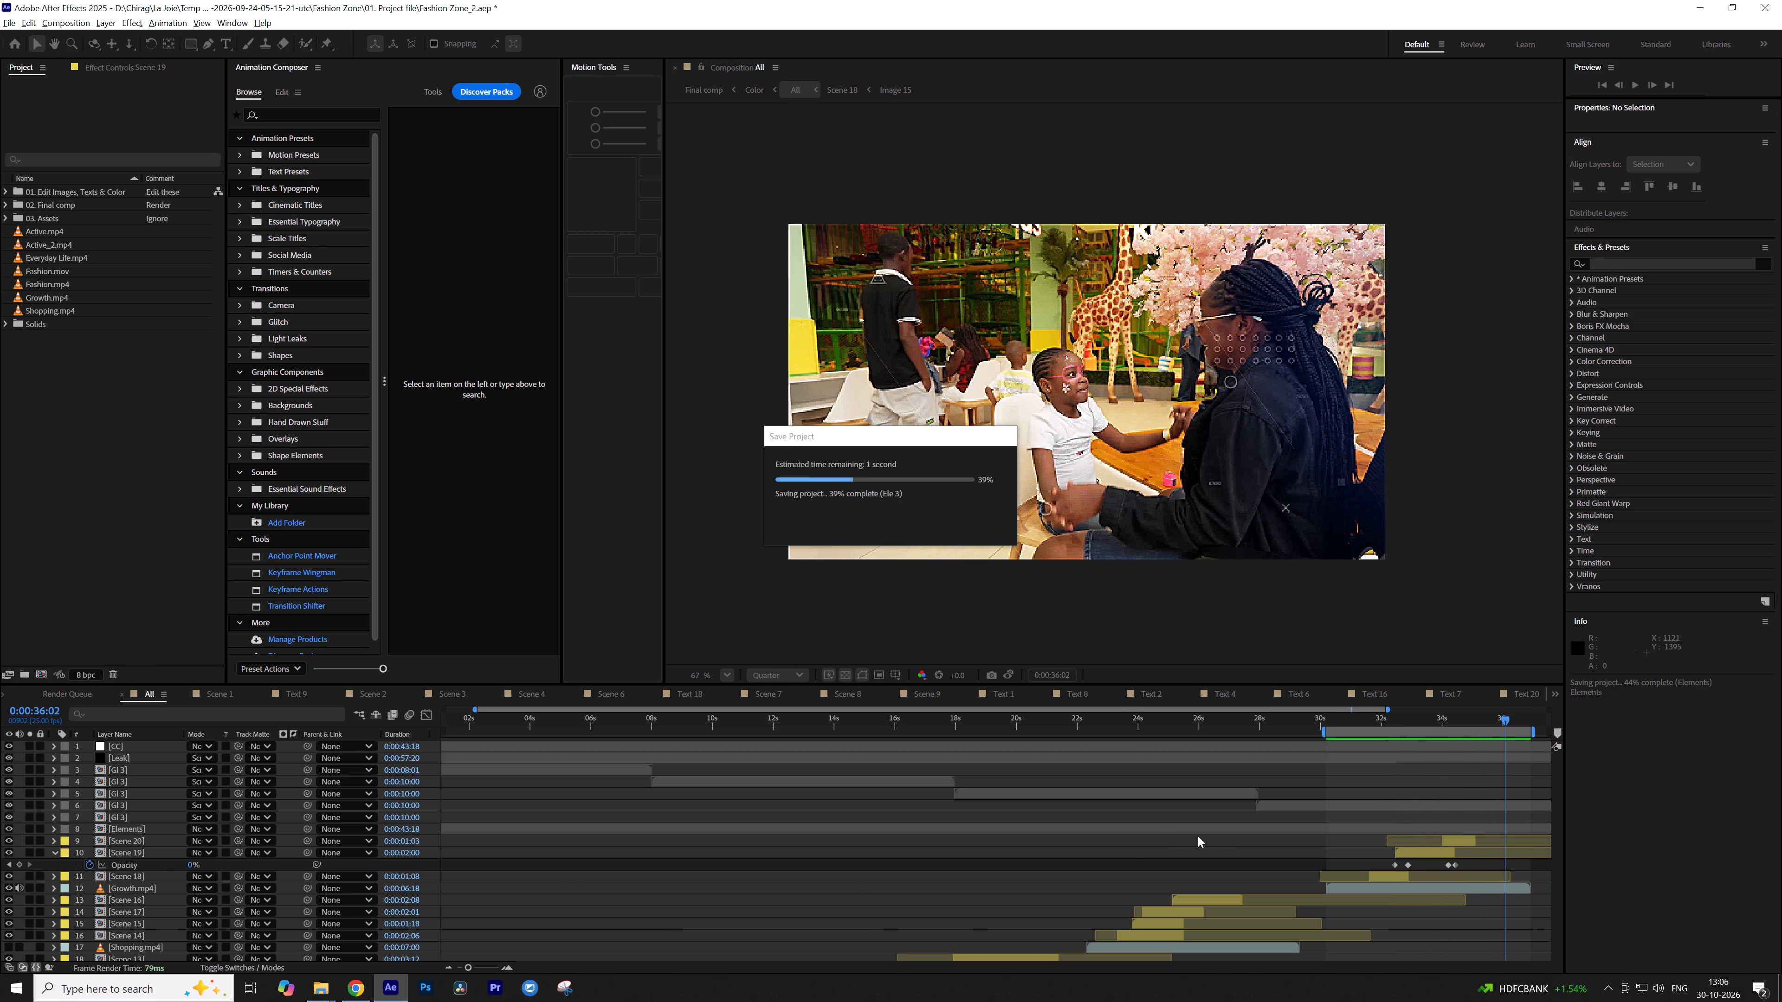
key("s")
key("s")
scroll(1349, 810, "down", 4)
scroll(1368, 795, "up", 3)
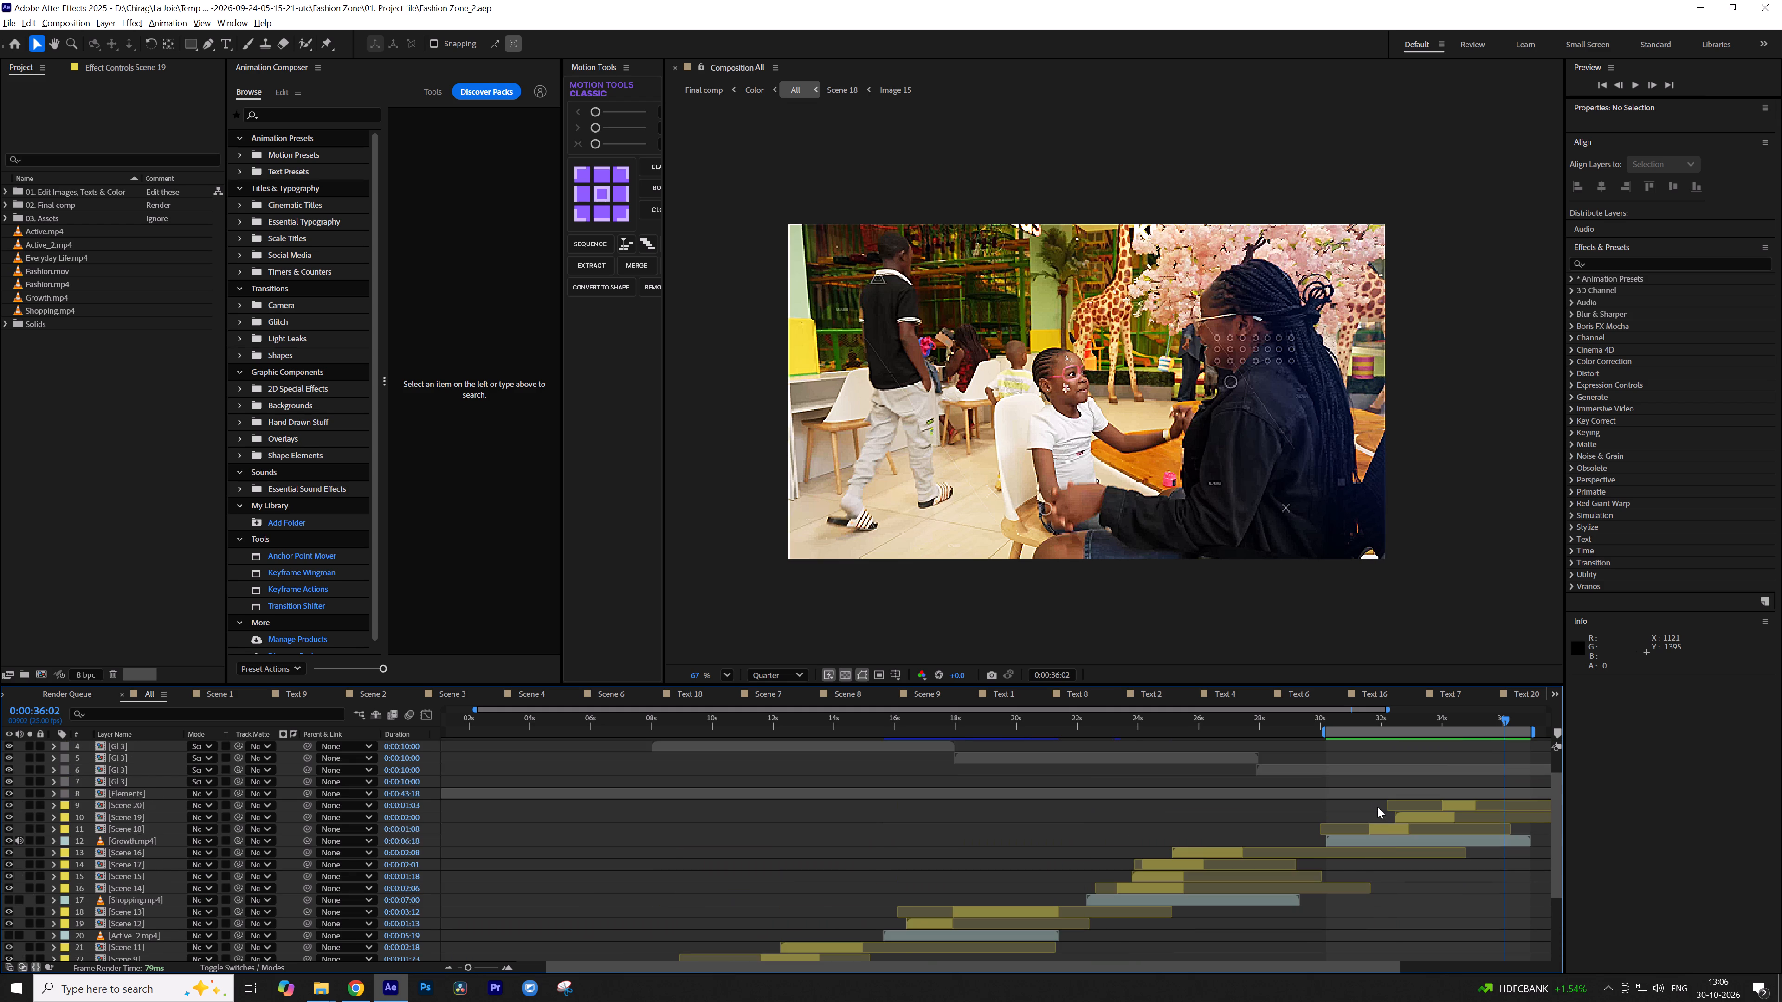
Turn off the visibility and audio of the Growth.mp4 layer and check the frame at 0:00:33:08.
left_click(1387, 842)
scroll(1387, 842, "up", 2)
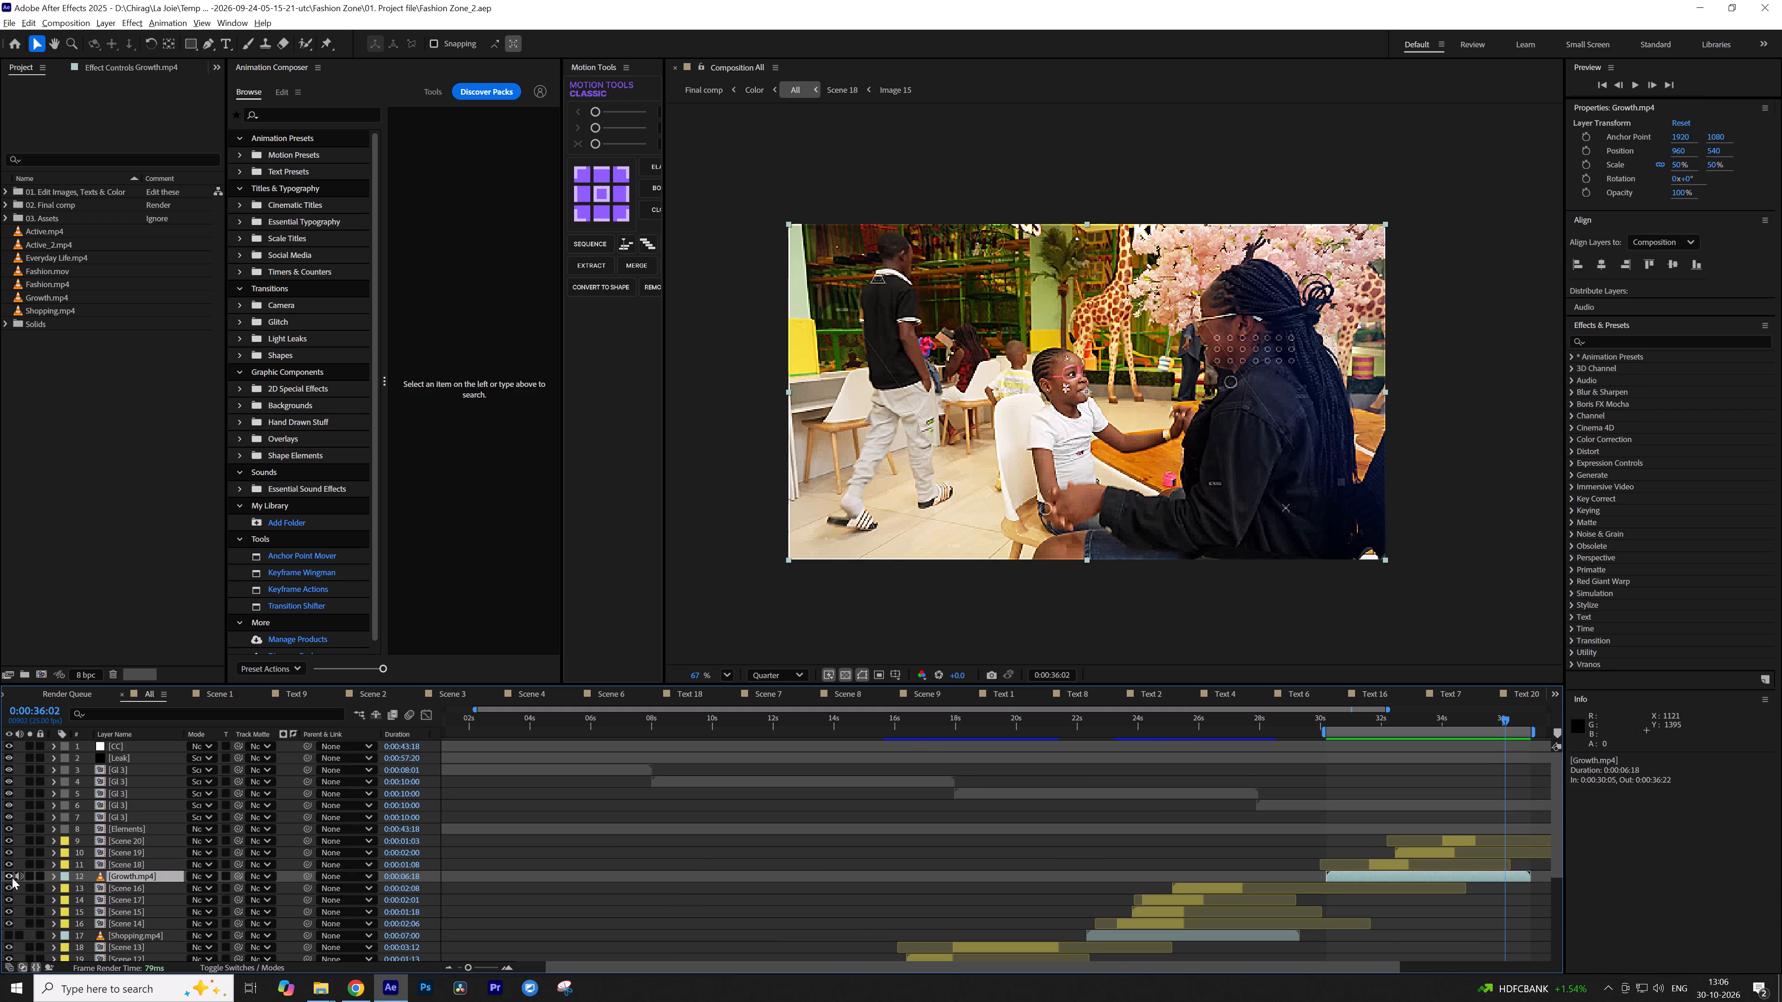
left_click(12, 878)
left_click(18, 877)
left_click(1434, 816)
left_click(1422, 718)
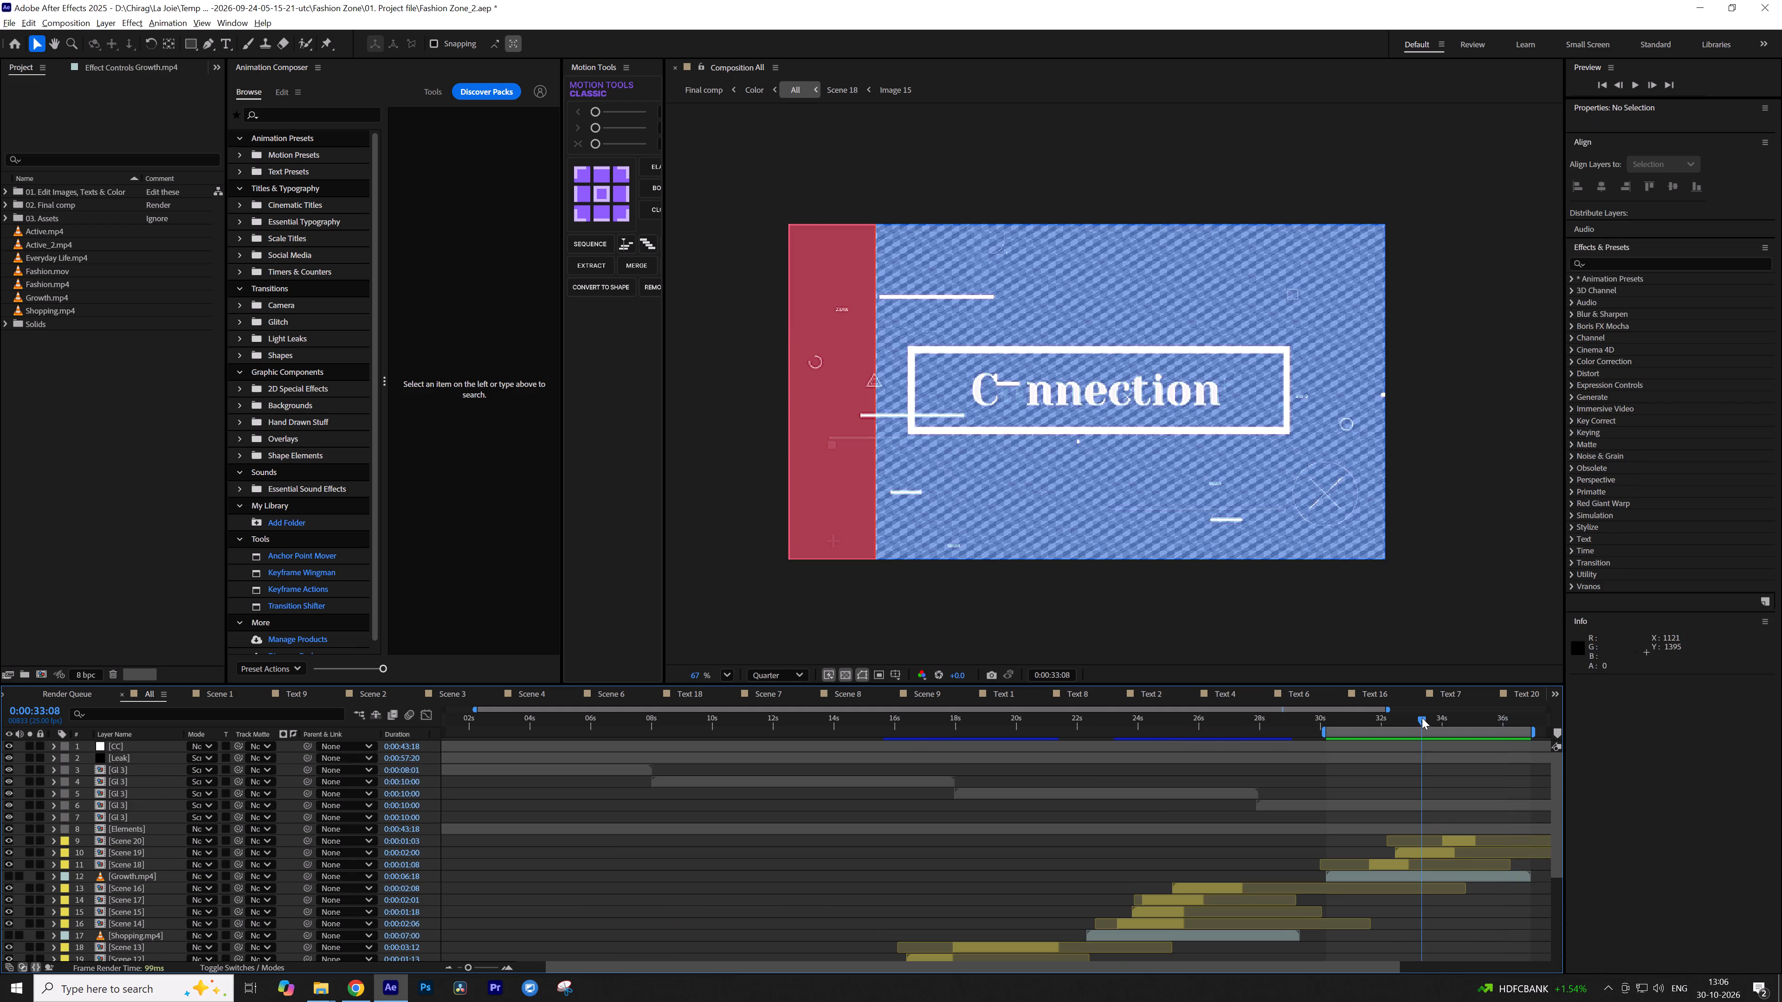
left_click(1425, 776)
Queue All for rendering with the RGBA output module, resized to a width of 3840.
key("ctrl+m")
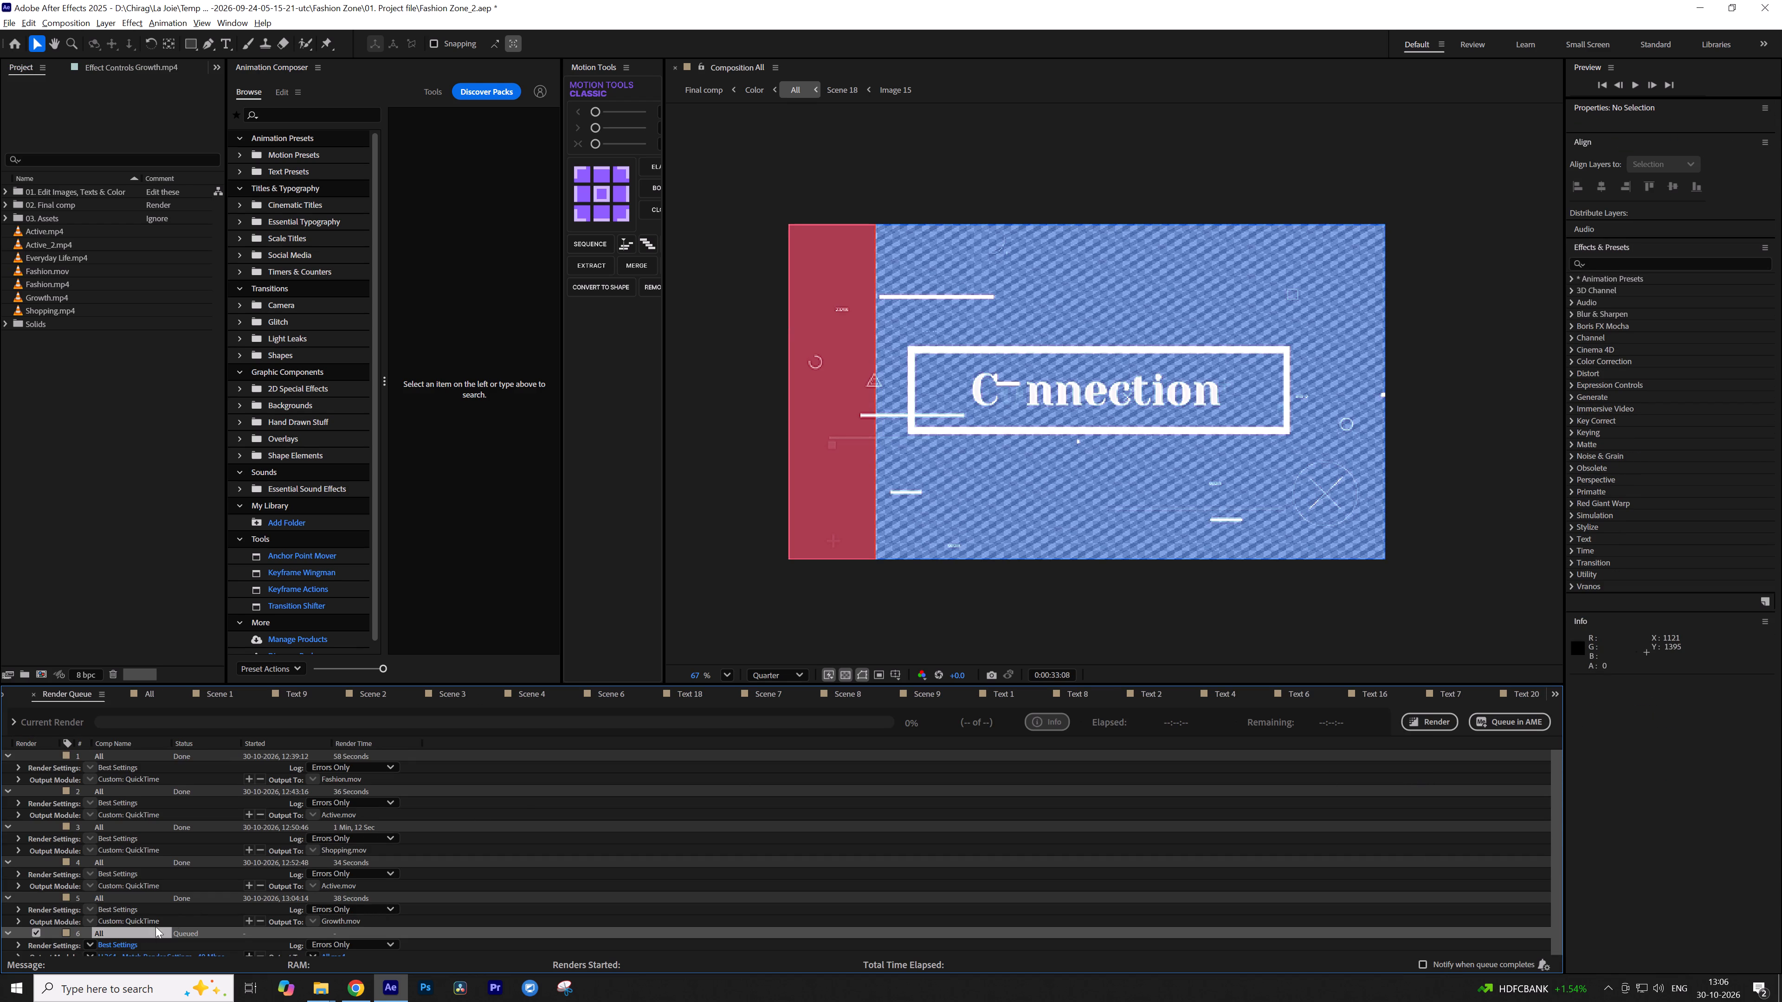
scroll(97, 948, "down", 2)
left_click(90, 947)
left_click(121, 902)
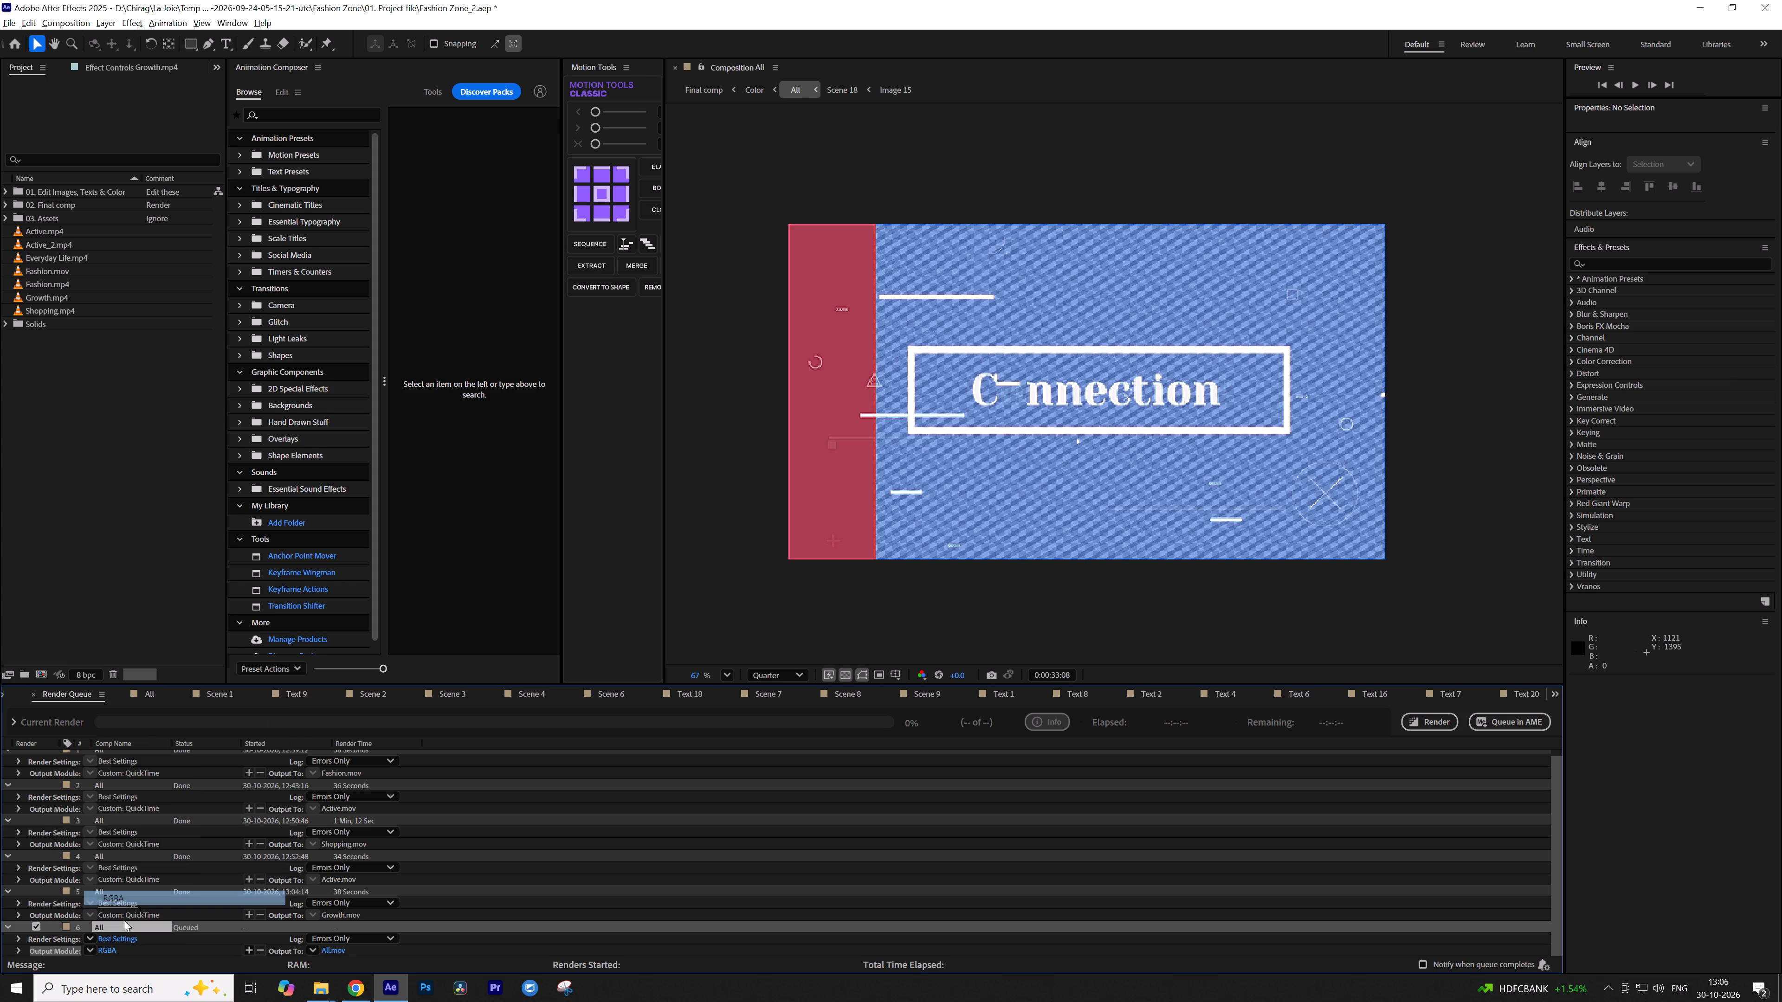
left_click(111, 952)
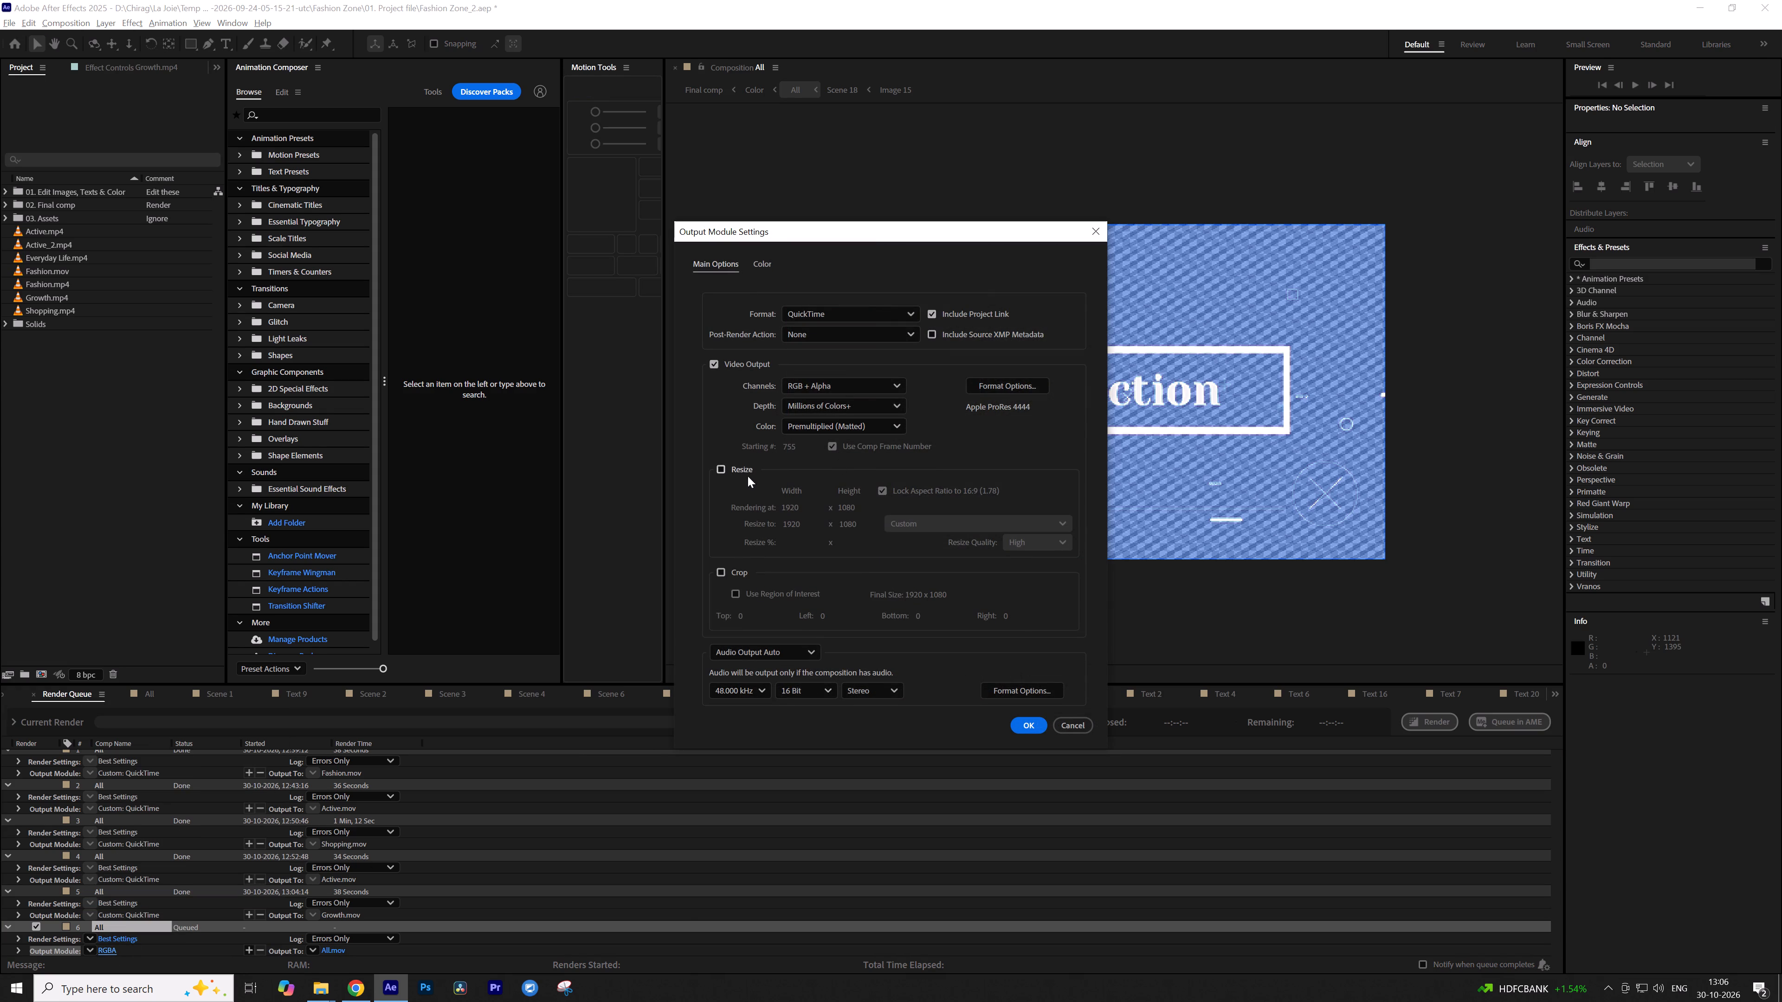
left_click(743, 471)
left_click(792, 527)
type("3840")
key("Return")
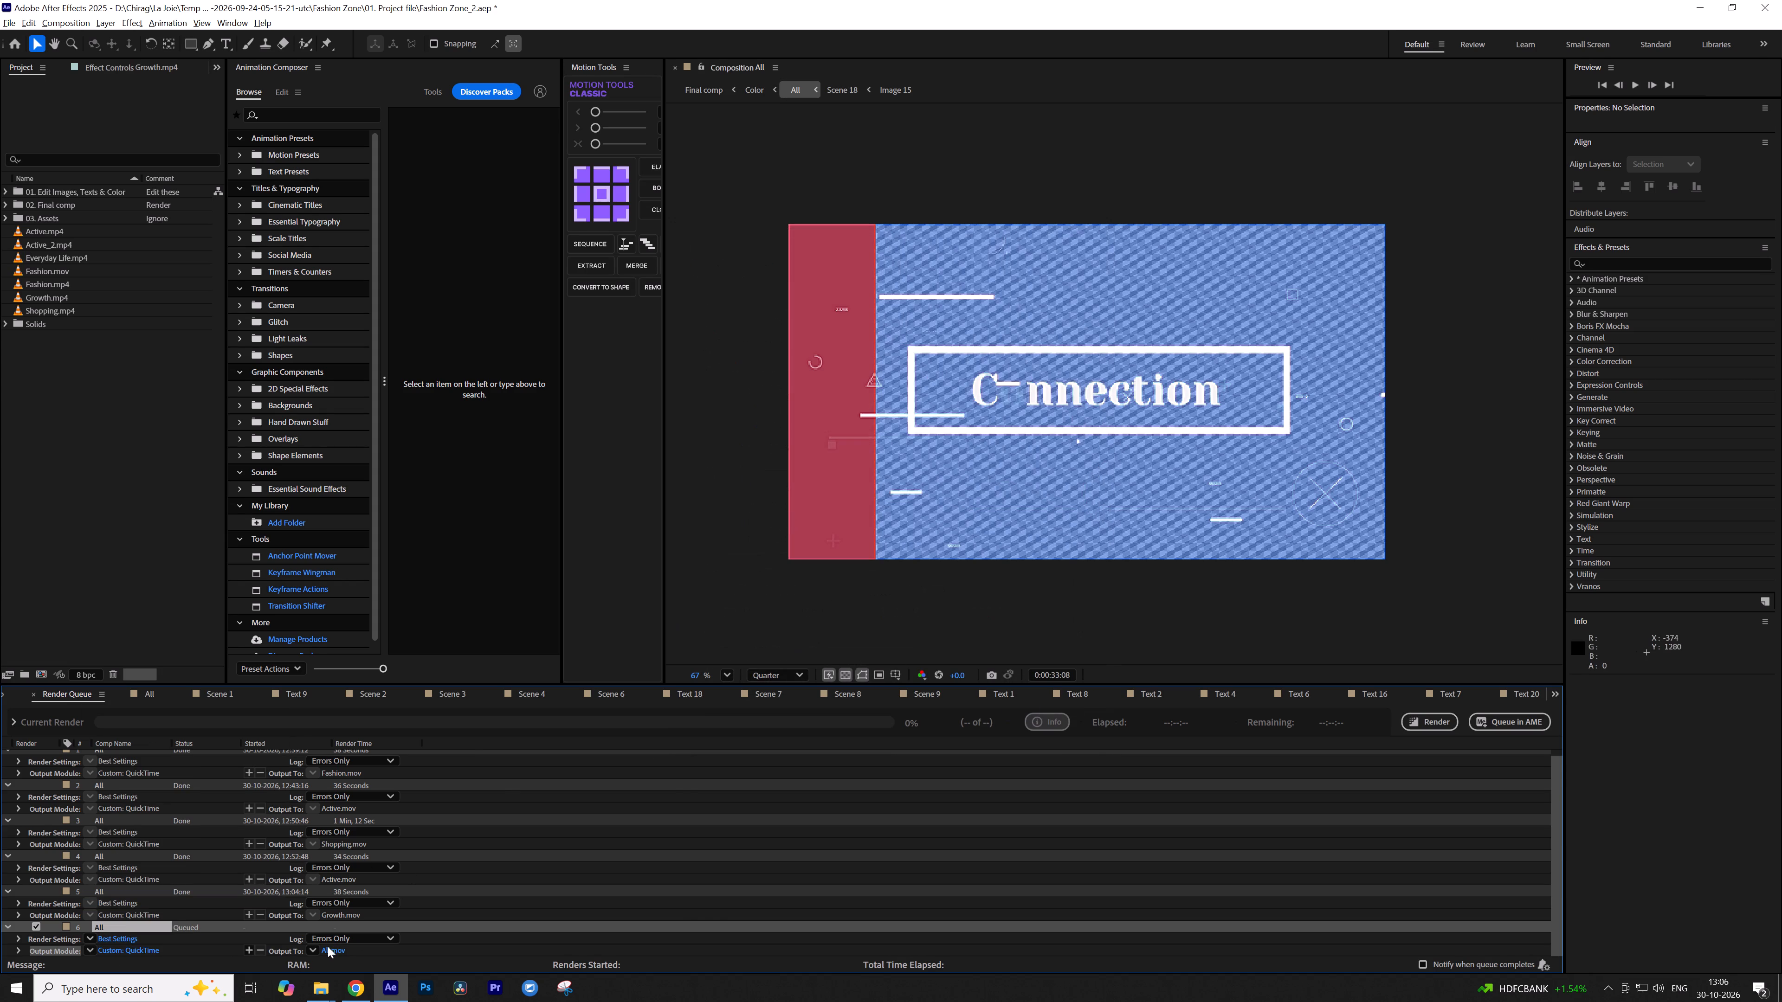
Set the queued item's output file to the existing Growth file in New folder, replacing it.
left_click(328, 946)
left_click(326, 952)
double_click(395, 113)
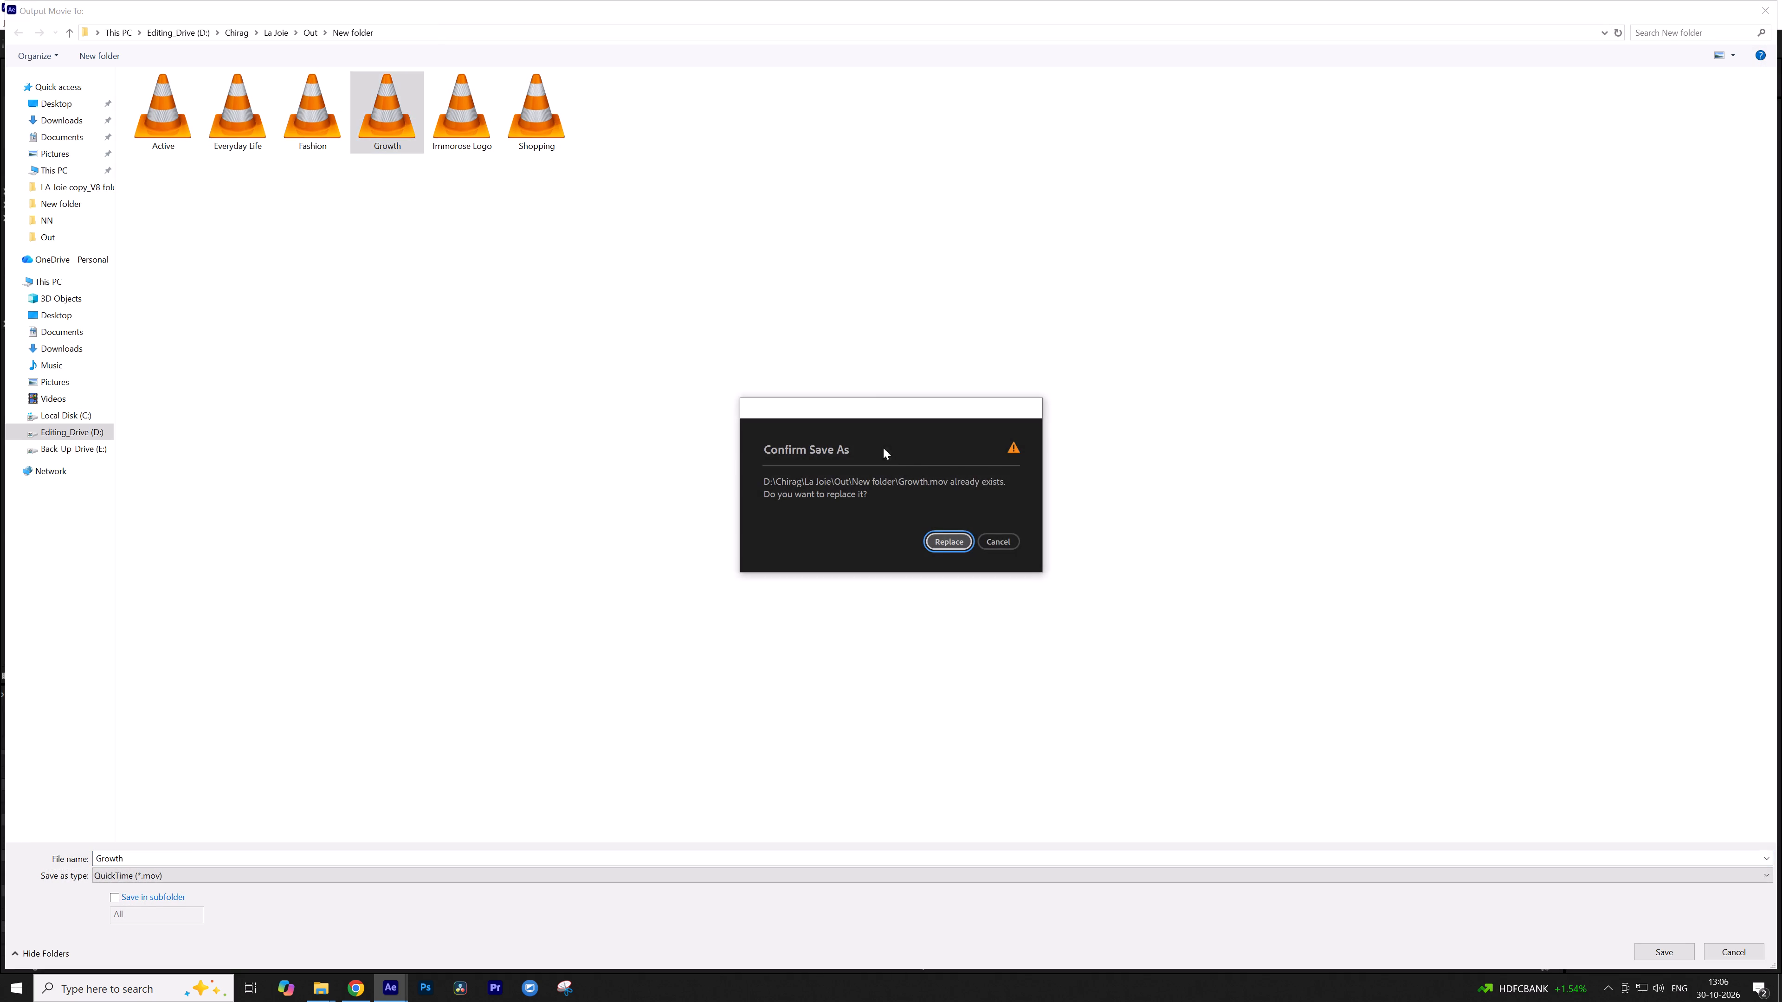
left_click(943, 541)
Render the queued Growth section, allowing the existing file to be overwritten.
left_click(1445, 722)
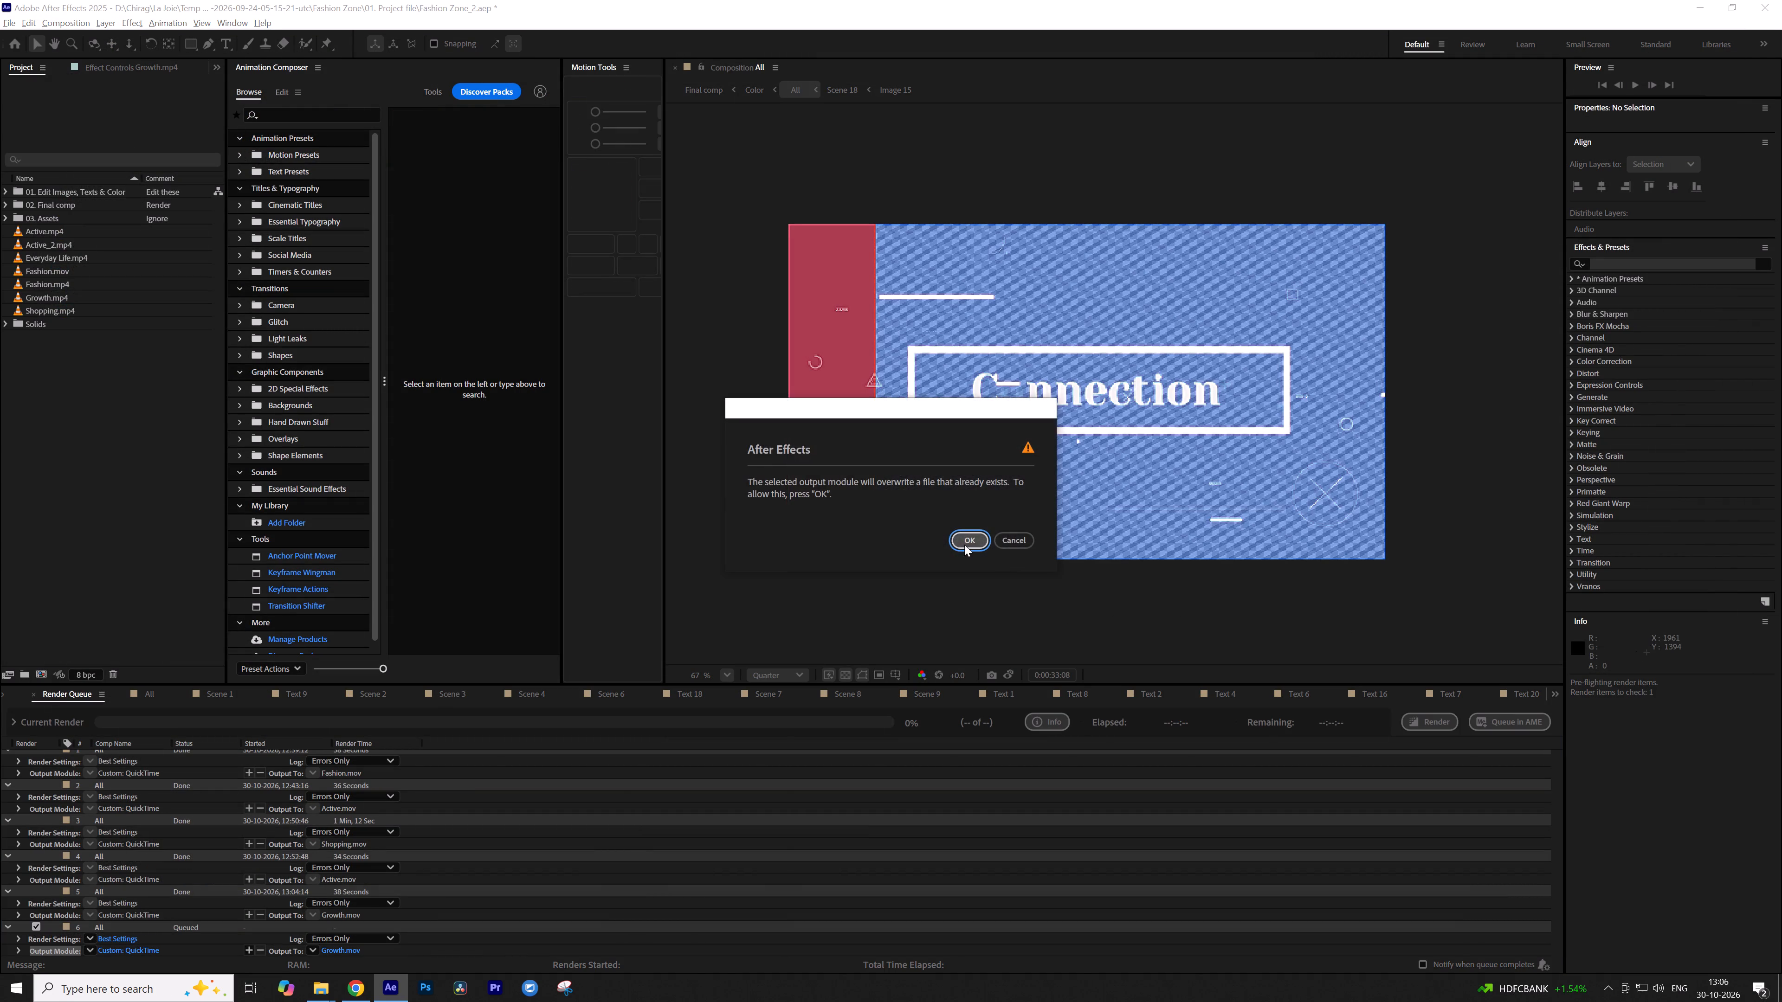
left_click(963, 542)
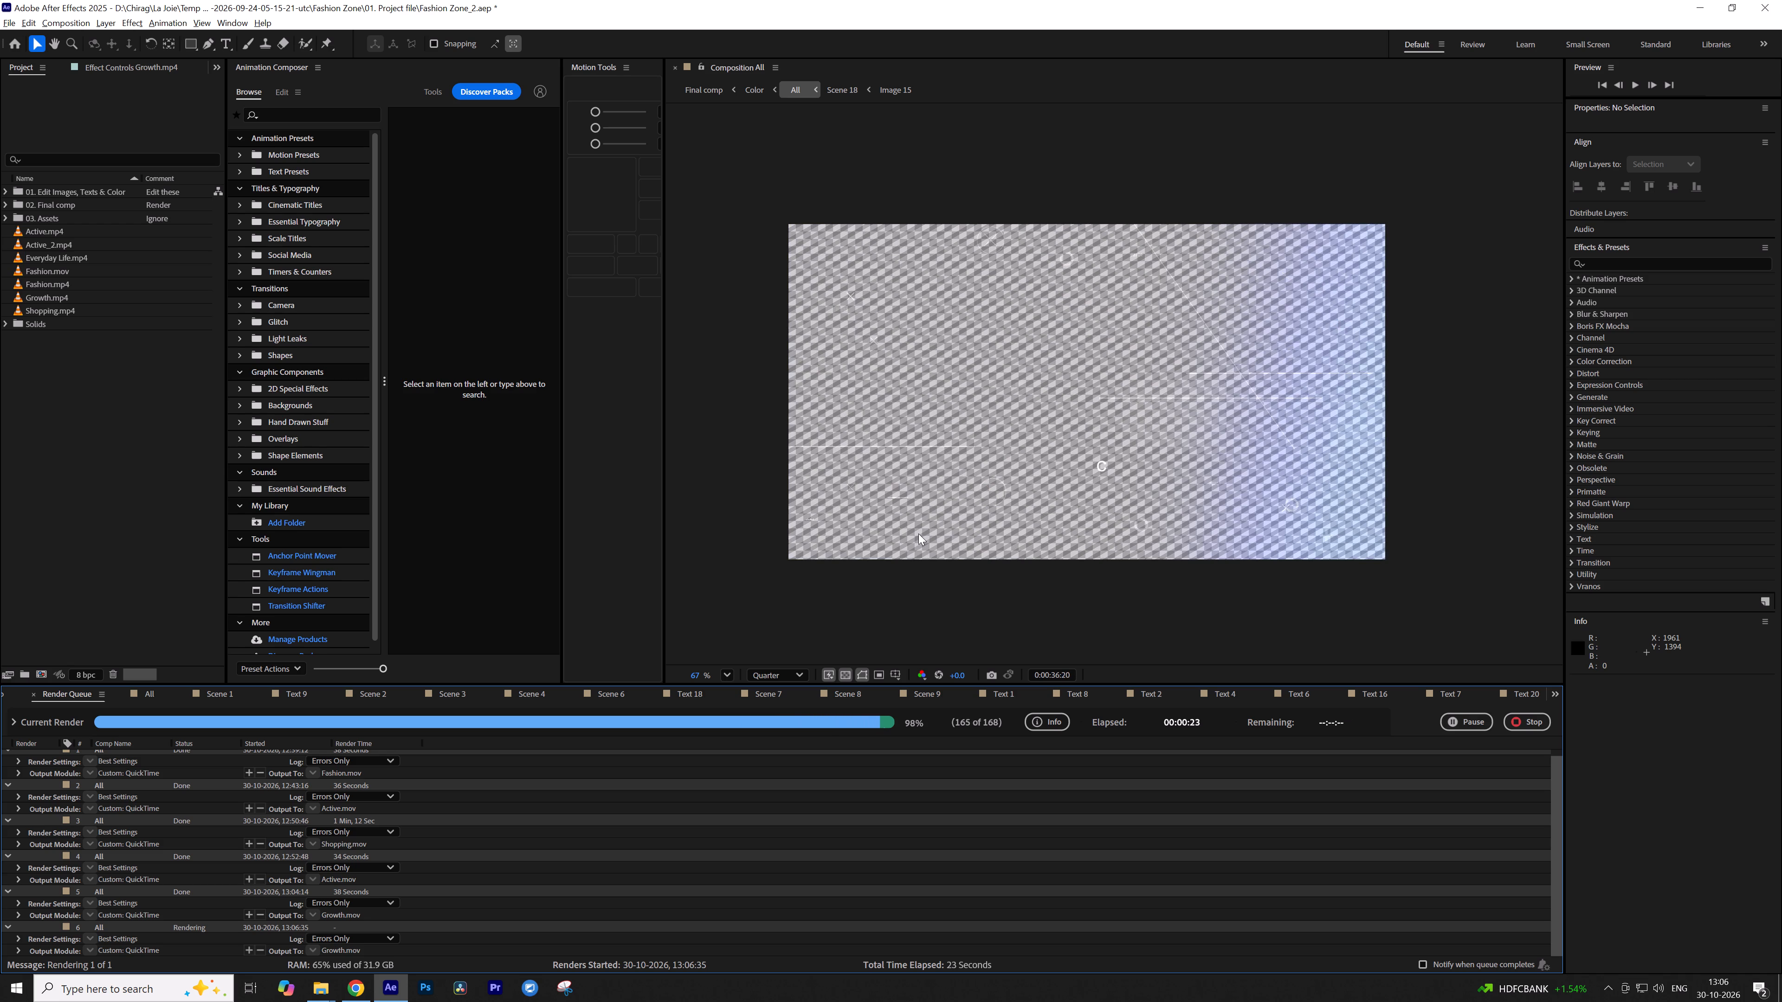
left_click(893, 553)
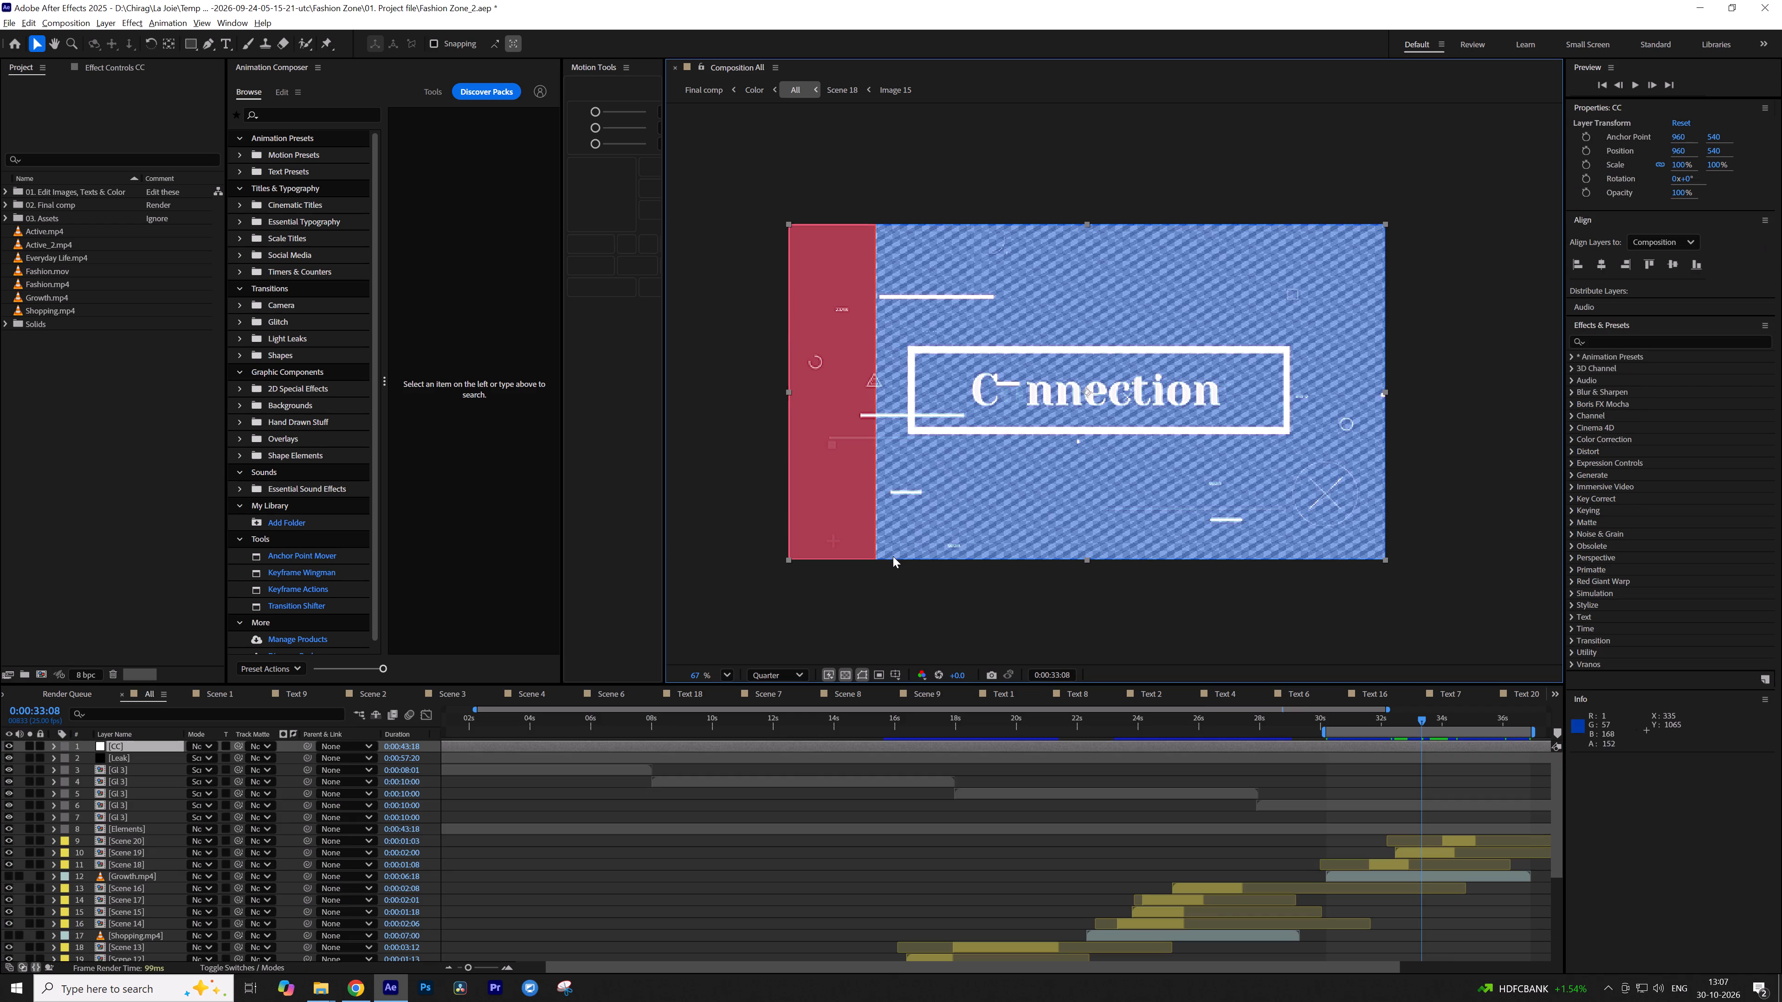
left_click(1361, 767)
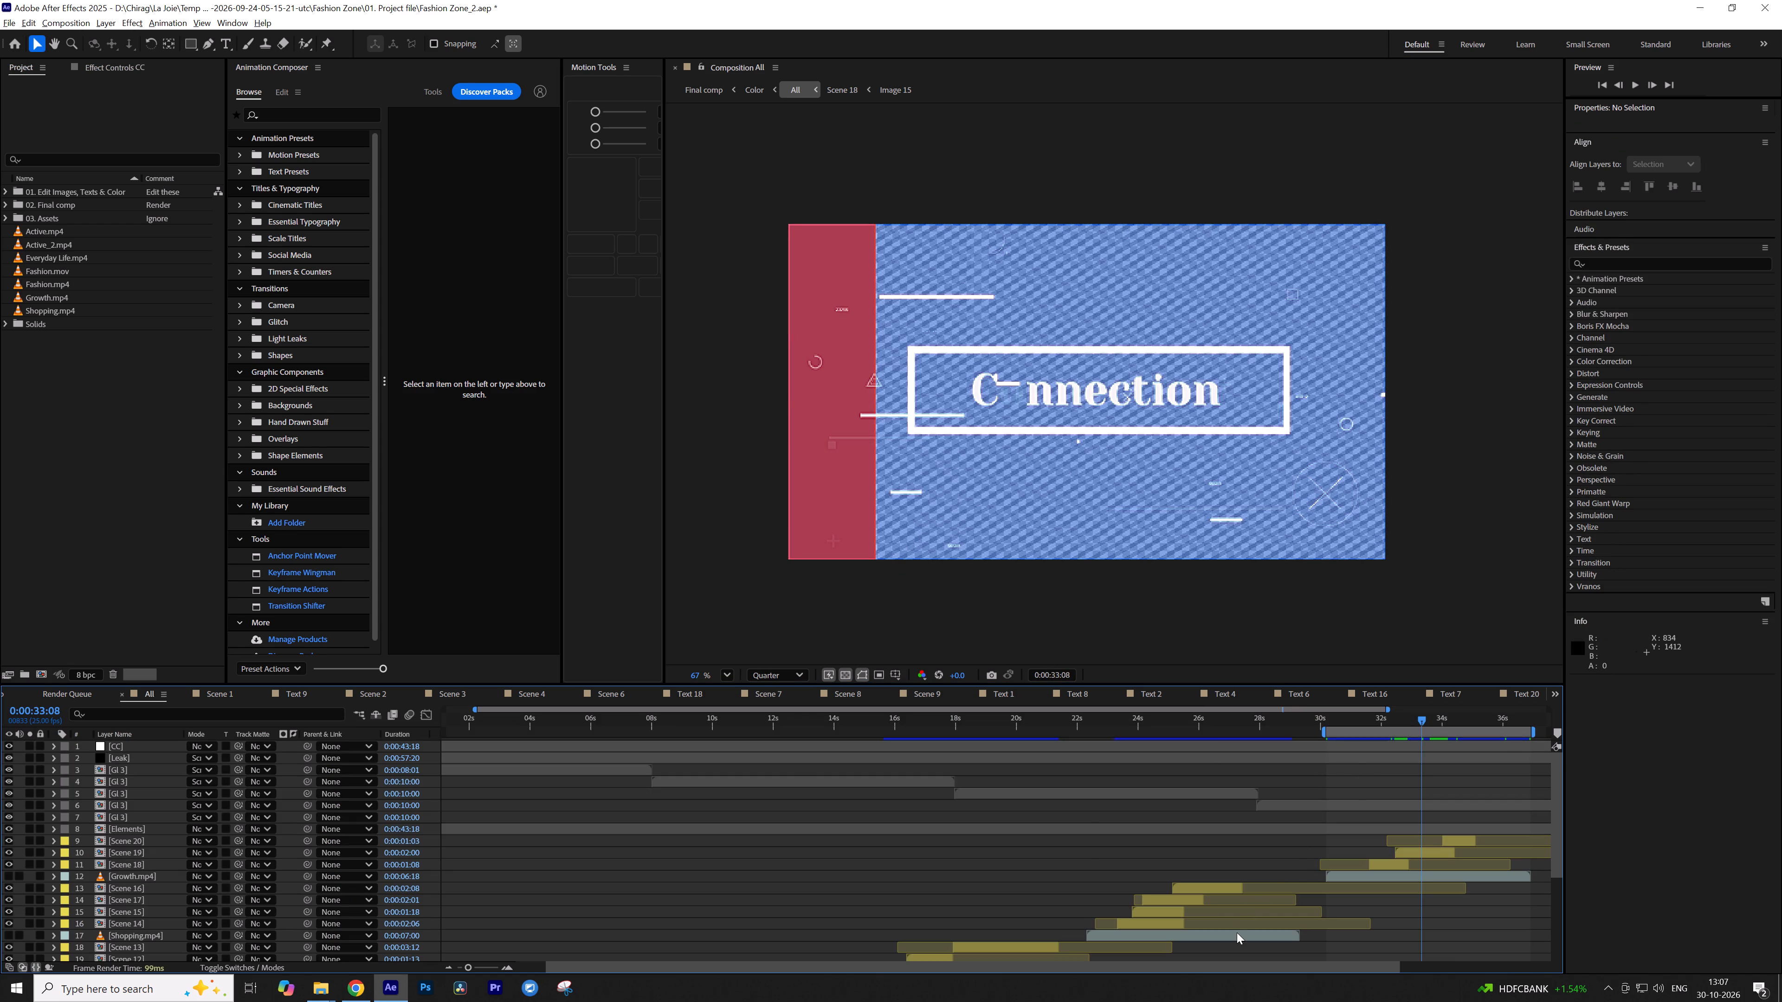
Set the work area to the Shopping.mp4 layer's span, from 0:00:22:08 to 0:00:29:07.
left_click(1237, 932)
key("i")
key("b")
key("o")
key("n")
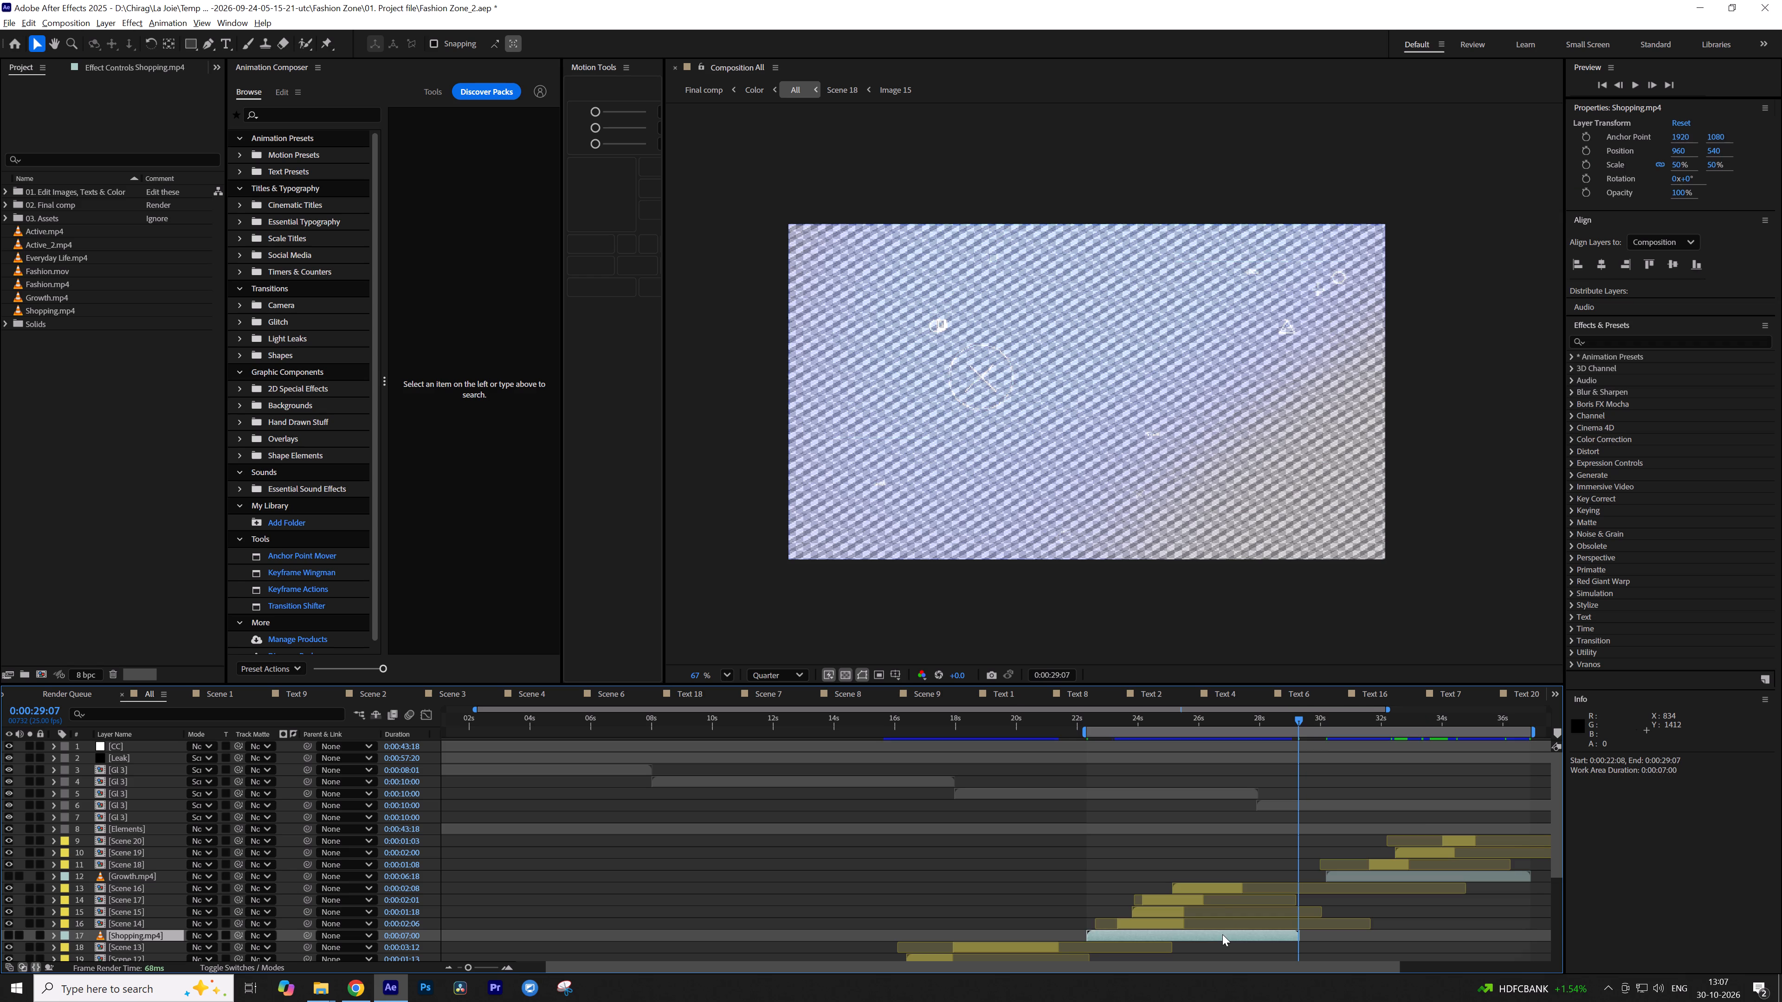
Scrub back to 0:00:22:07 and play the Shopping section's overlays without the footage.
left_click(1193, 717)
left_click_drag(1165, 719, 1145, 719)
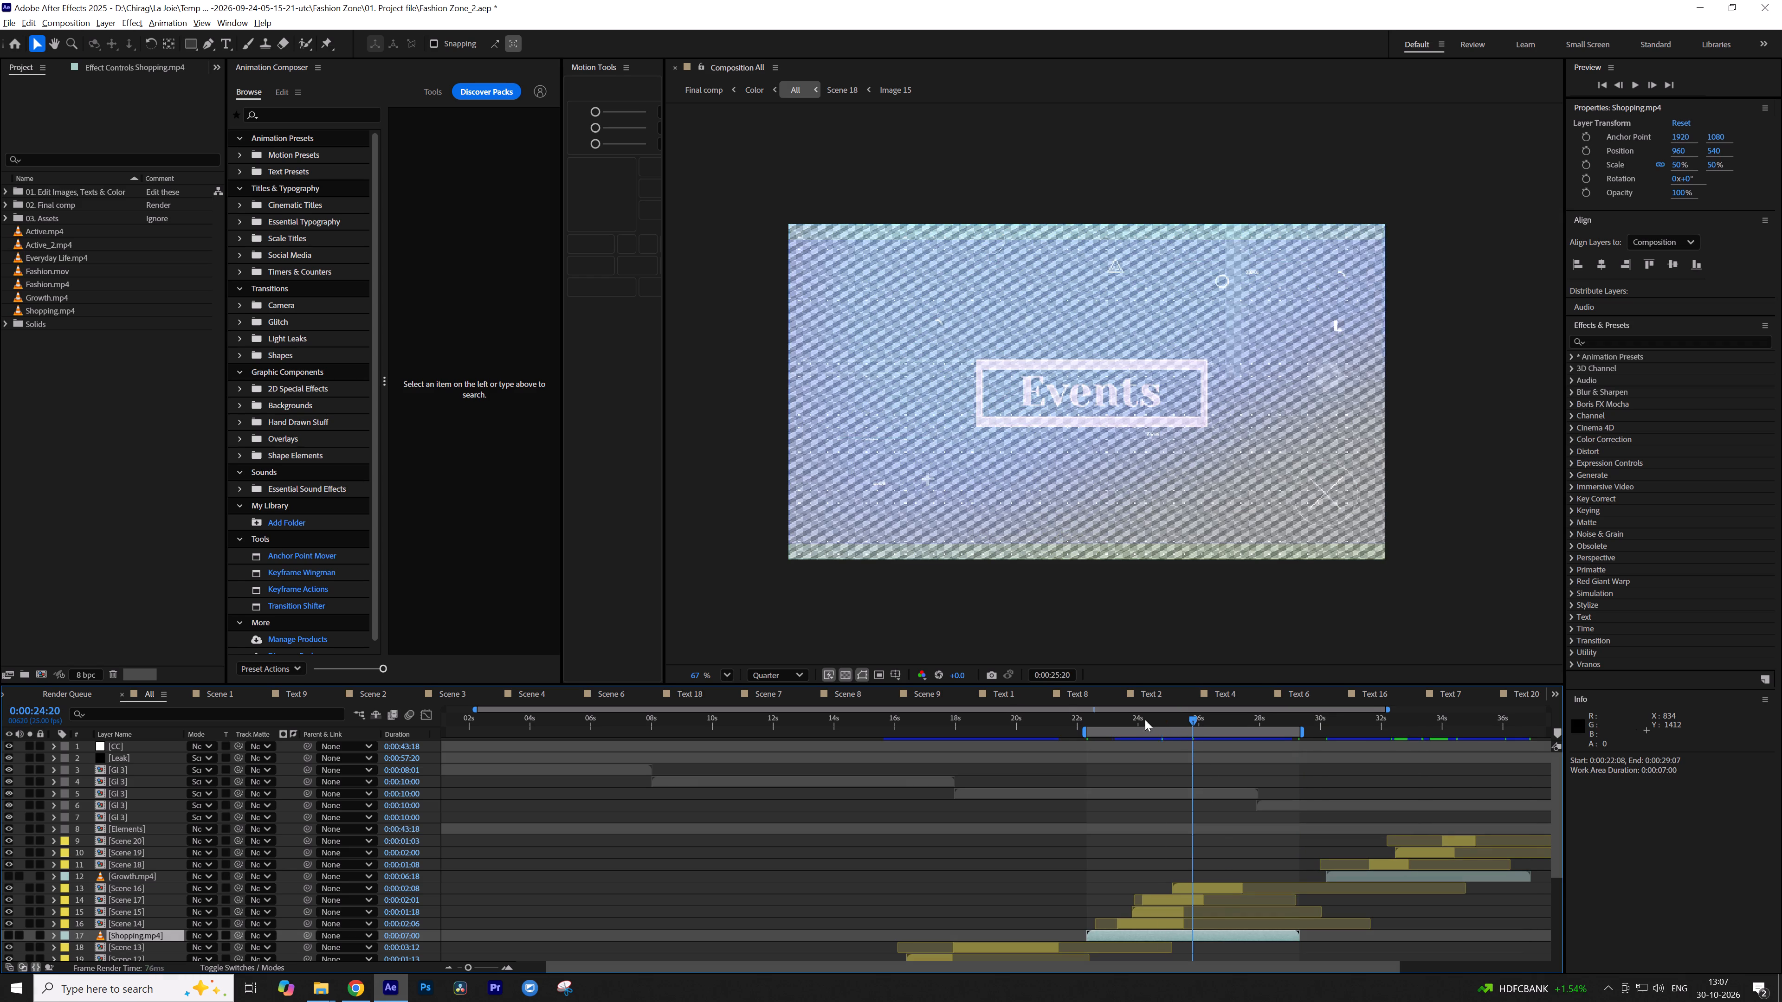
left_click_drag(1145, 719, 1085, 728)
key("space")
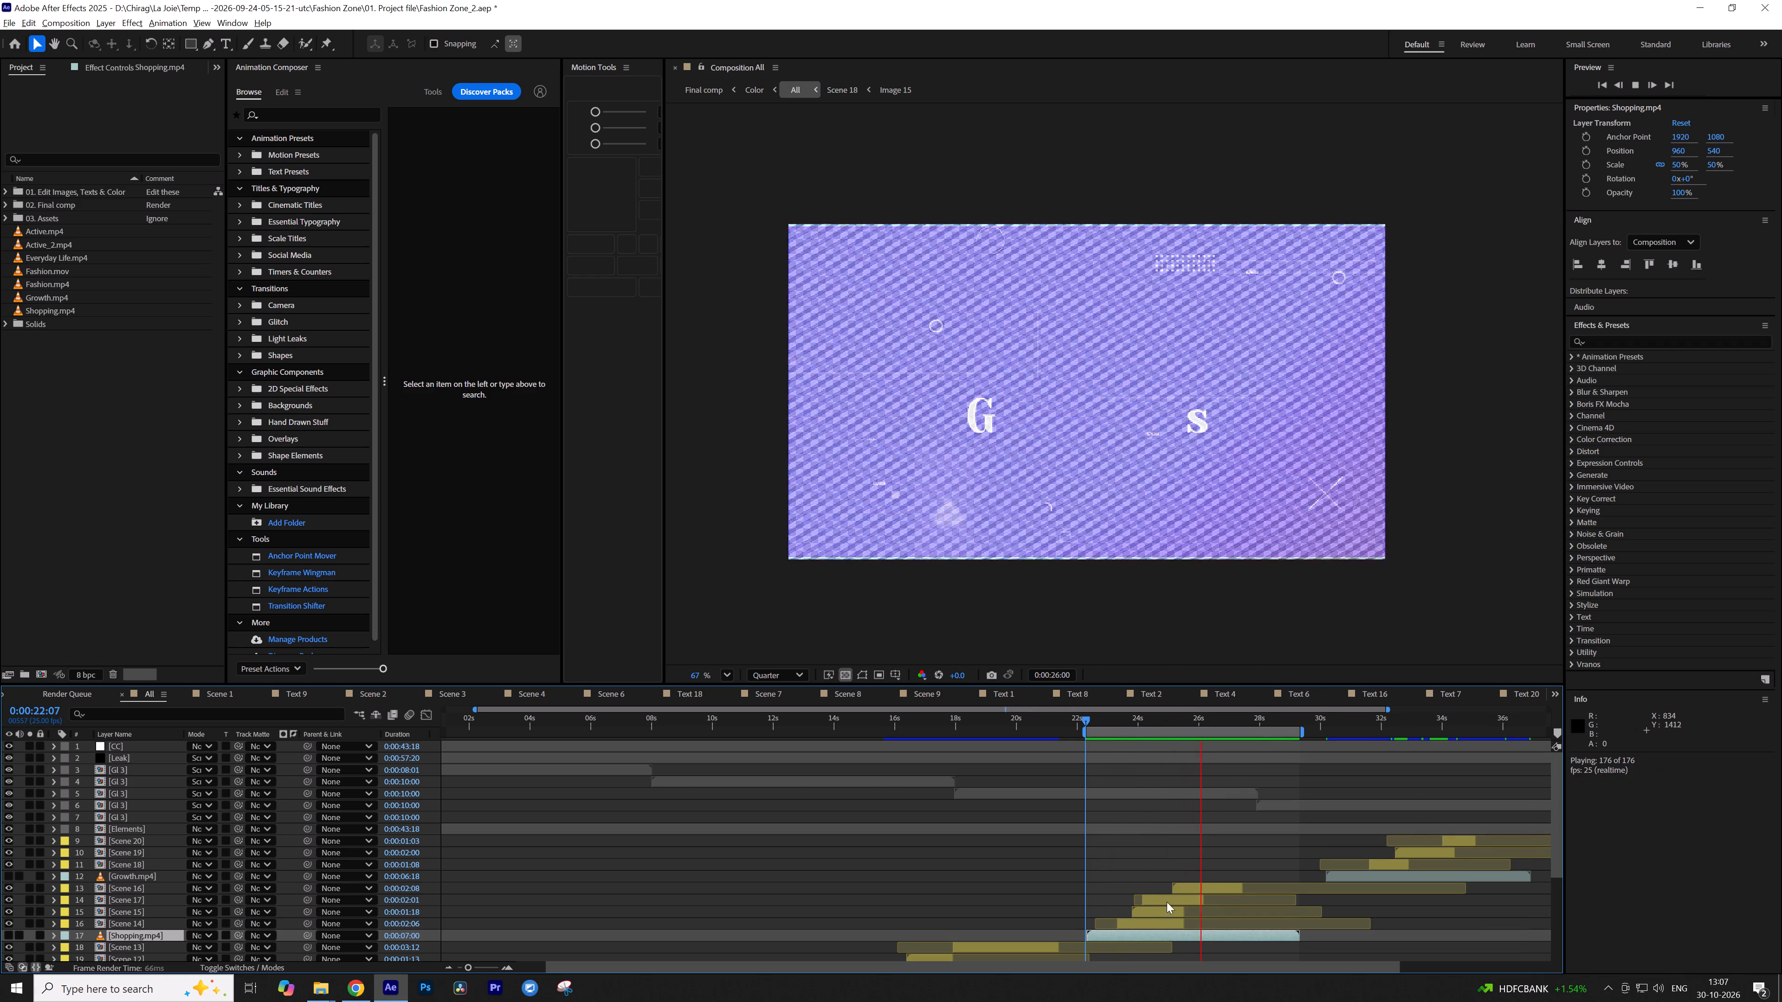
key("space")
Turn on Shopping.mp4's visibility and audio and play the Shopping section from 0:00:22:08.
left_click(12, 936)
left_click(15, 936)
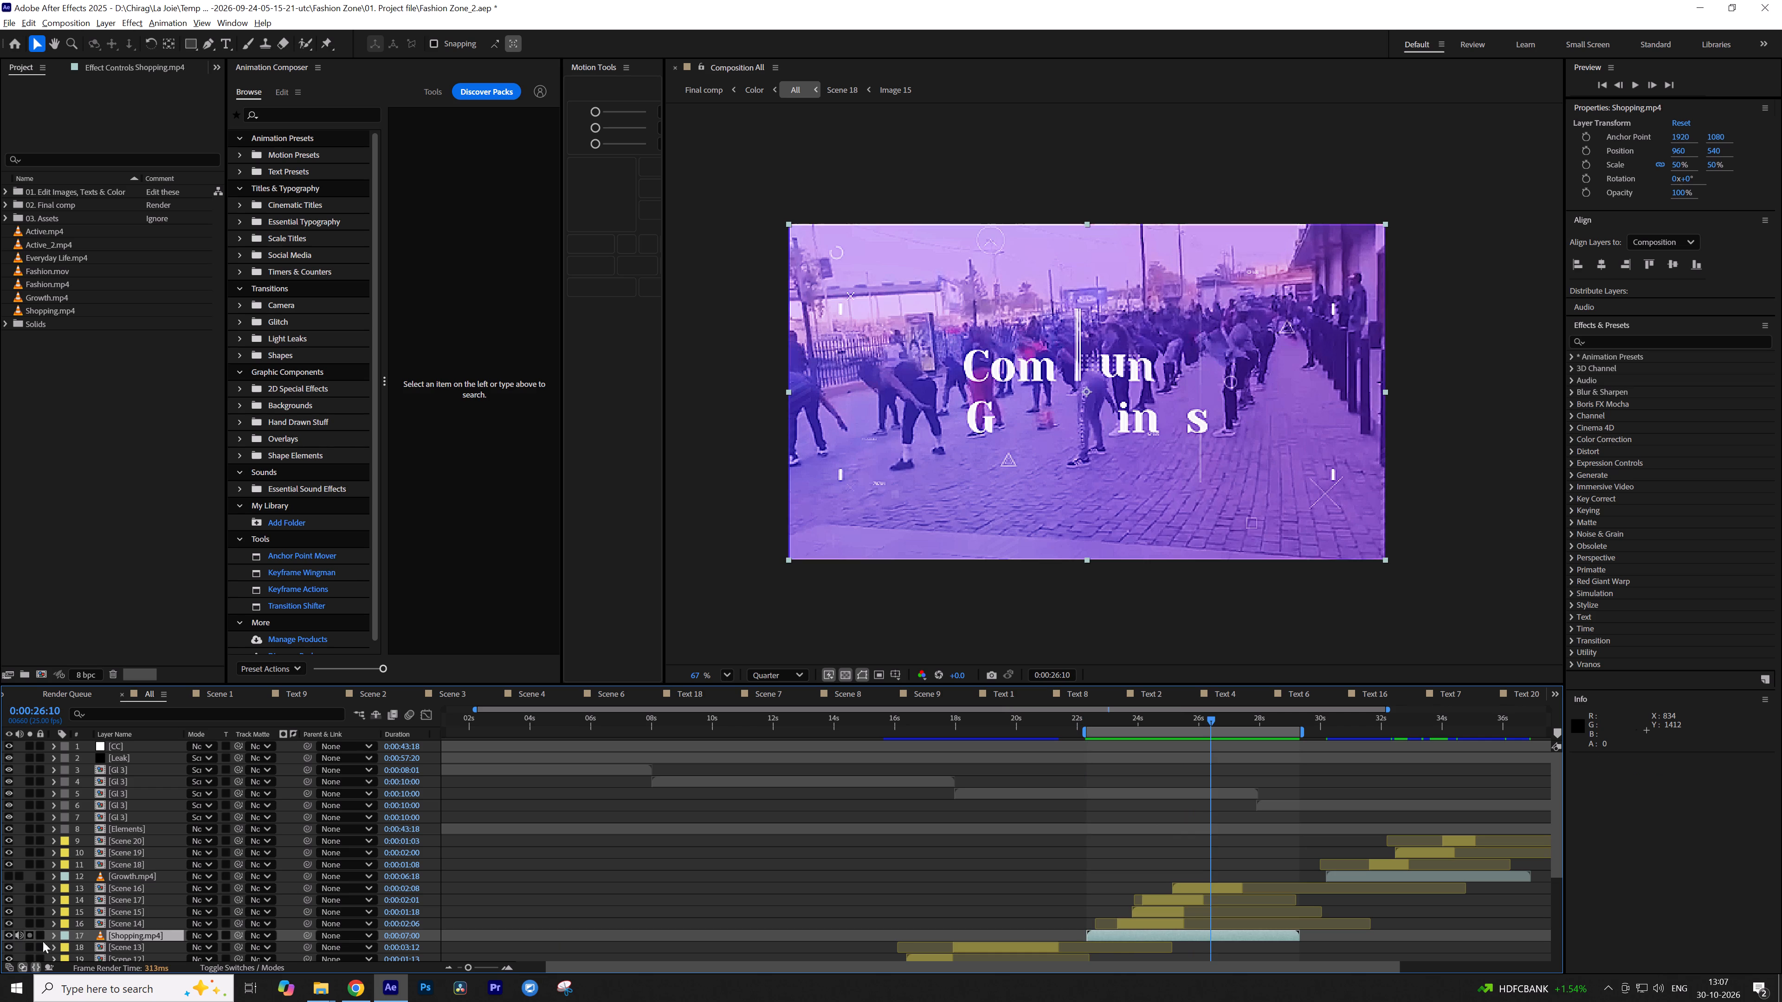
left_click(1090, 724)
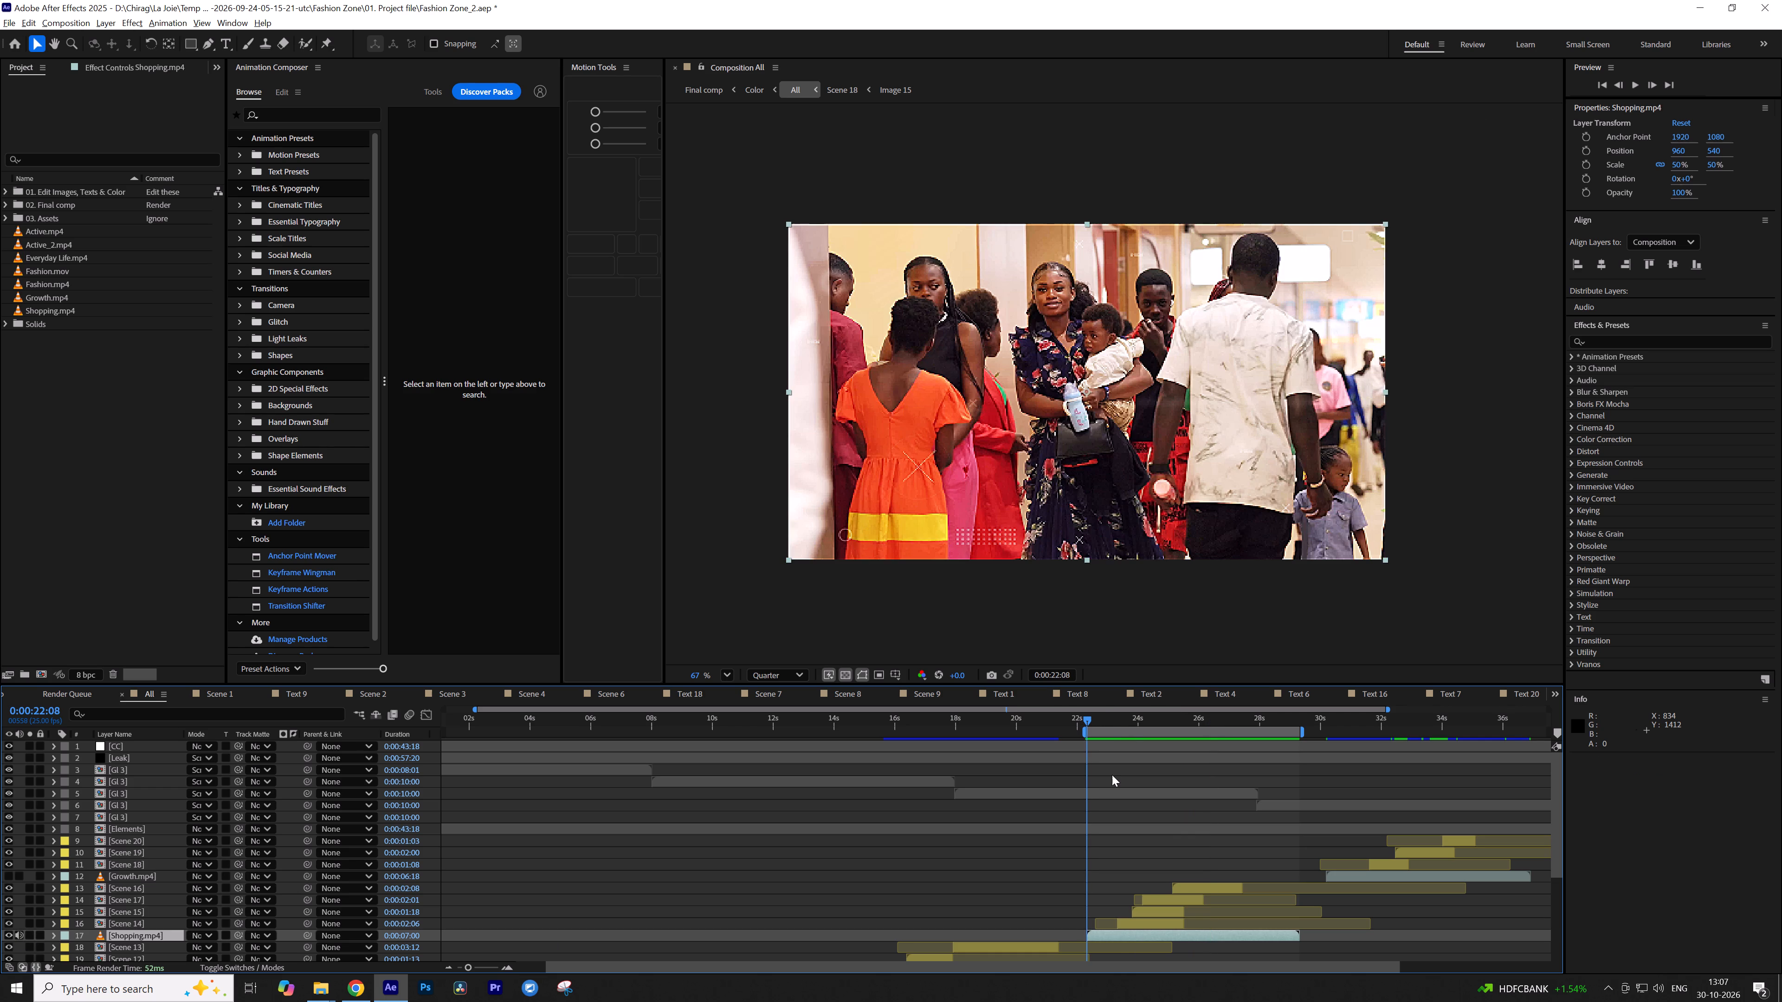
left_click(1112, 775)
key("space")
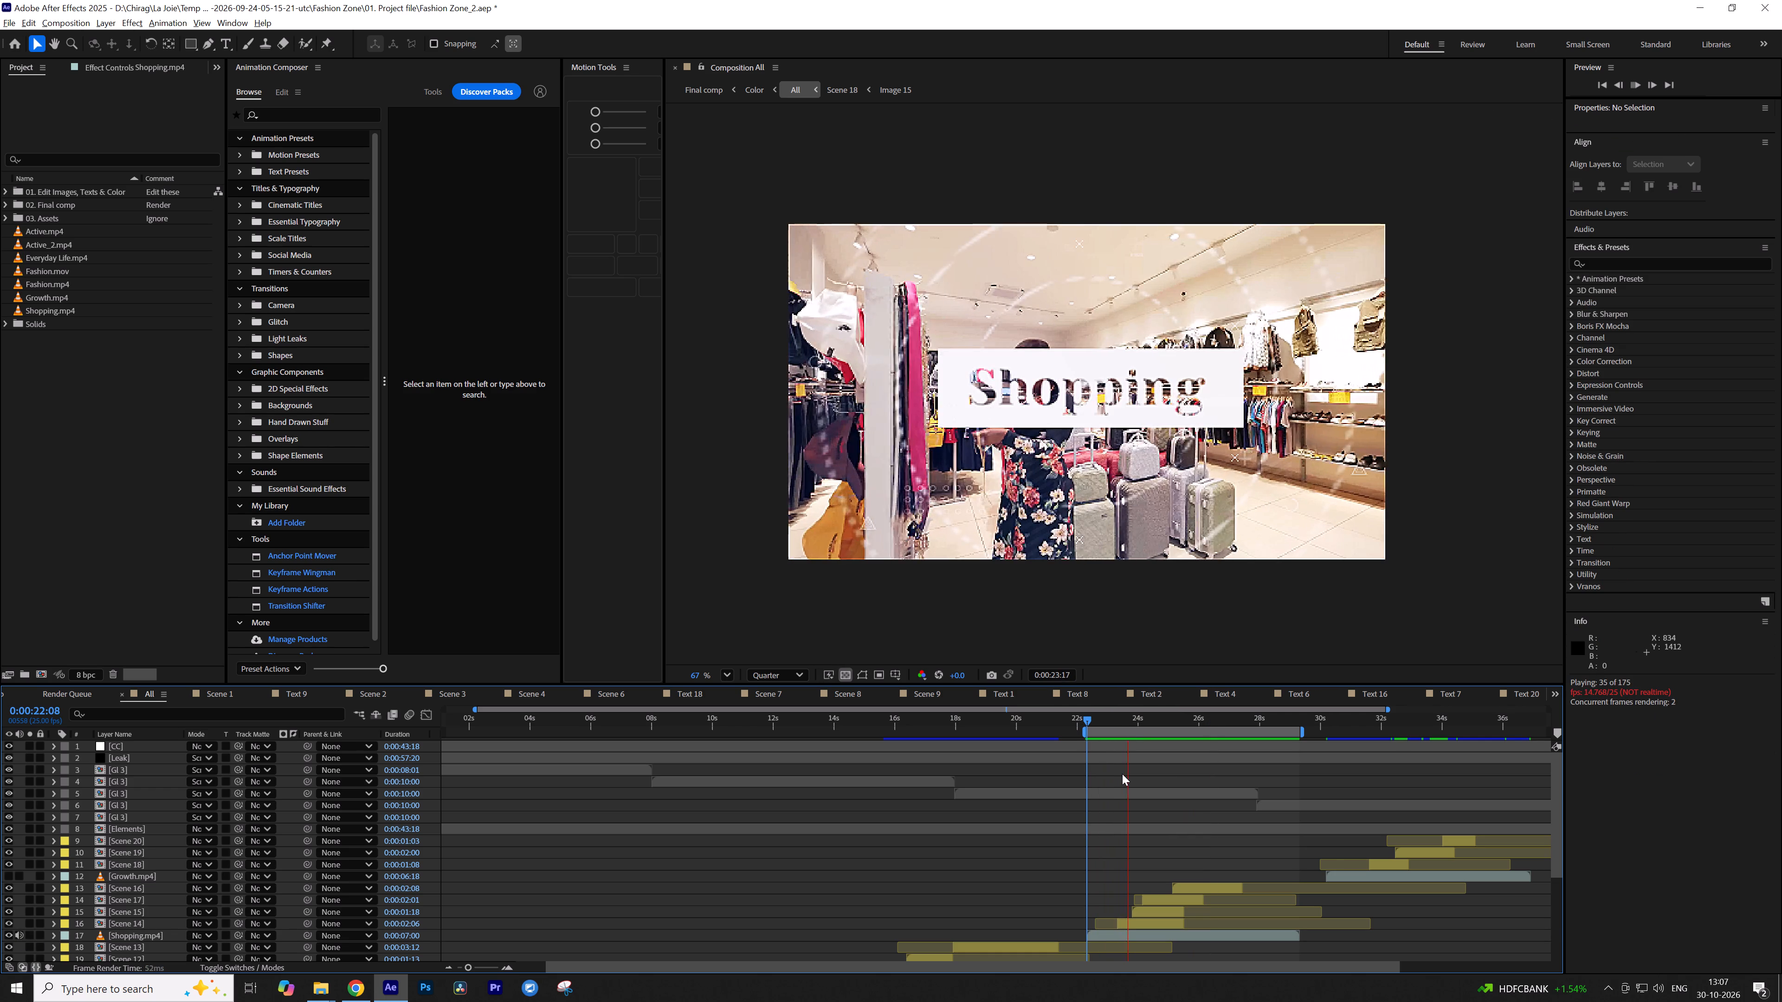
left_click(1088, 717)
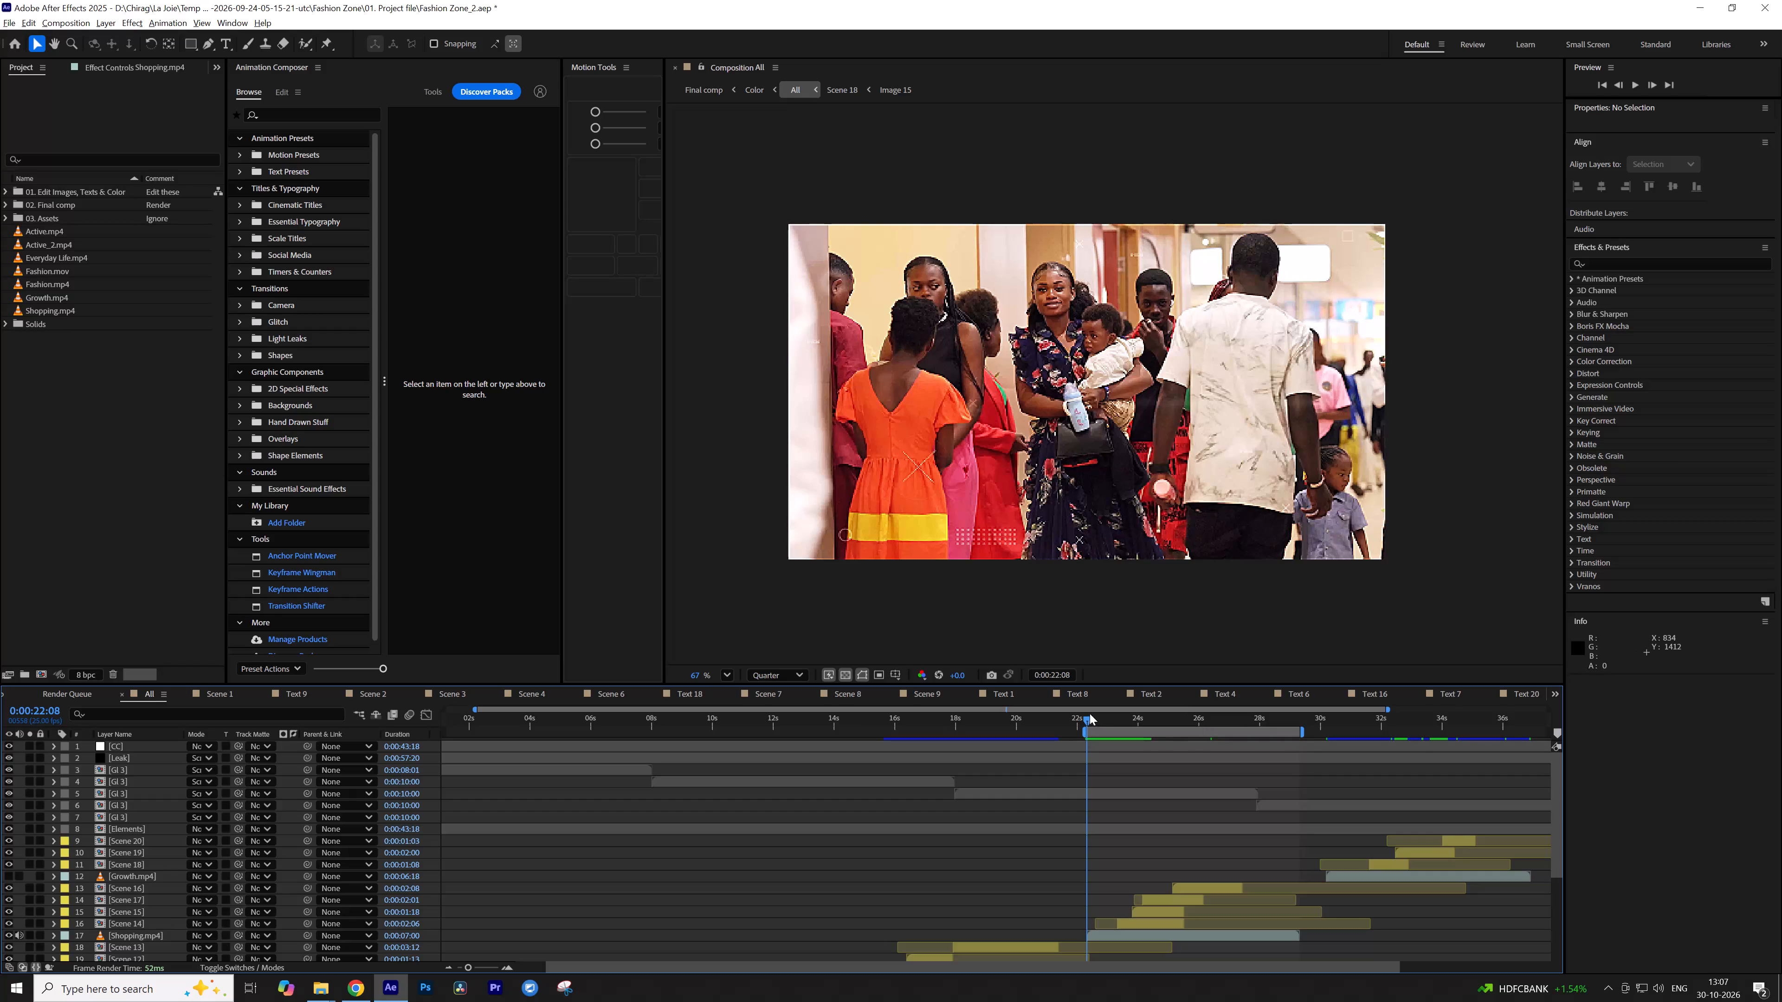
key("space")
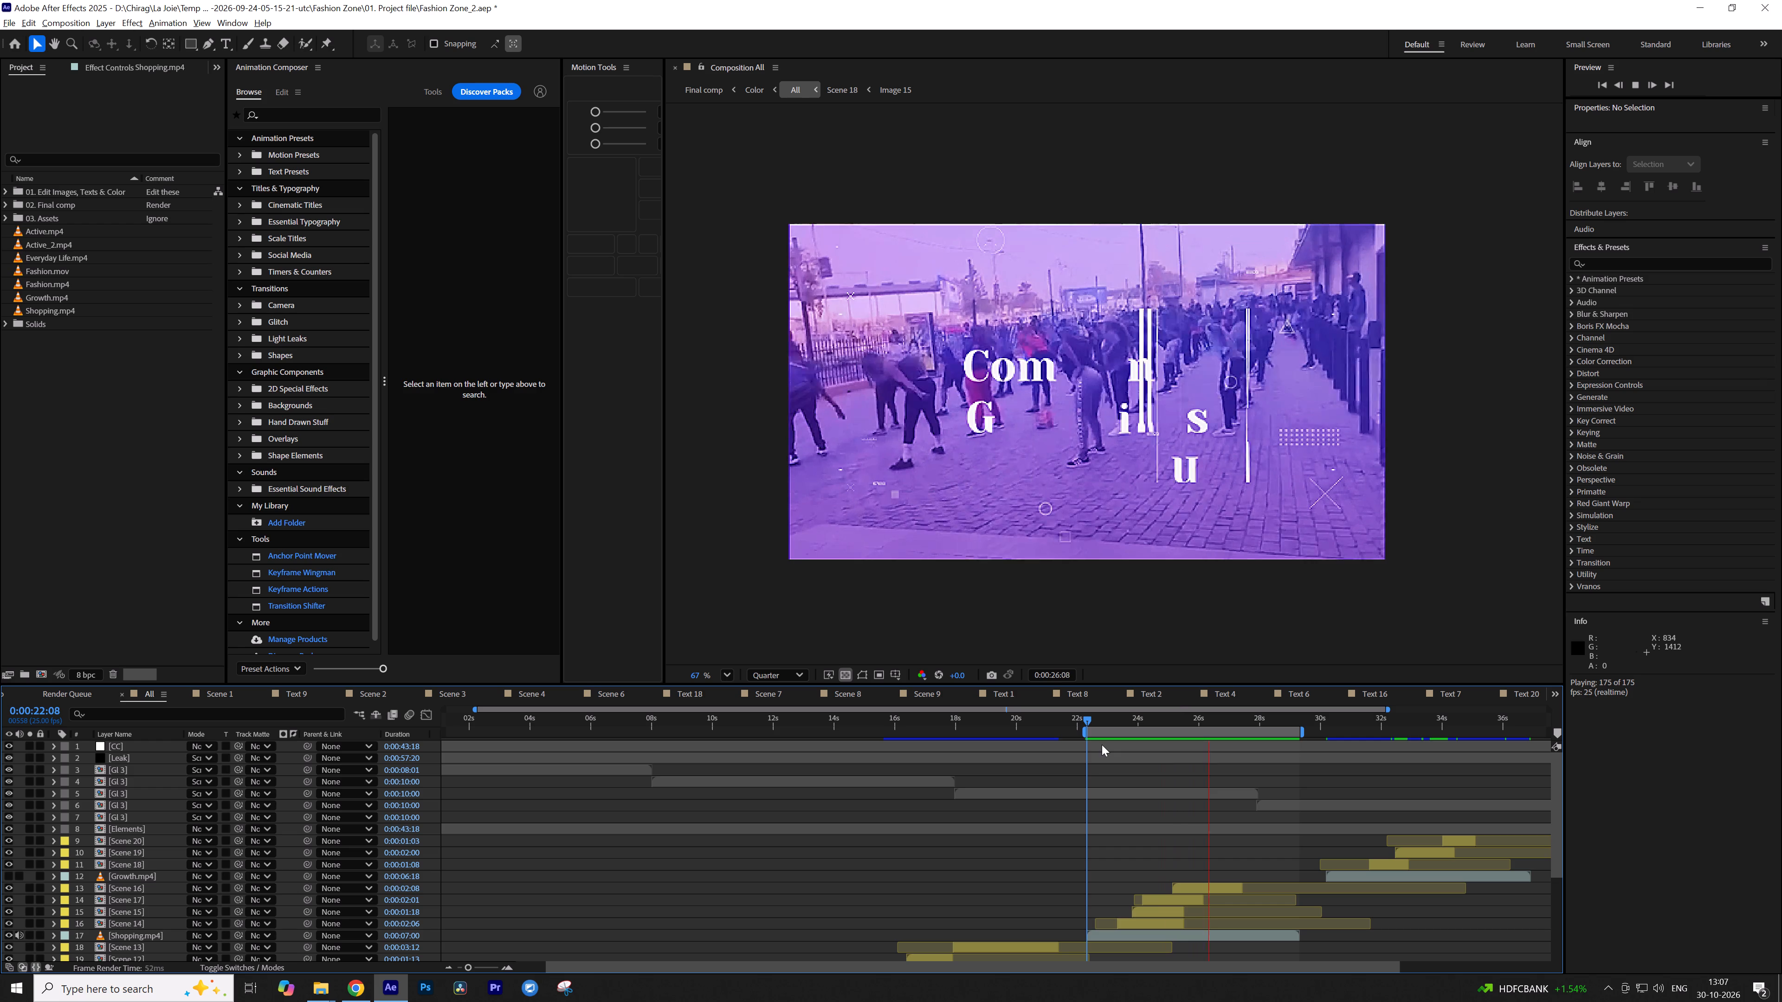
key("space")
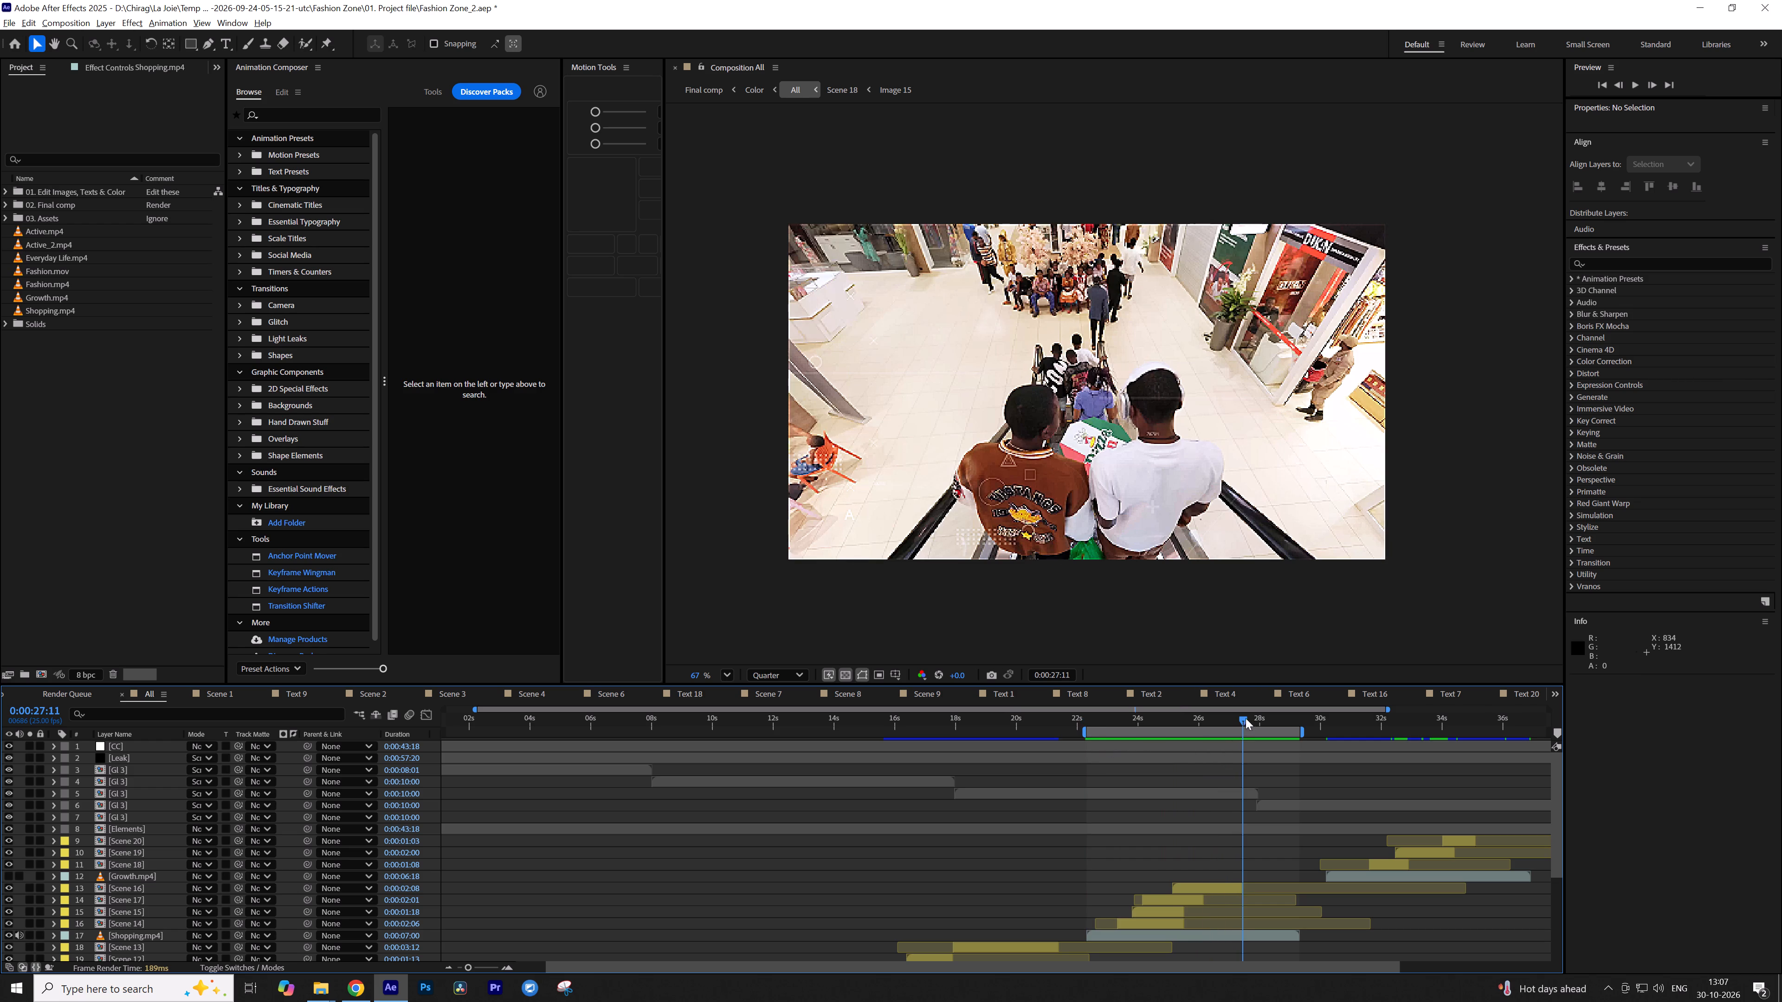
Scrub the Shopping section between 0:00:22:23 and 0:00:29:00 to check its scenes over the footage.
left_click_drag(1241, 718, 1164, 740)
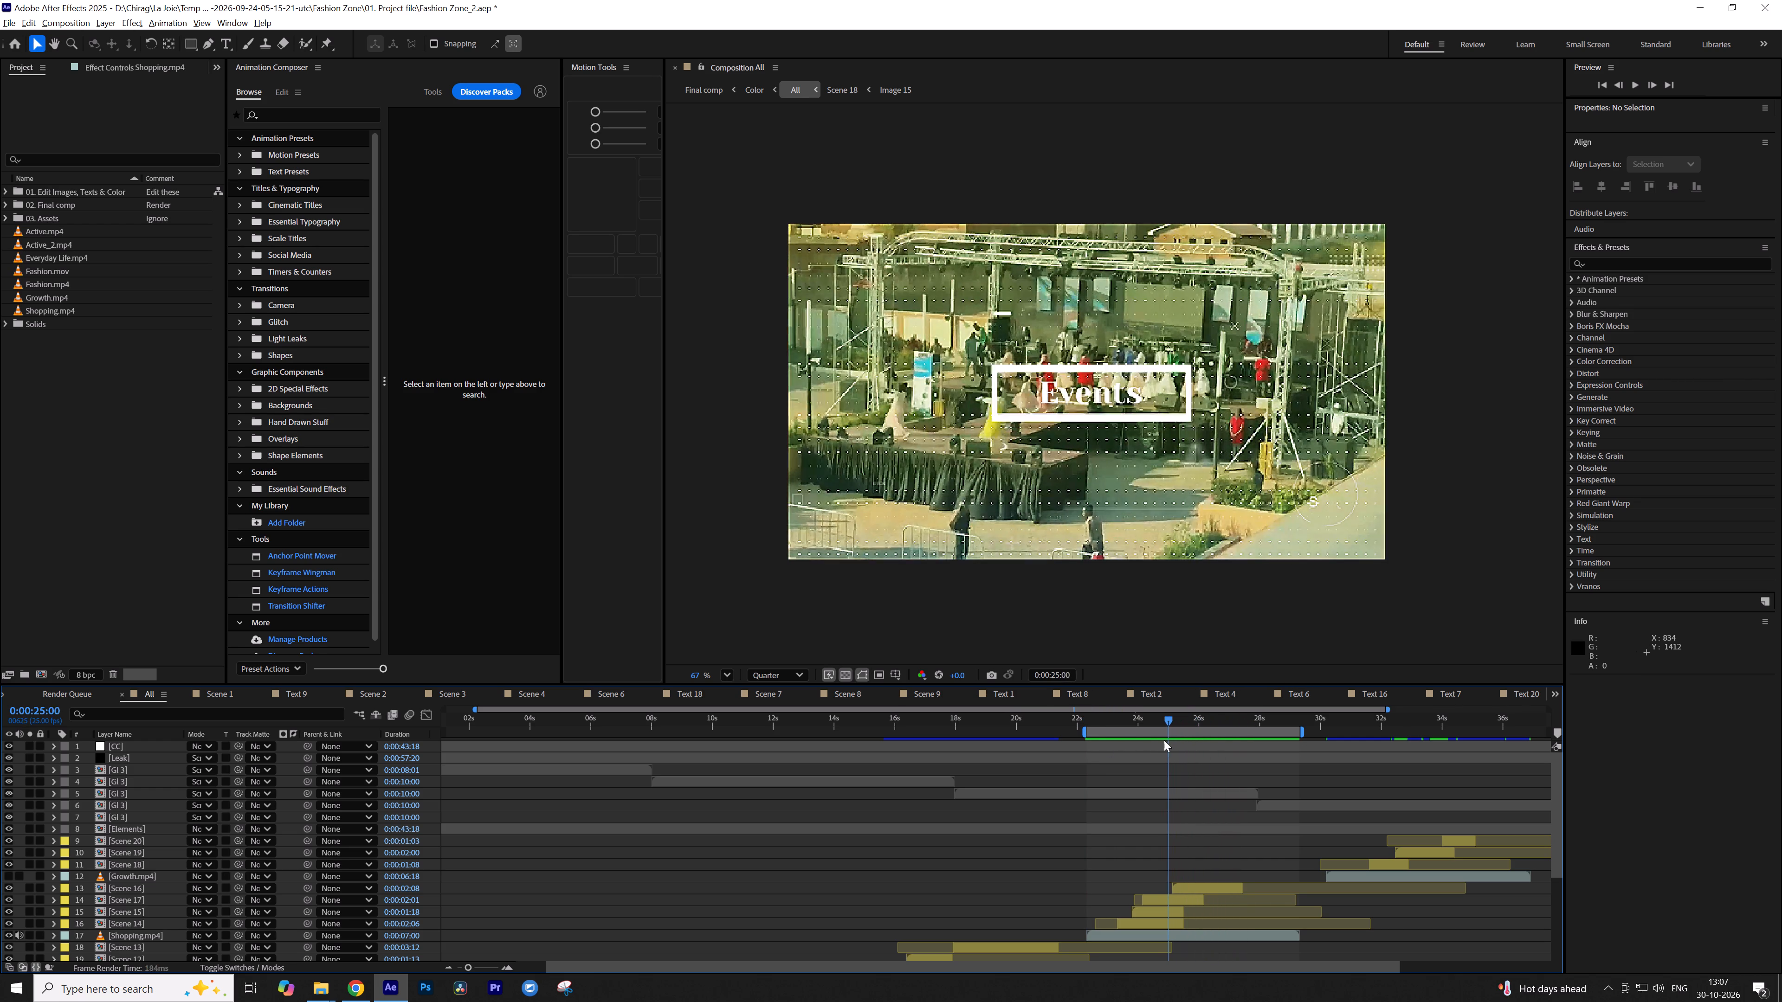
left_click_drag(1164, 740, 1104, 763)
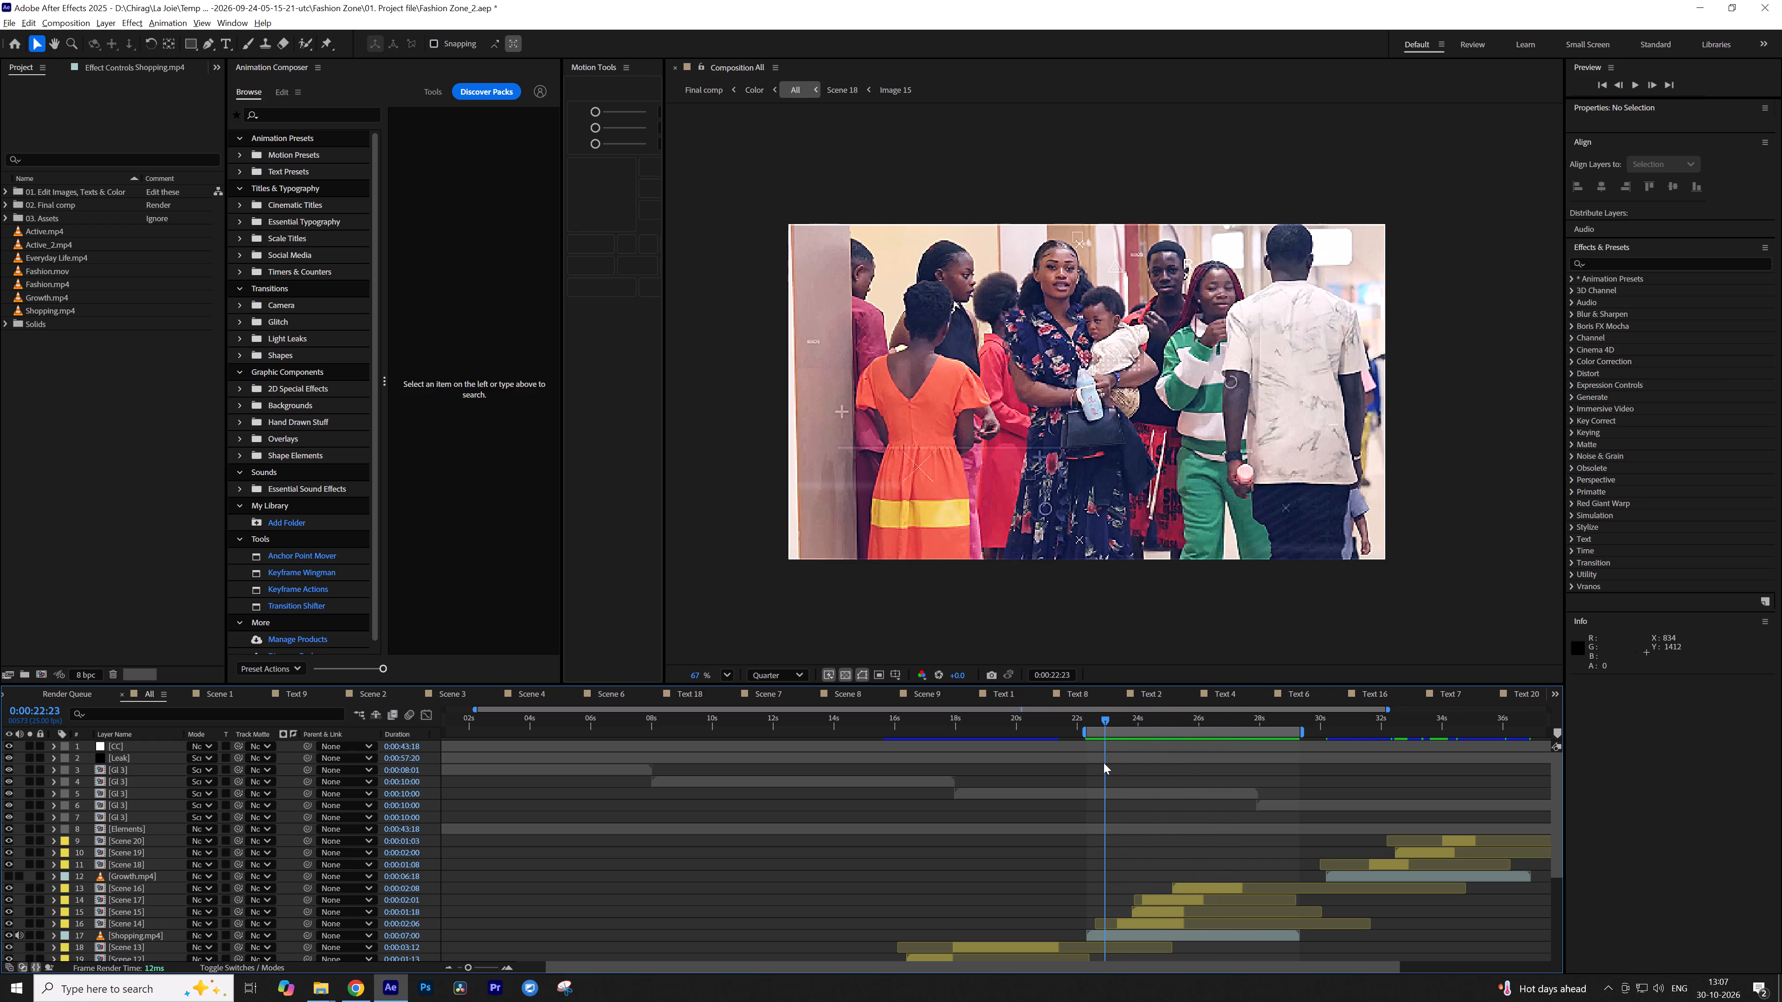
left_click_drag(1104, 763, 1105, 772)
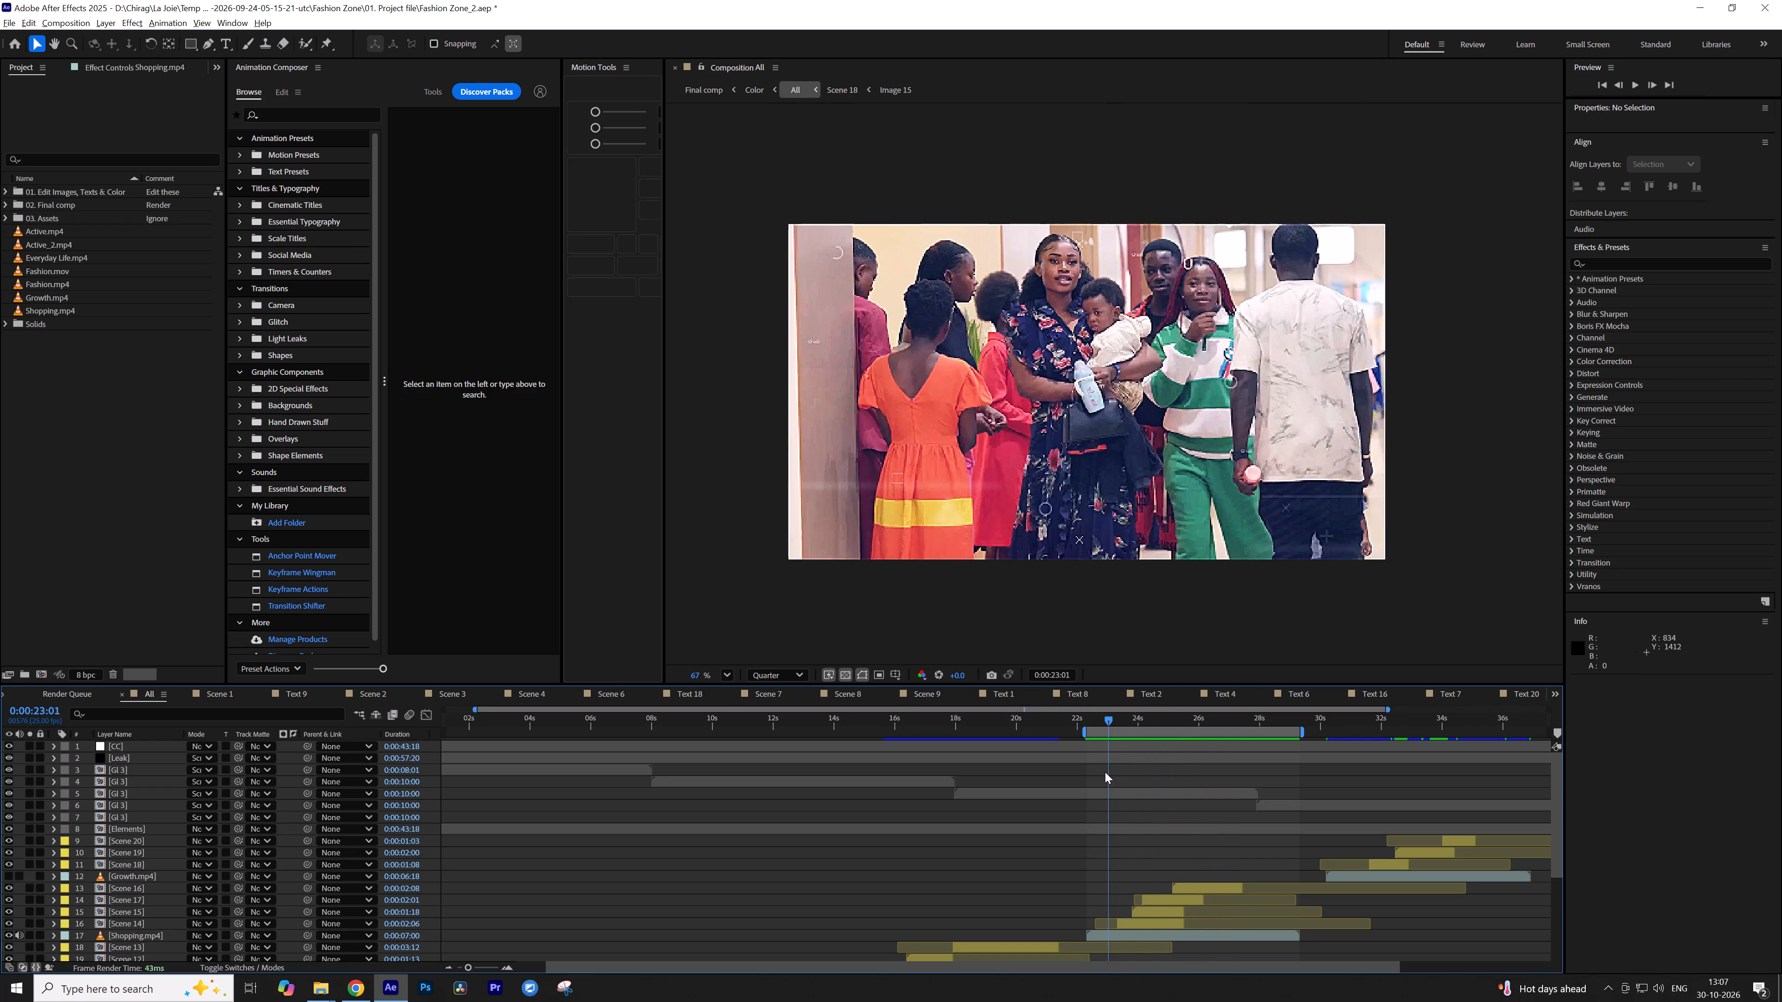
left_click_drag(1105, 772, 1113, 780)
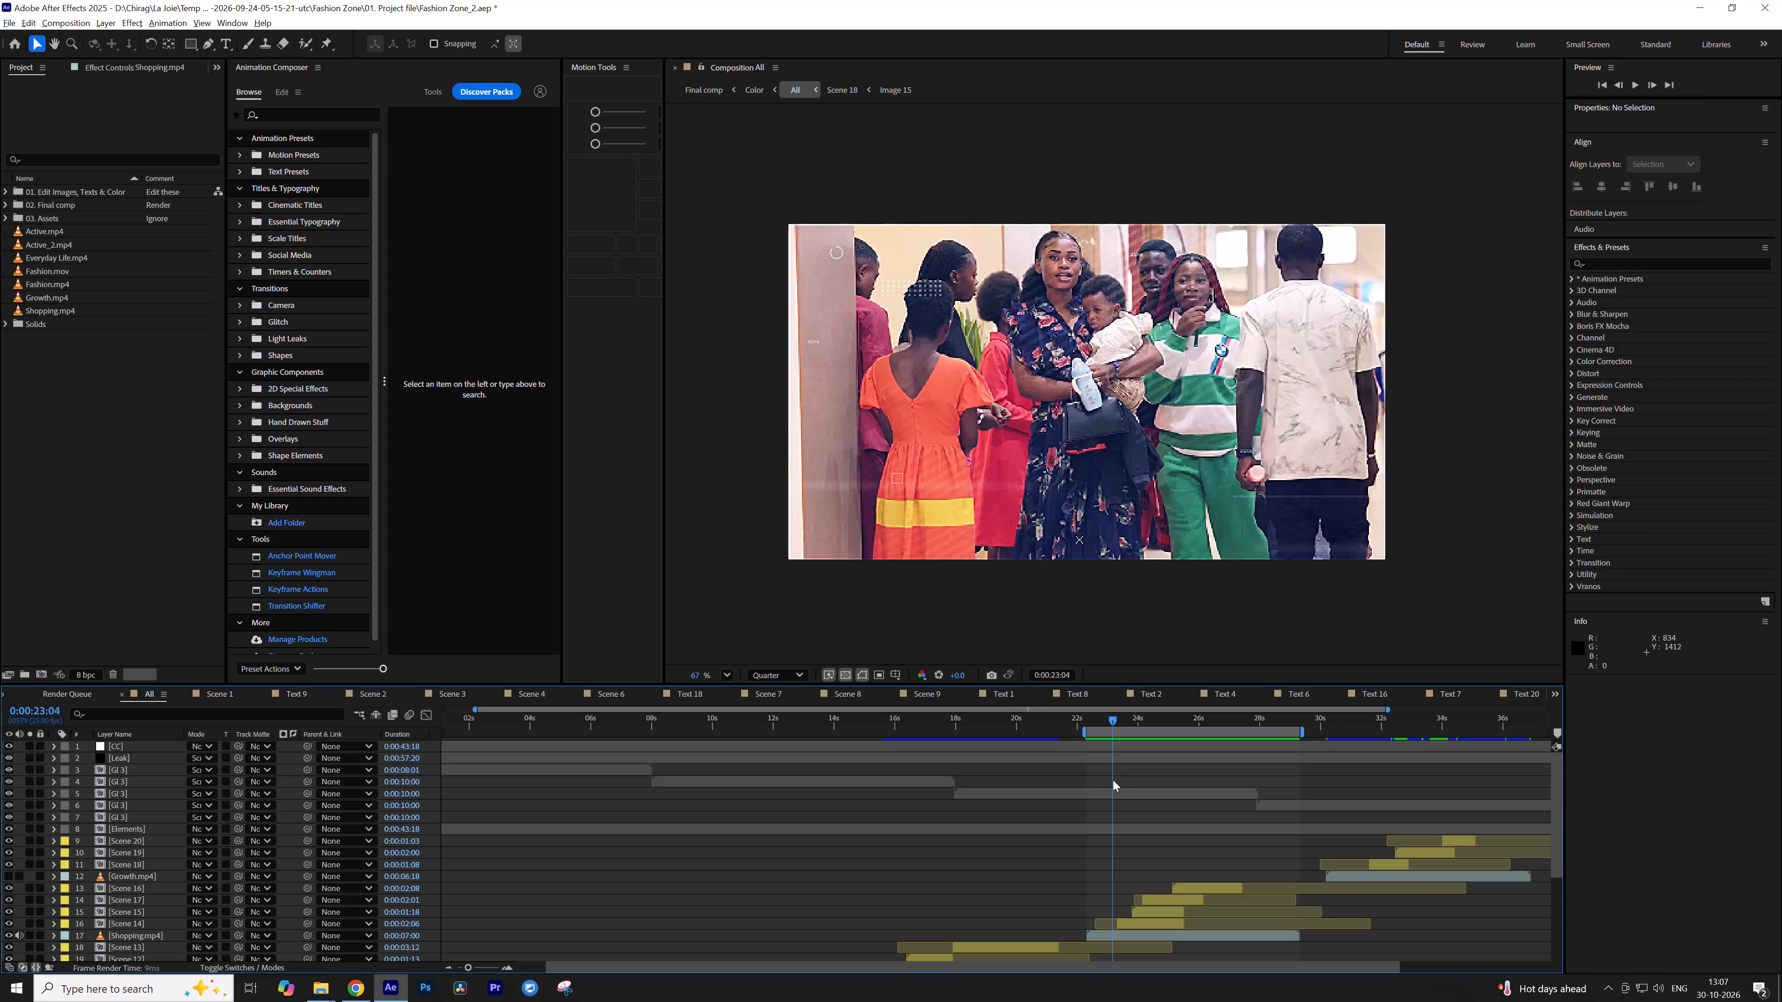
left_click_drag(1113, 780, 1188, 790)
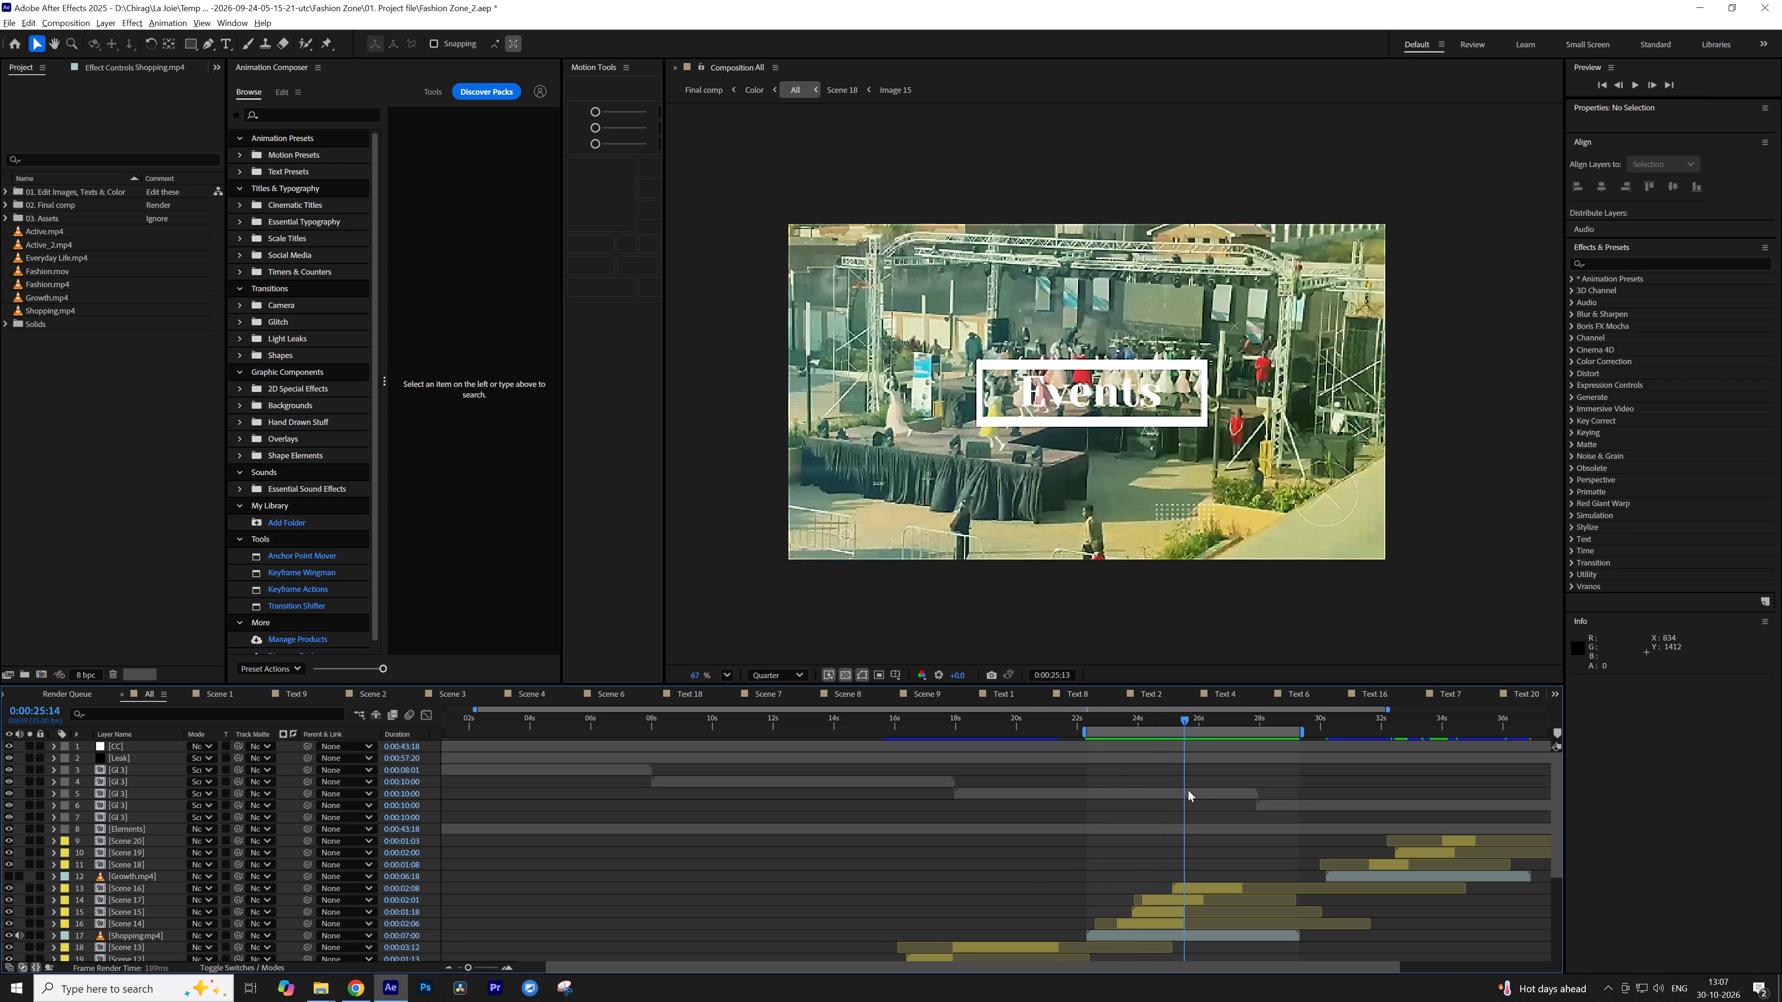
left_click_drag(1188, 790, 1288, 790)
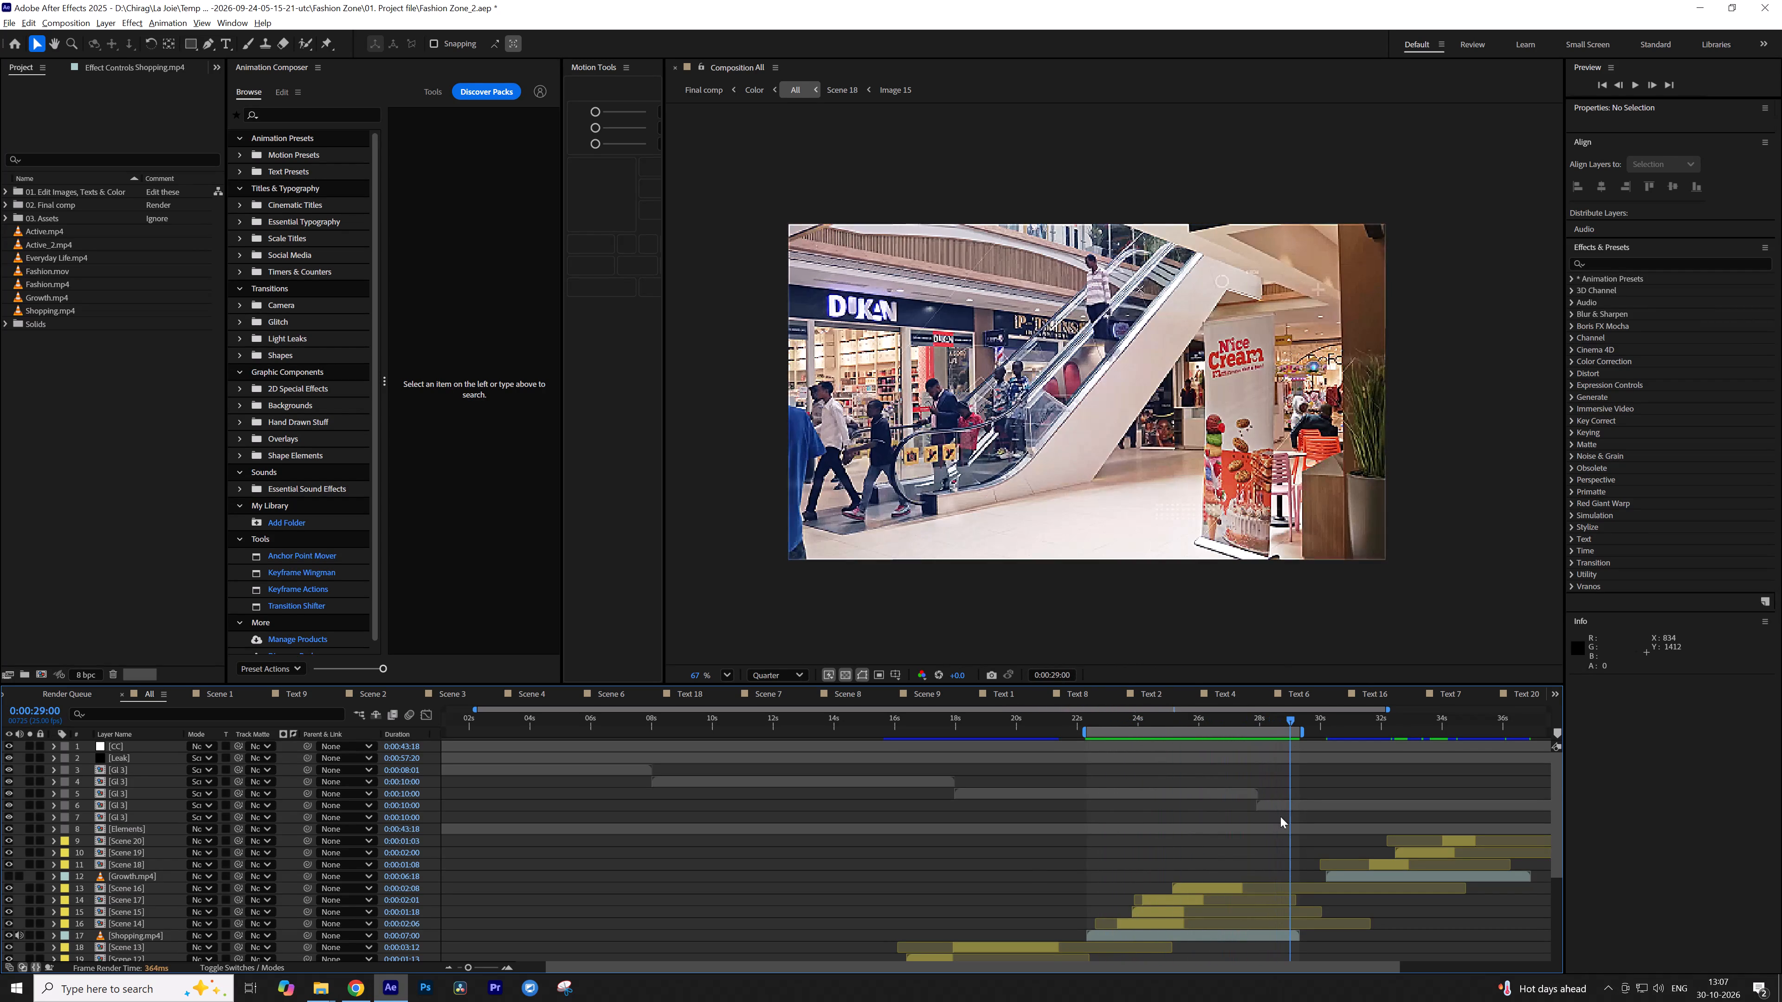
Turn off the audio and visibility of the Shopping.mp4 layer and check the frame at 0:00:23:17.
left_click(1171, 938)
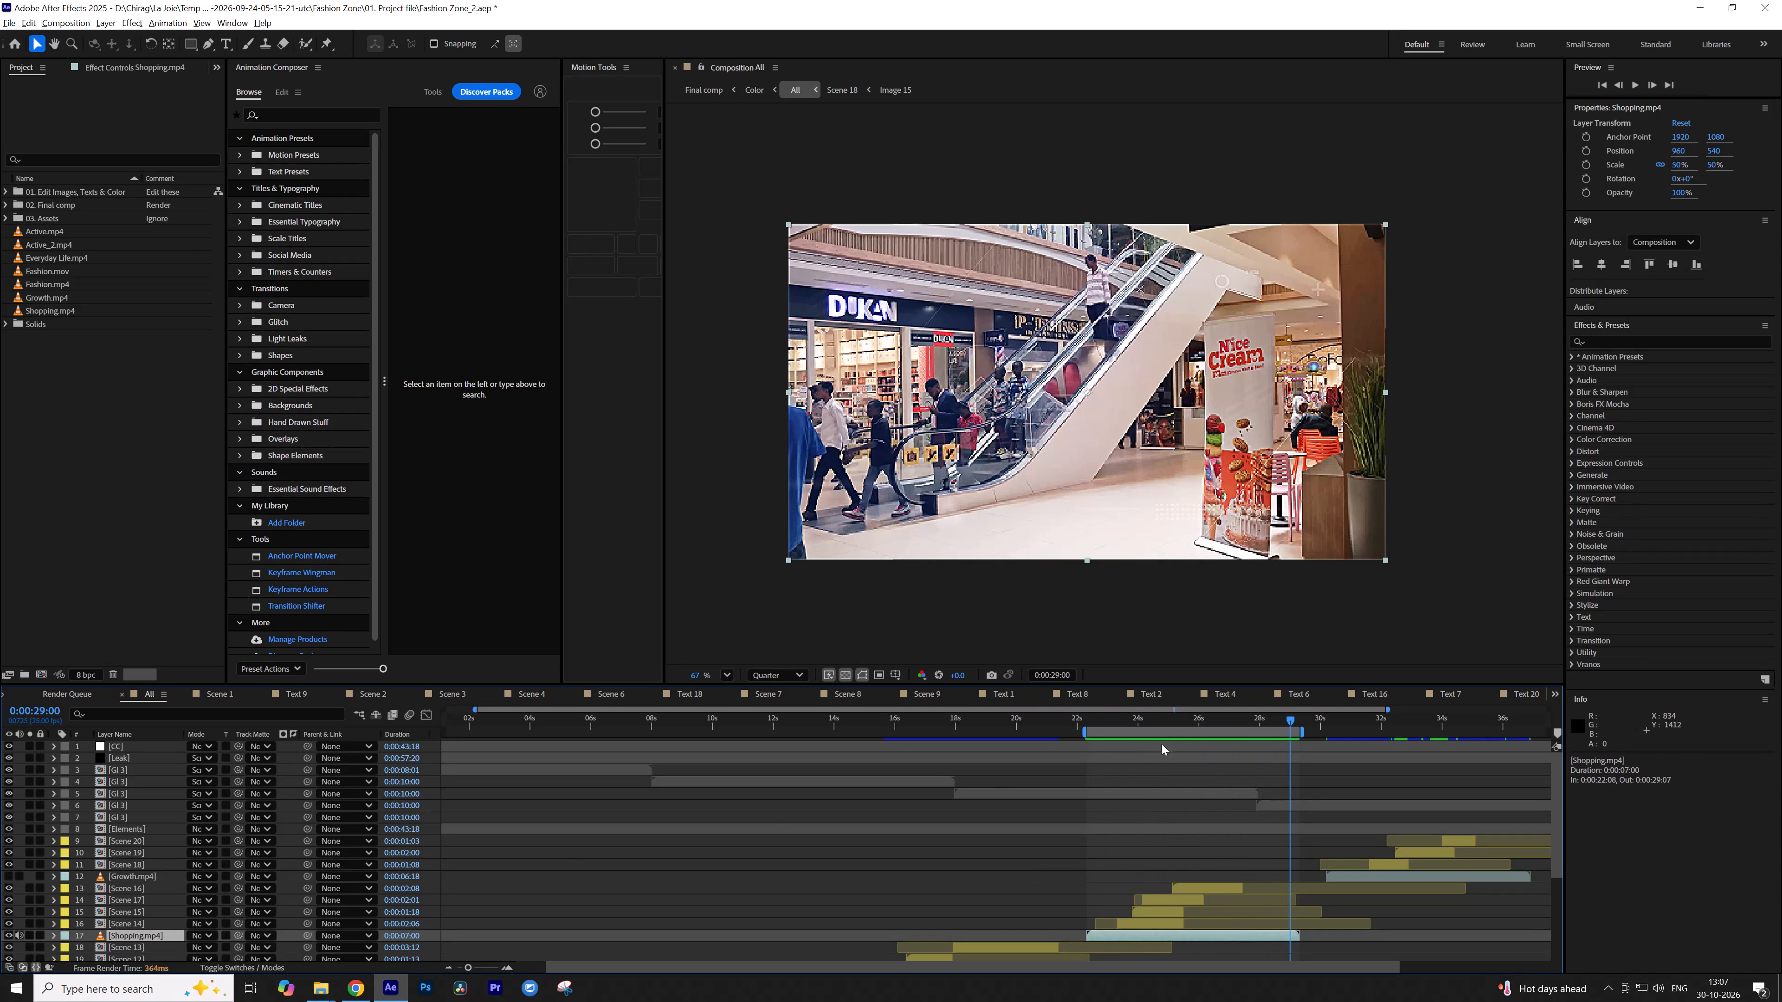
left_click(1125, 719)
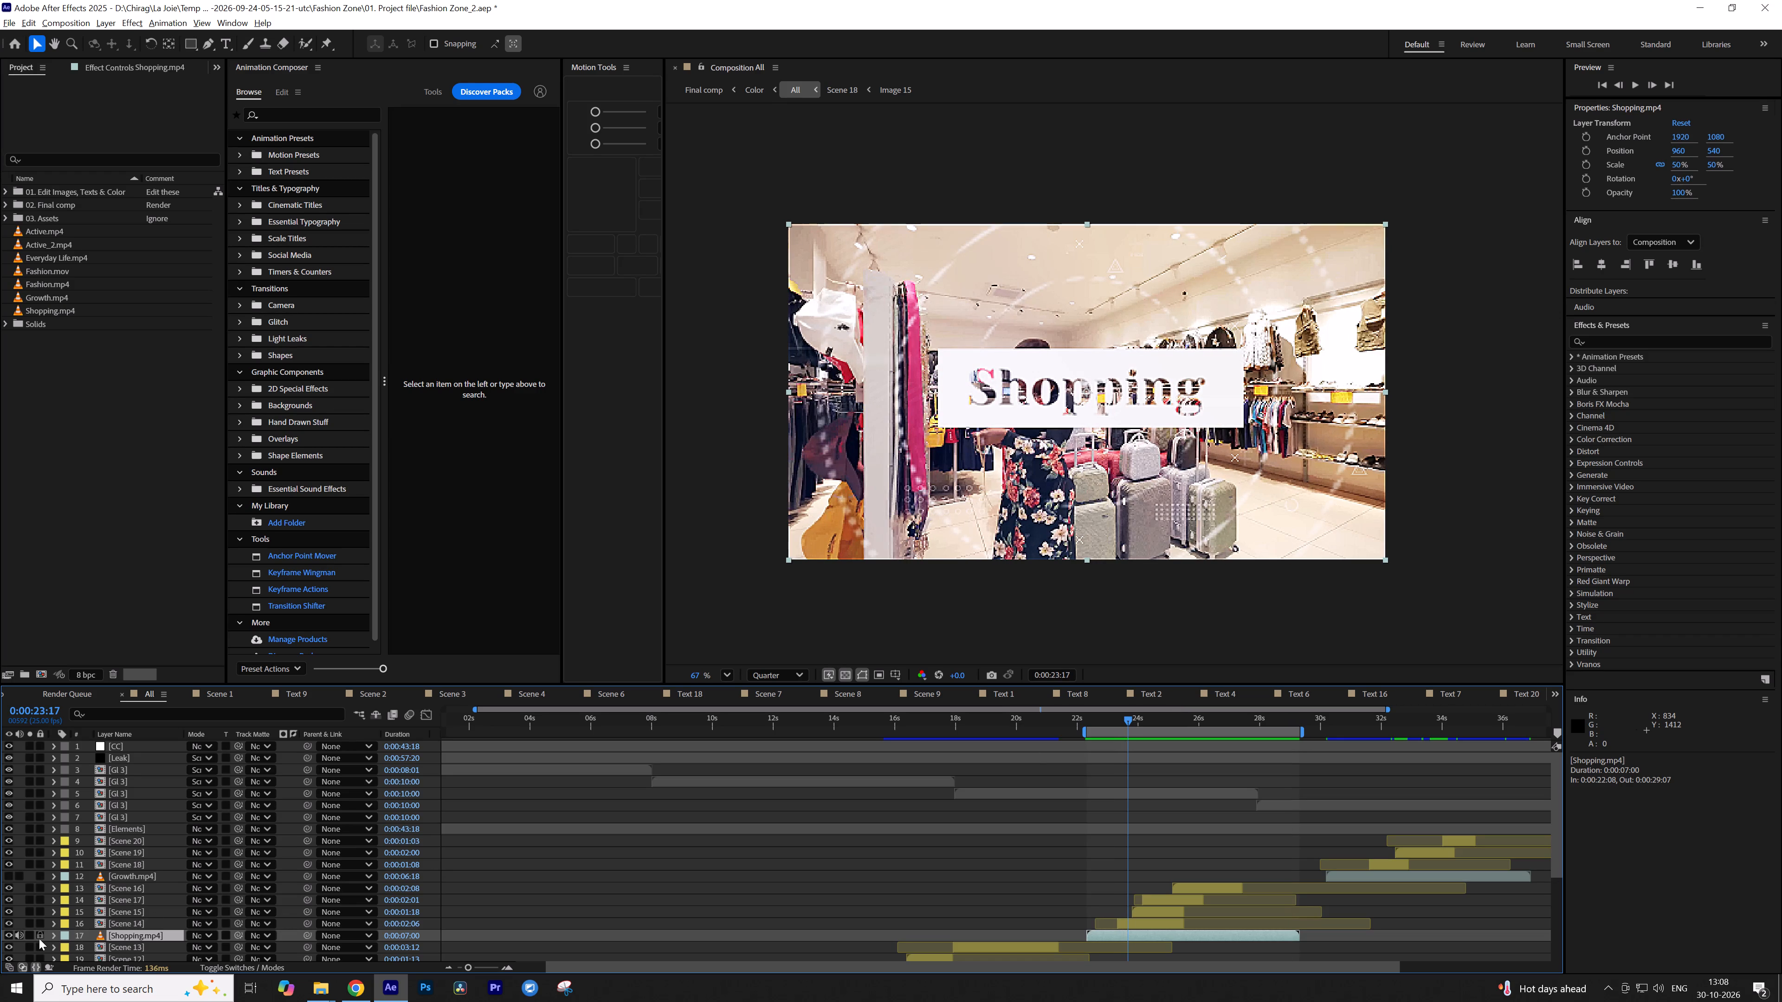
left_click(19, 939)
left_click(6, 938)
left_click(1018, 825)
left_click(1024, 854)
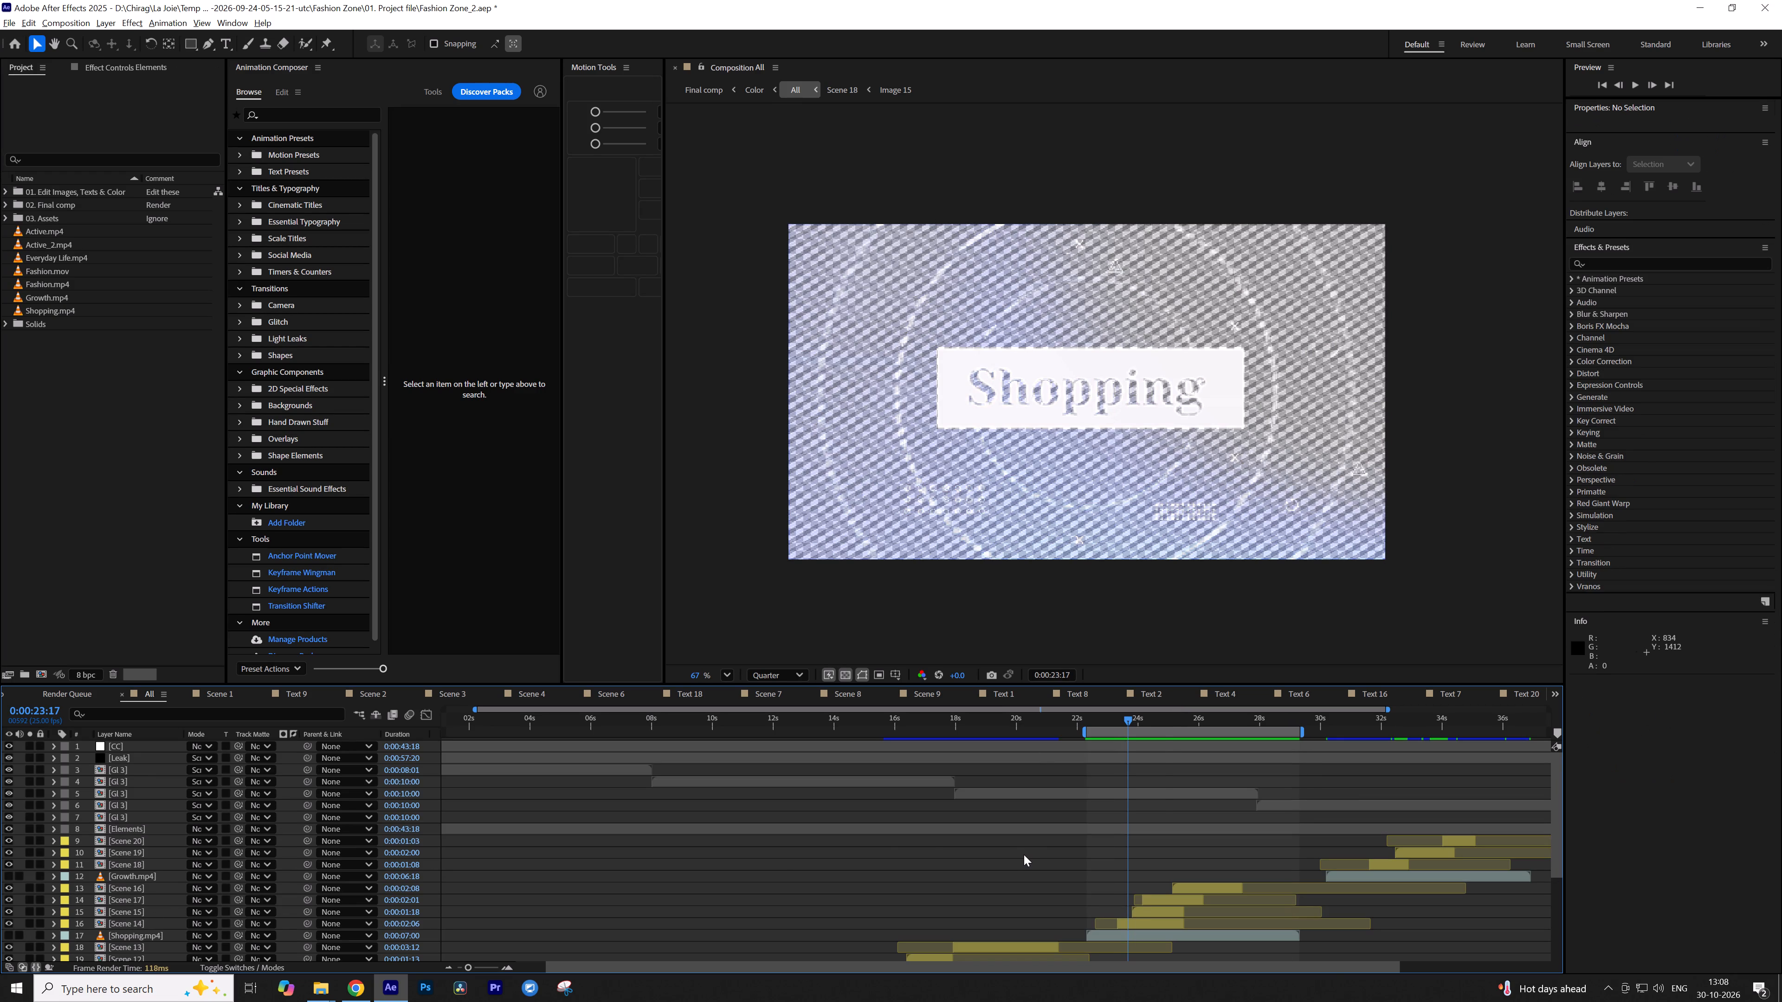
Add All to the render queue with the RGBA output module, resized to 3840 x 2160.
key("ctrl+m")
scroll(133, 928, "down", 1)
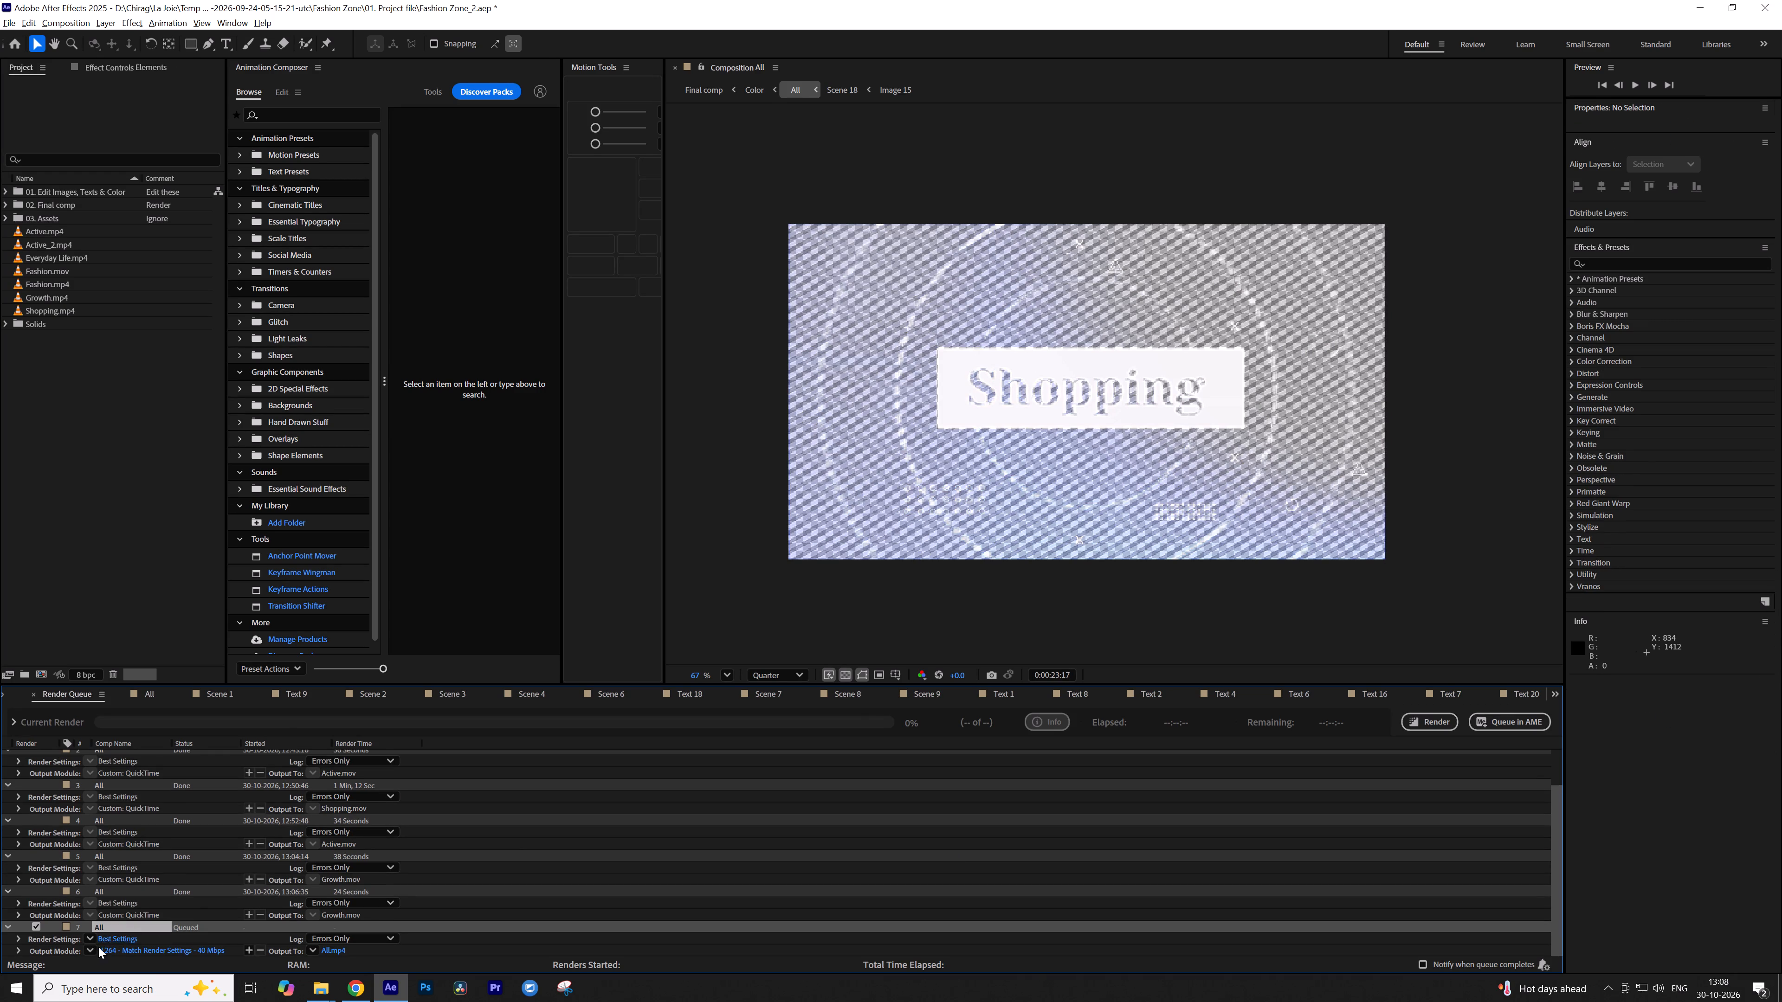
left_click(91, 951)
left_click(120, 899)
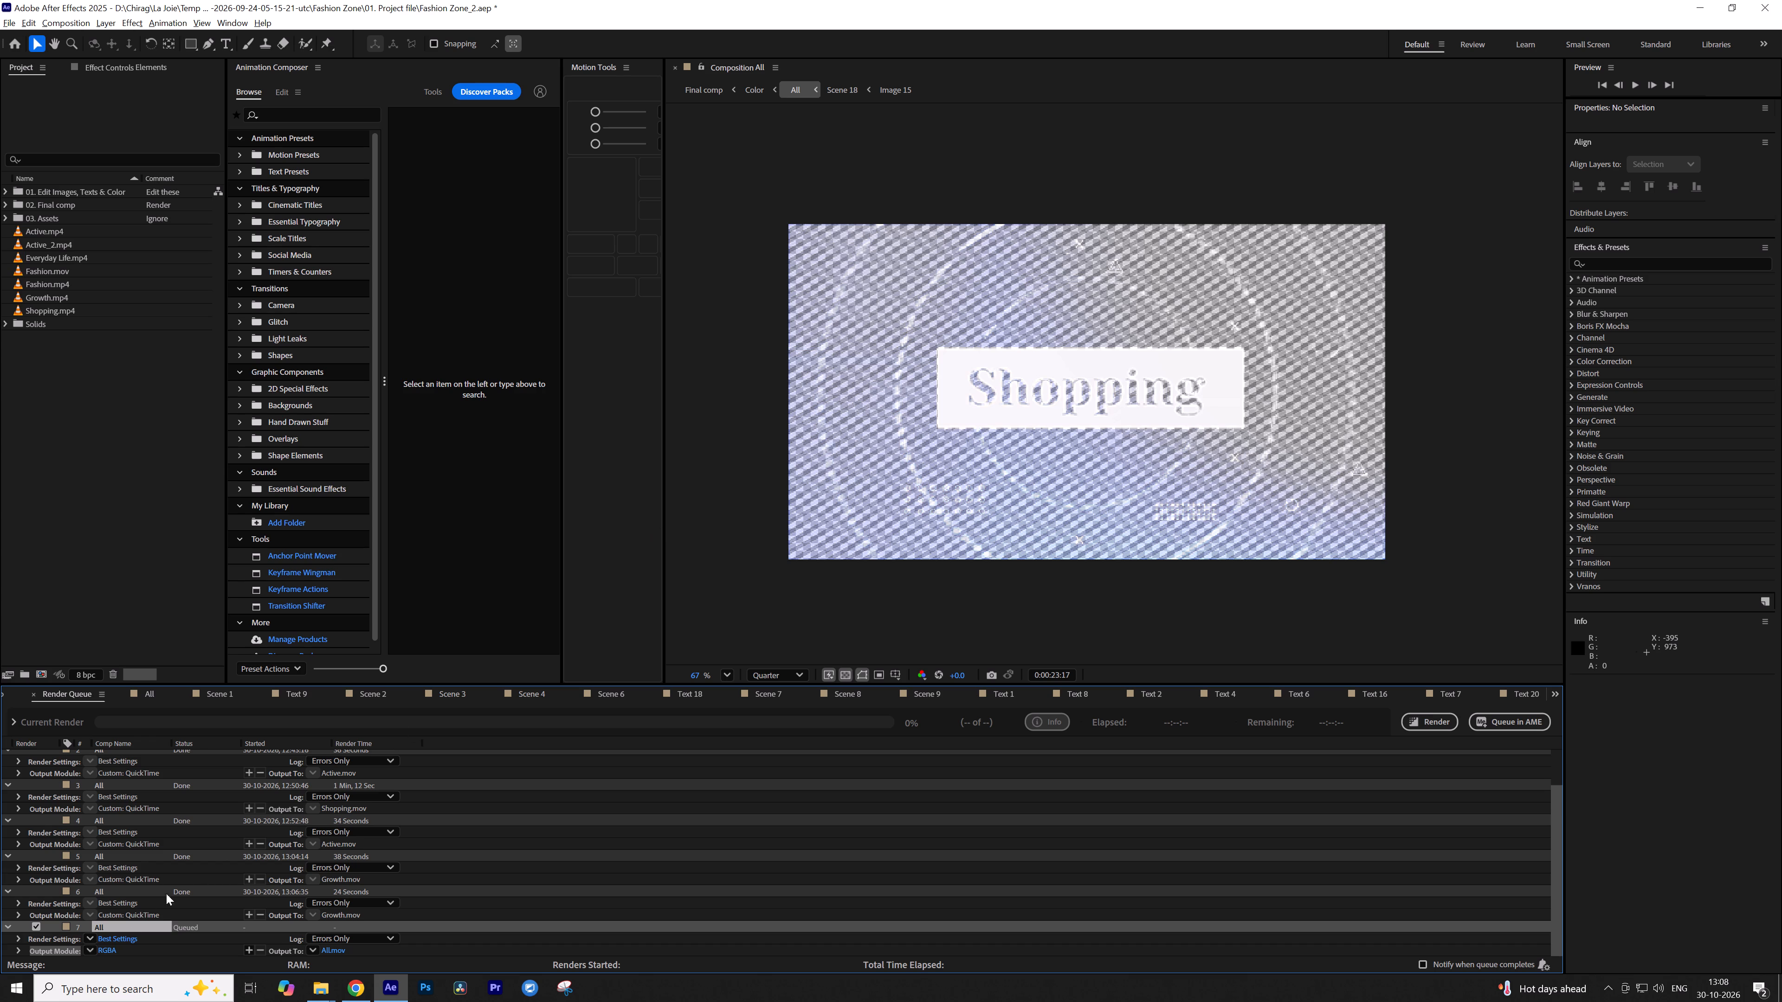
left_click(109, 953)
left_click(748, 472)
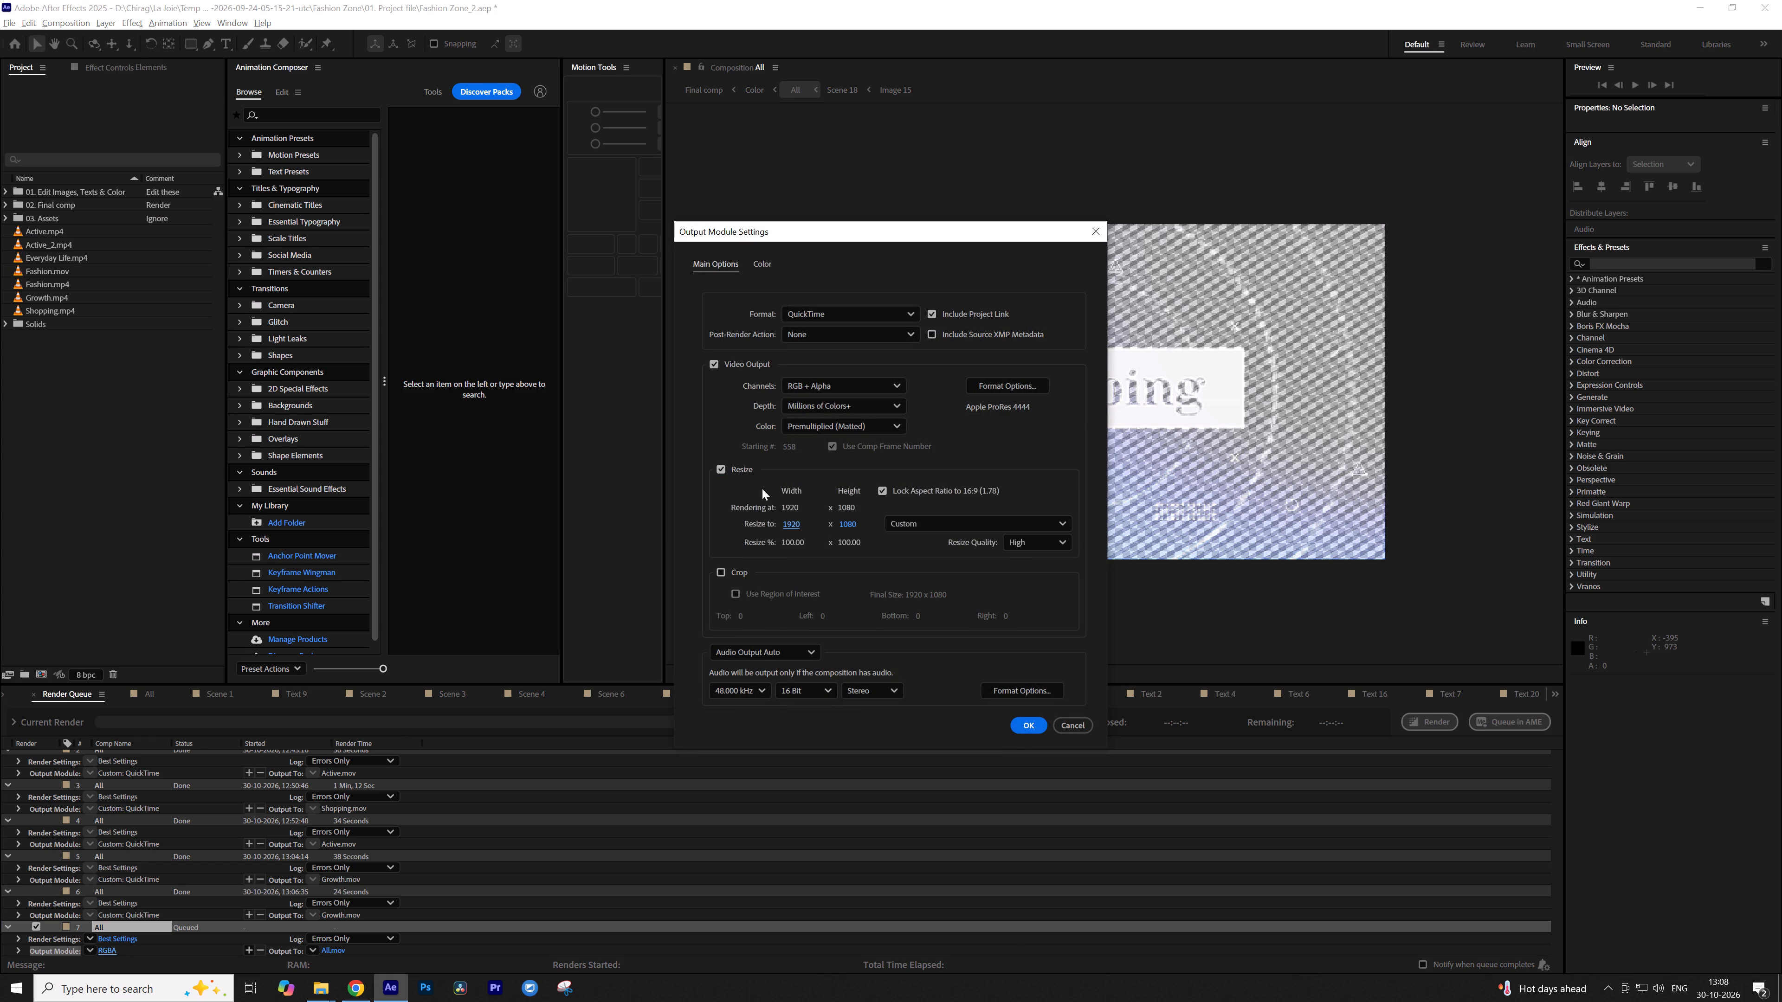
left_click(796, 518)
type("3840")
key("Return")
Direct the queued output to Shopping.mov in New folder, replacing the existing file, and render it.
left_click(334, 952)
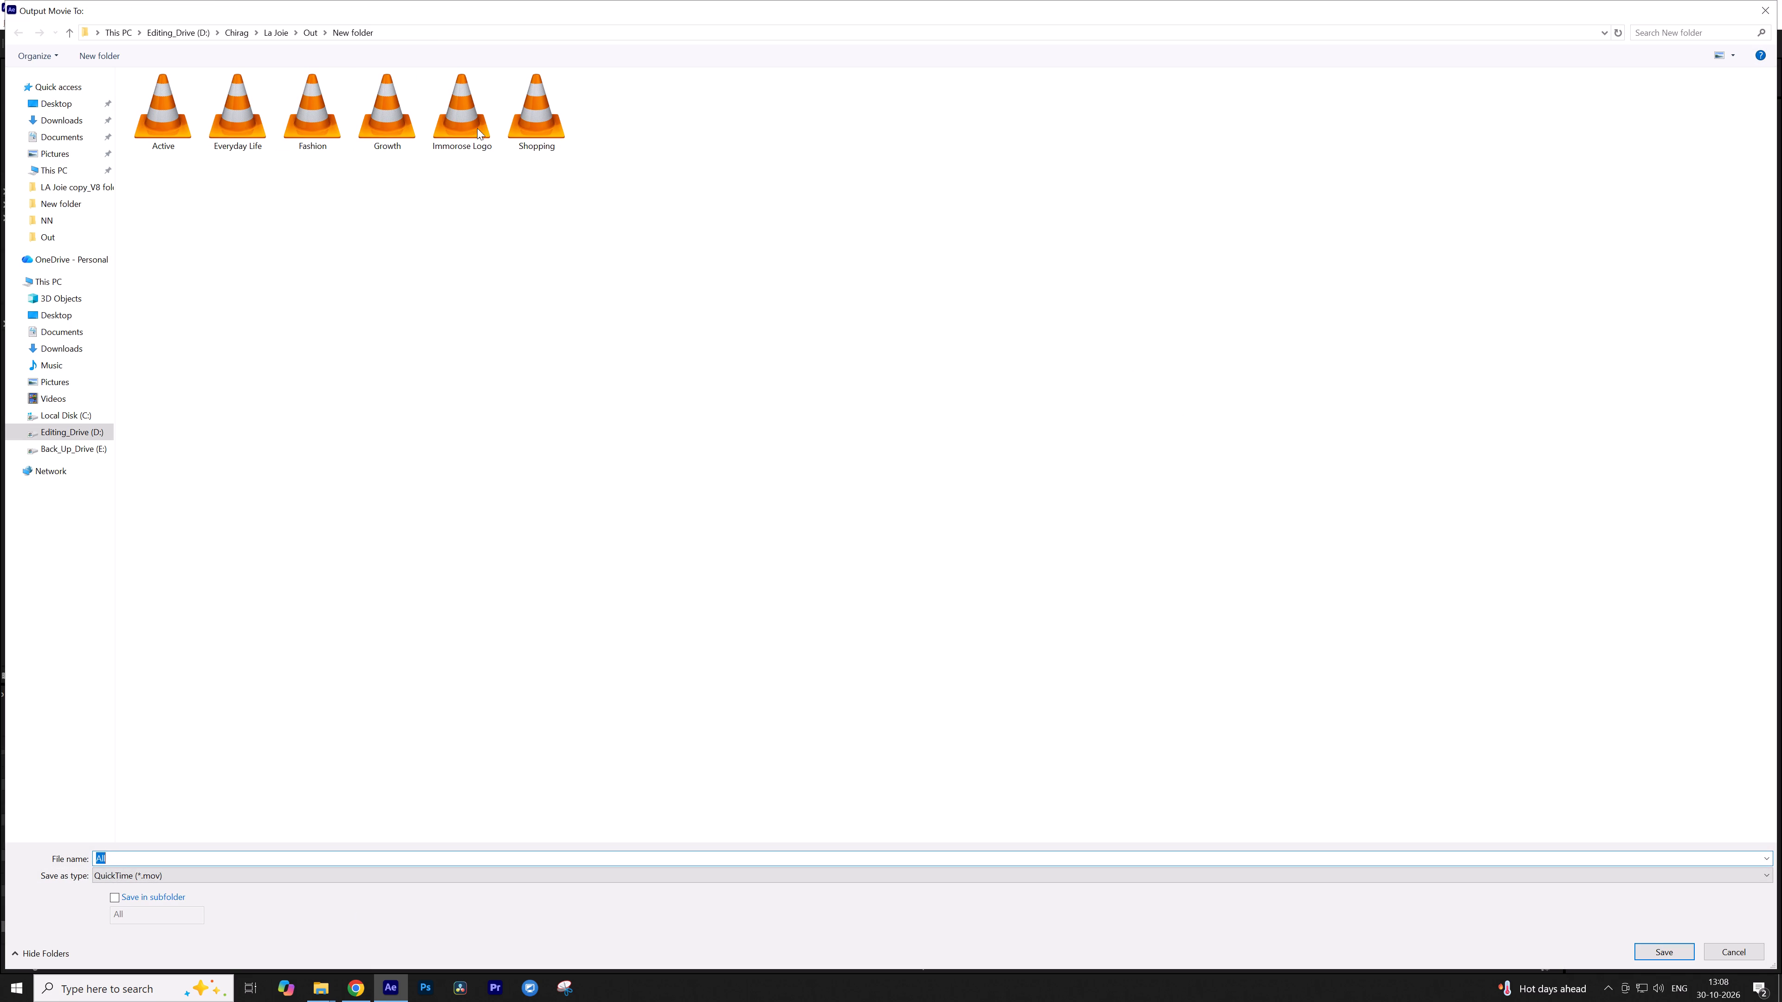
double_click(541, 121)
left_click(963, 539)
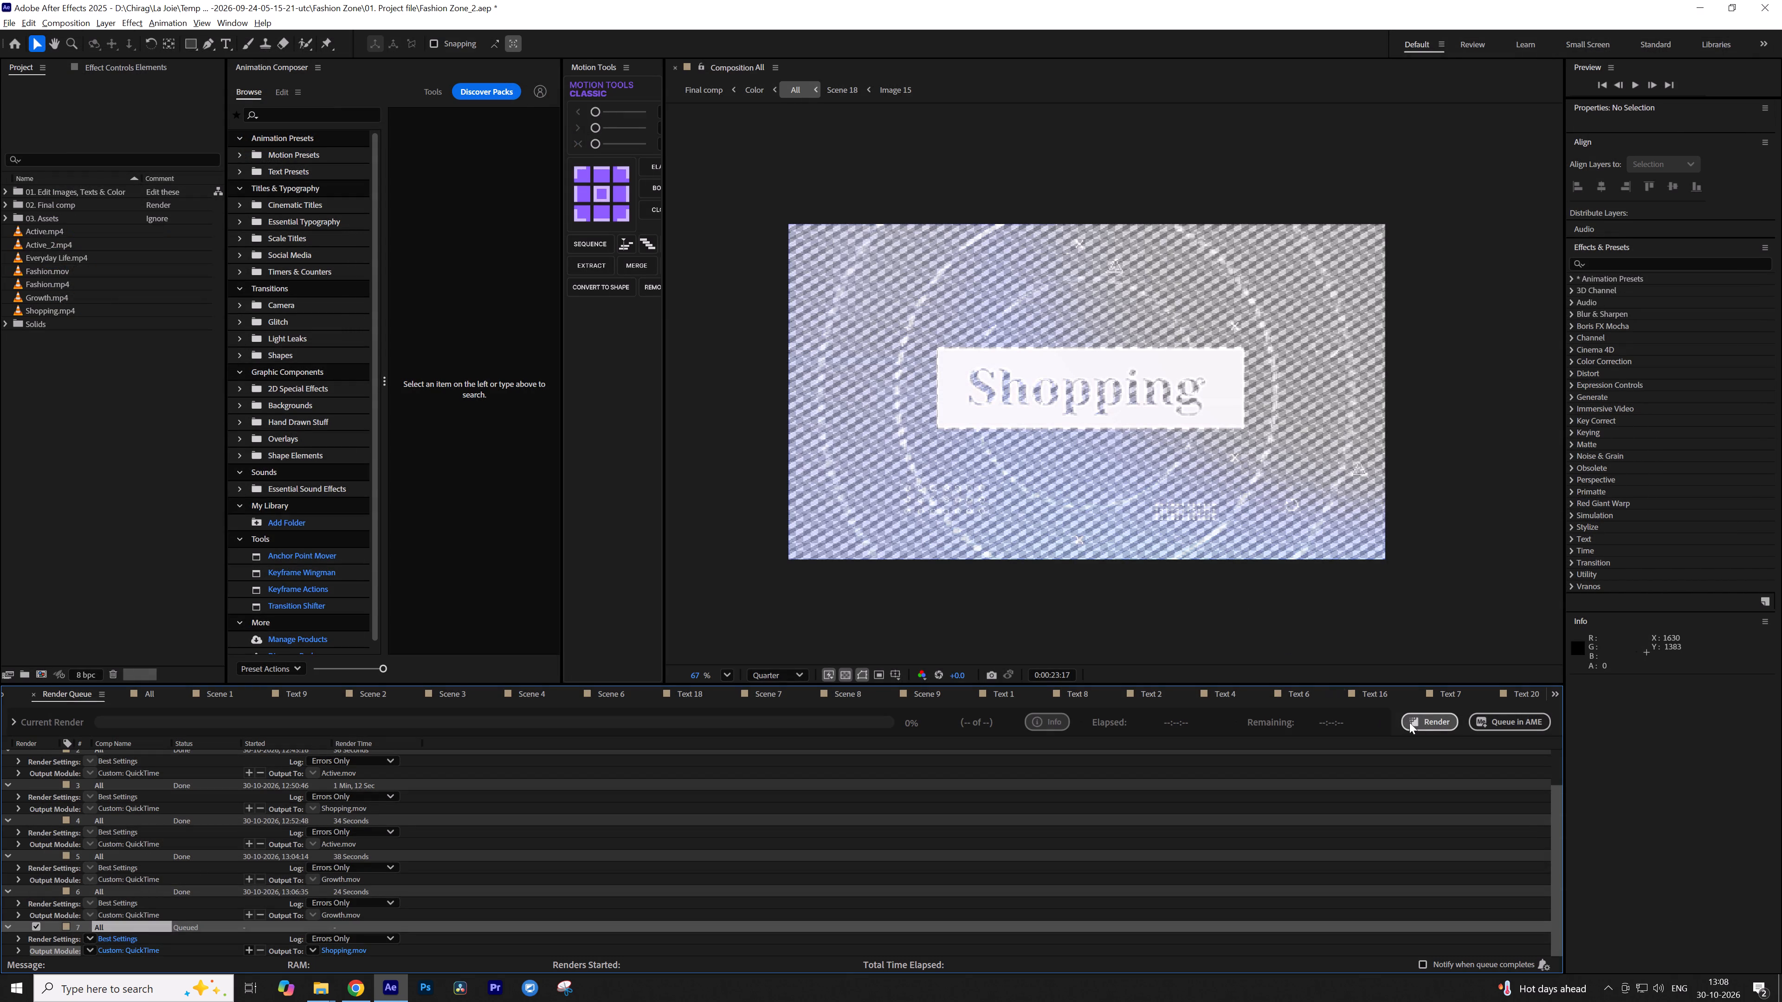
left_click(1423, 726)
left_click(966, 543)
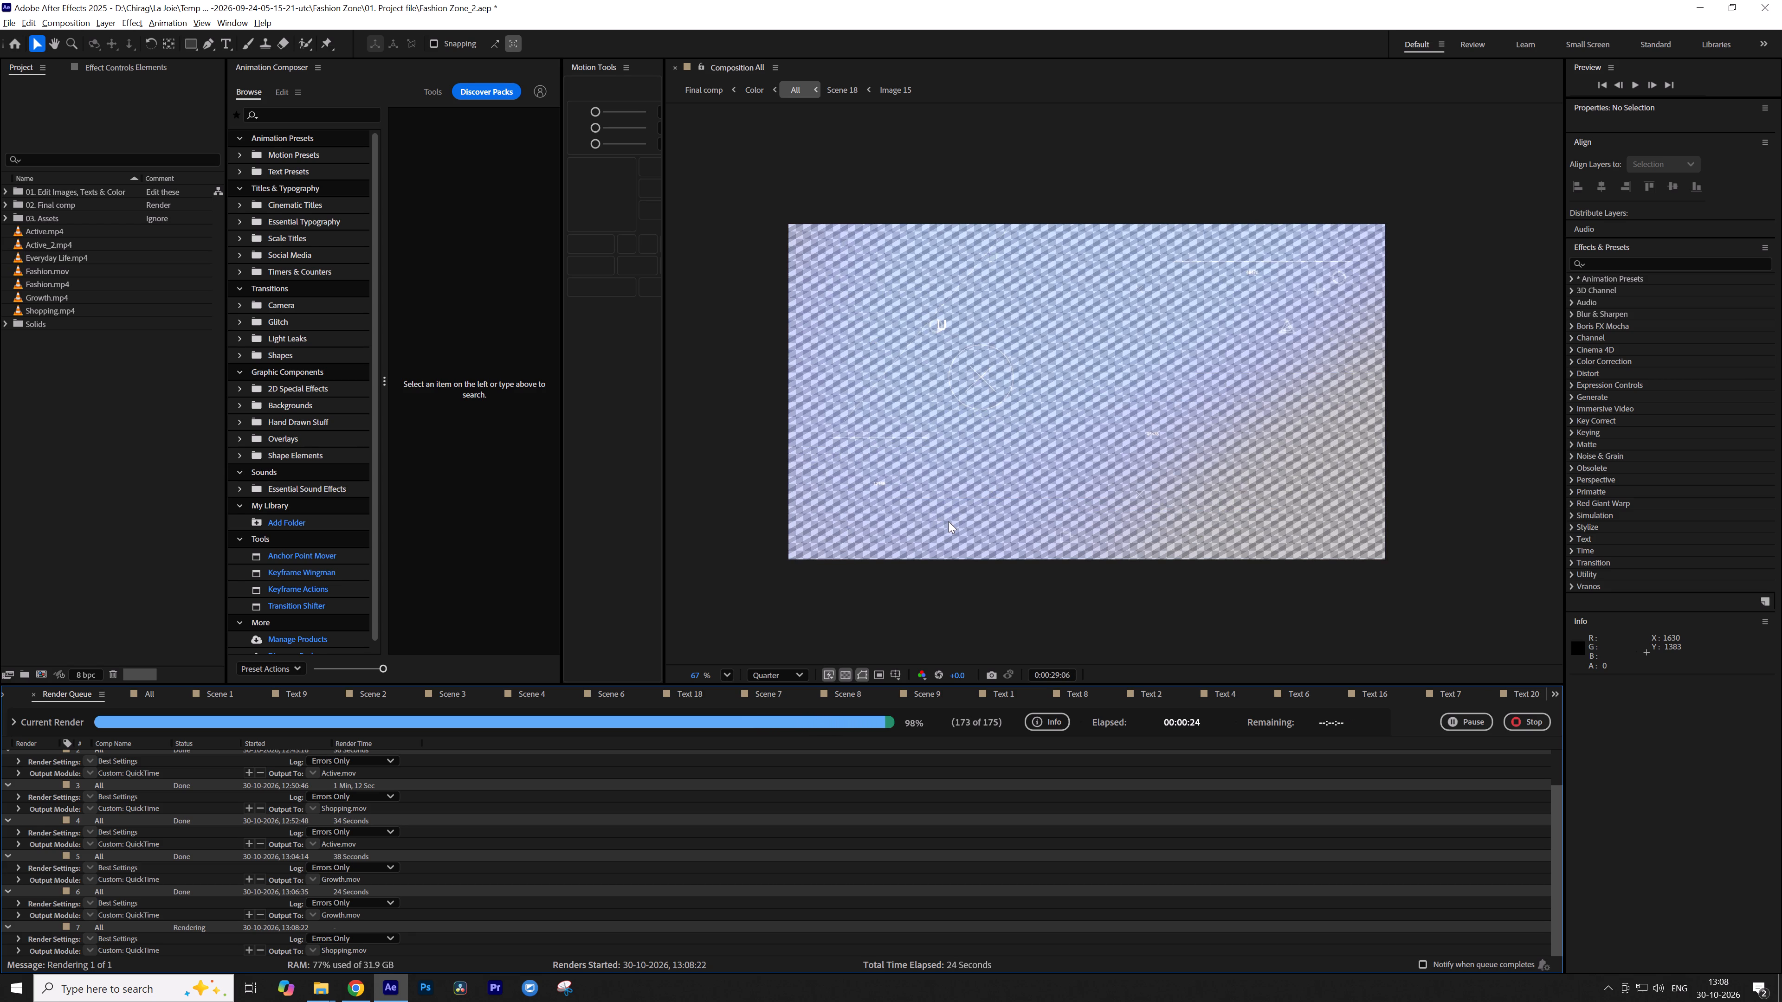
Return to the All composition and save the project.
left_click(799, 619)
key("ctrl+s")
Set All's work area to the span of the Active_2.mp4 layer, from 0:00:15:16 to 0:00:21:09.
scroll(1010, 876, "down", 3)
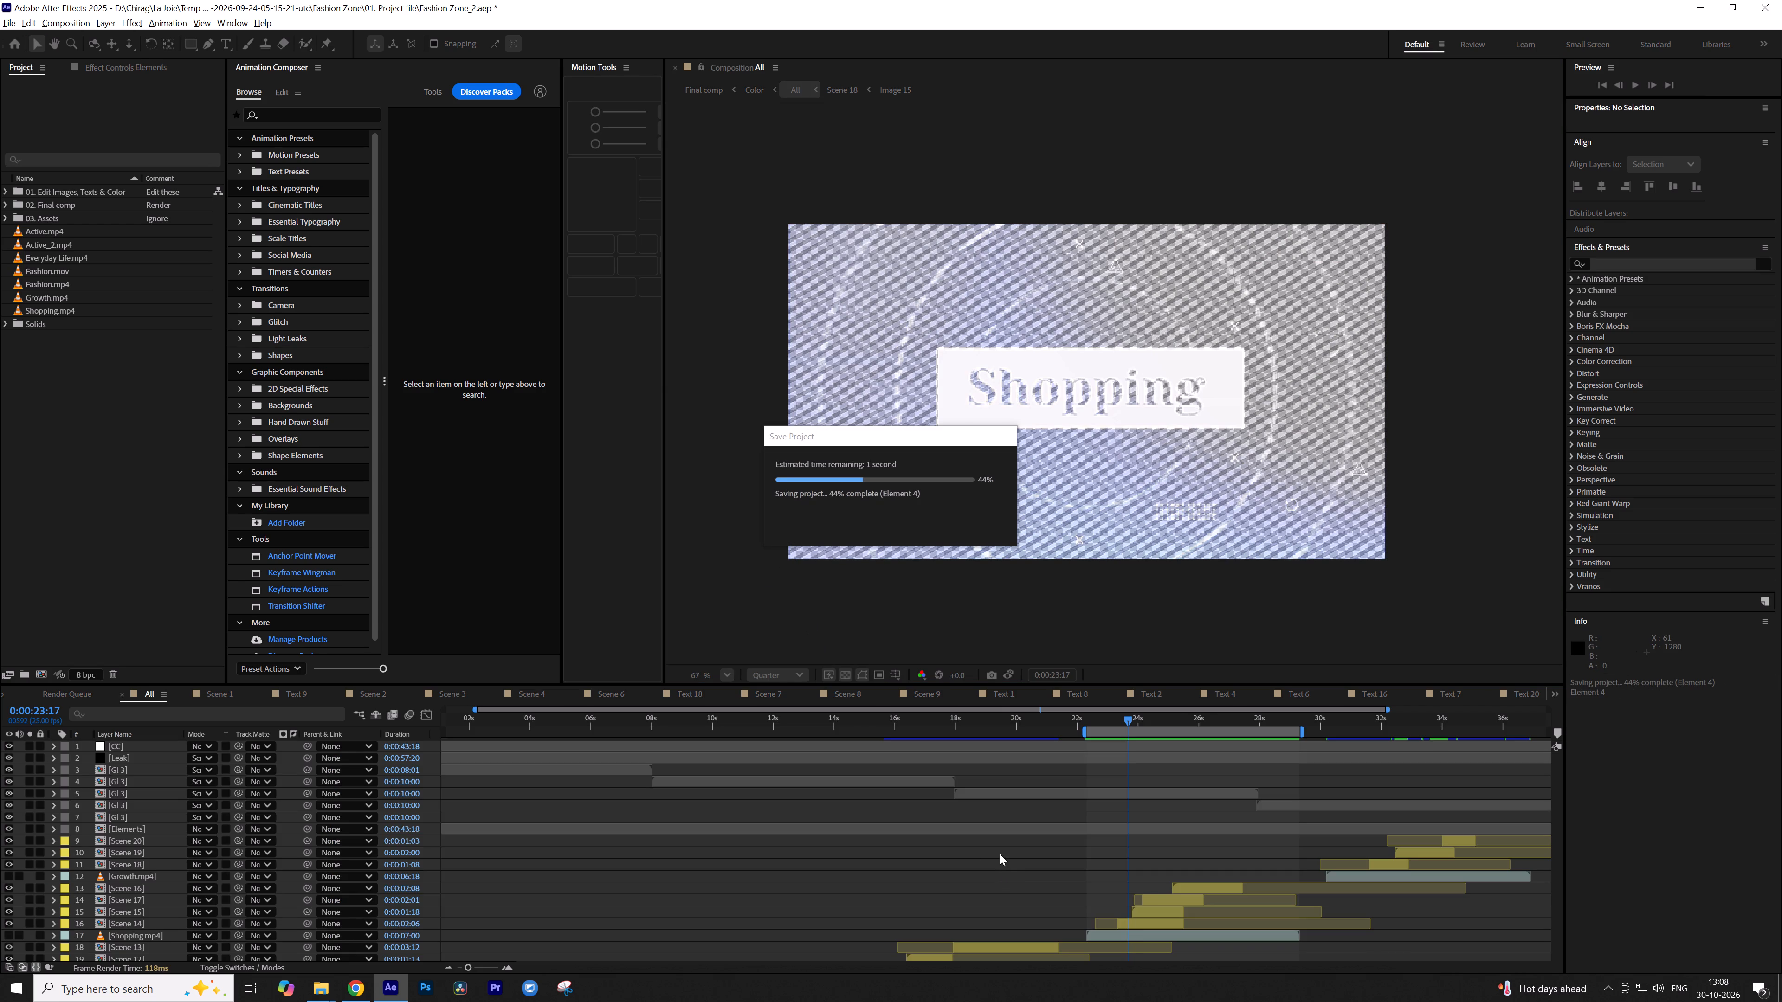
scroll(996, 856, "down", 7)
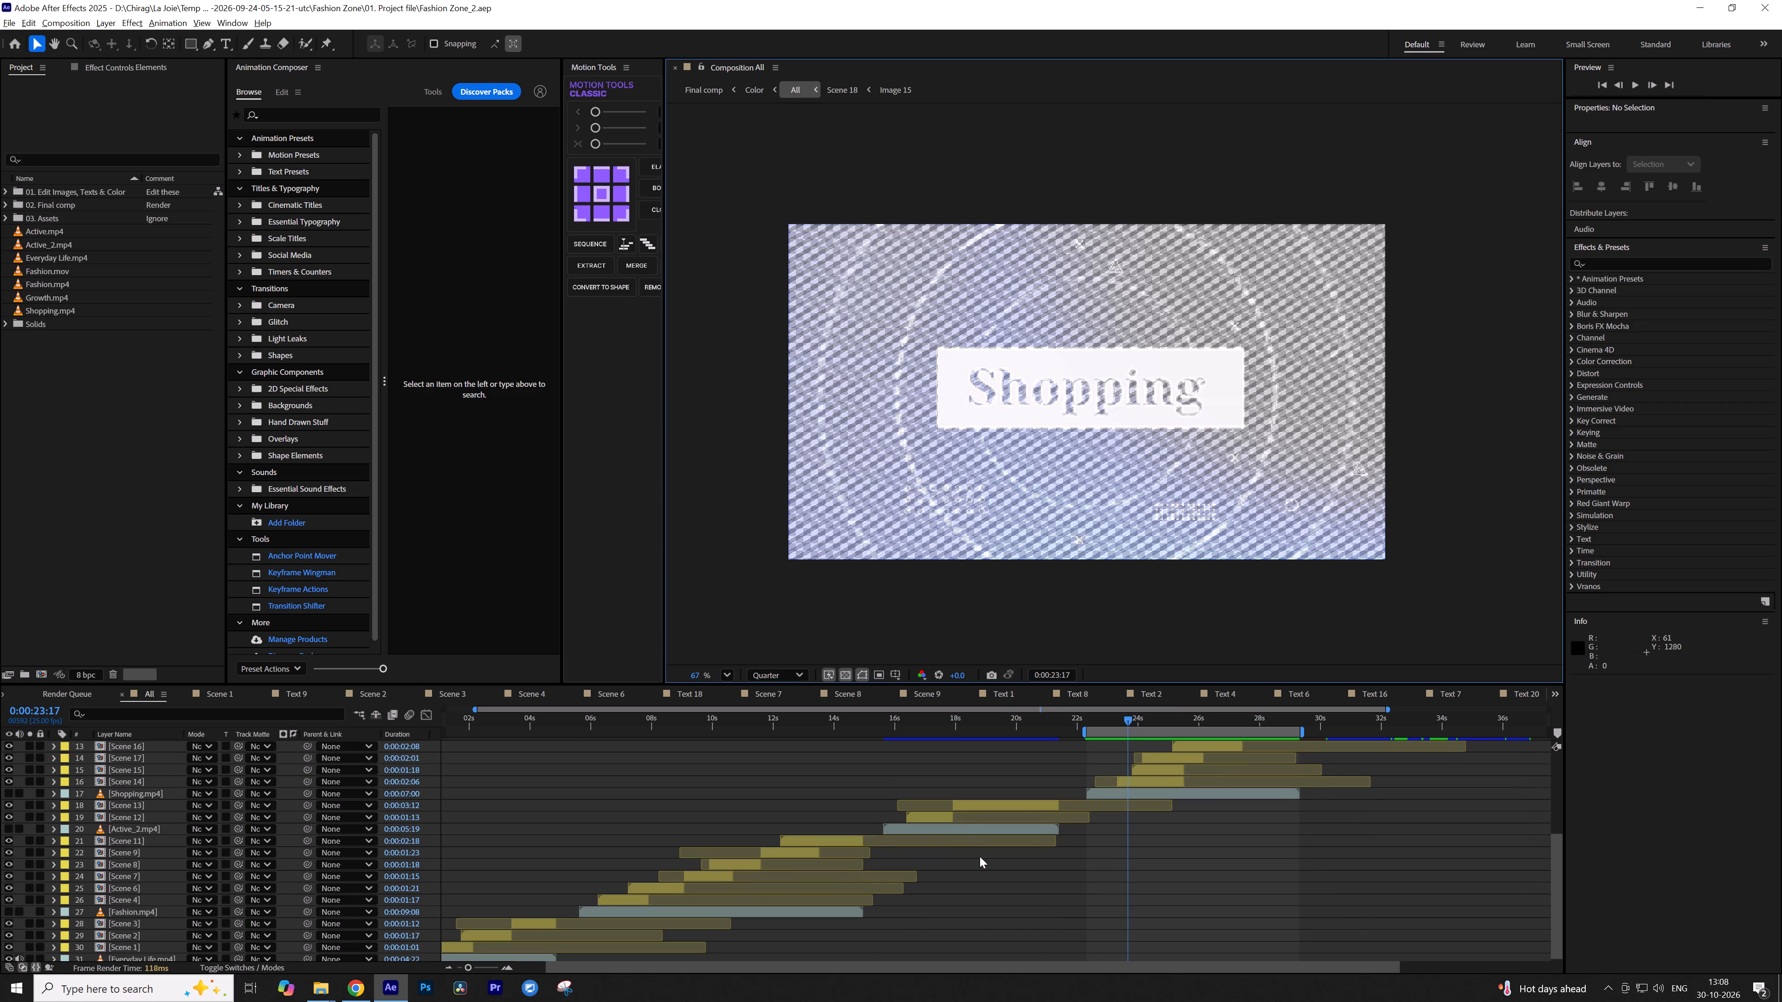
left_click(976, 830)
type("ib")
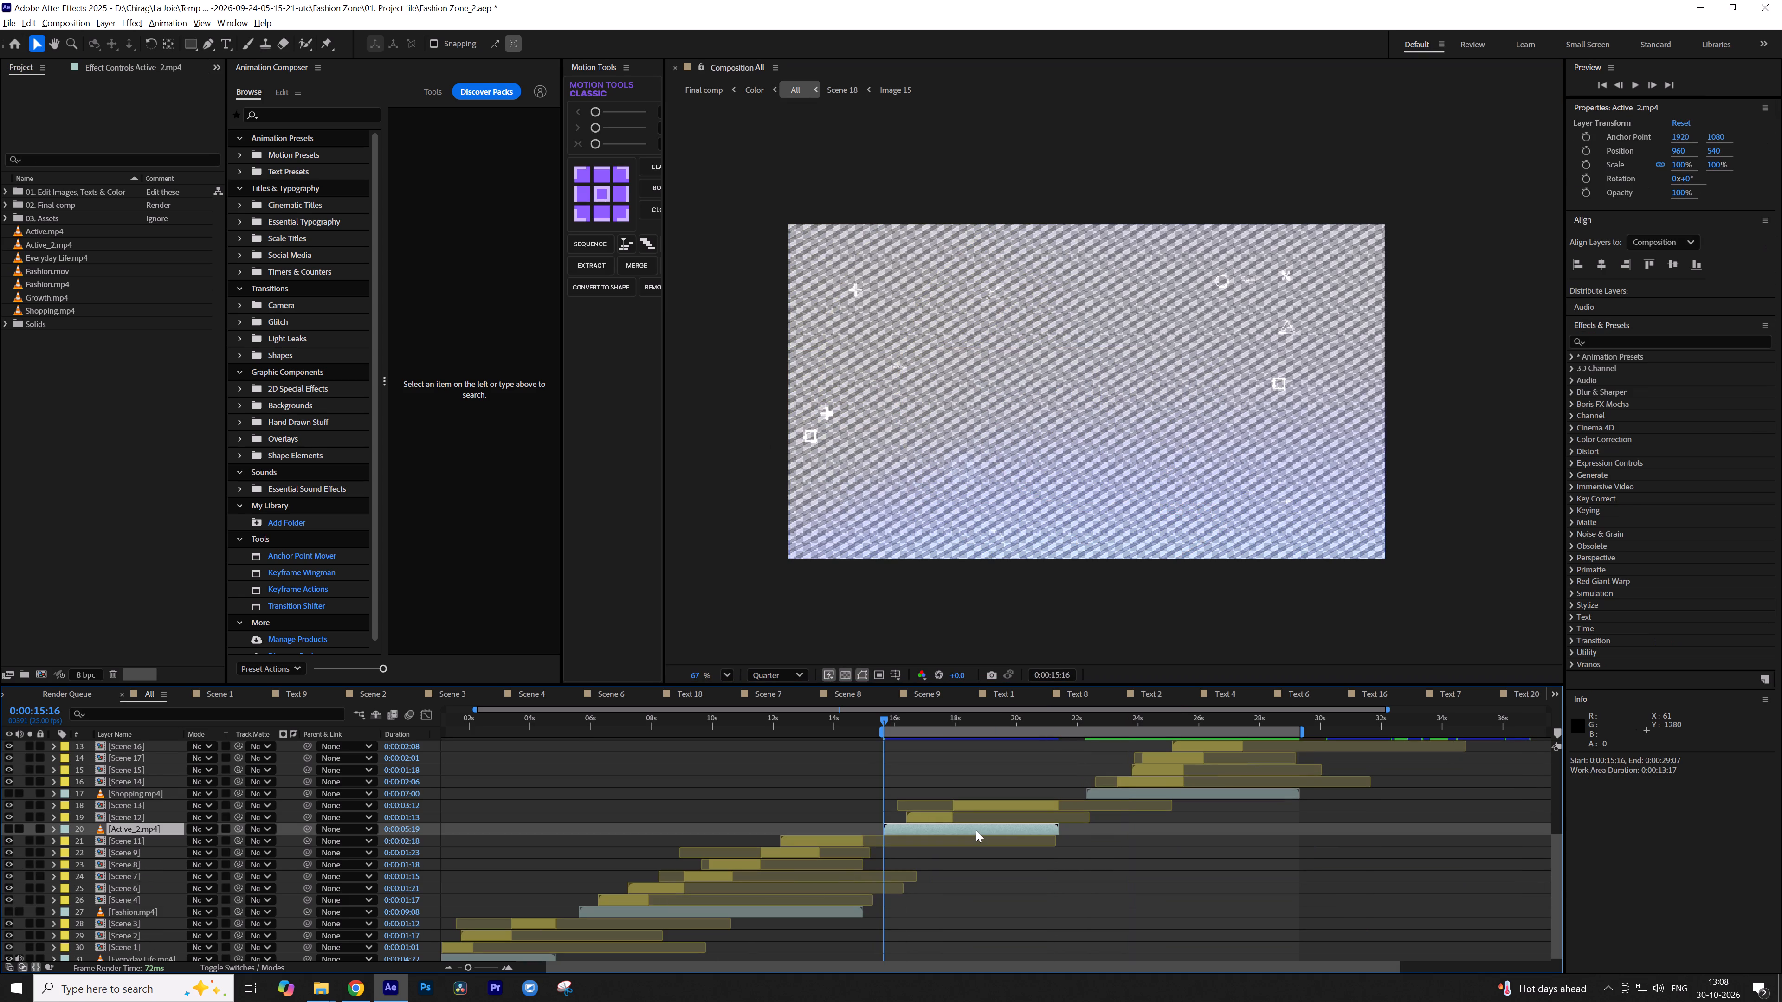
key("o")
key("n")
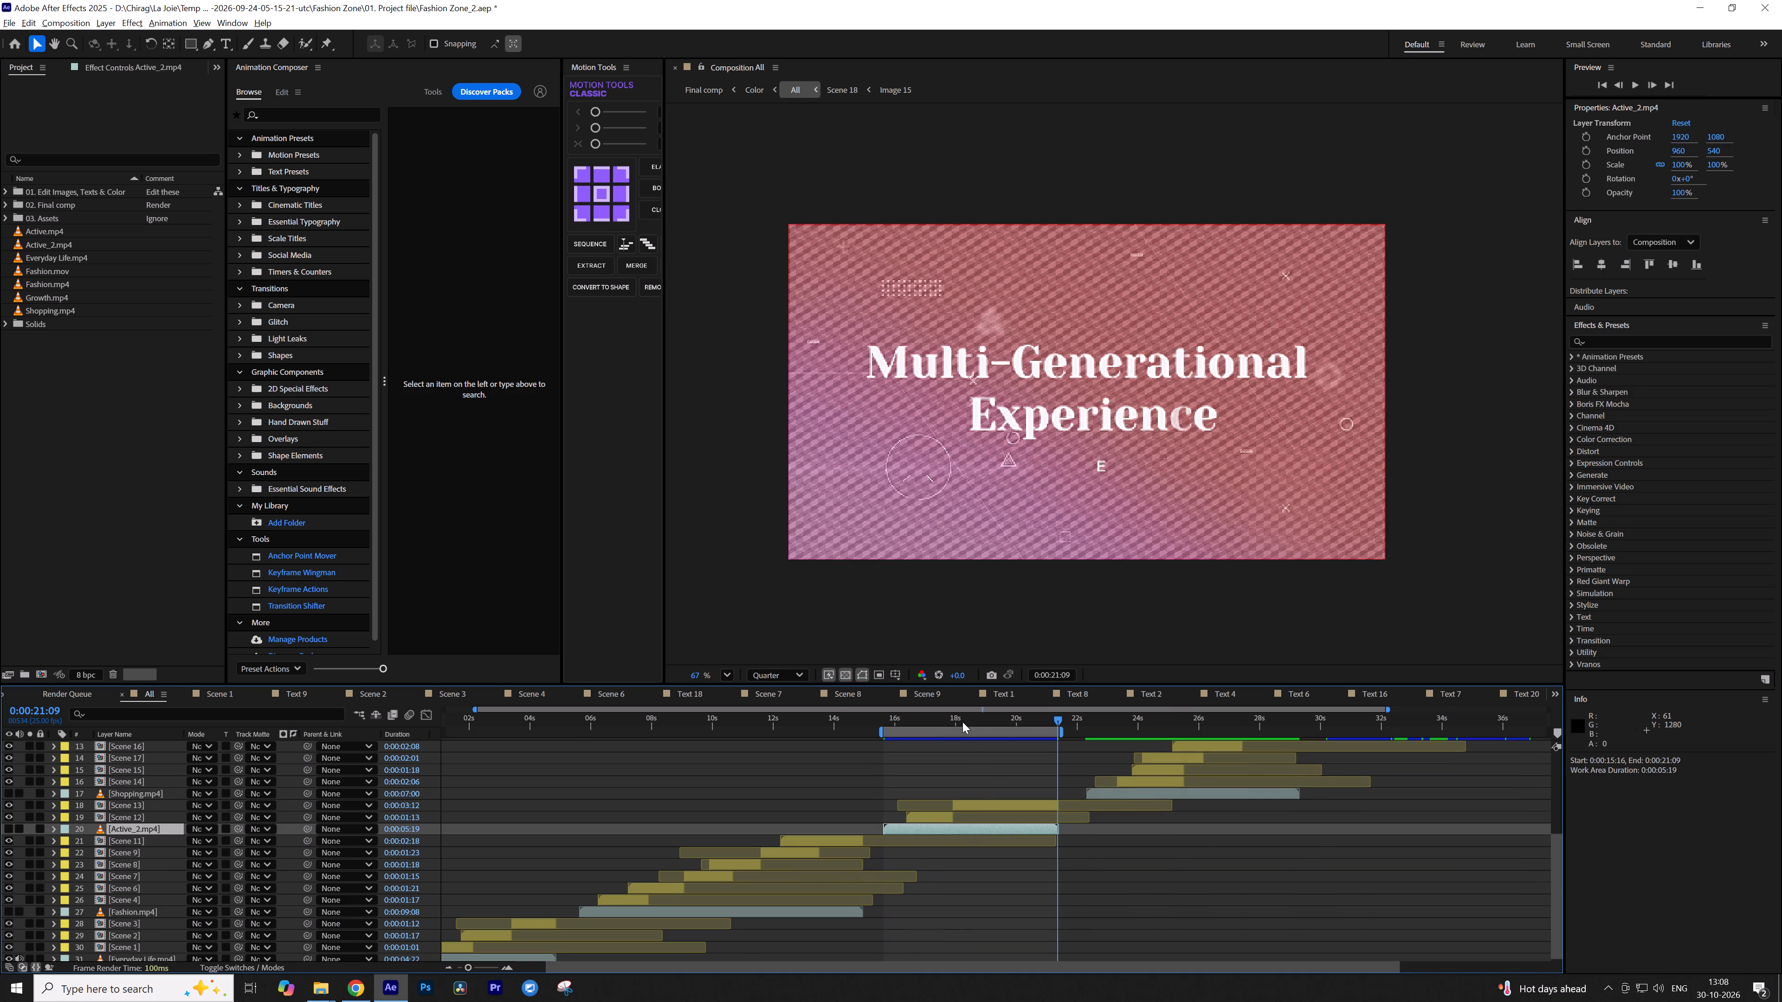
Turn on Active_2.mp4's visibility and audio and play the Active section from 0:00:15:16.
left_click(962, 720)
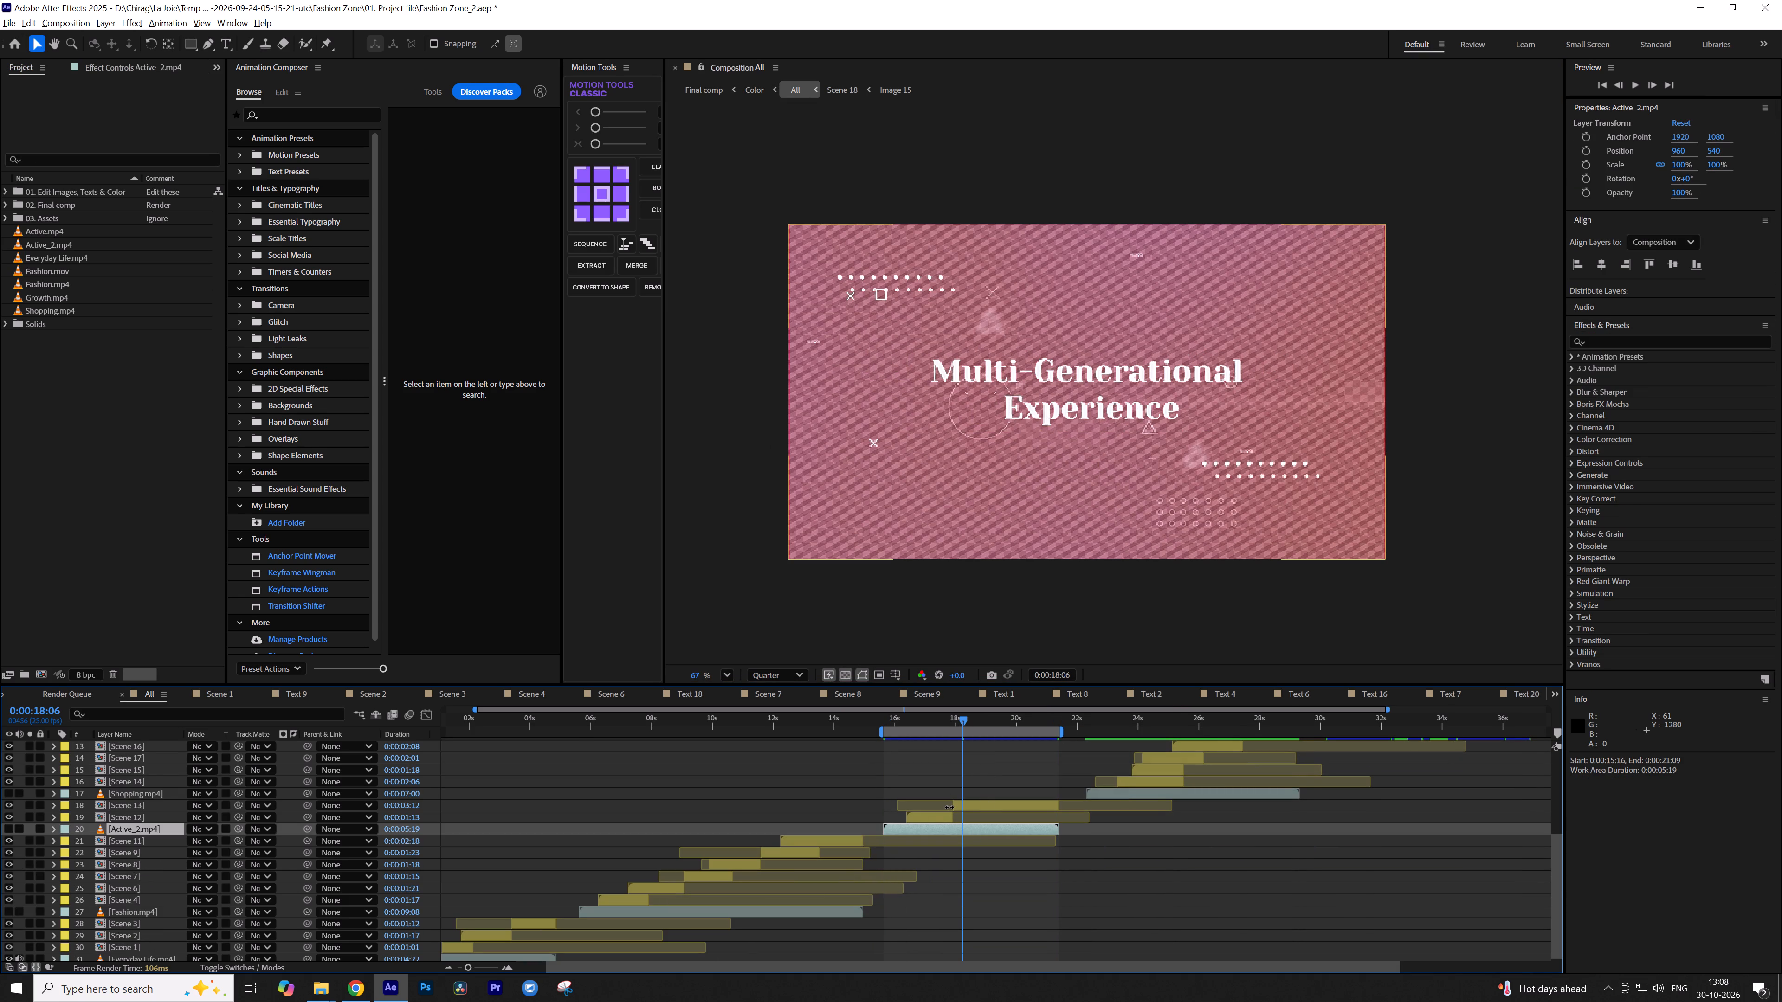
key("i")
left_click_drag(18, 832, 4, 832)
left_click(8, 832)
left_click(977, 769)
key("space")
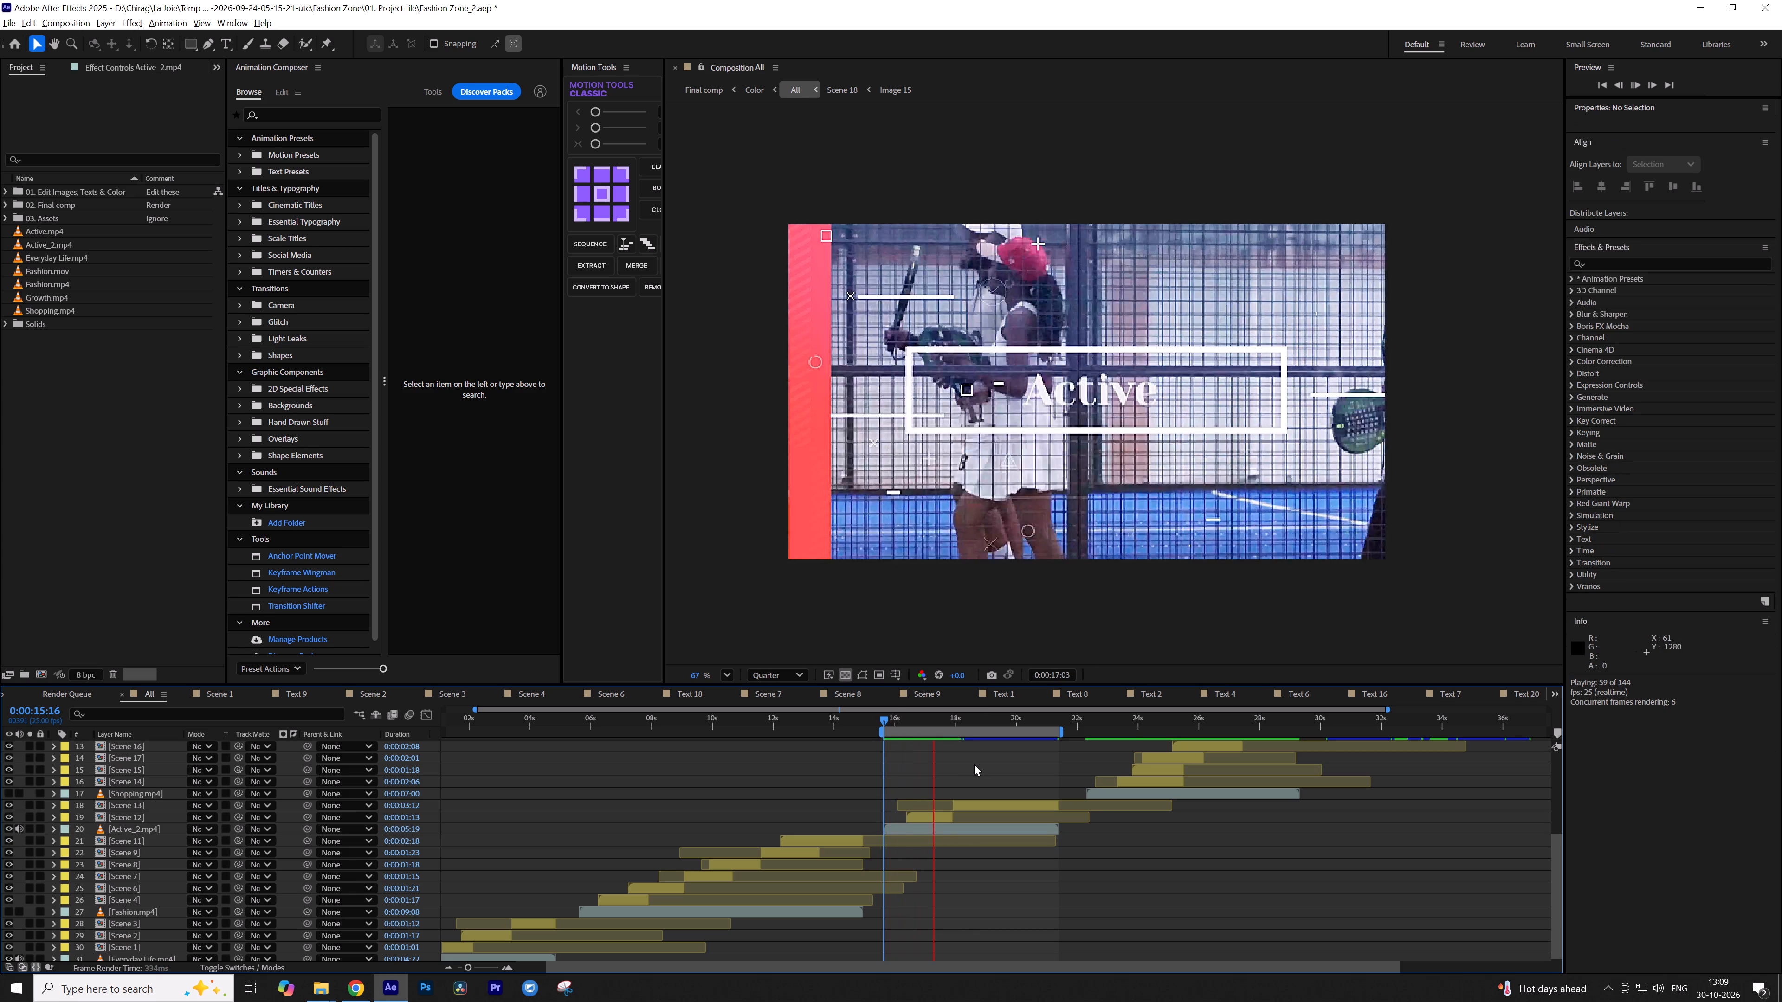
key("space")
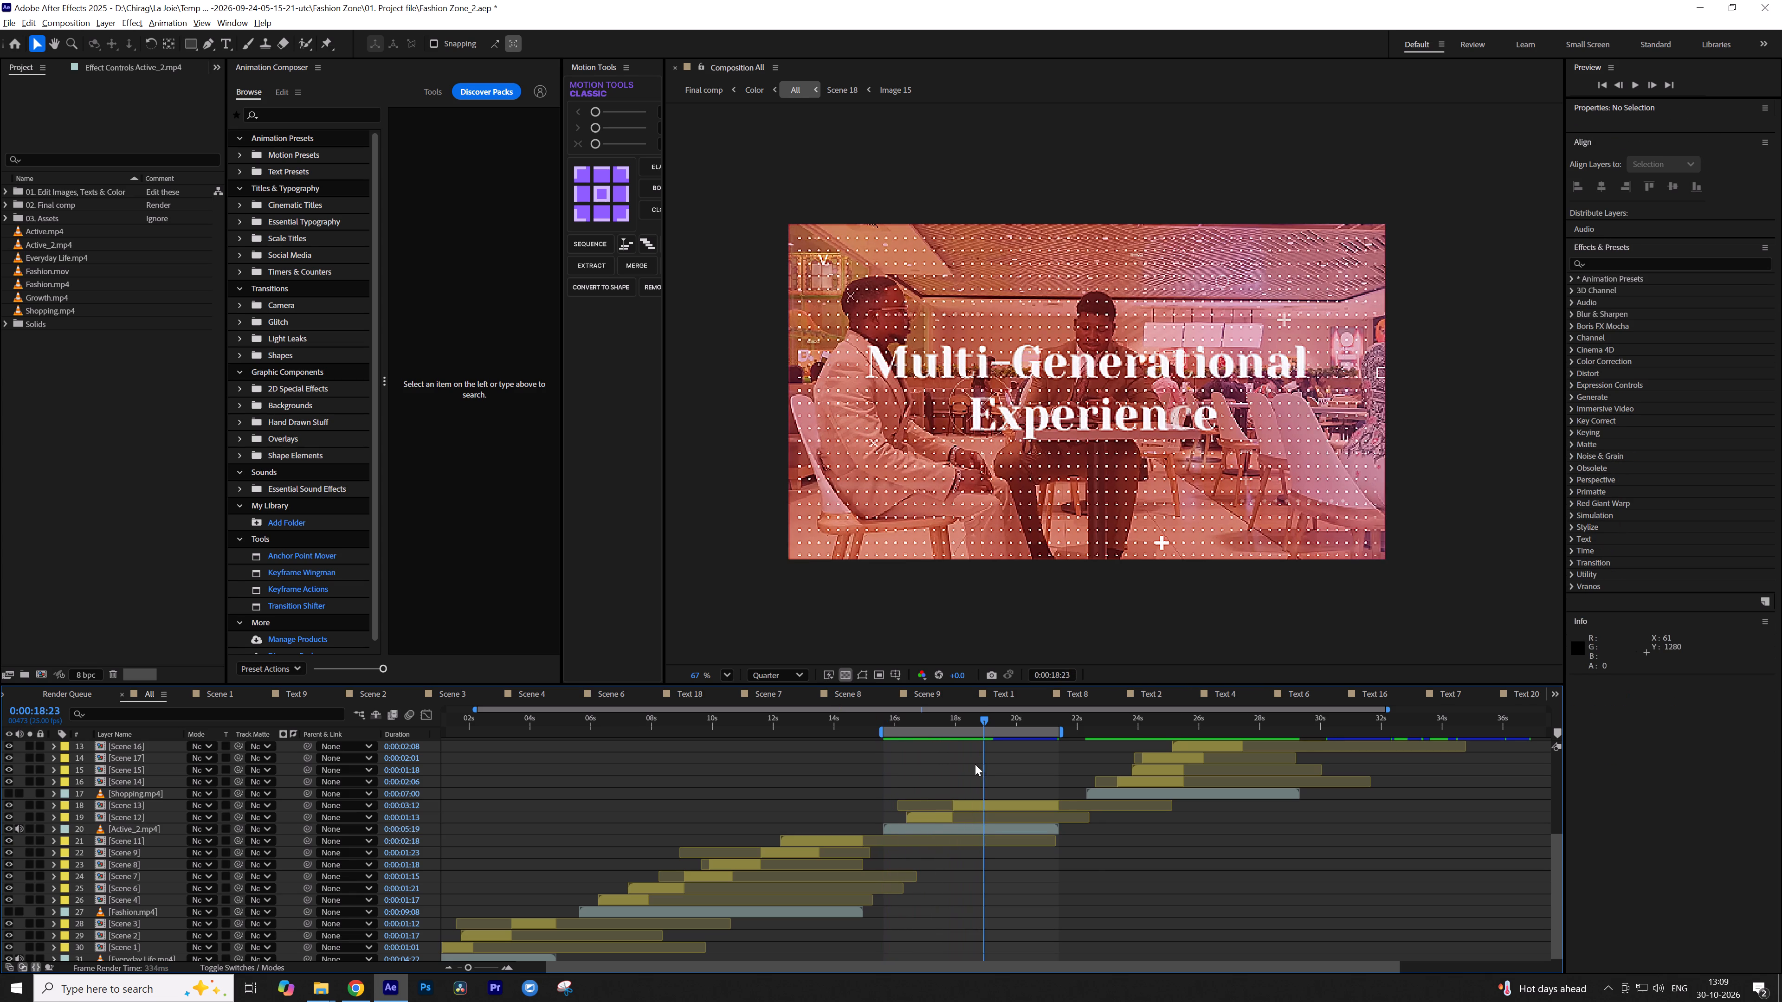
key("space")
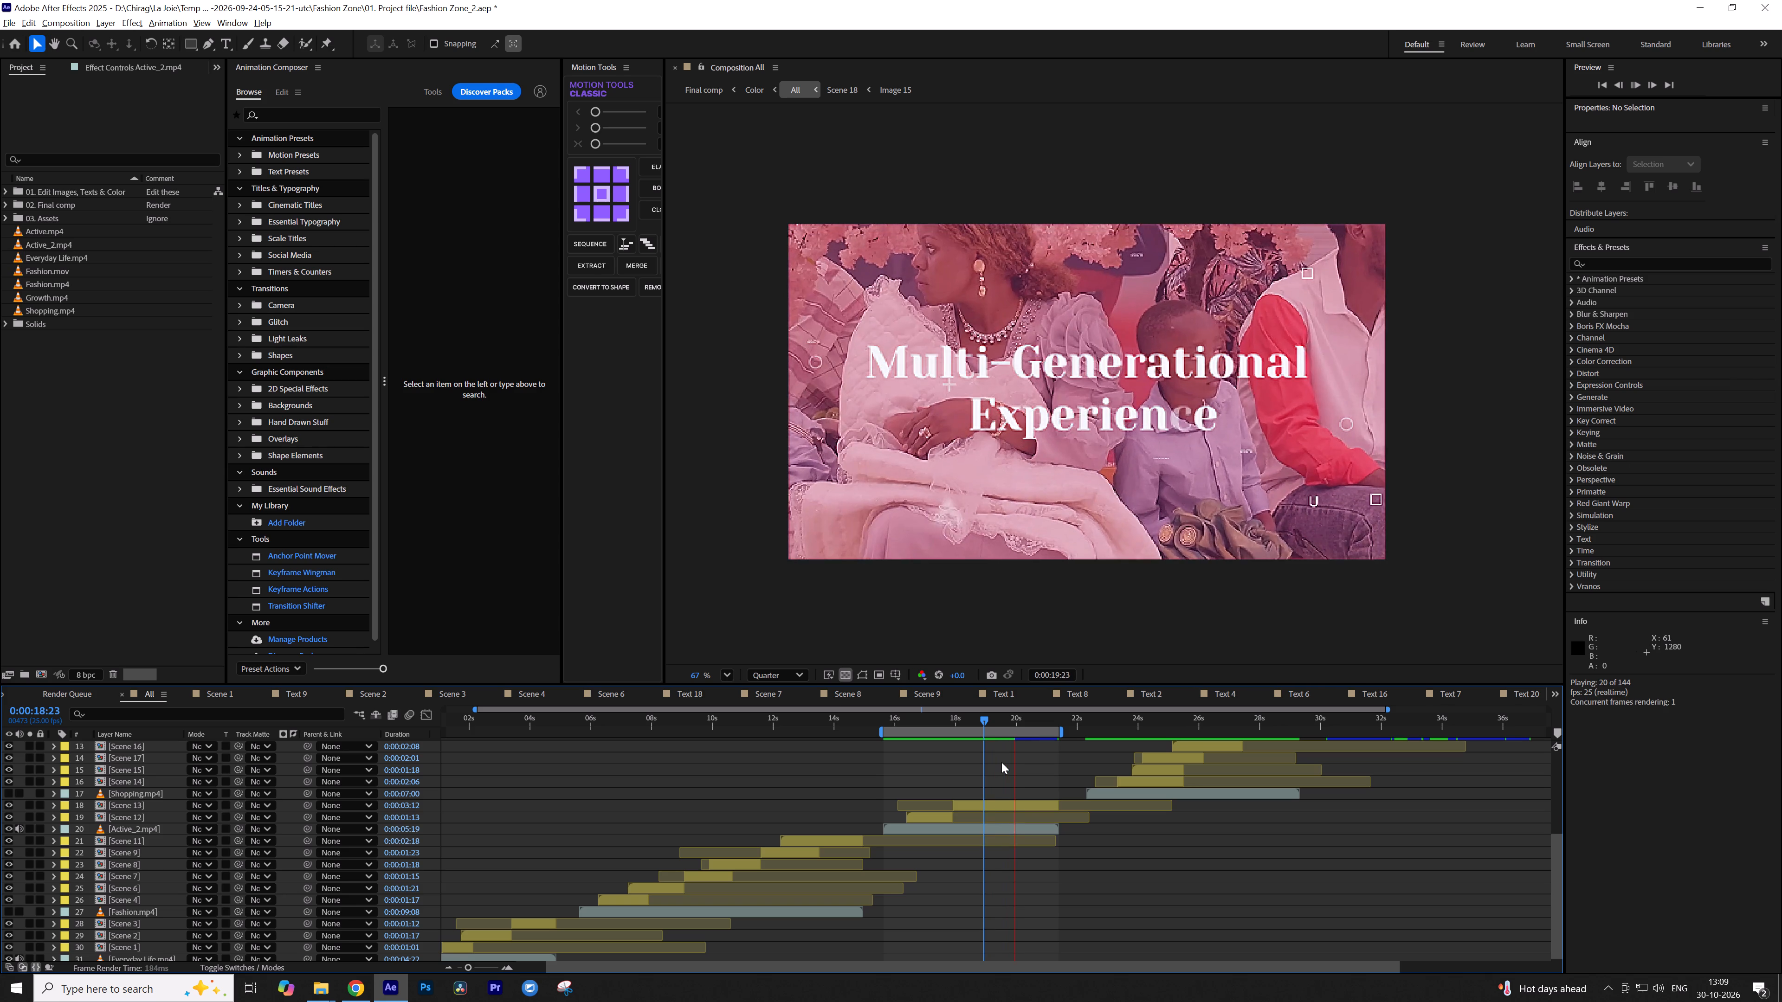
key("space")
Turn off the audio and visibility of the Active_2.mp4 layer.
left_click(943, 829)
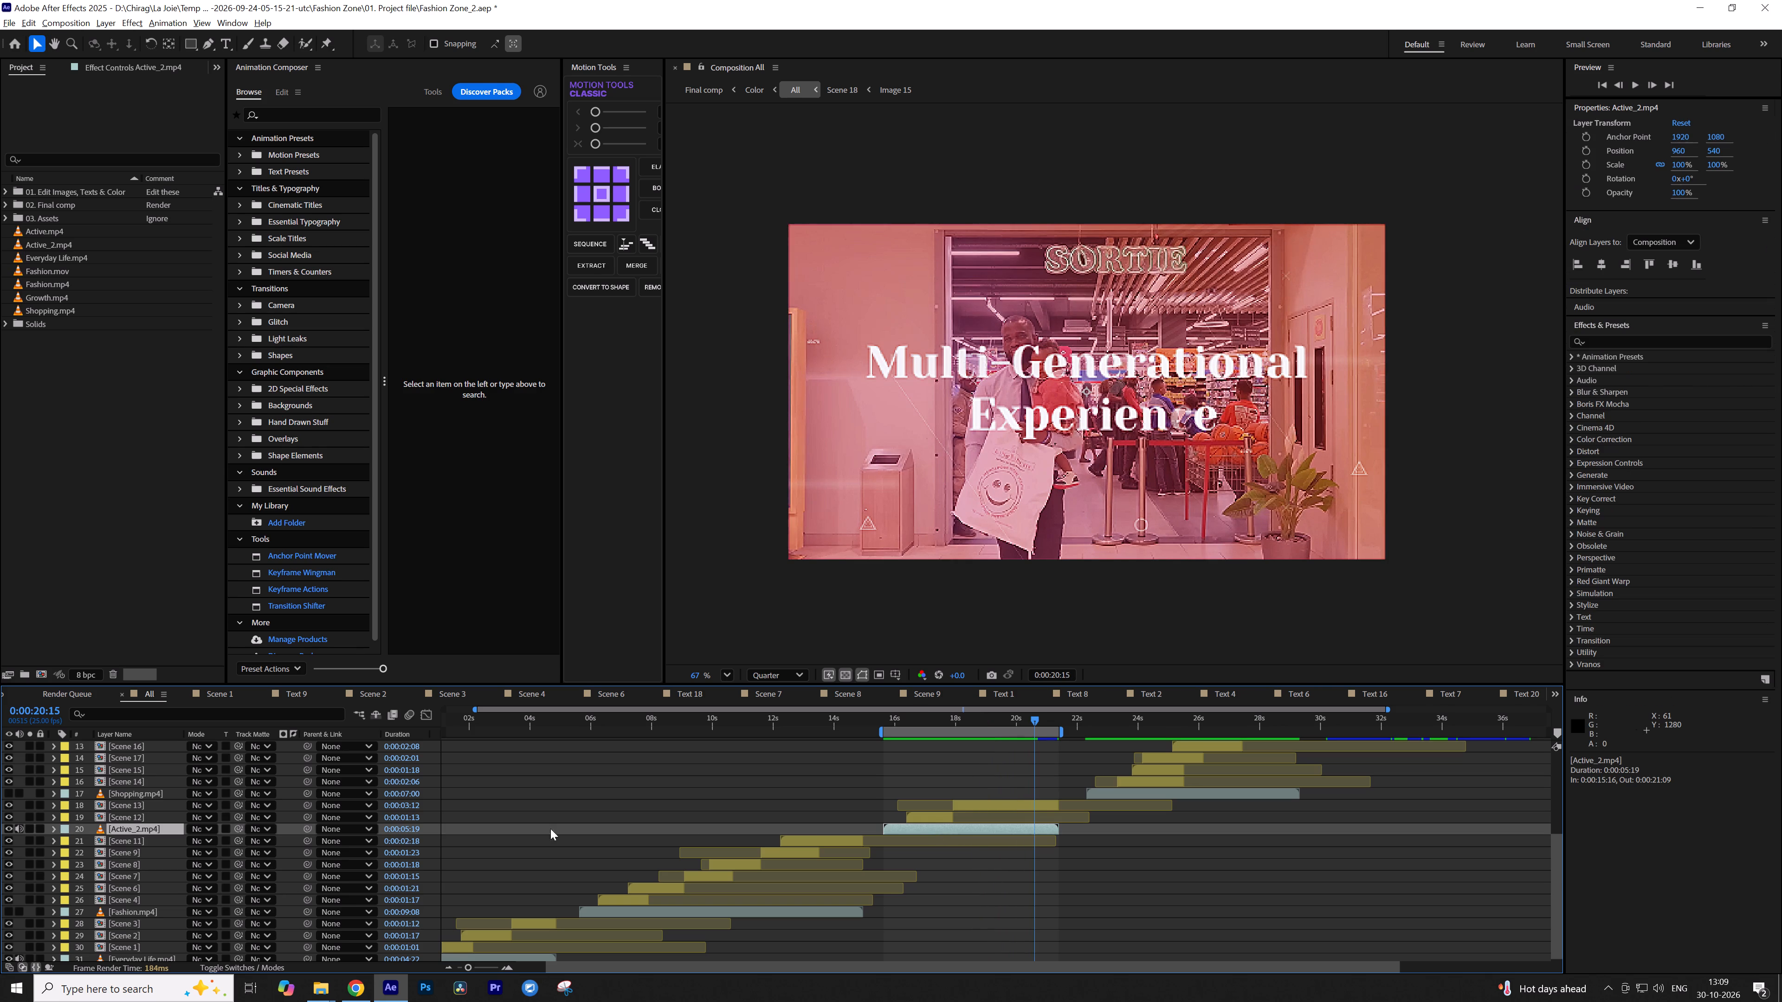
left_click(20, 828)
left_click(10, 827)
left_click(944, 752)
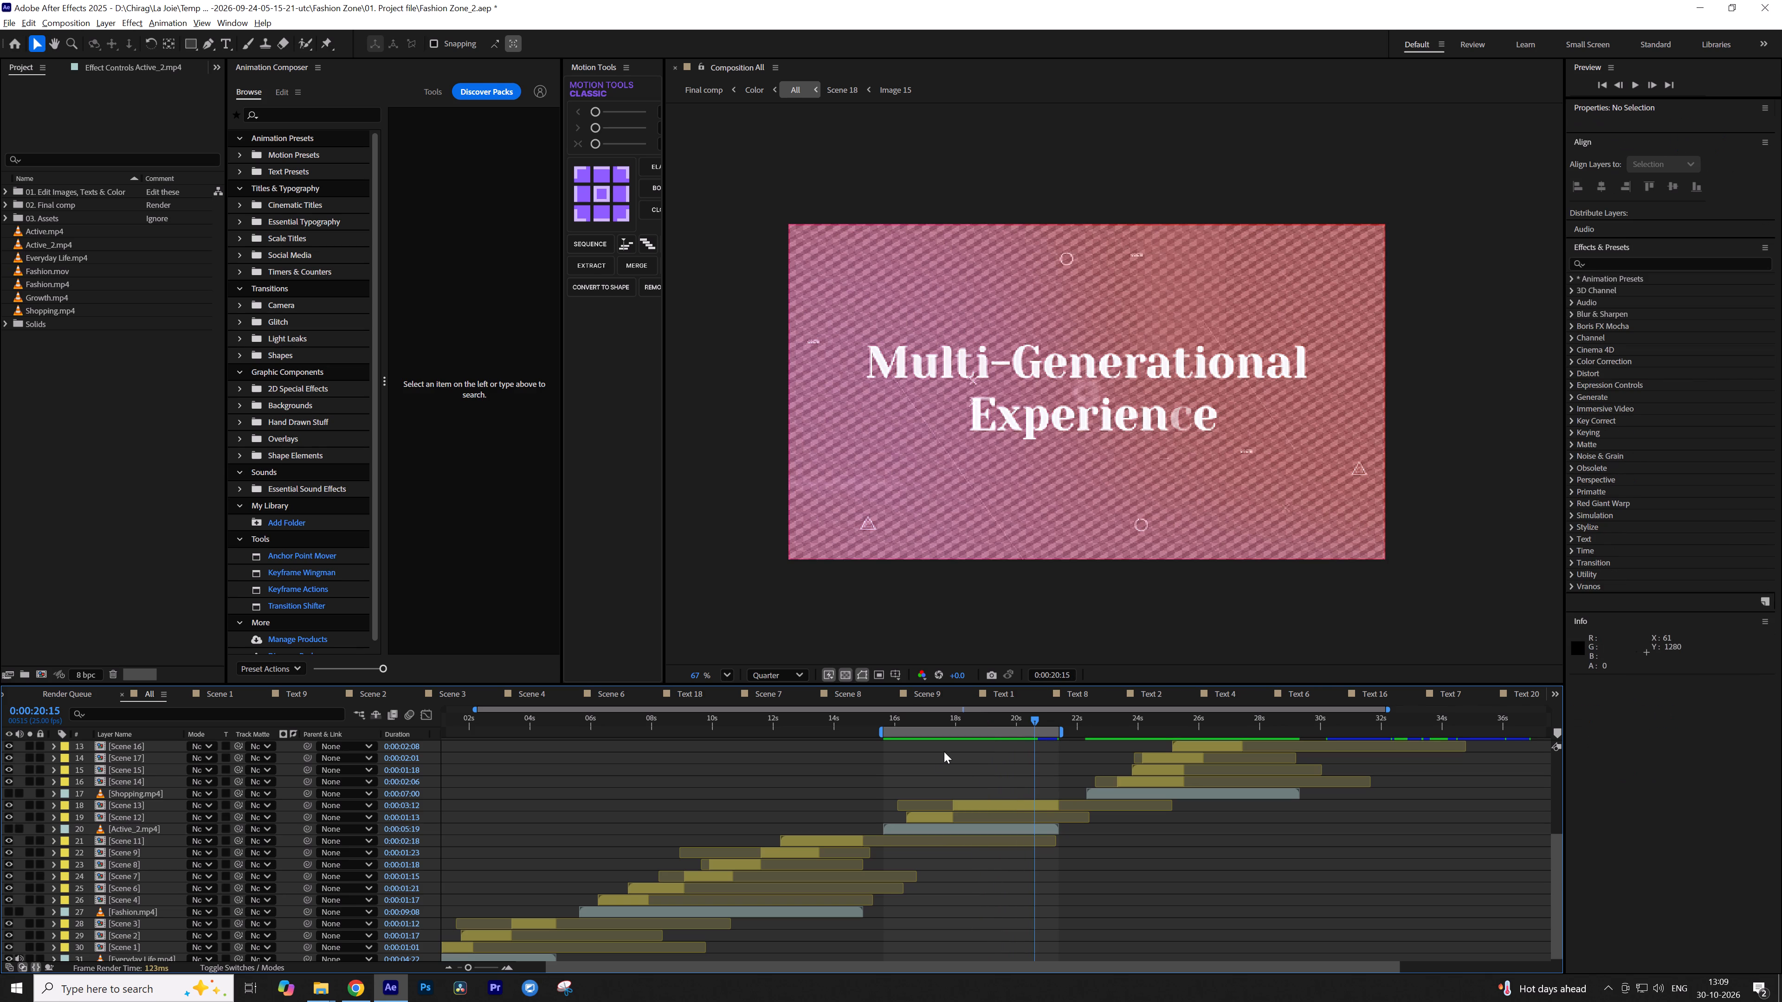
Add All to the render queue for the Active section with the RGBA output module, resized to 3840 x 2160.
key("ctrl+m")
scroll(137, 947, "down", 1)
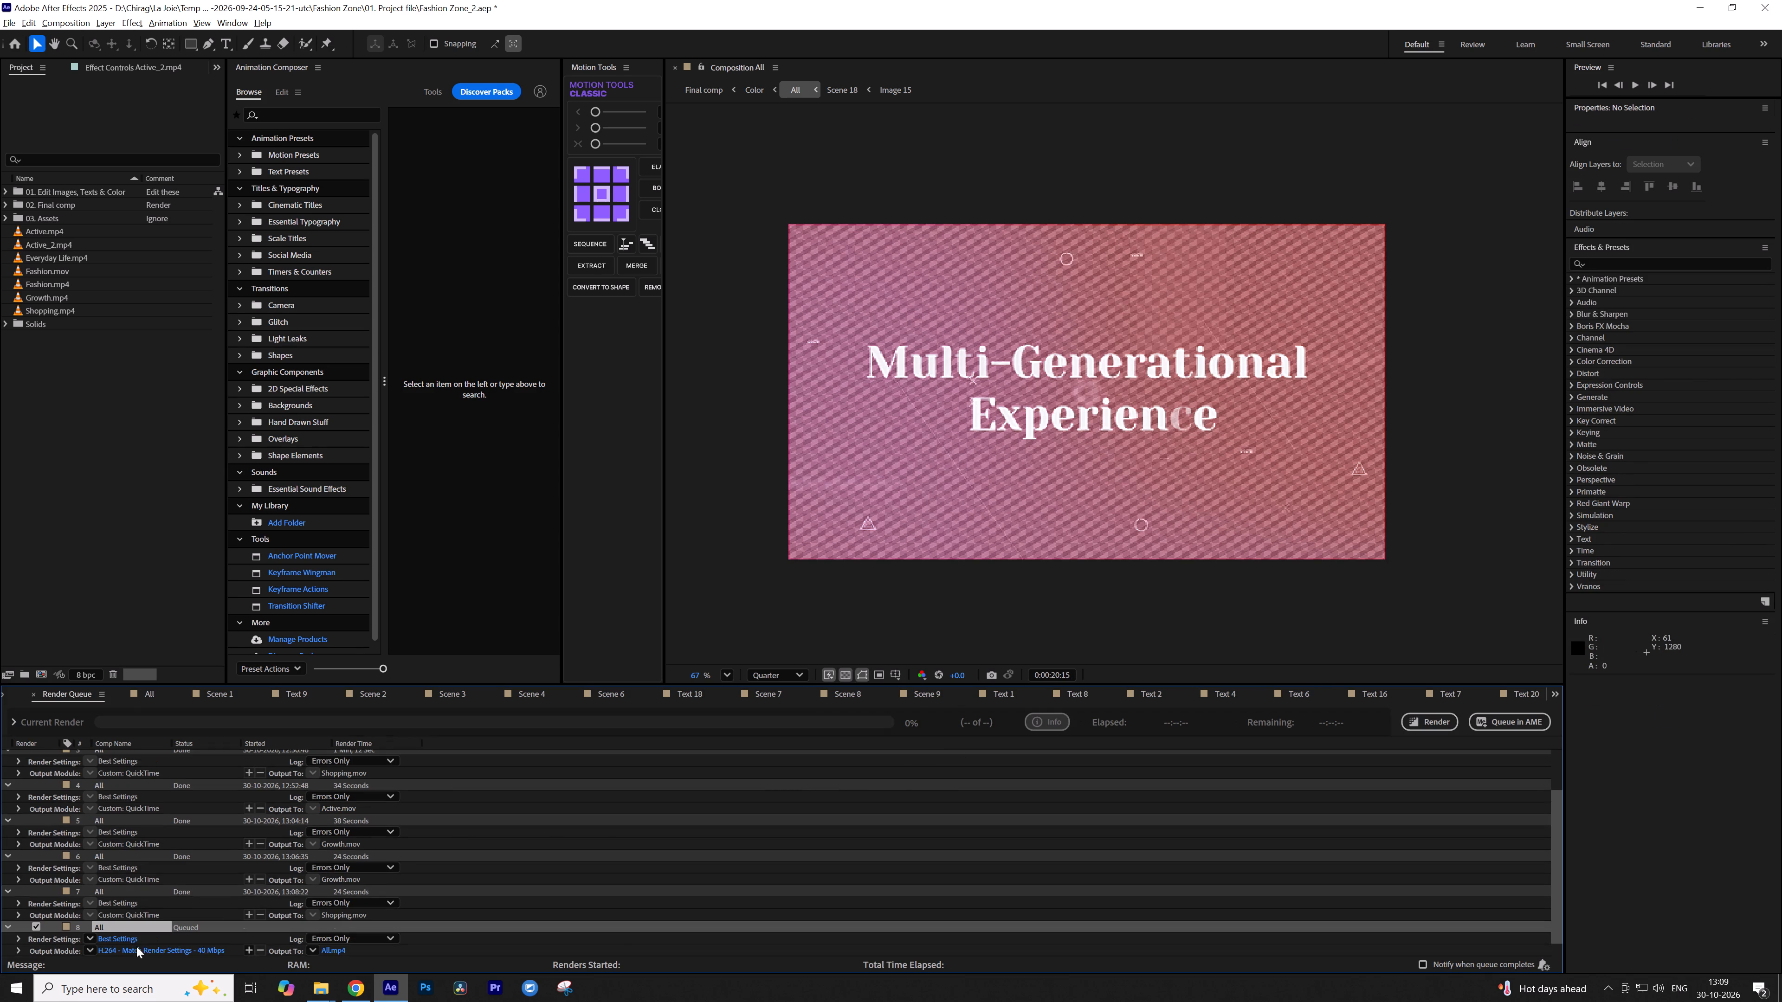
scroll(136, 946, "down", 1)
left_click(94, 951)
left_click(129, 899)
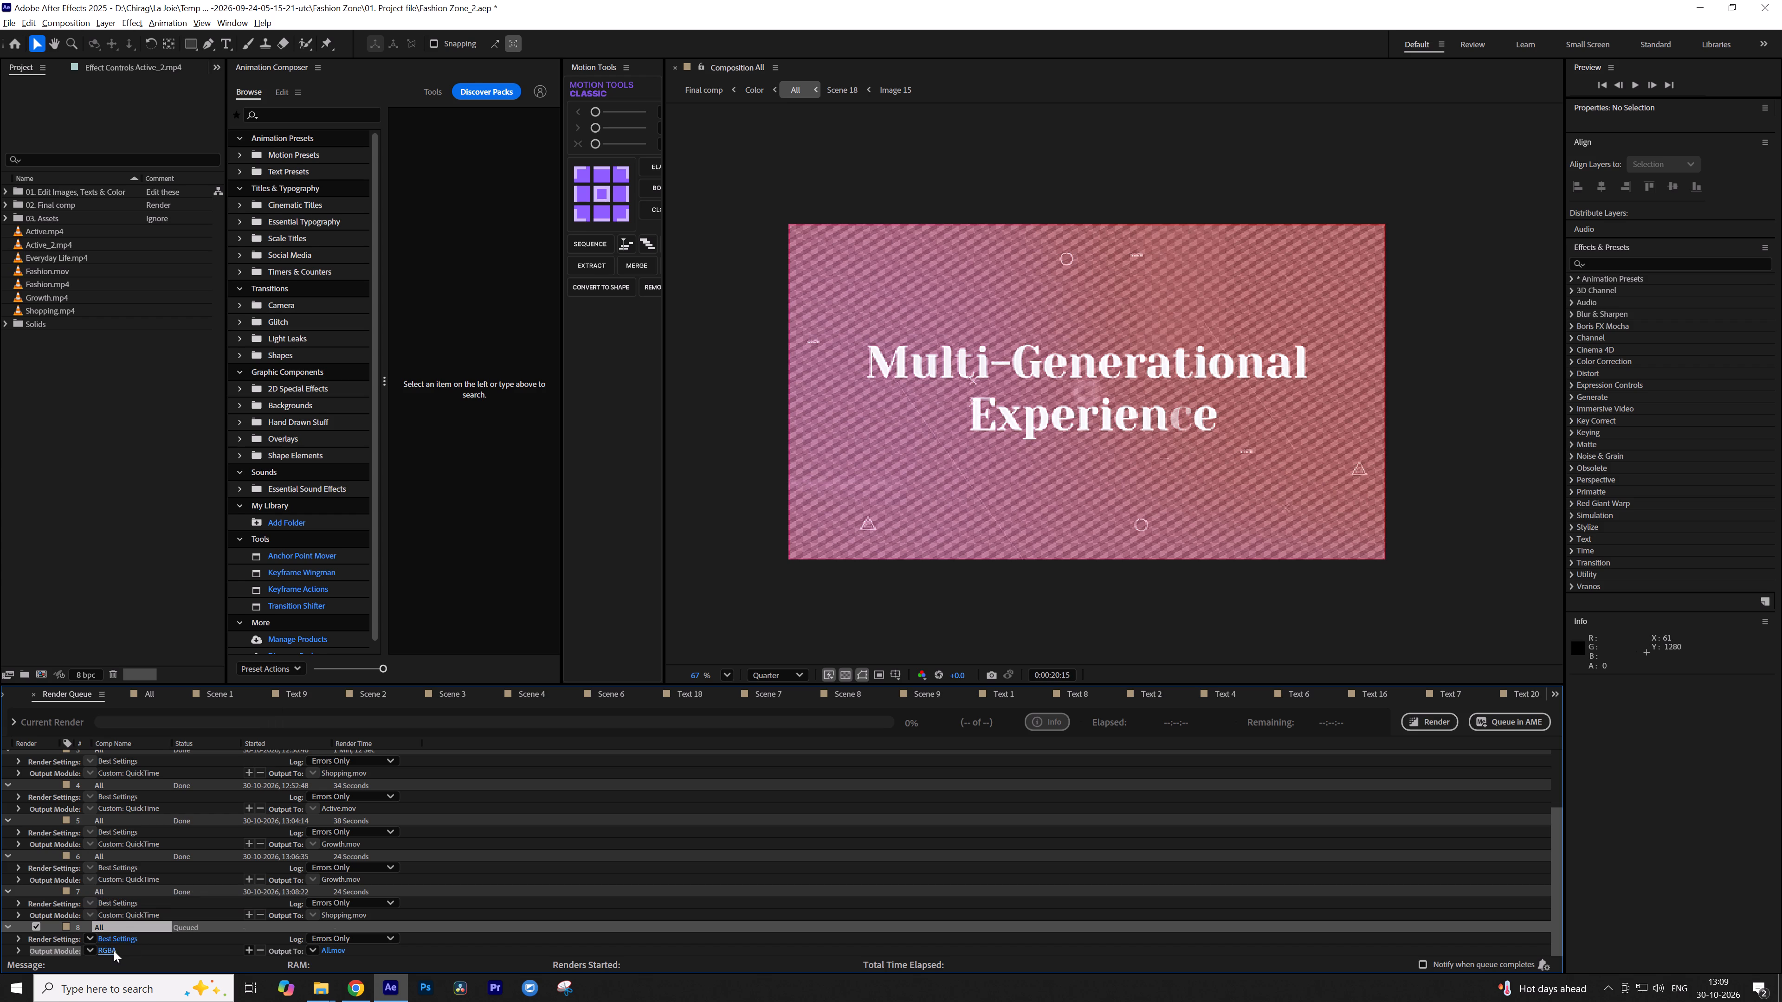
left_click(114, 951)
left_click(759, 470)
left_click(749, 471)
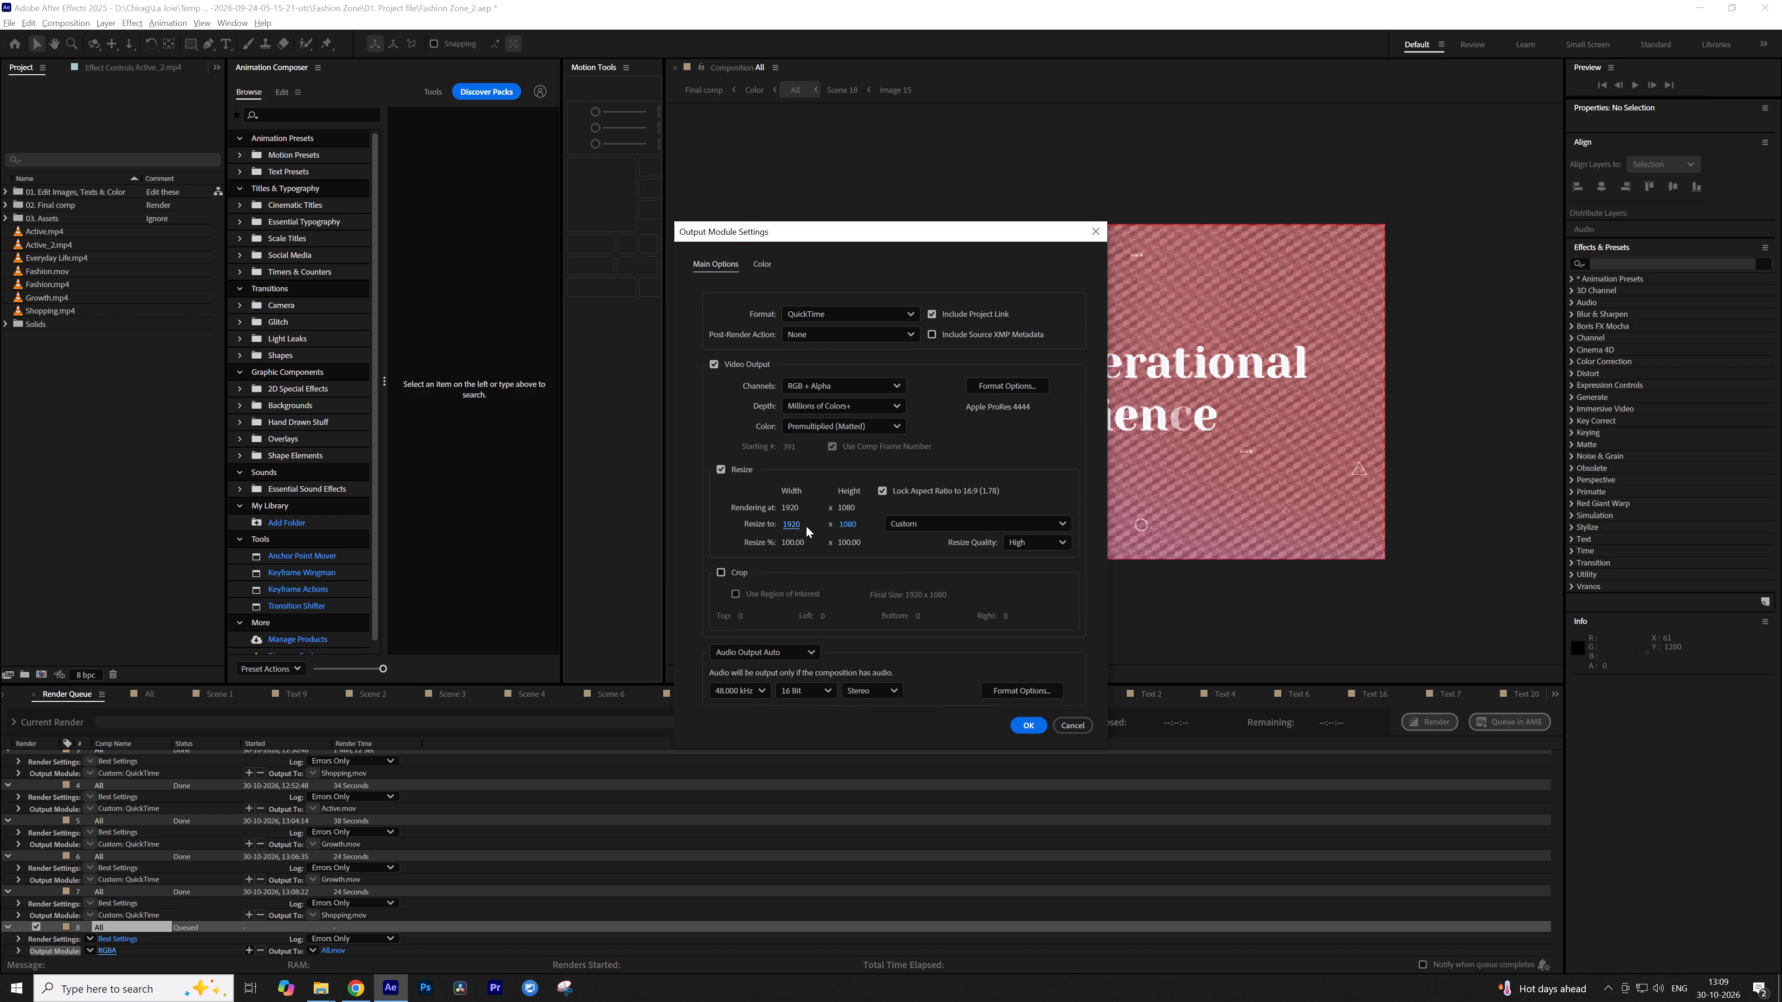
left_click(794, 523)
type("3840")
left_click(876, 598)
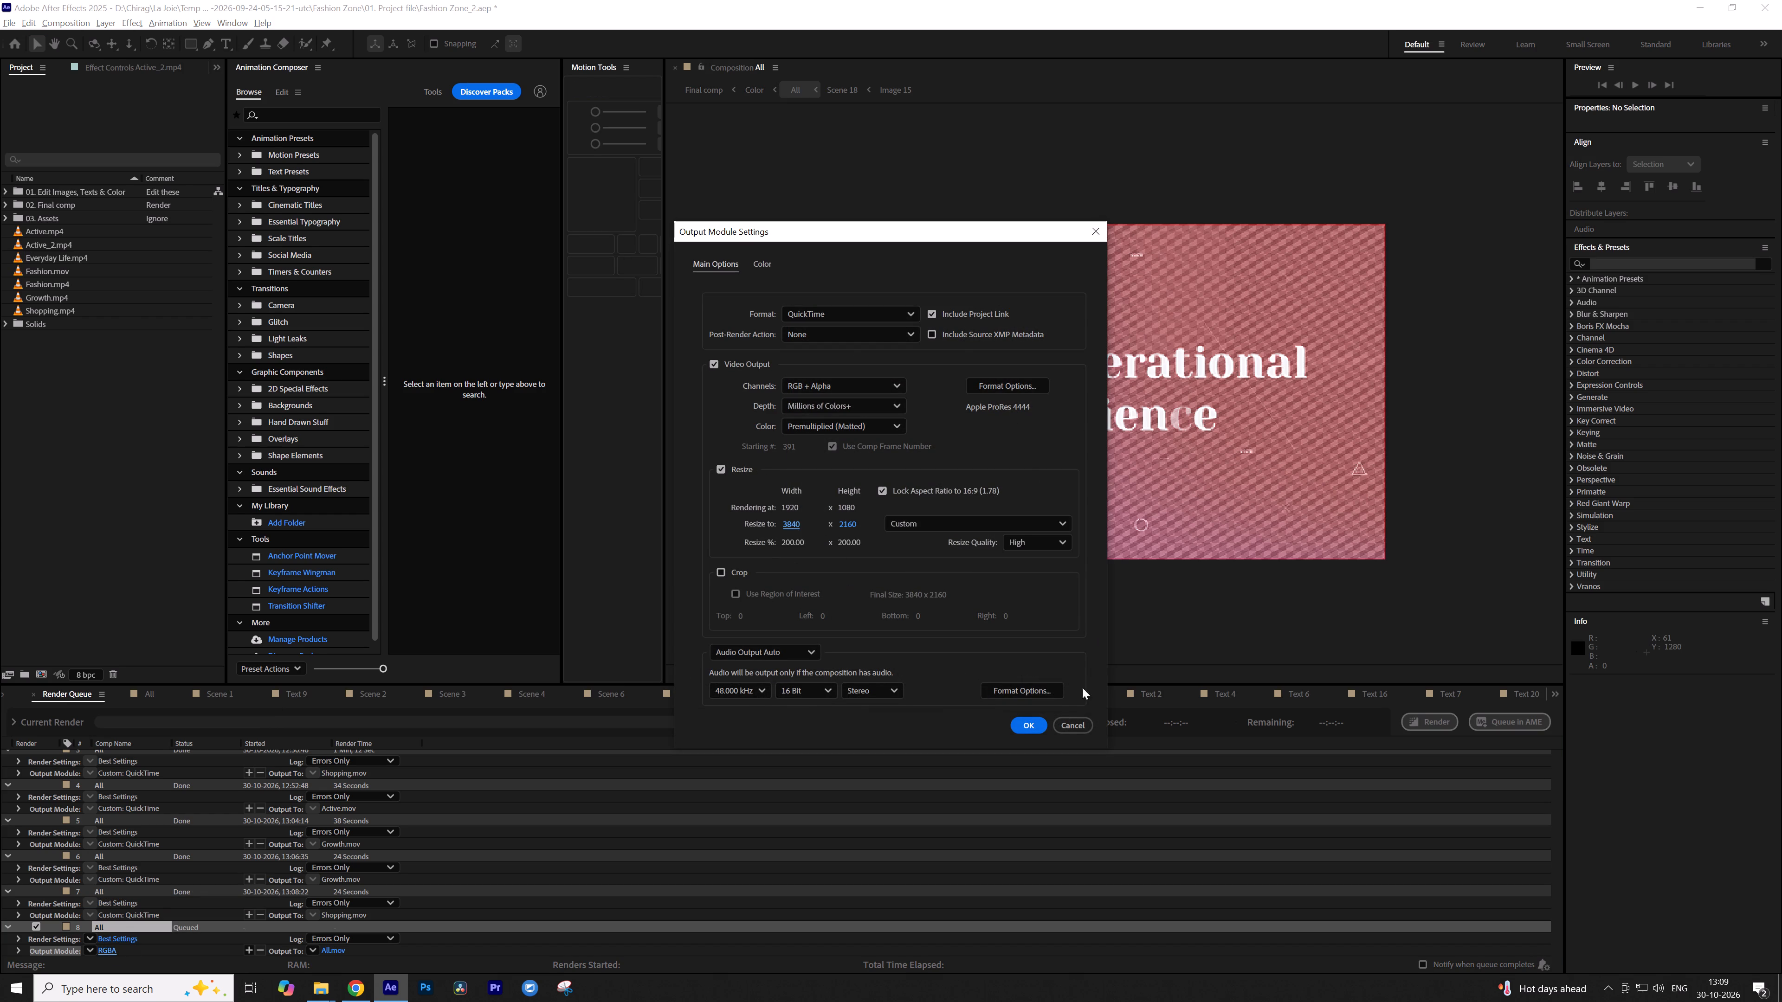
left_click(1026, 721)
Direct the queued output to Active.mov in New folder, replacing the existing file, and render it.
left_click(326, 952)
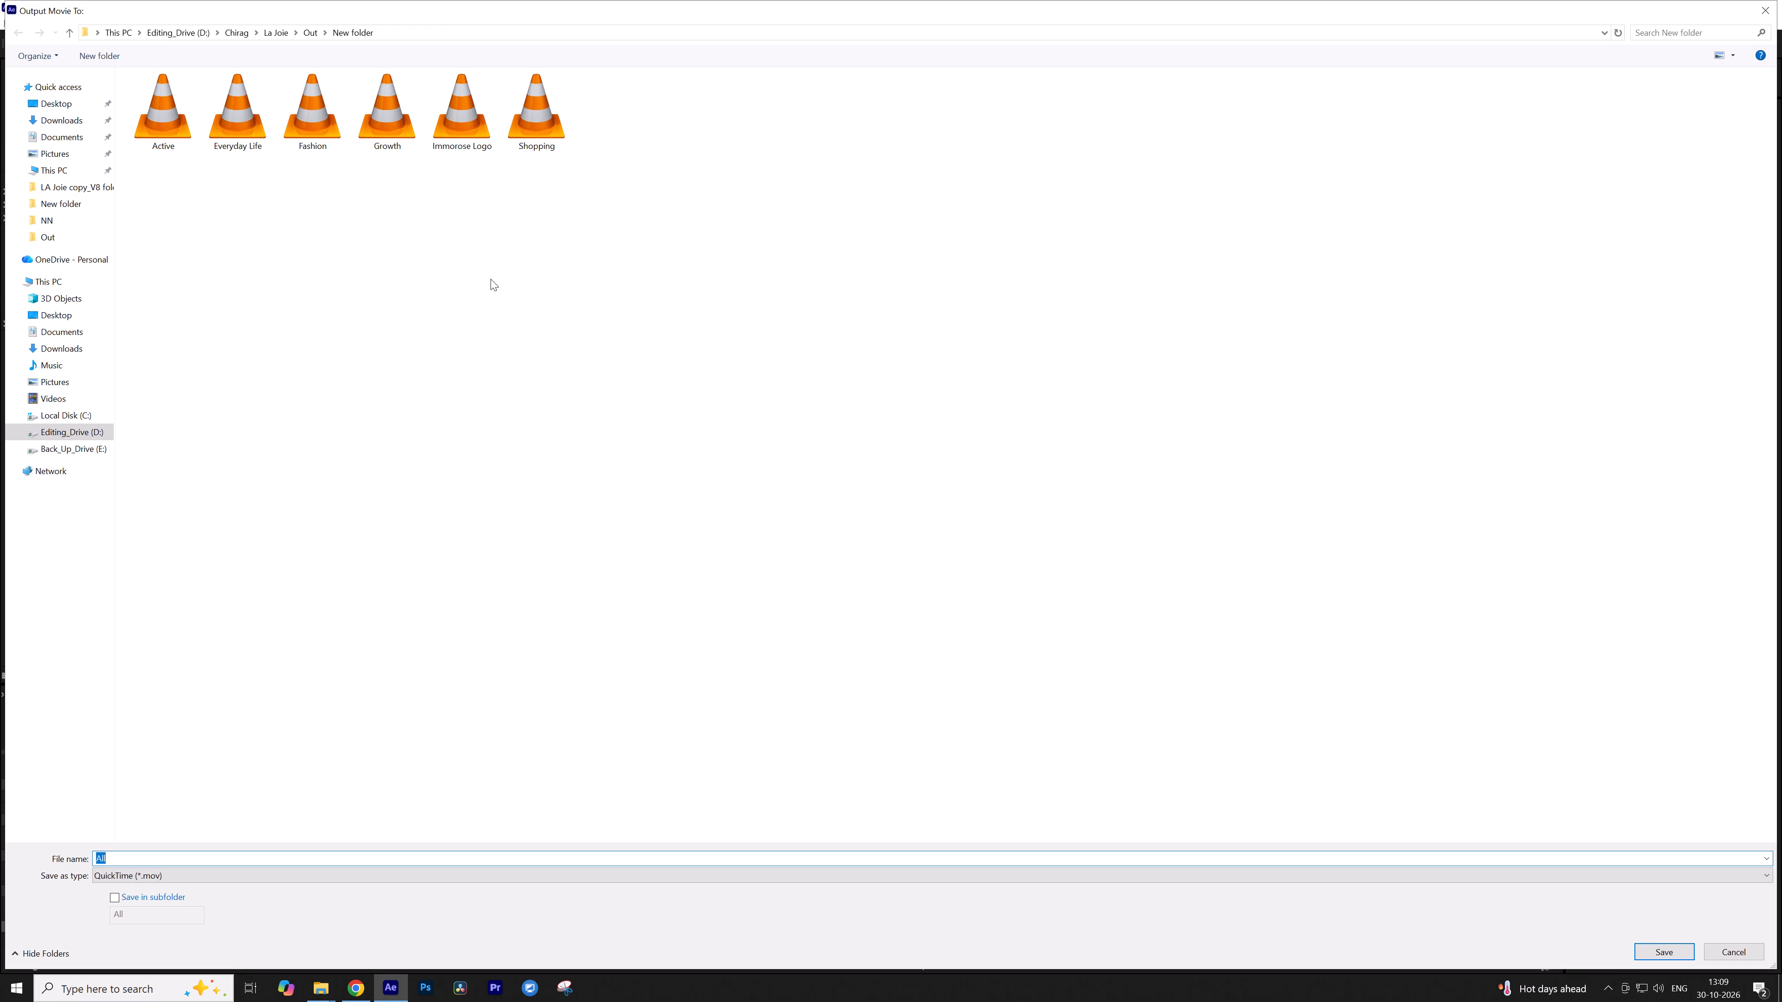
double_click(151, 114)
left_click(939, 548)
left_click(939, 548)
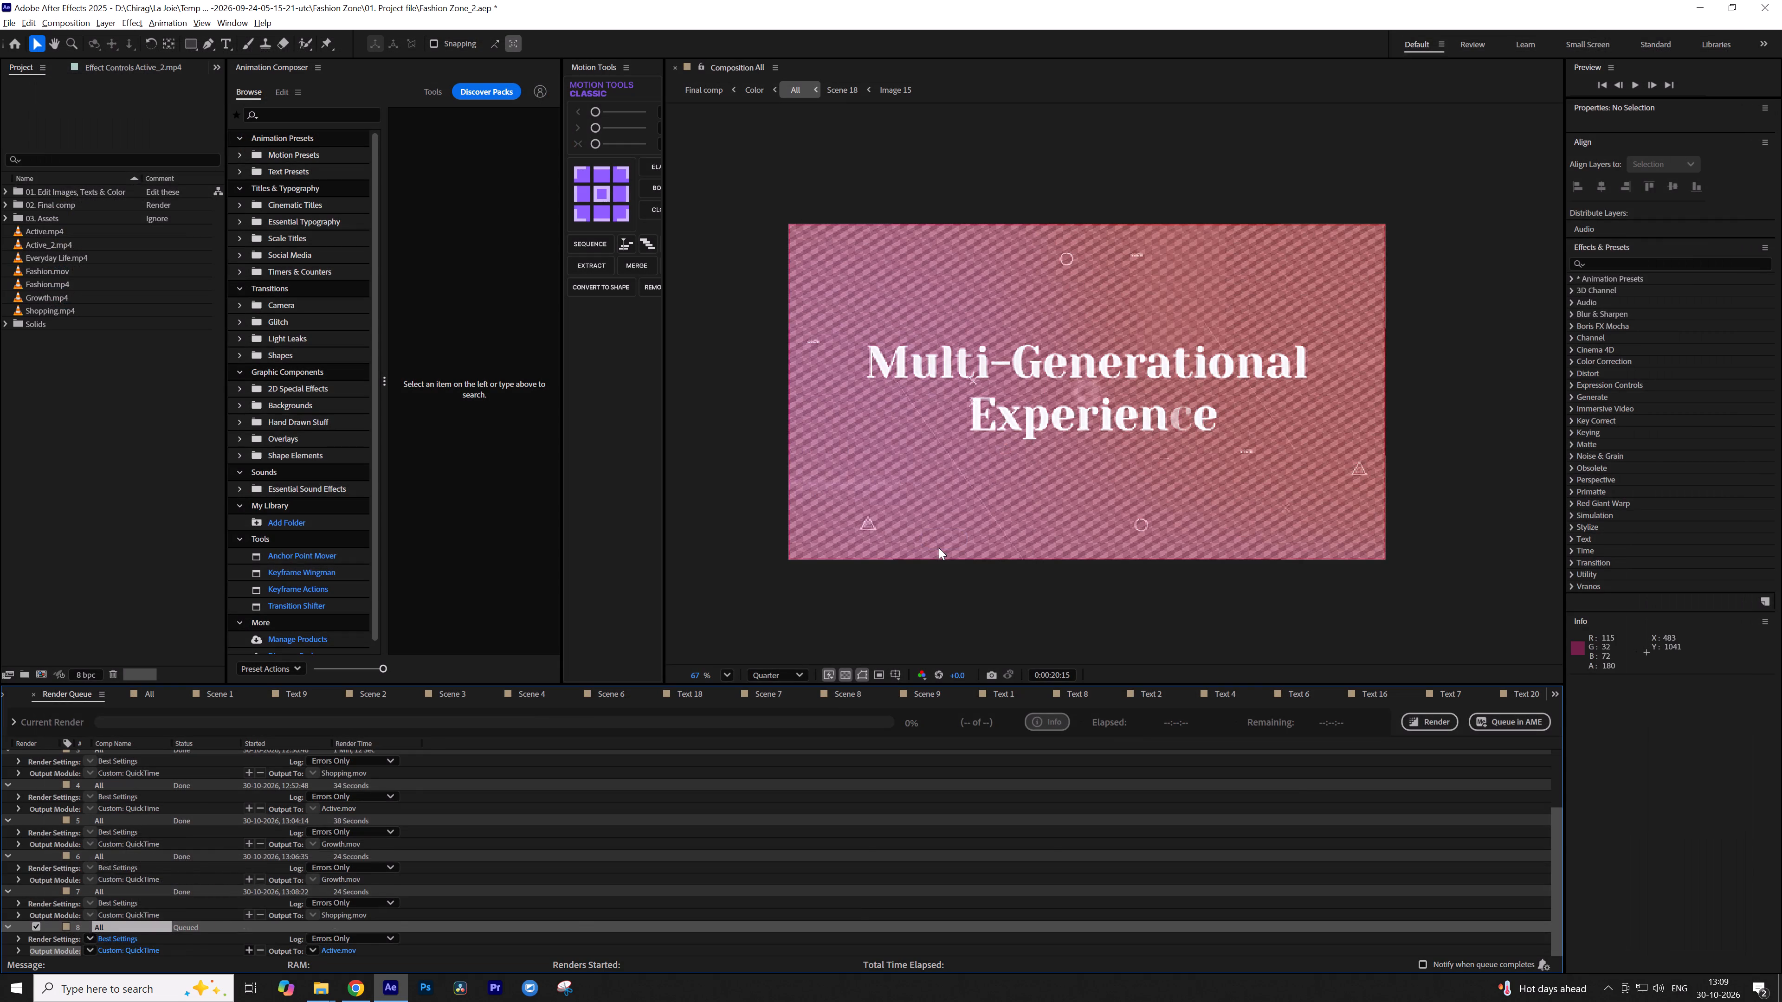
left_click(937, 722)
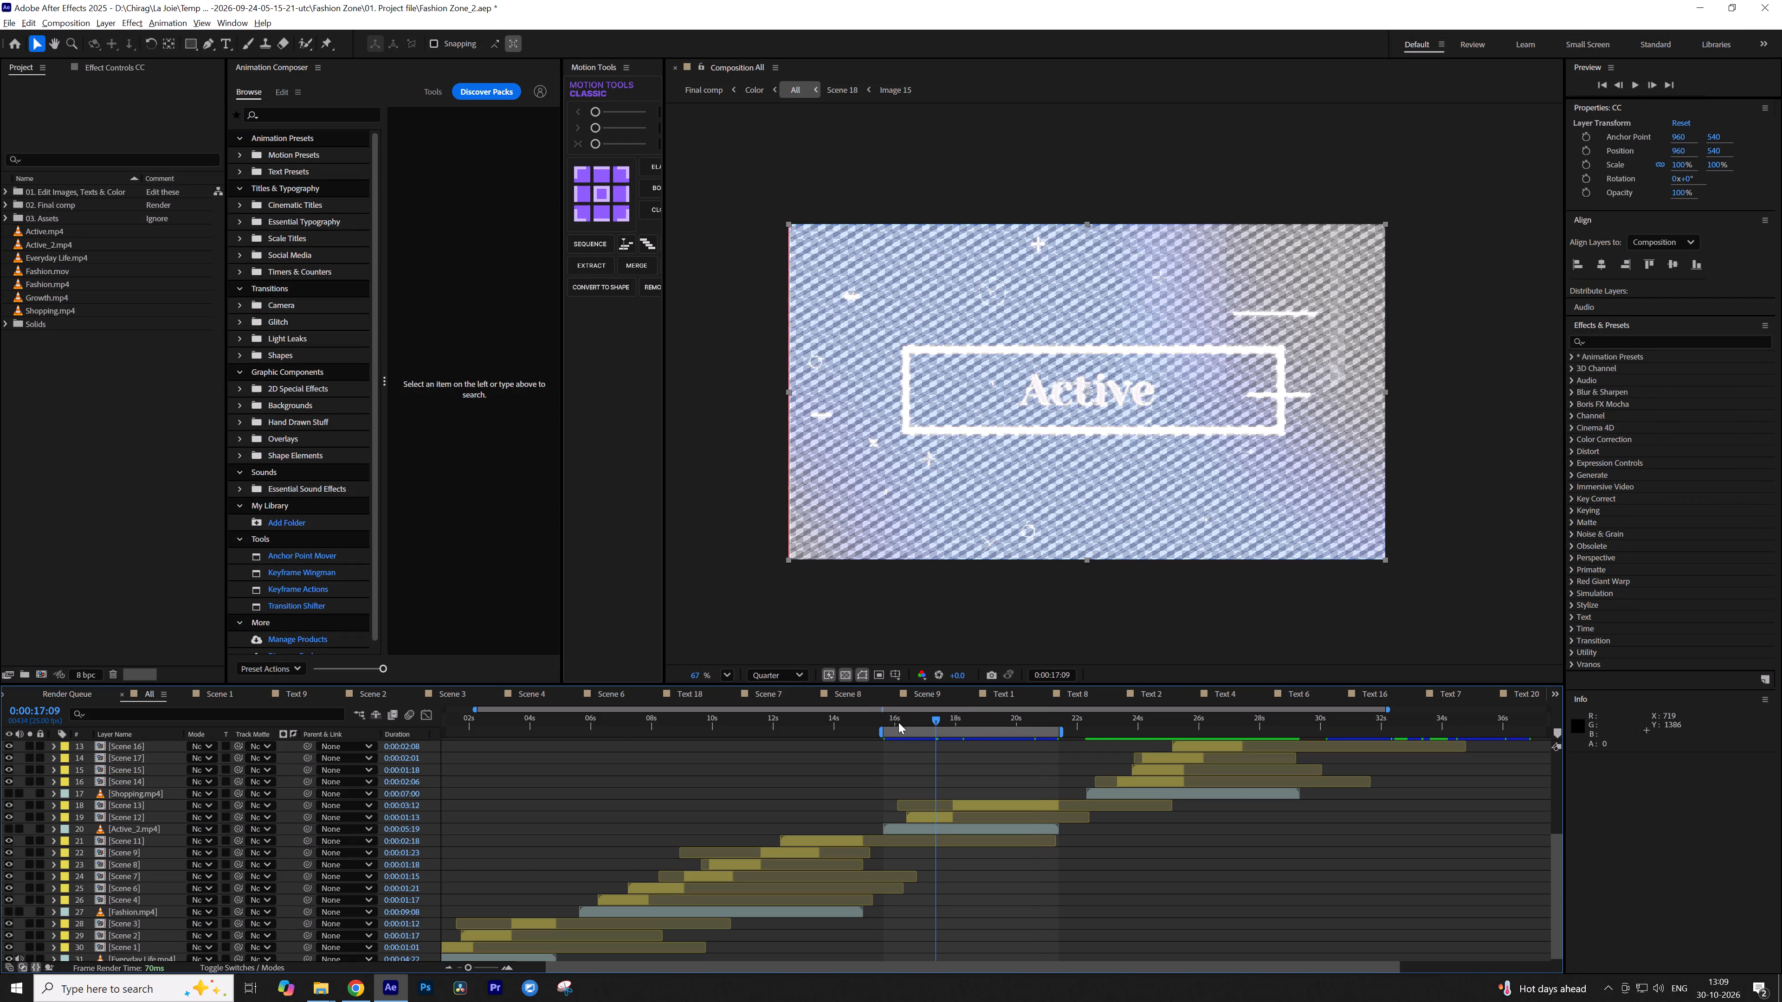
left_click(65, 681)
left_click(67, 692)
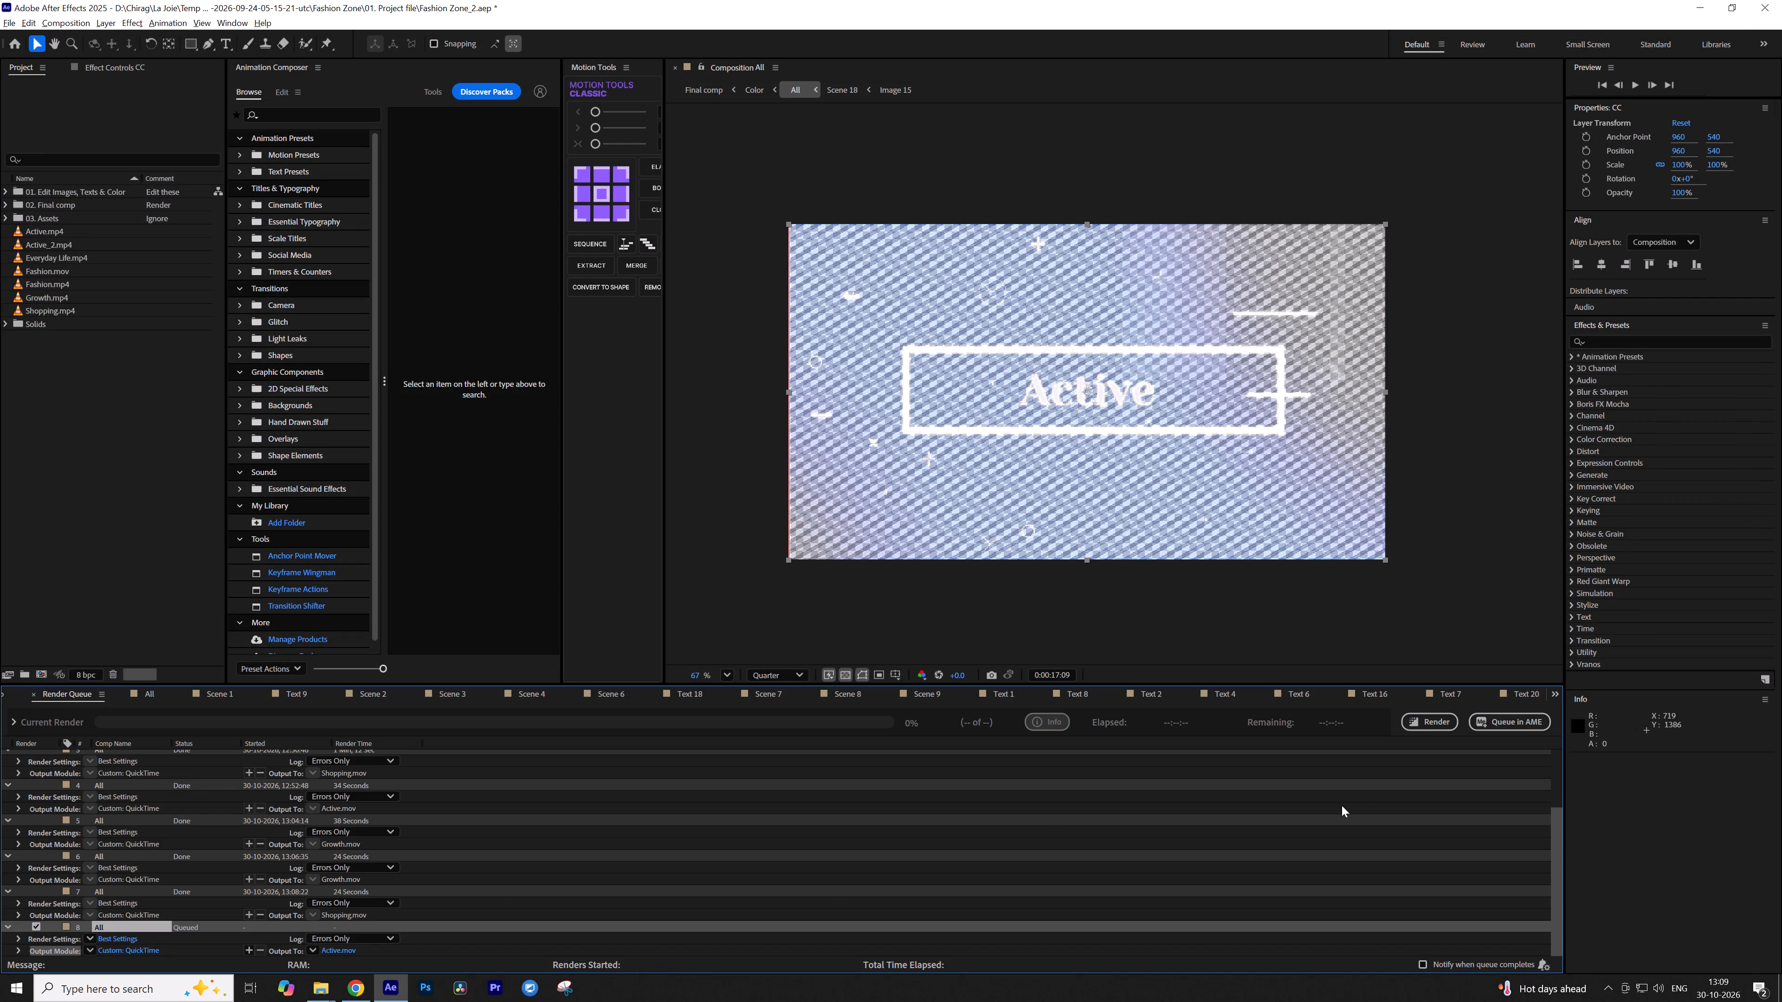
left_click(1431, 732)
left_click(1431, 727)
left_click(964, 539)
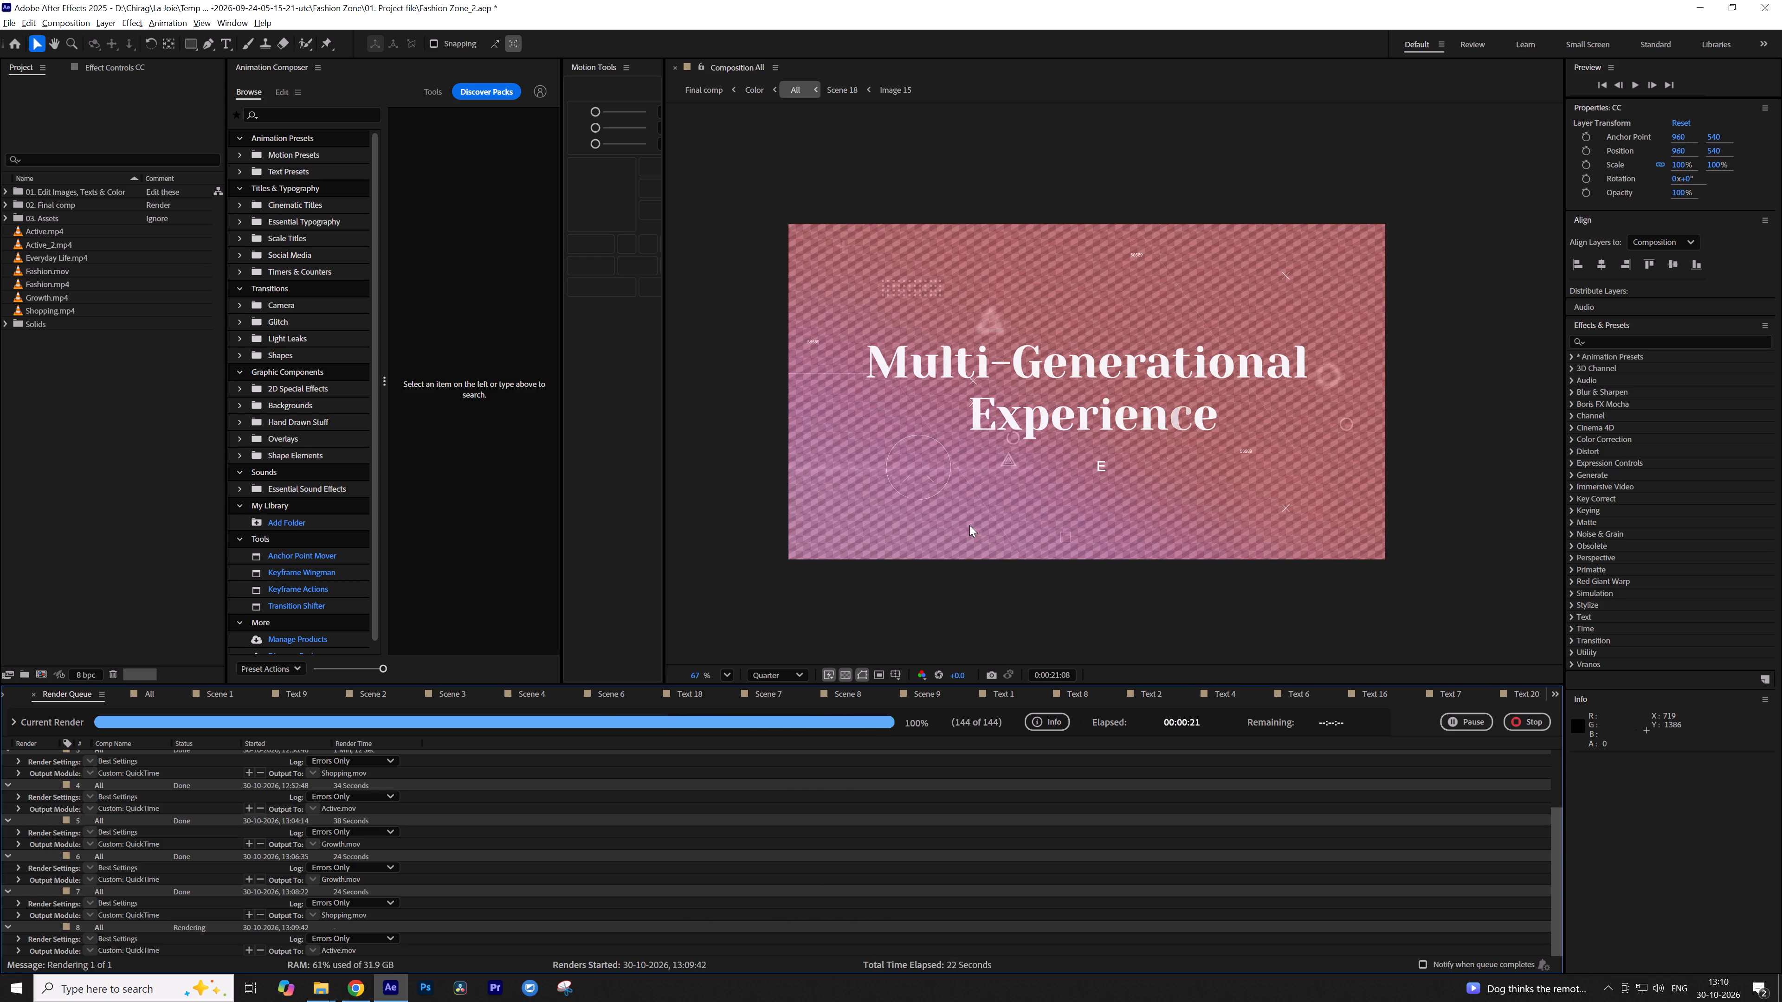
Set All's work area to the span of the Fashion.mp4 layer, from 0:00:05:16 to 0:00:14:23.
left_click(933, 564)
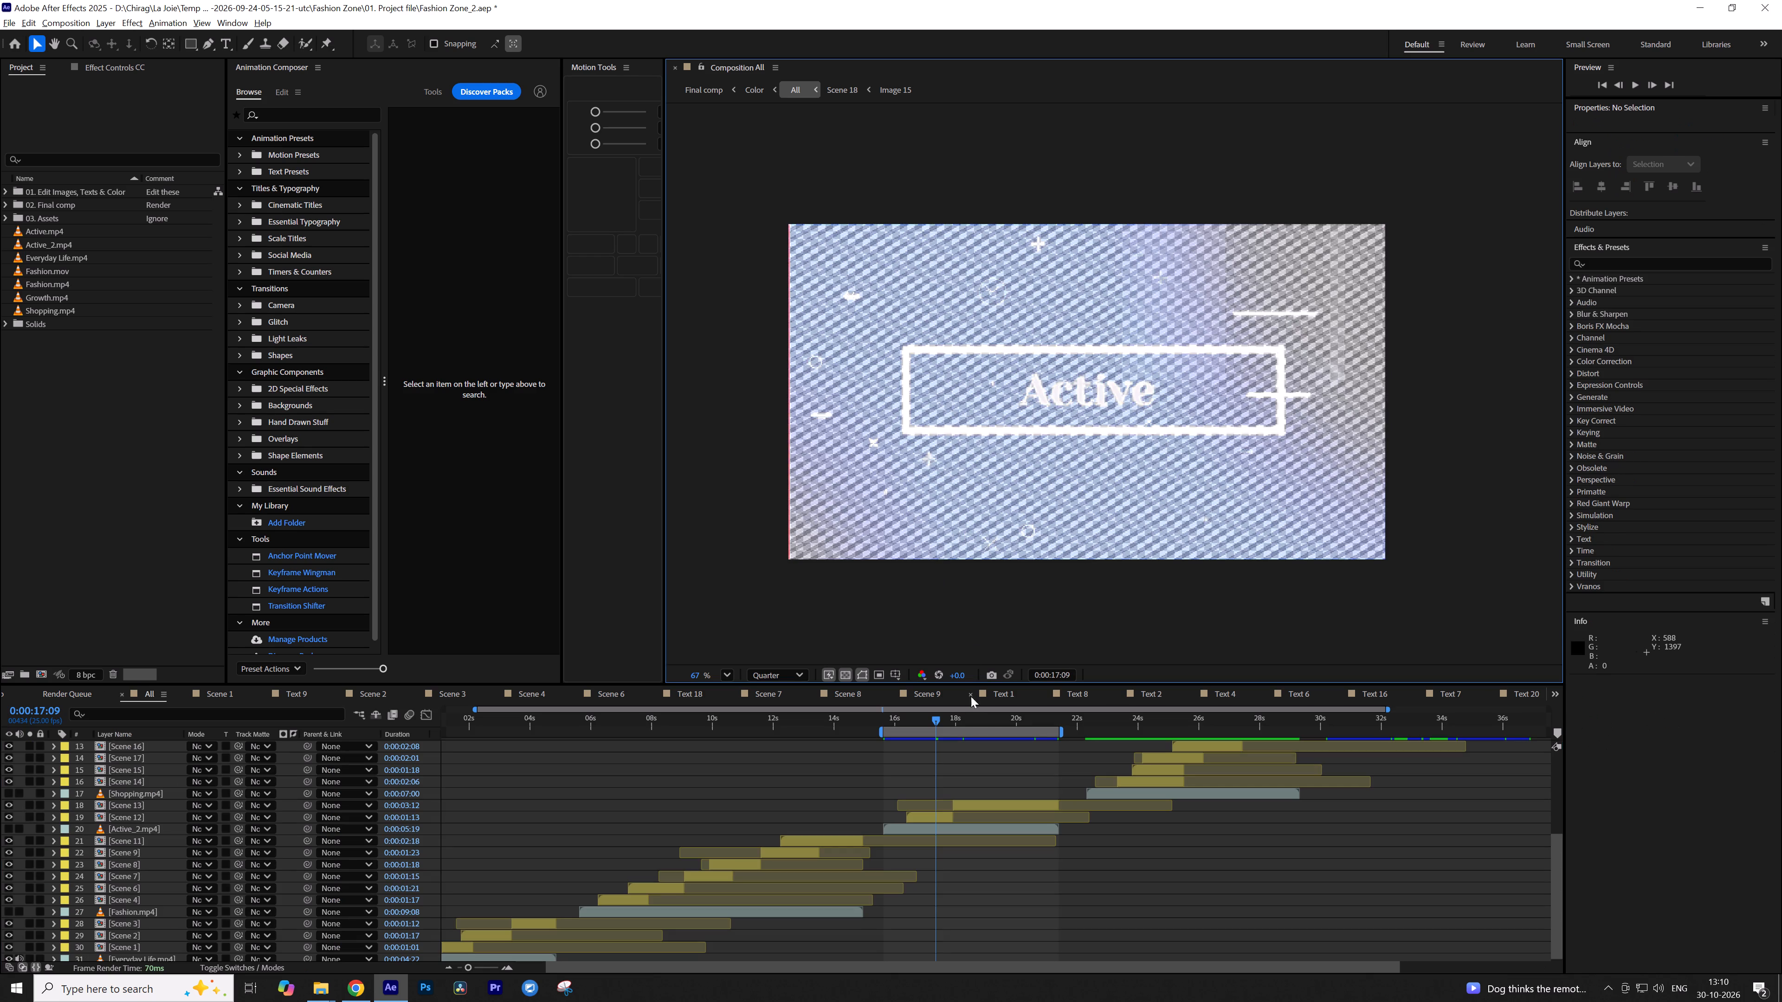
left_click_drag(686, 724, 645, 730)
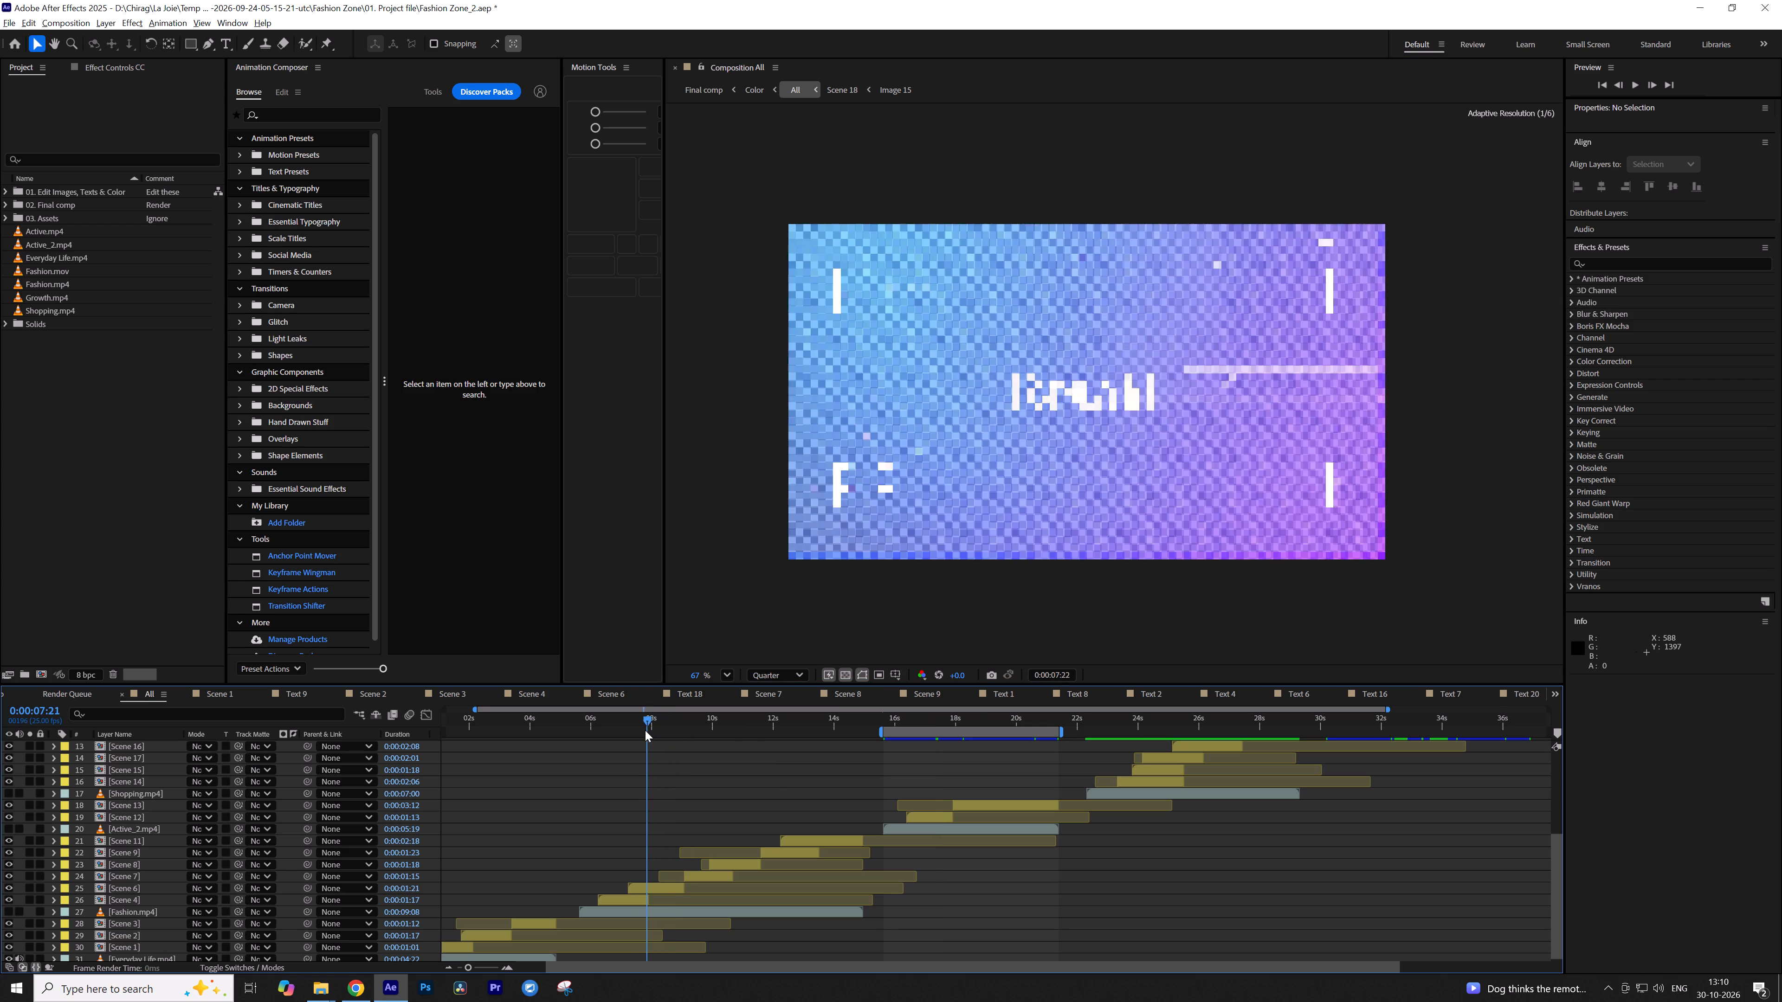
left_click_drag(645, 730, 638, 732)
left_click(635, 912)
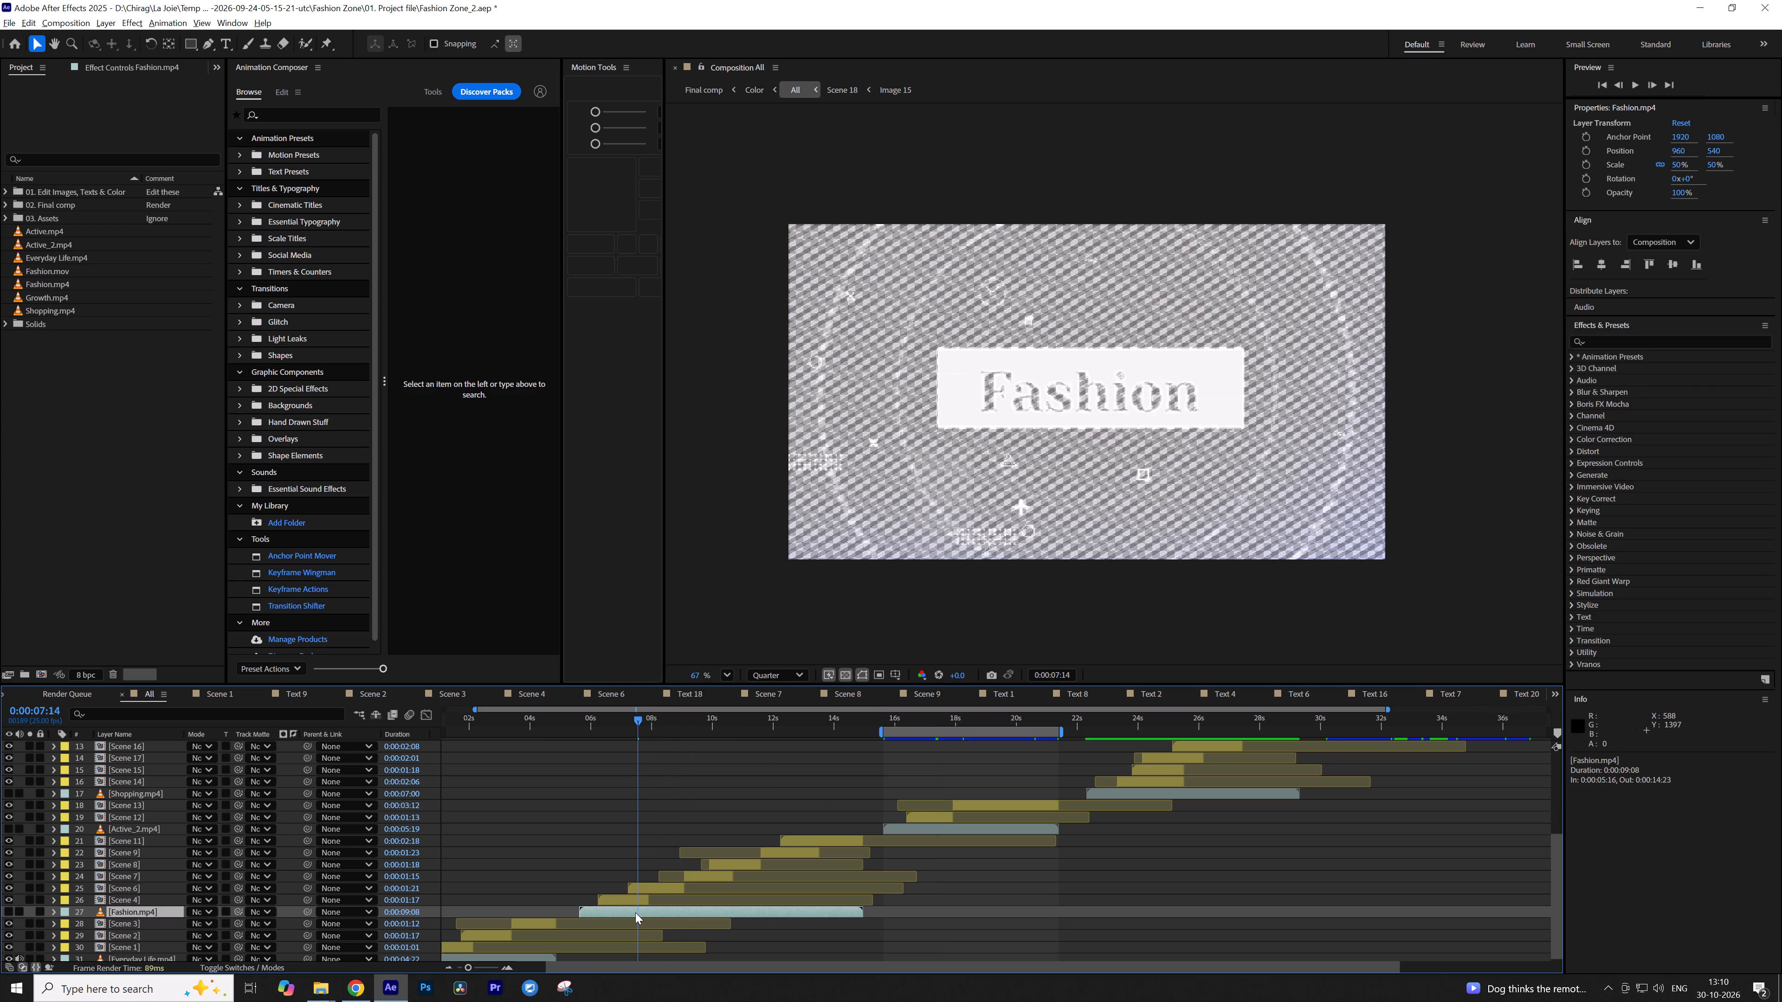
key("i")
key("b")
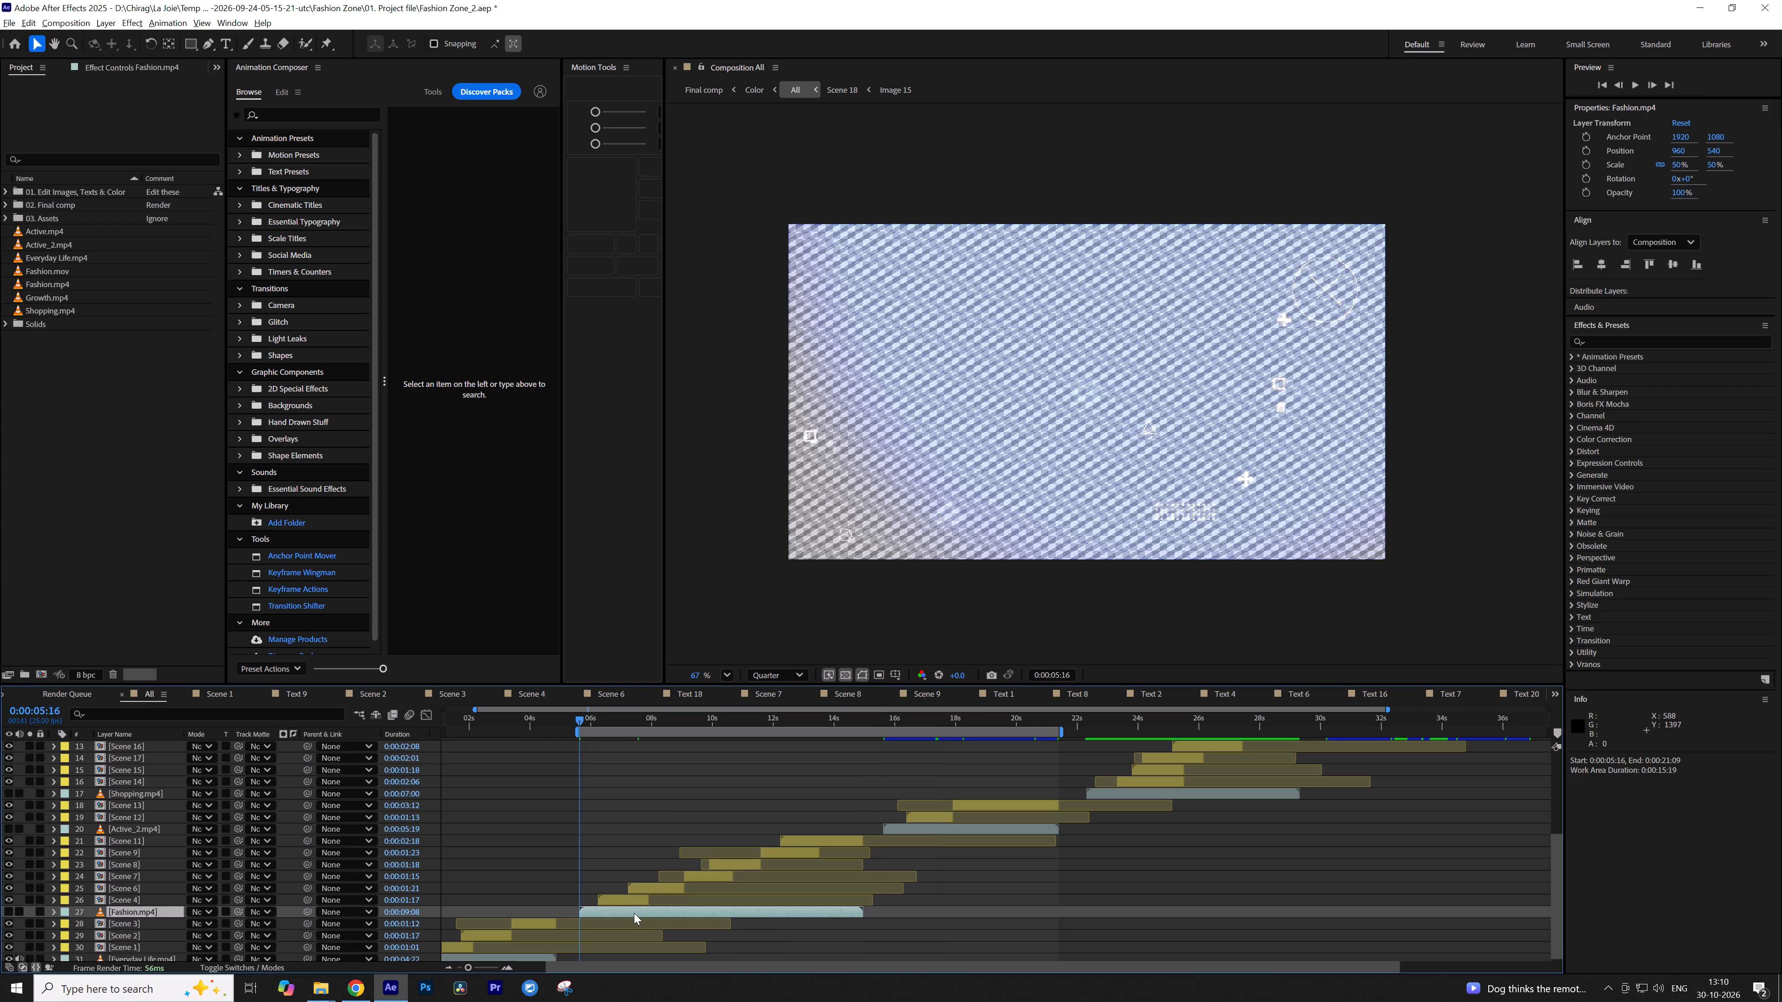
type("on")
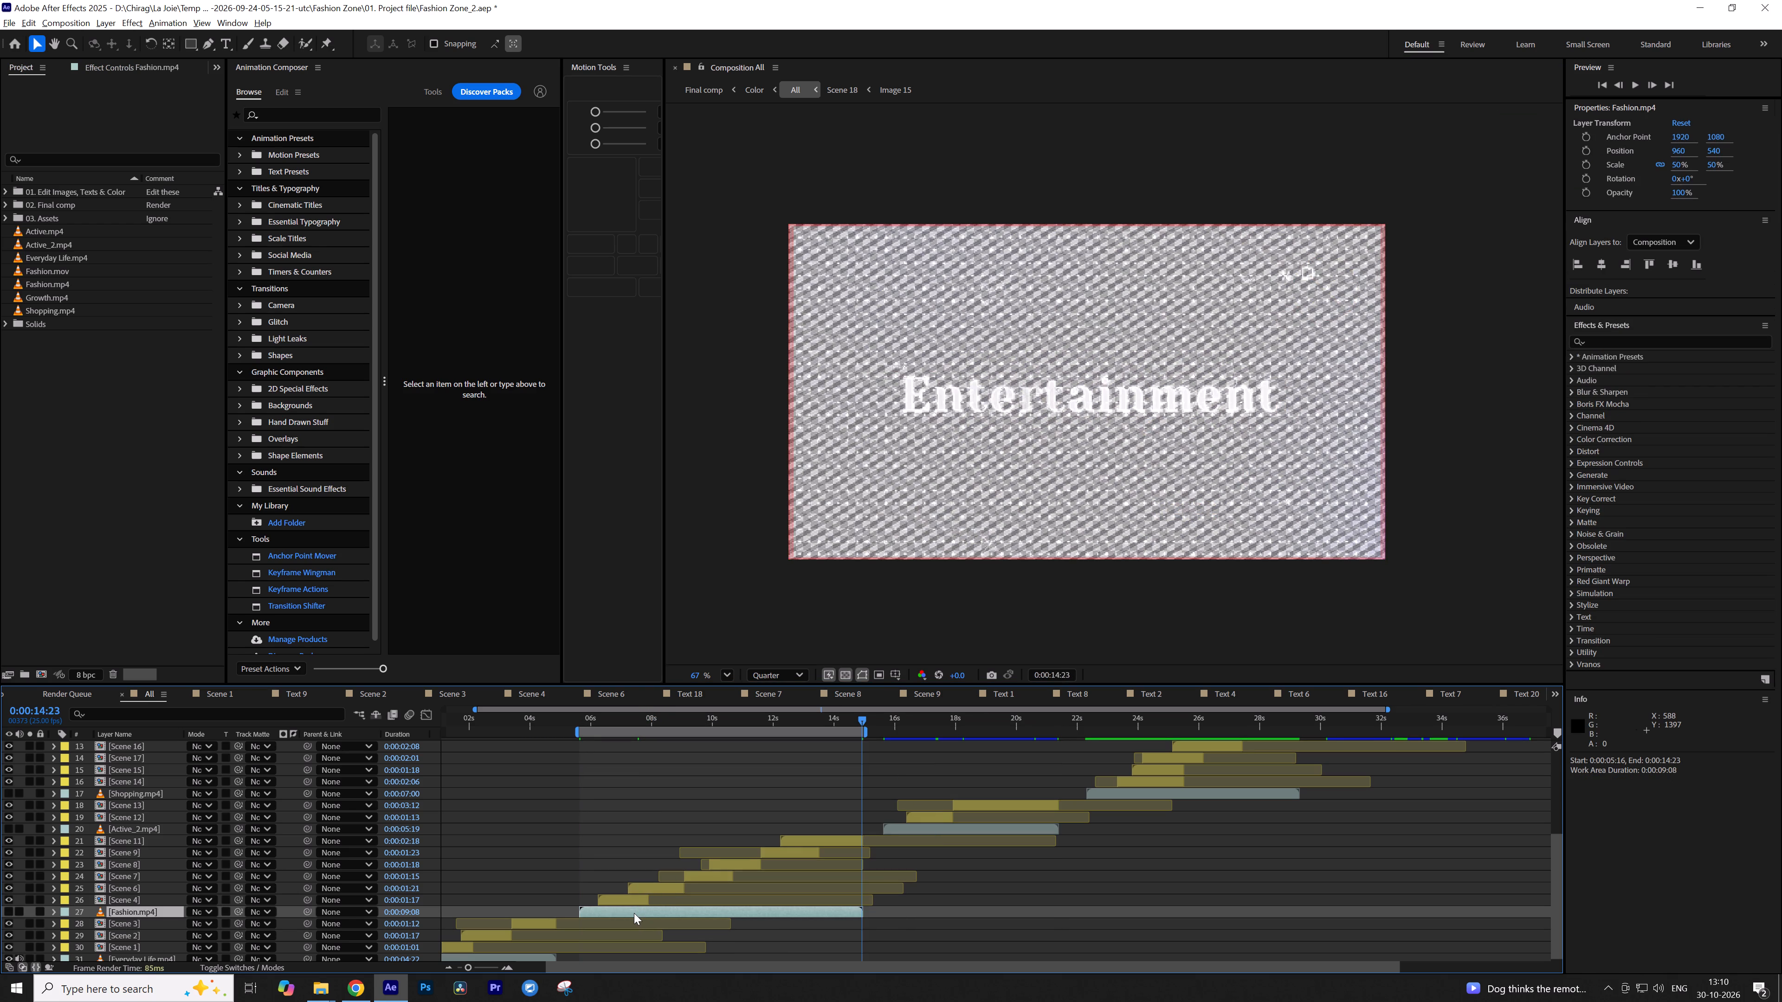
Return to 0:00:05:16 and turn on the audio and visibility of the Fashion.mp4 layer.
key("i")
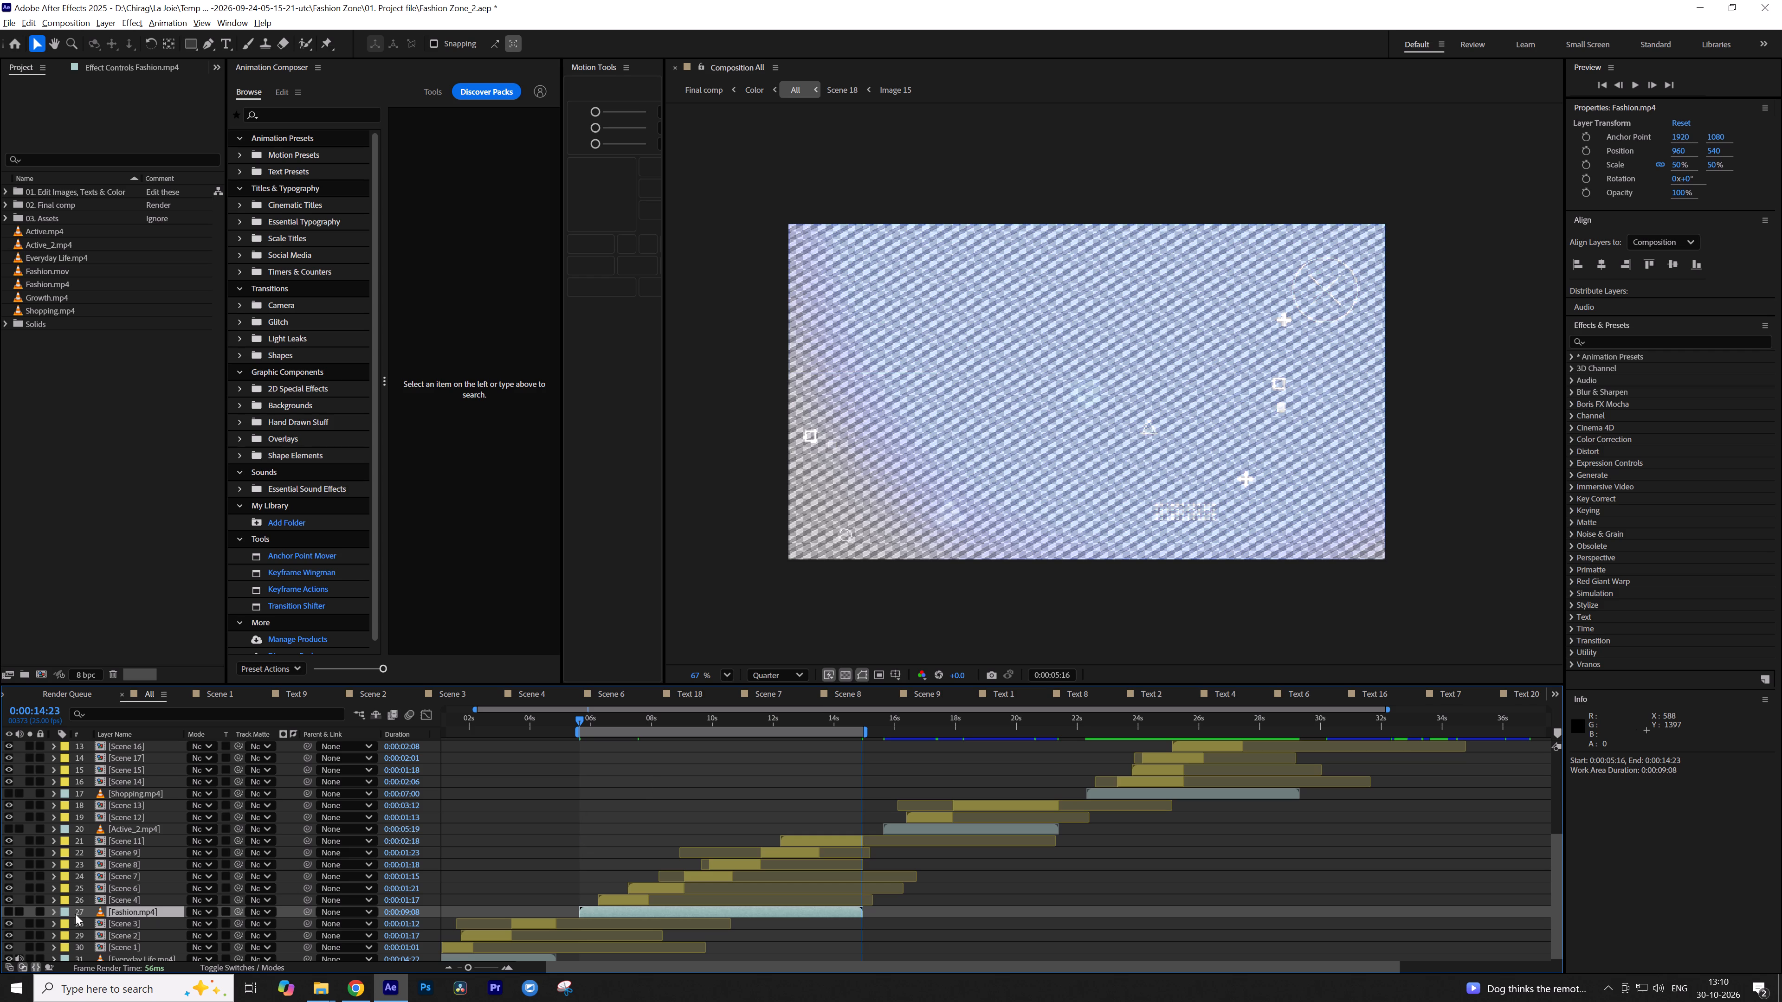
left_click(21, 908)
left_click(13, 911)
left_click(642, 791)
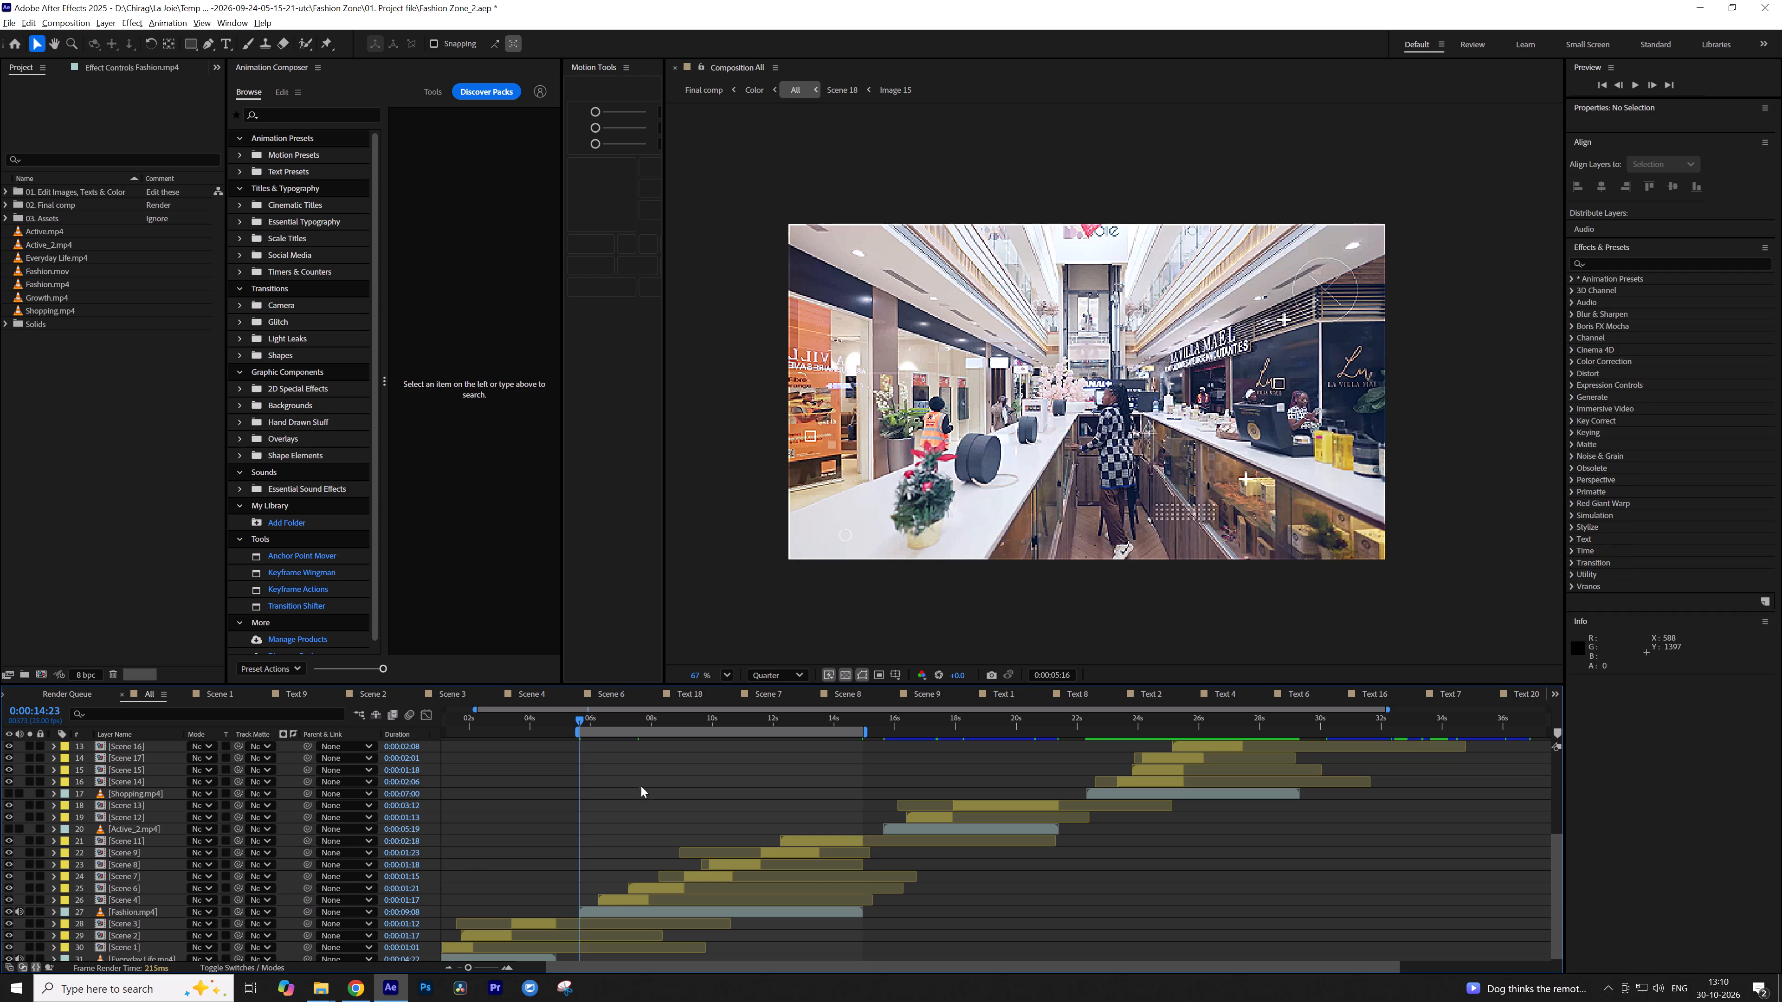
Save the project with the Fashion section's work area and footage enabled.
left_click(626, 777)
key("ctrl+s")
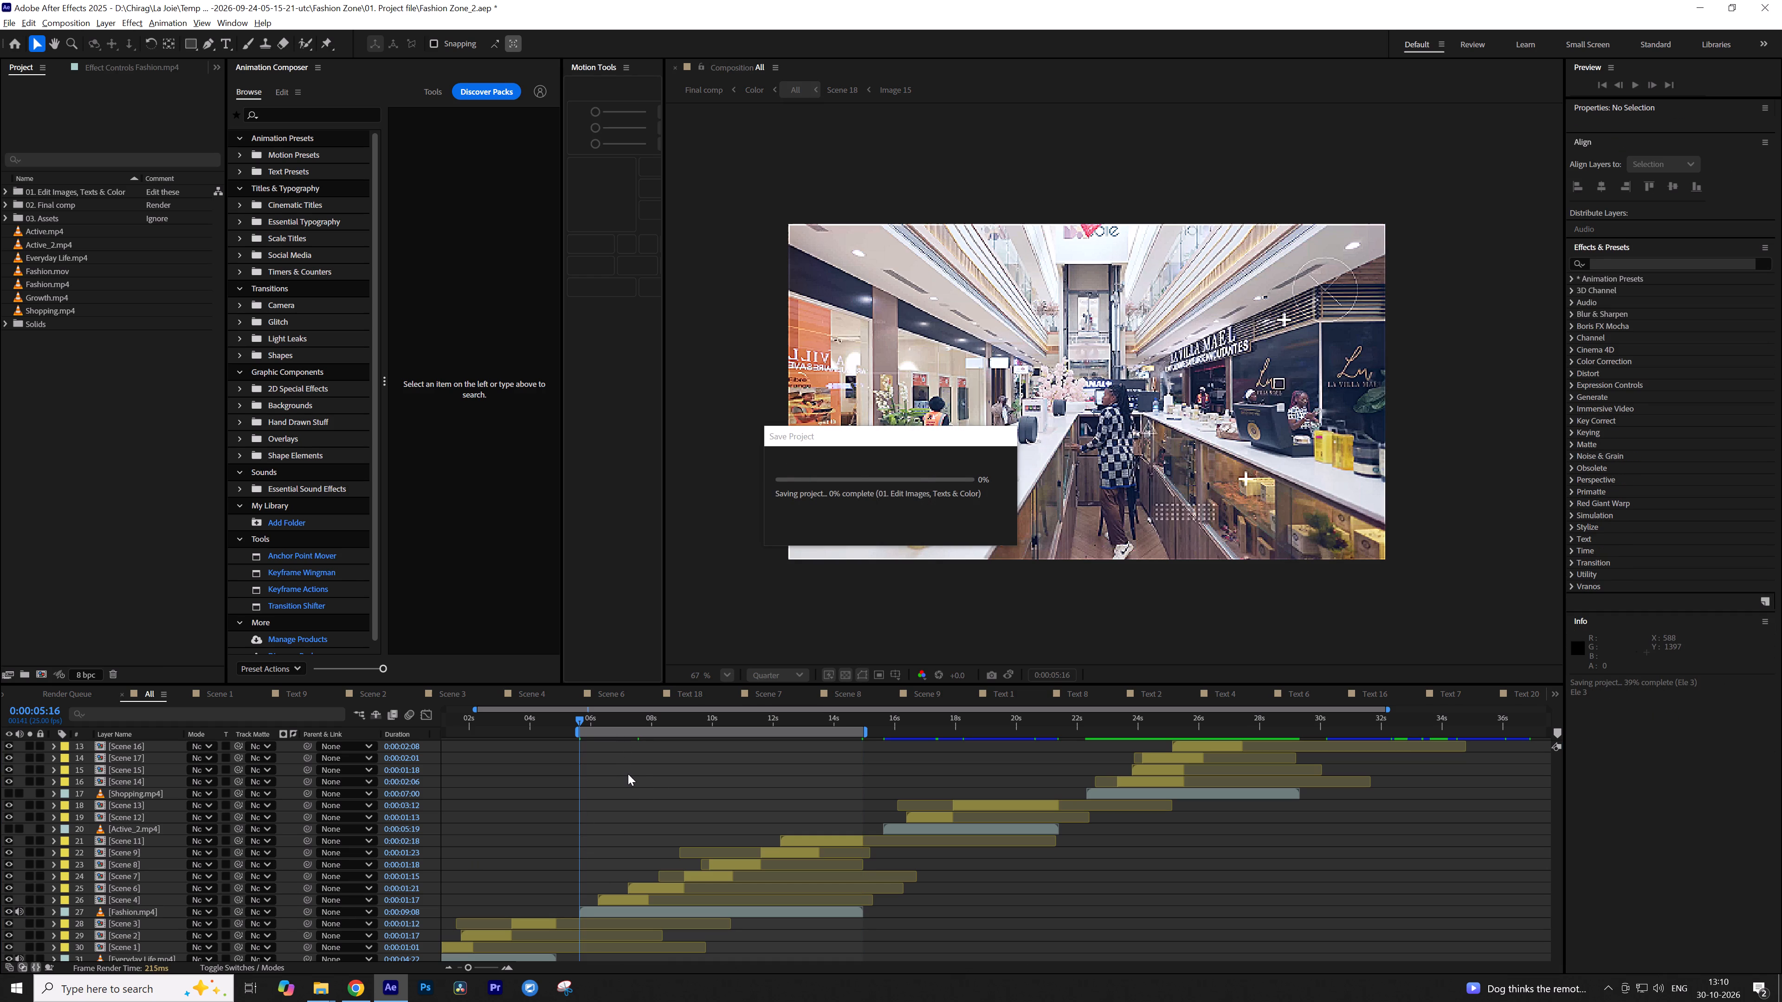
Play back the Fashion section's work area in All over the Fashion.mp4 footage, and save the project.
key("space")
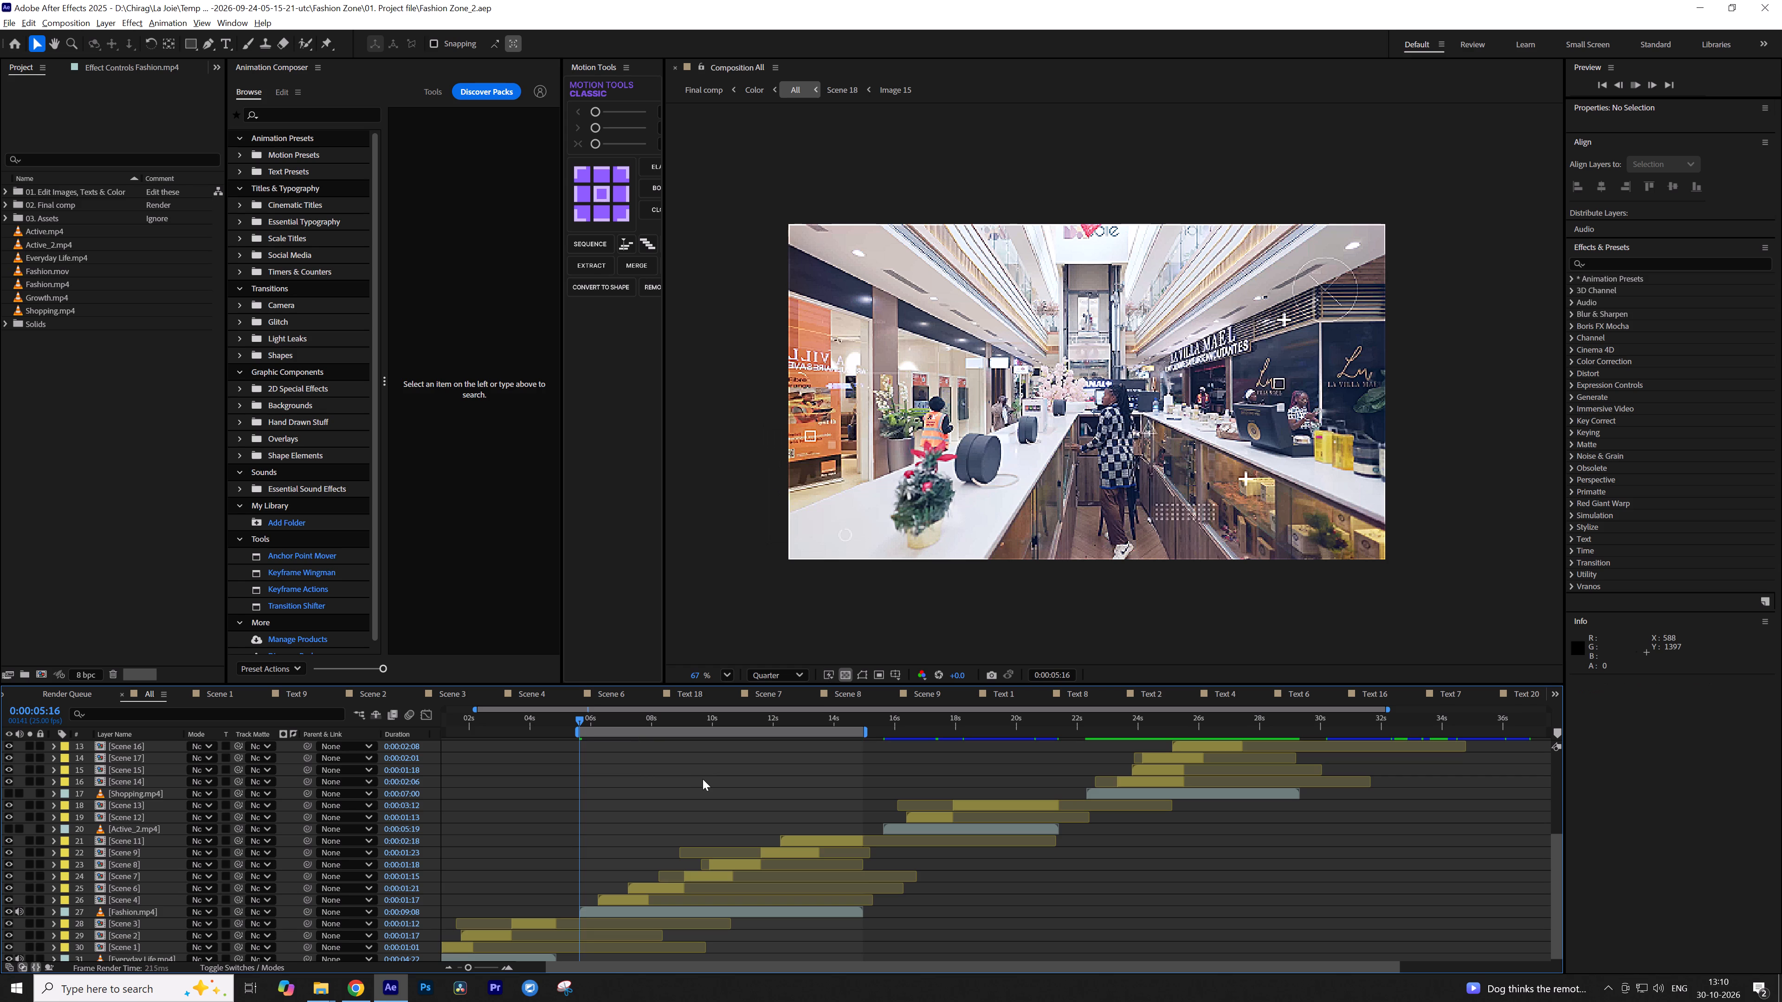
key("space")
left_click(579, 720)
left_click(613, 778)
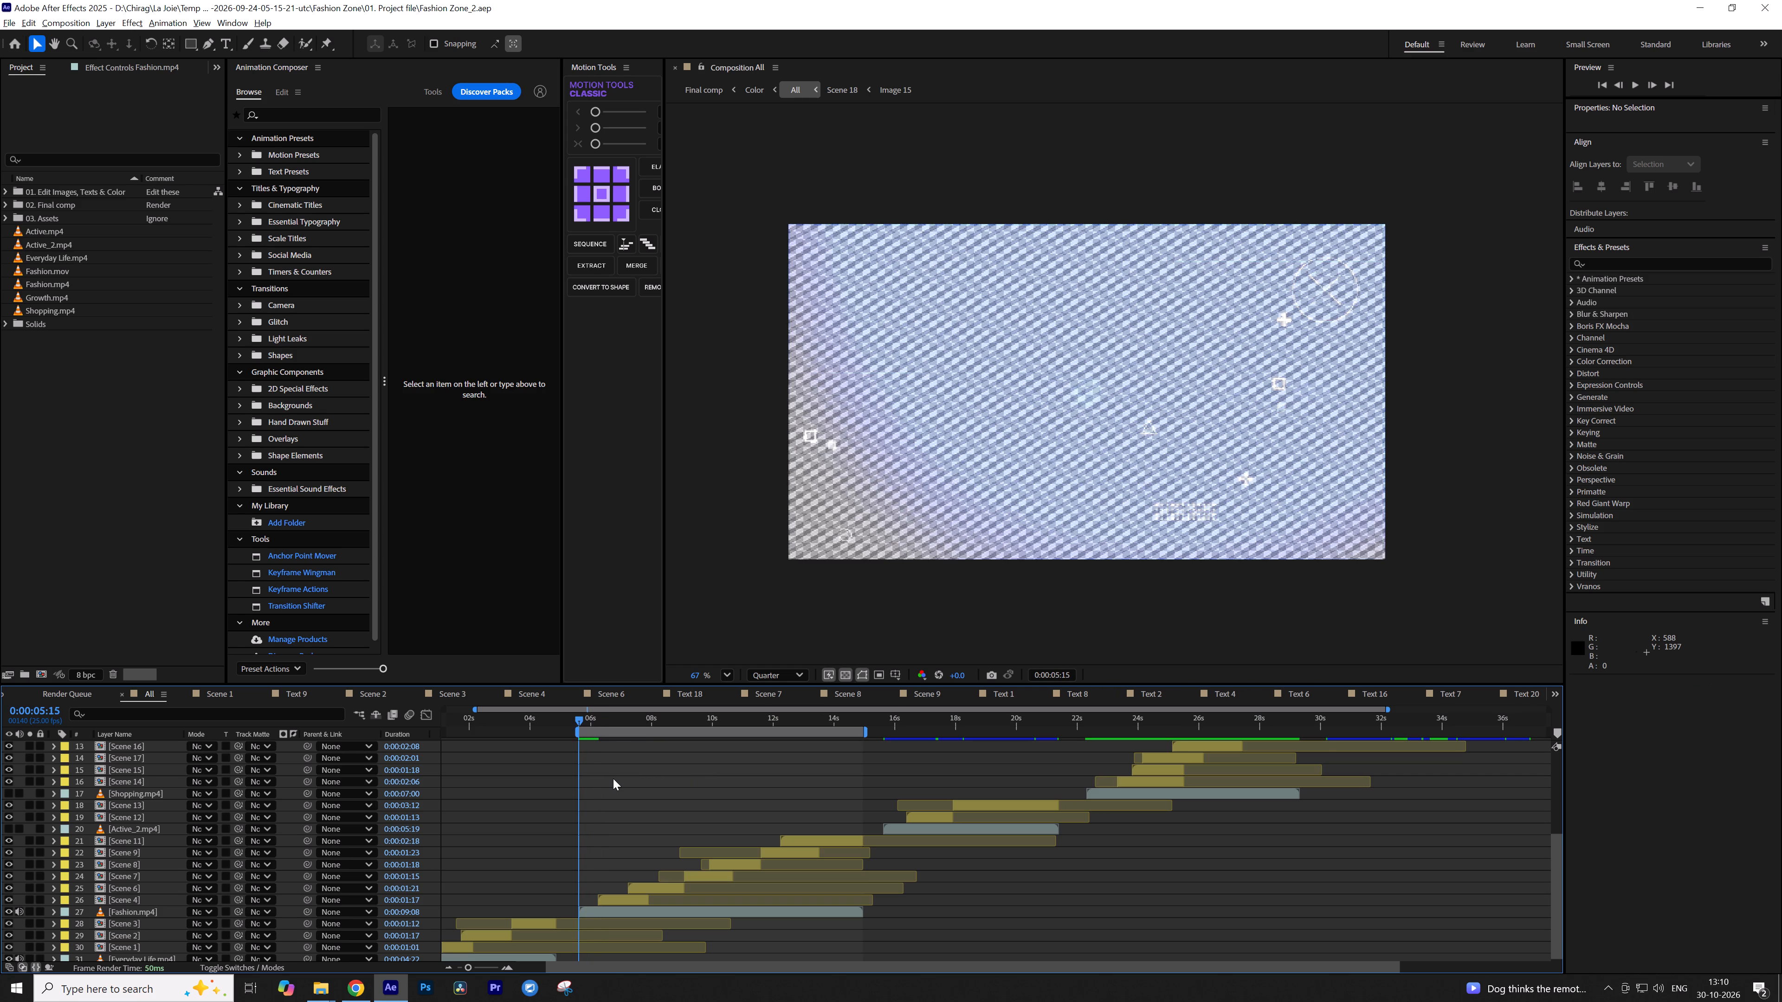
left_click(598, 914)
key("i")
left_click(626, 810)
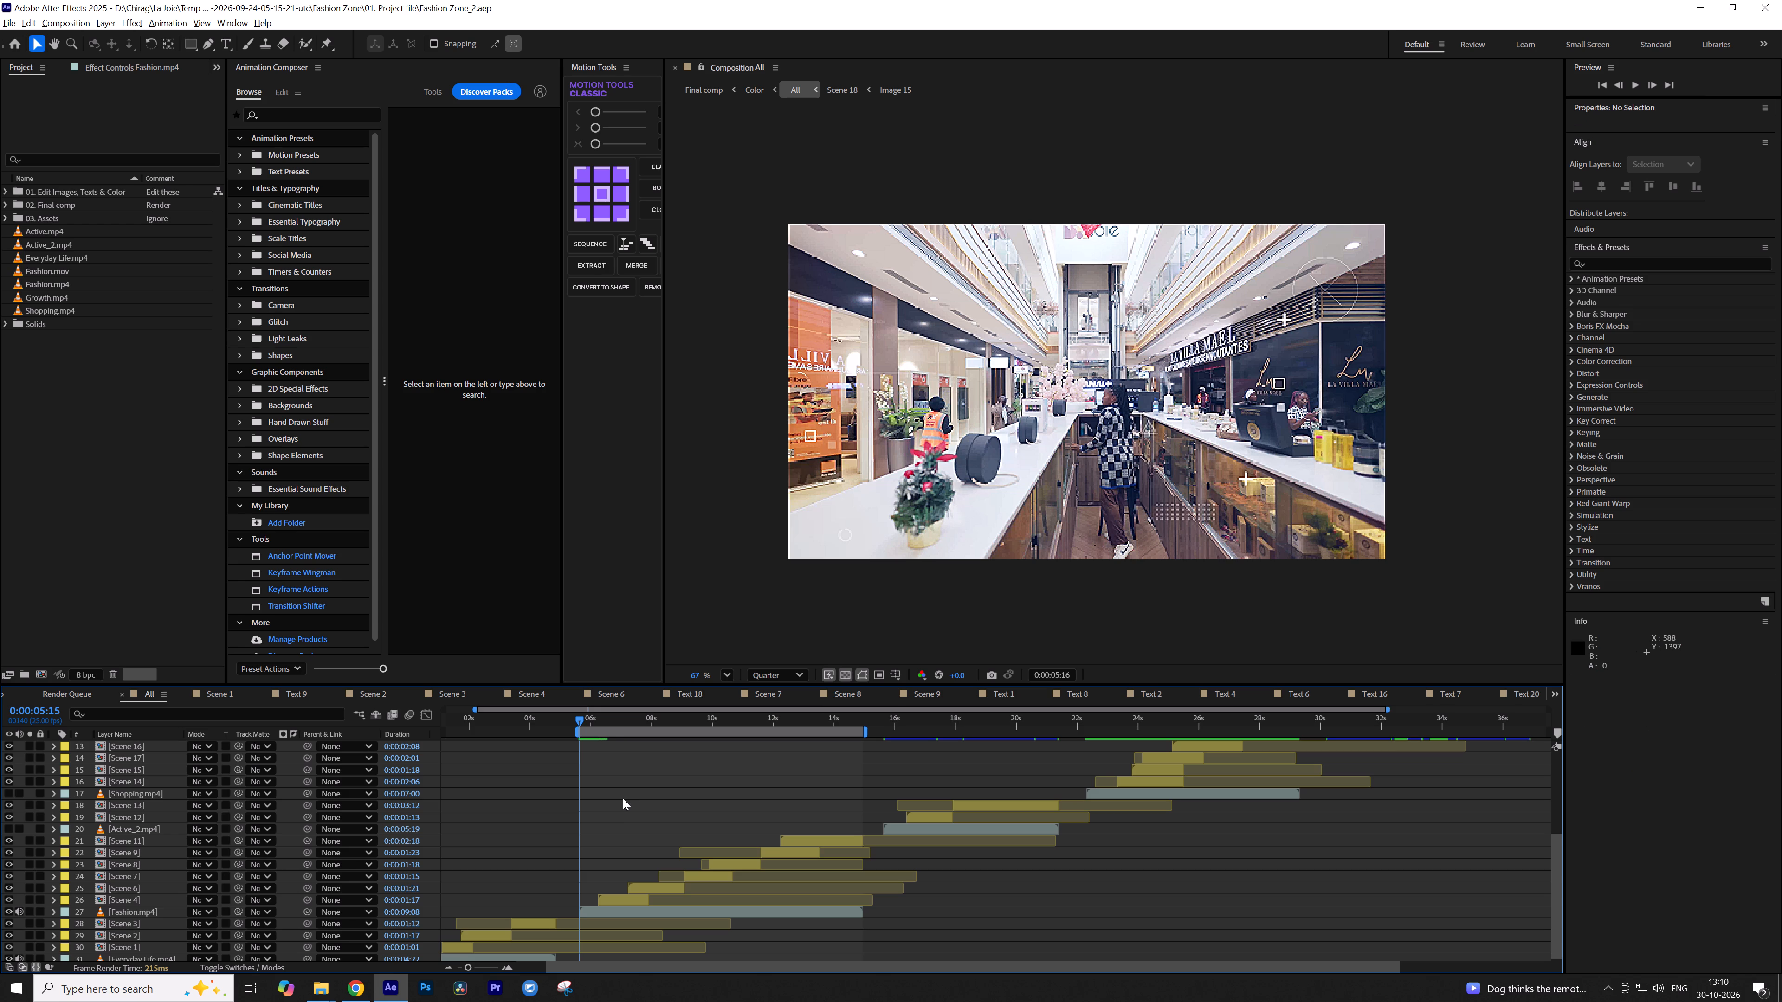
left_click(623, 798)
key("space")
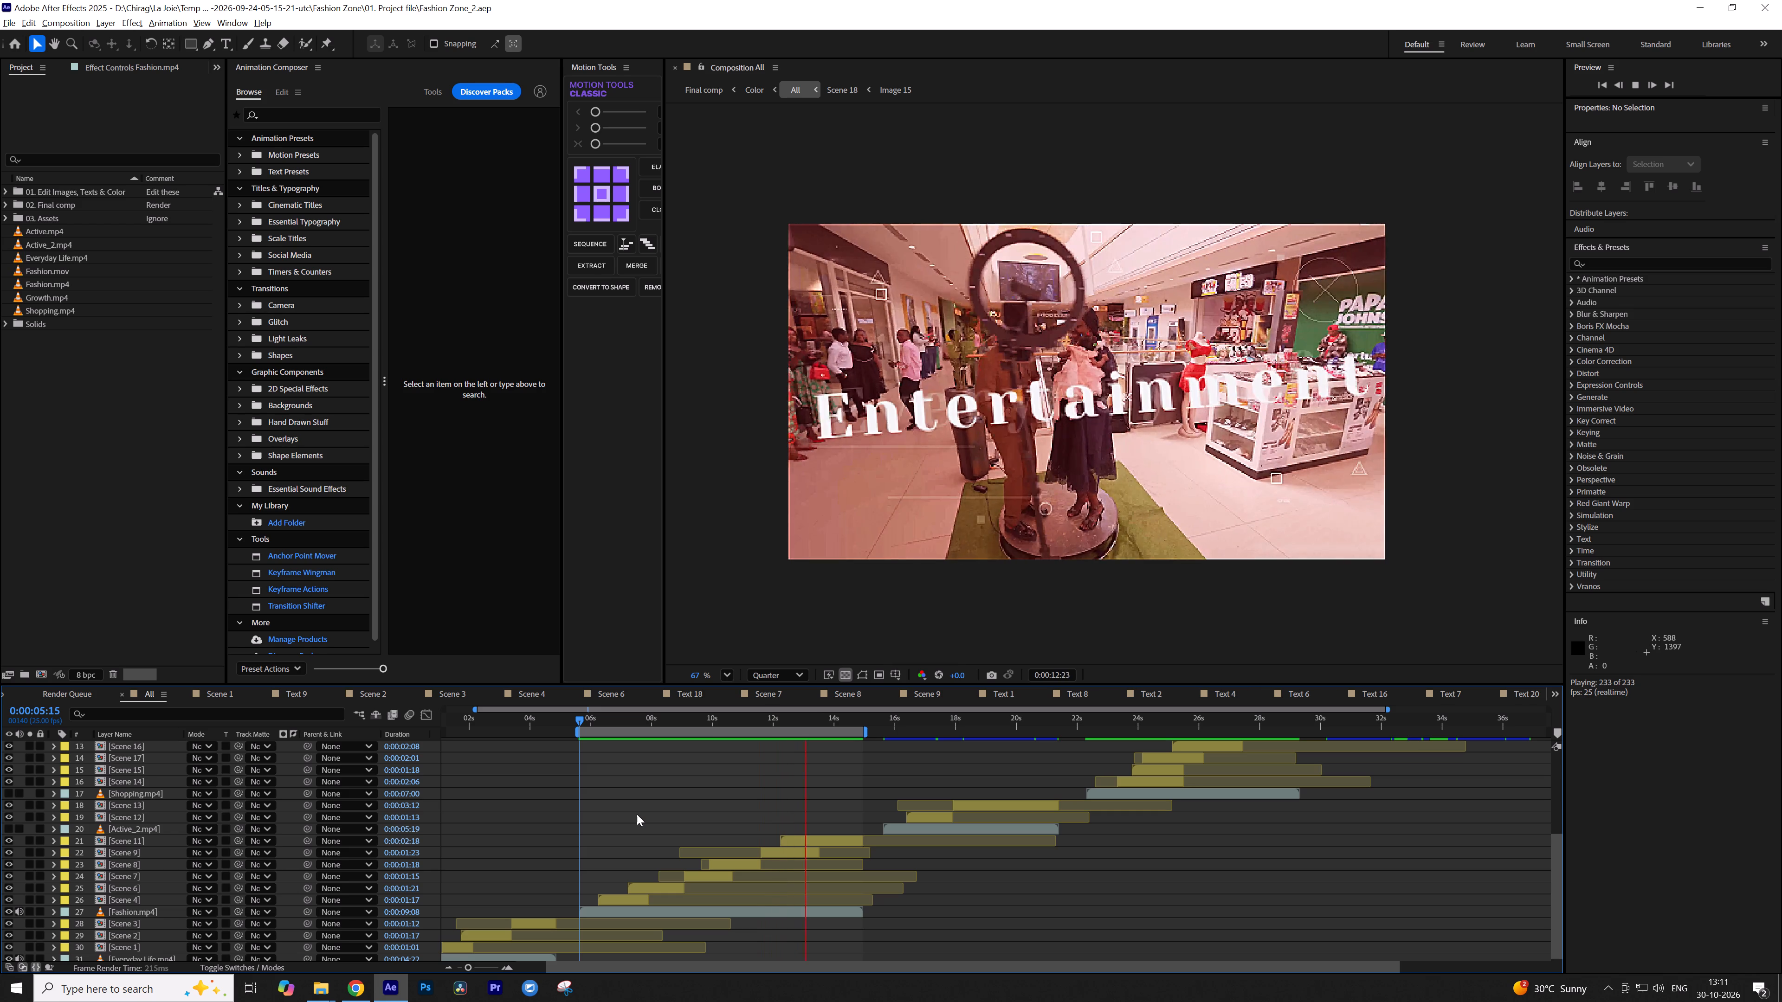
key("space")
key("space")
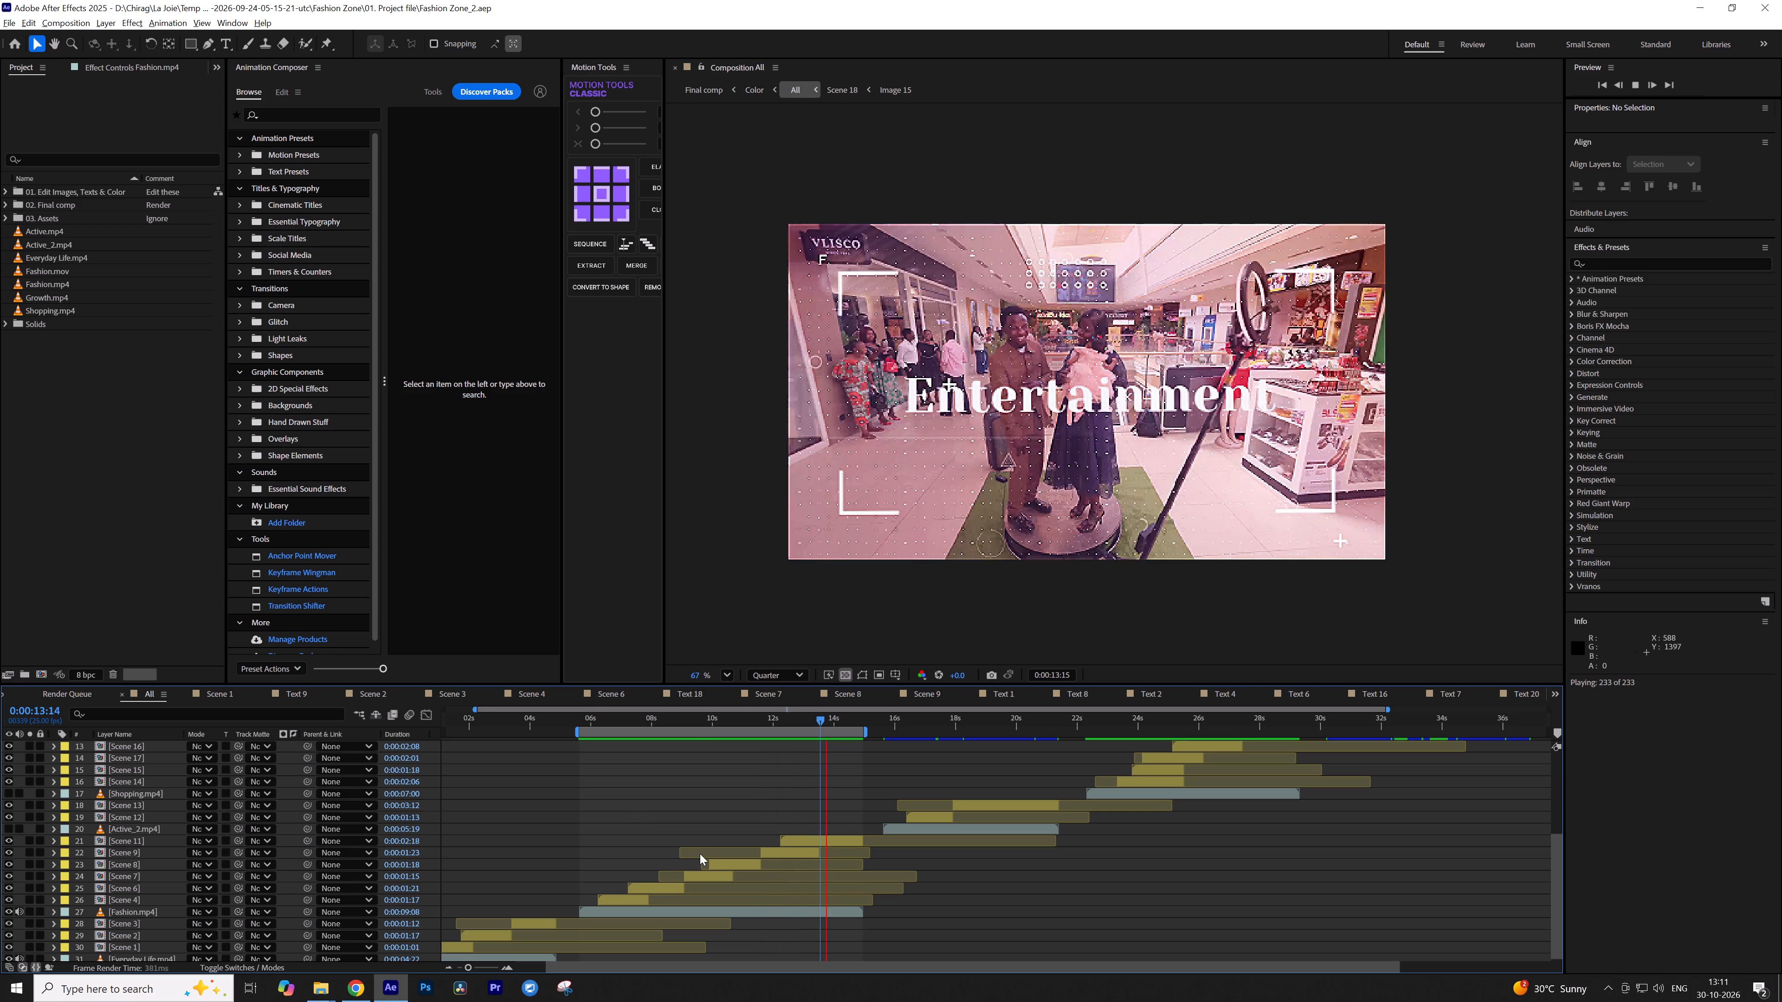
key("space")
key("space")
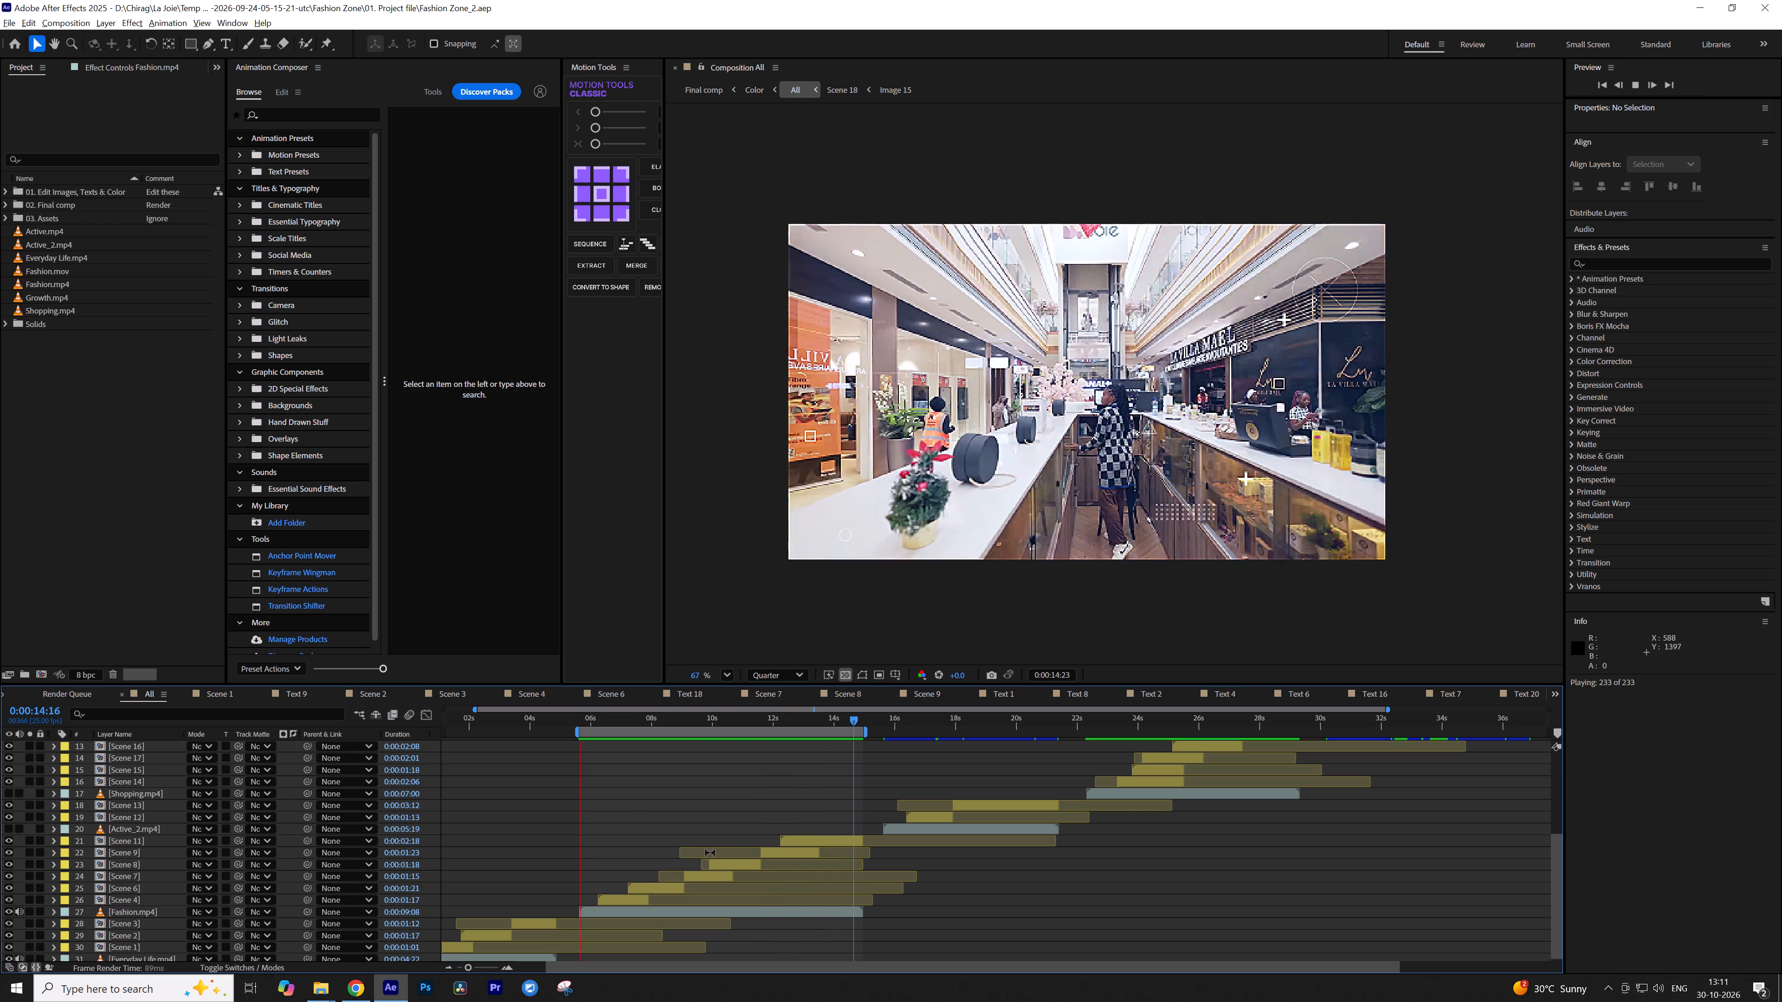
key("space")
key("ctrl+s")
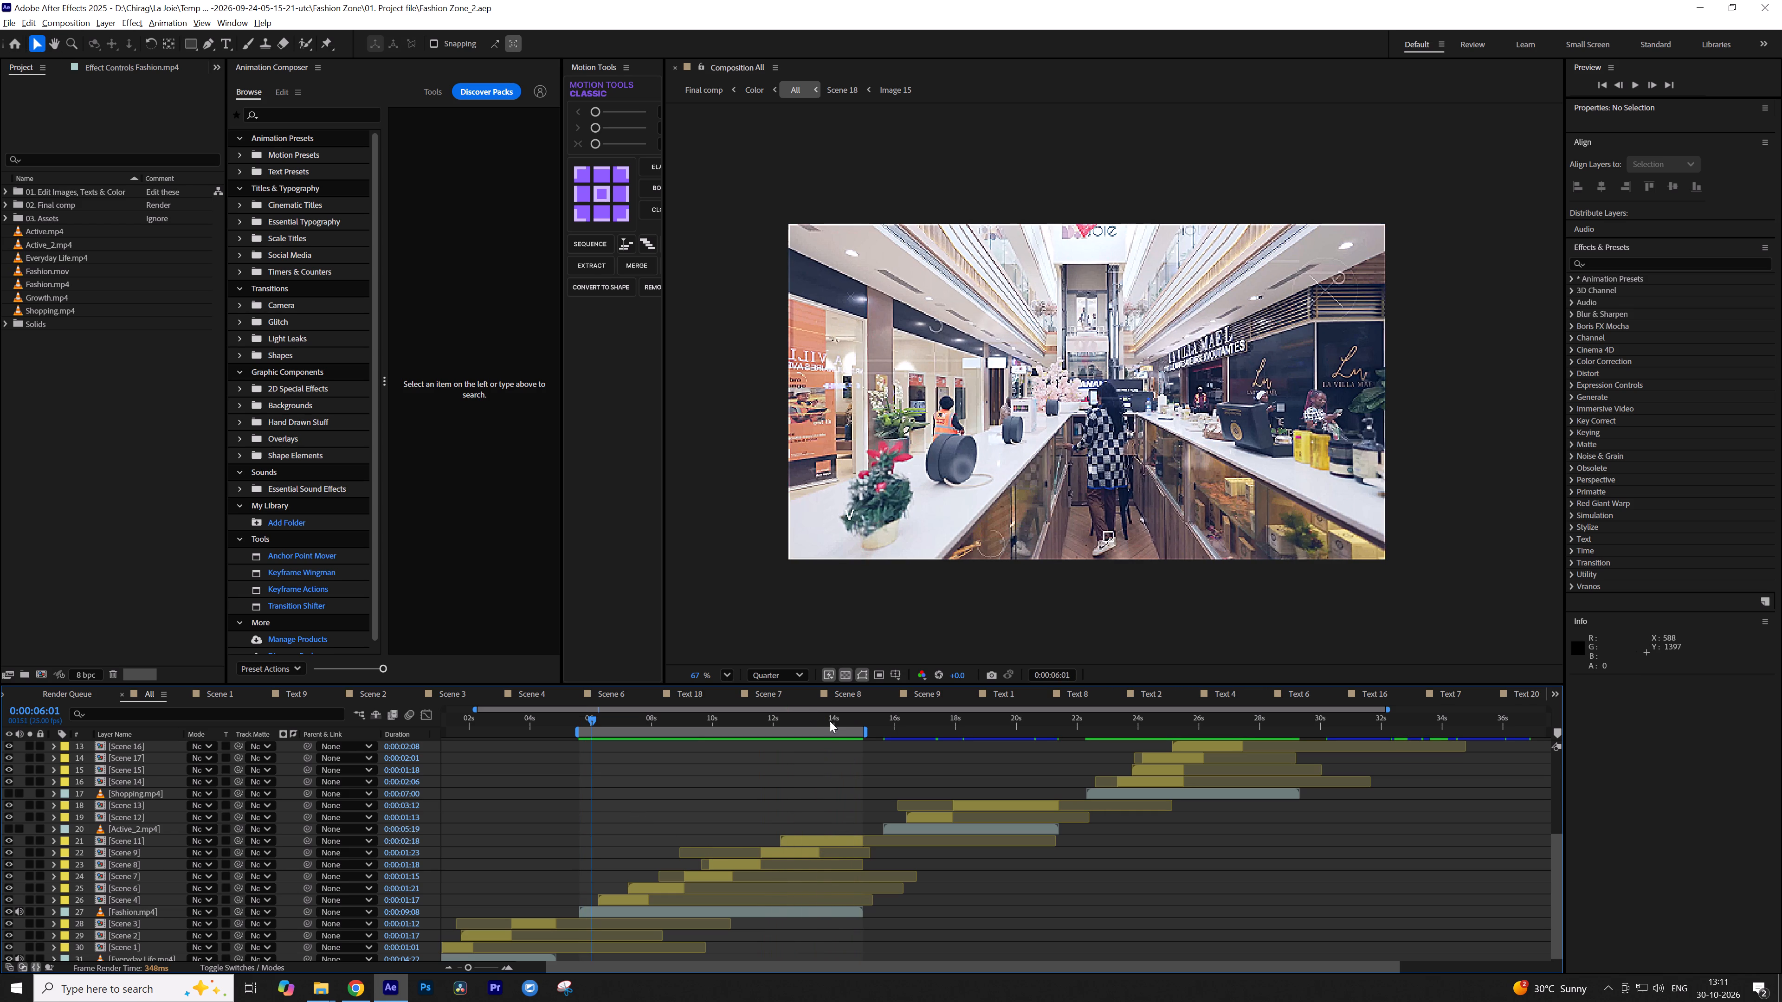
Check the Entertainment scene's frames between 0:00:13:22 and 0:00:13:13, and save the project.
left_click_drag(826, 719, 830, 723)
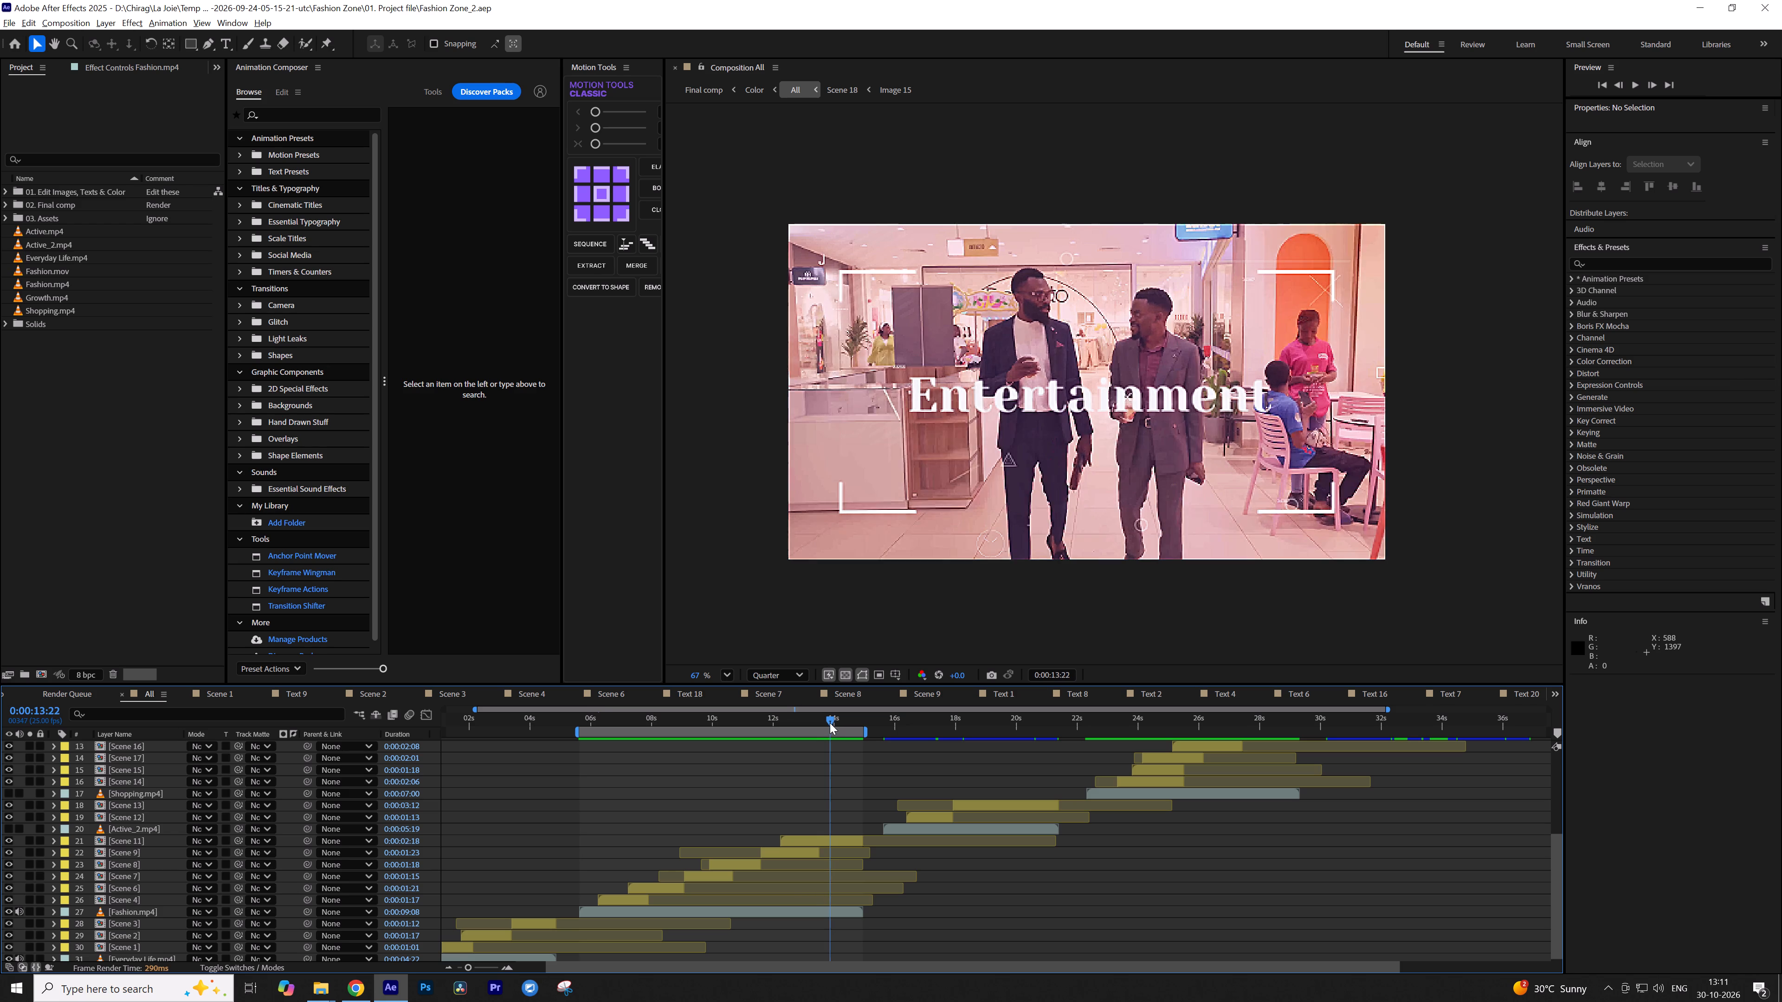
left_click_drag(830, 723, 830, 724)
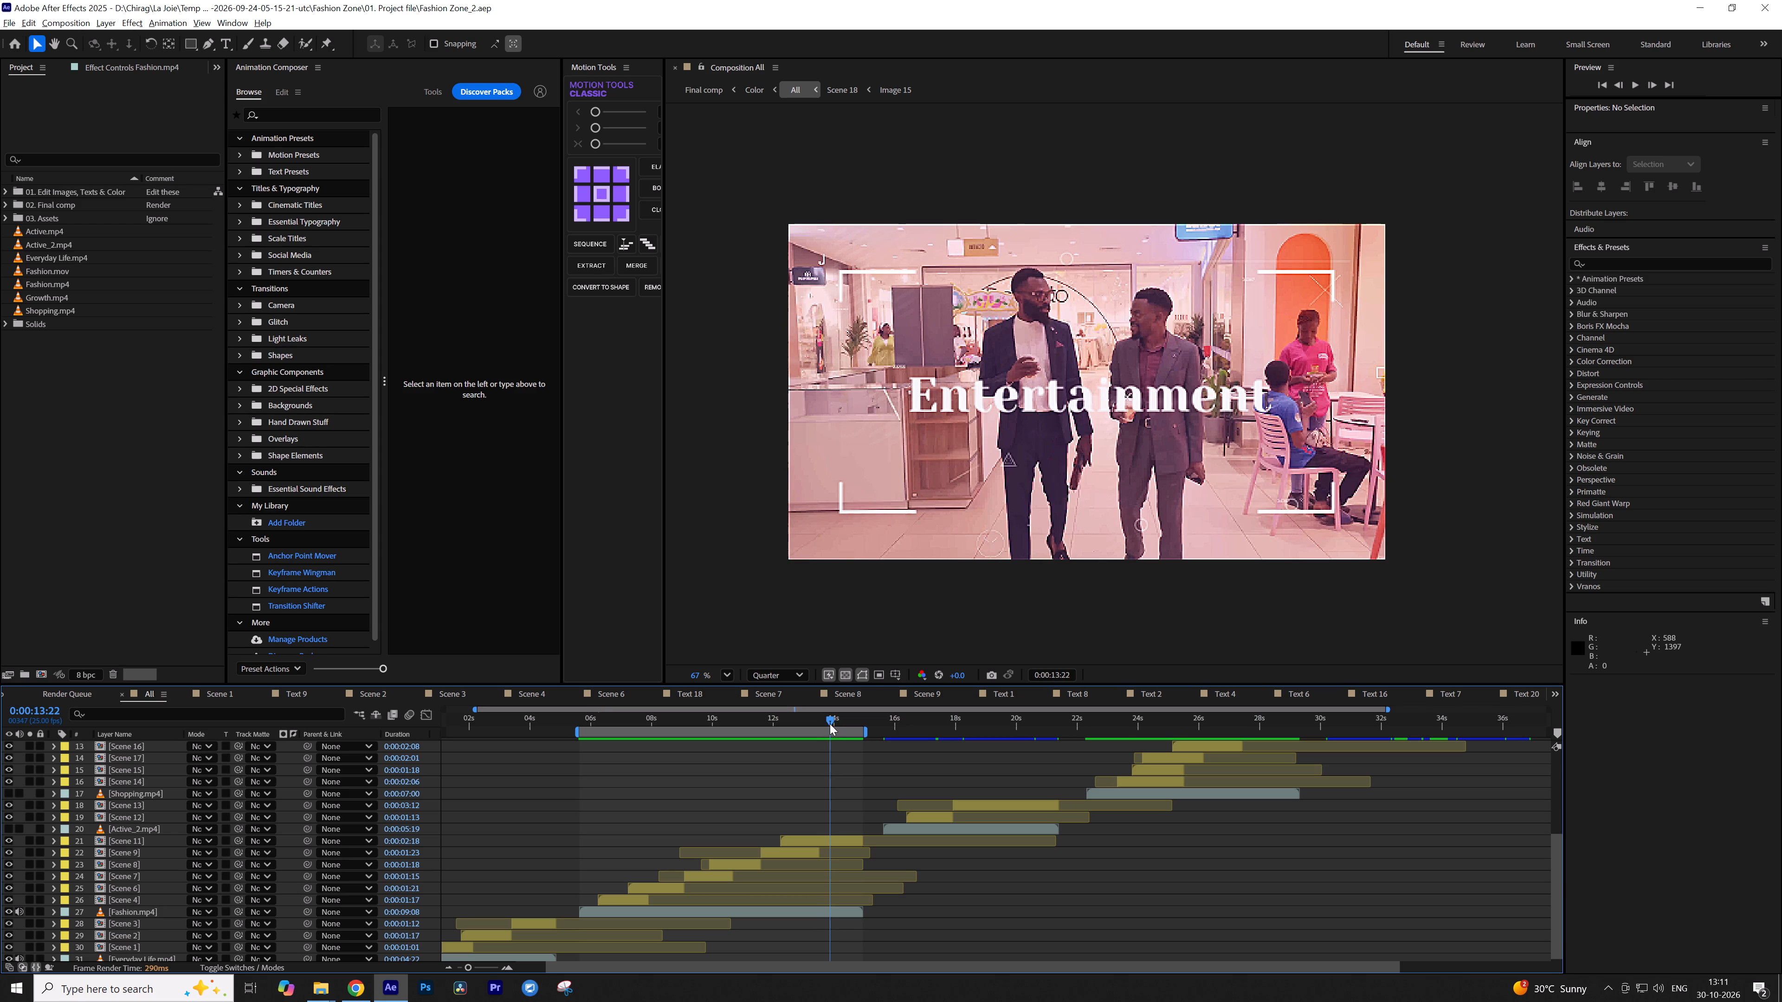
left_click_drag(830, 724, 820, 726)
key("ctrl+s")
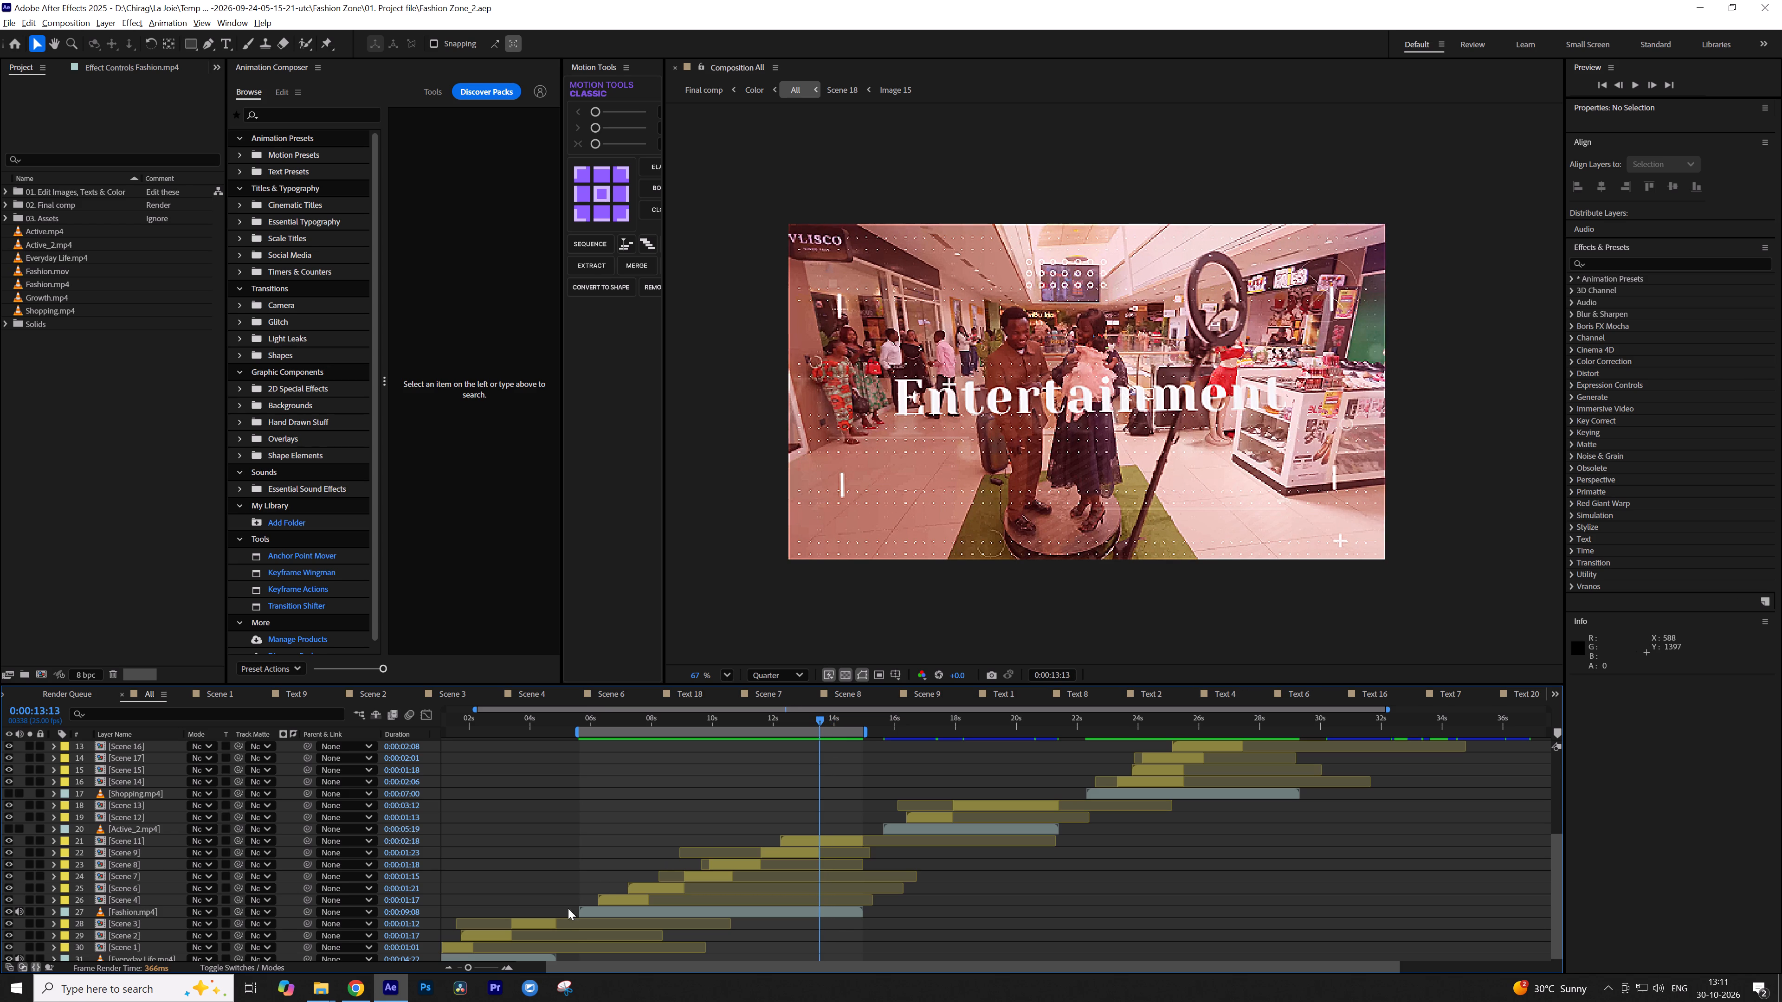
Turn off the audio and visibility of the Fashion.mp4 layer, move to 0:00:10:14 and save the project.
left_click(14, 915)
left_click(9, 915)
left_click(18, 915)
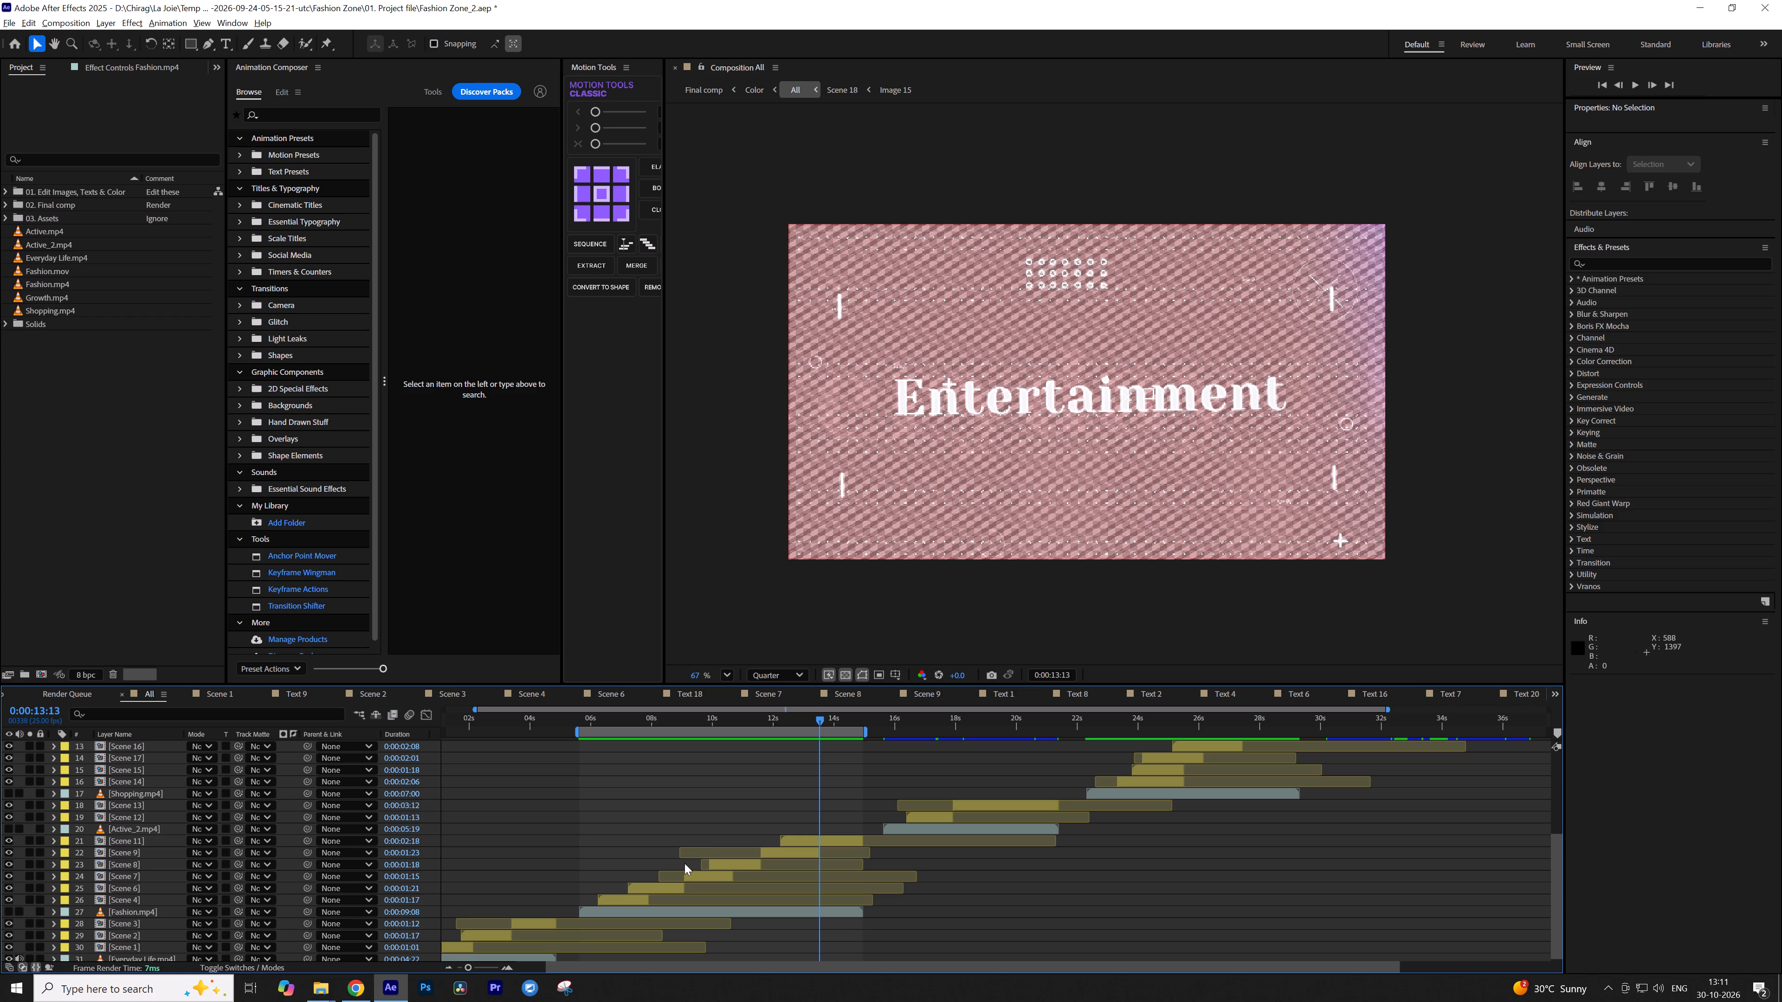
left_click(729, 722)
left_click(760, 775)
key("ctrl+s")
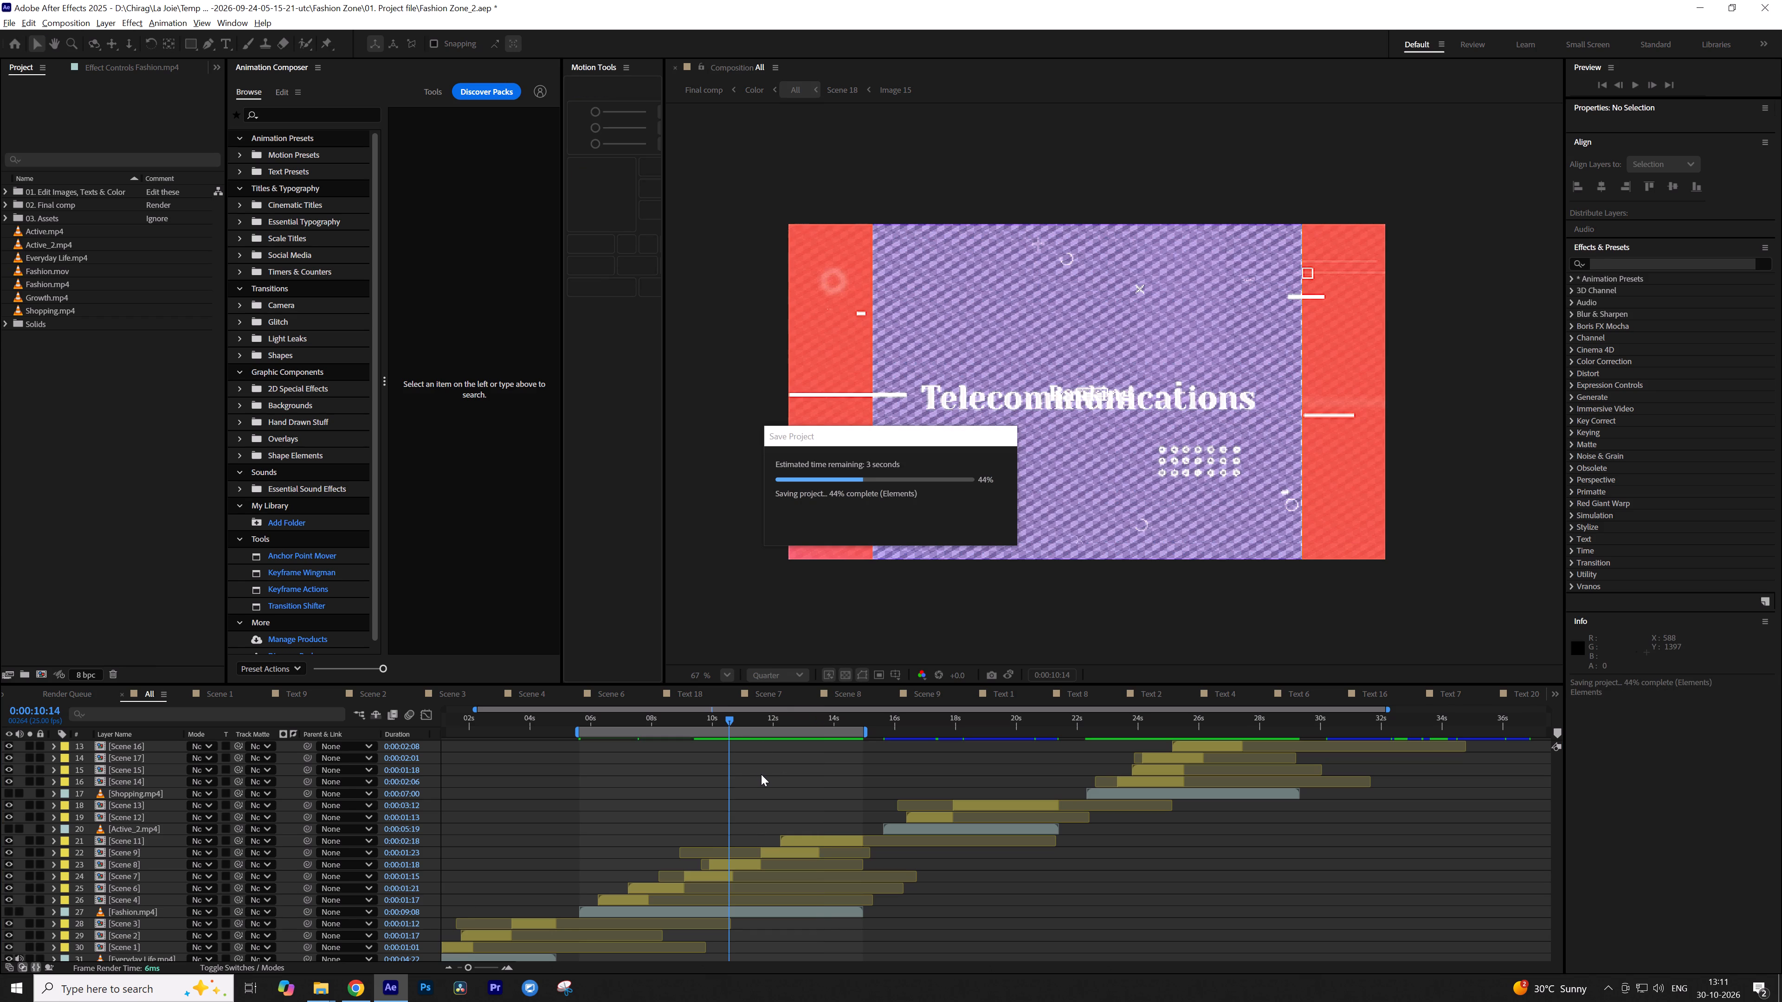
Add All to the render queue with the RGBA QuickTime output module, resized to a width of 3840 at 16:9.
key("ctrl+m")
scroll(104, 951, "down", 2)
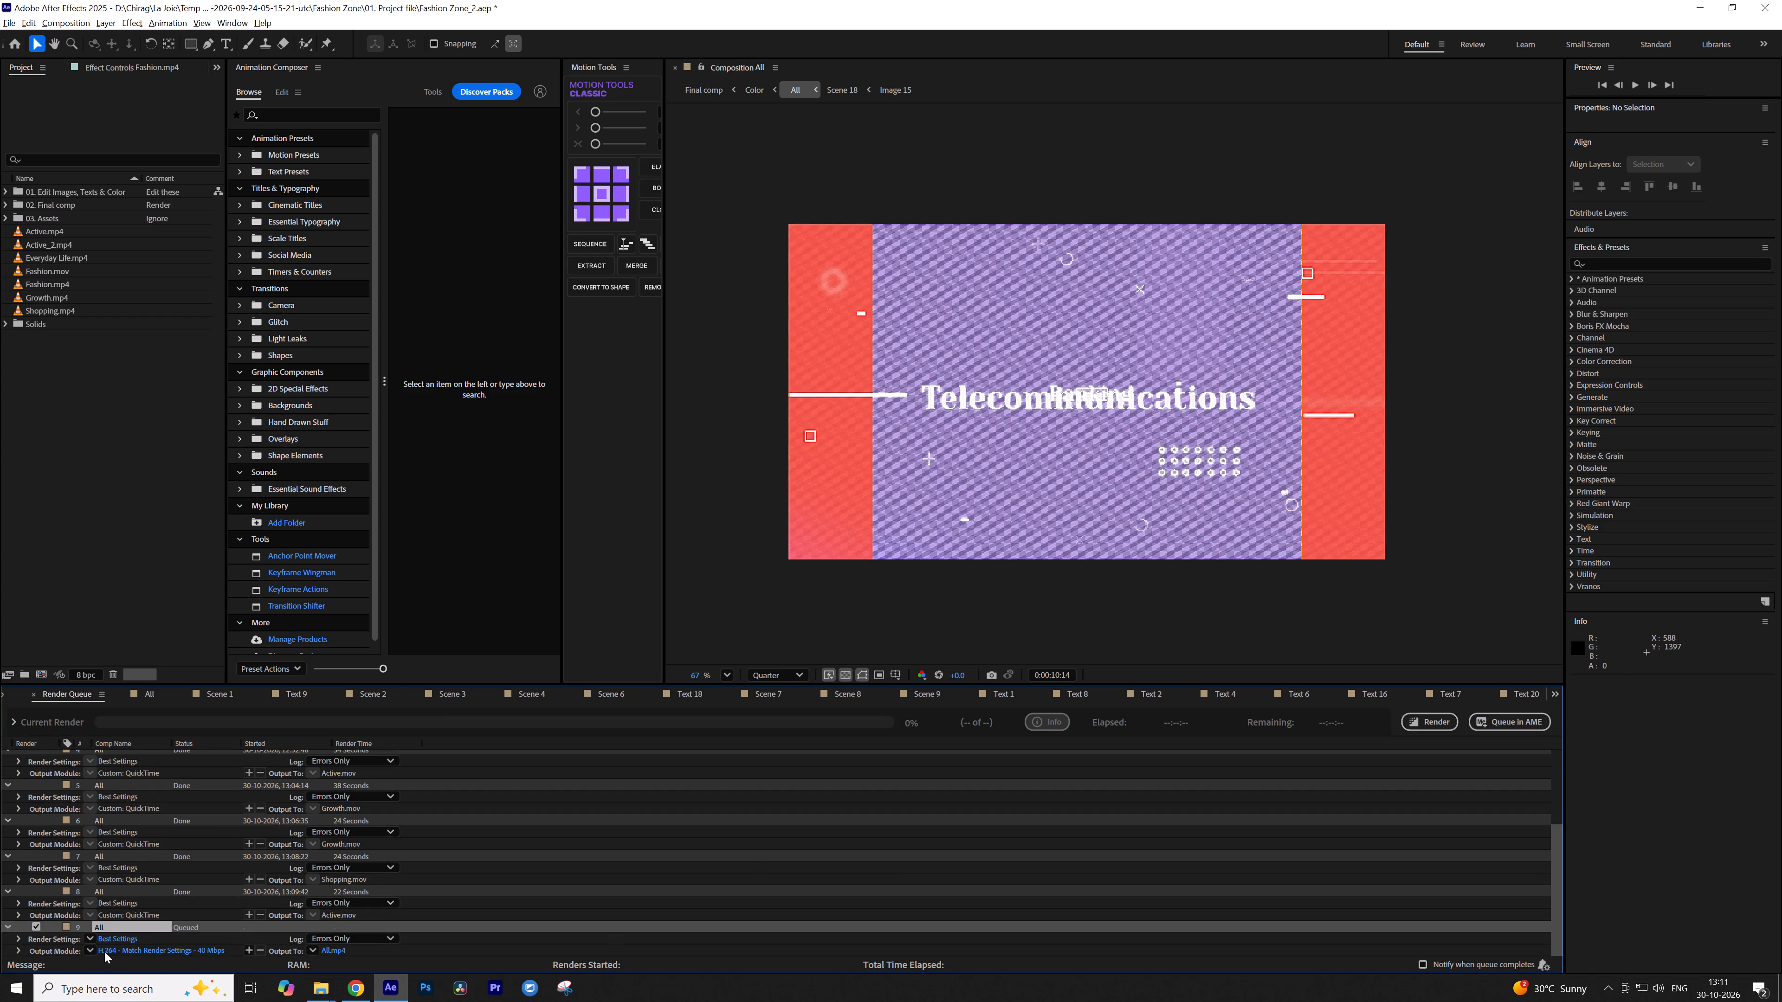
left_click(88, 951)
left_click(140, 894)
left_click(112, 948)
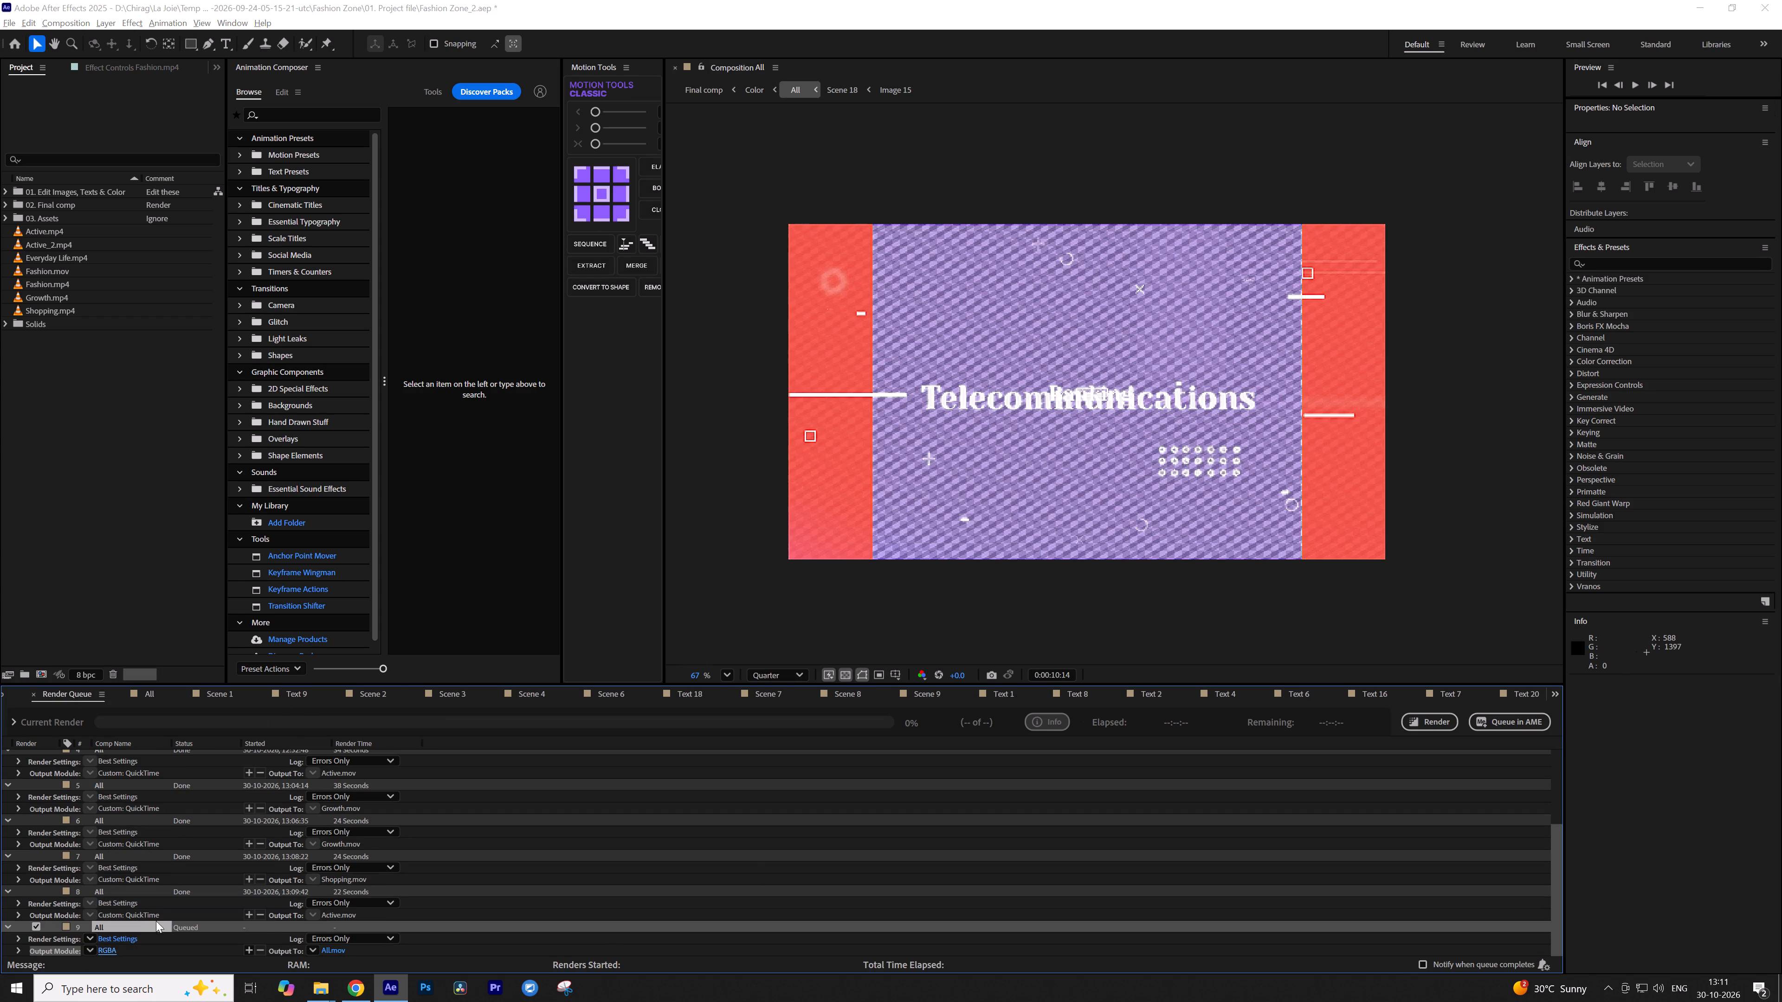
left_click(755, 472)
left_click(796, 522)
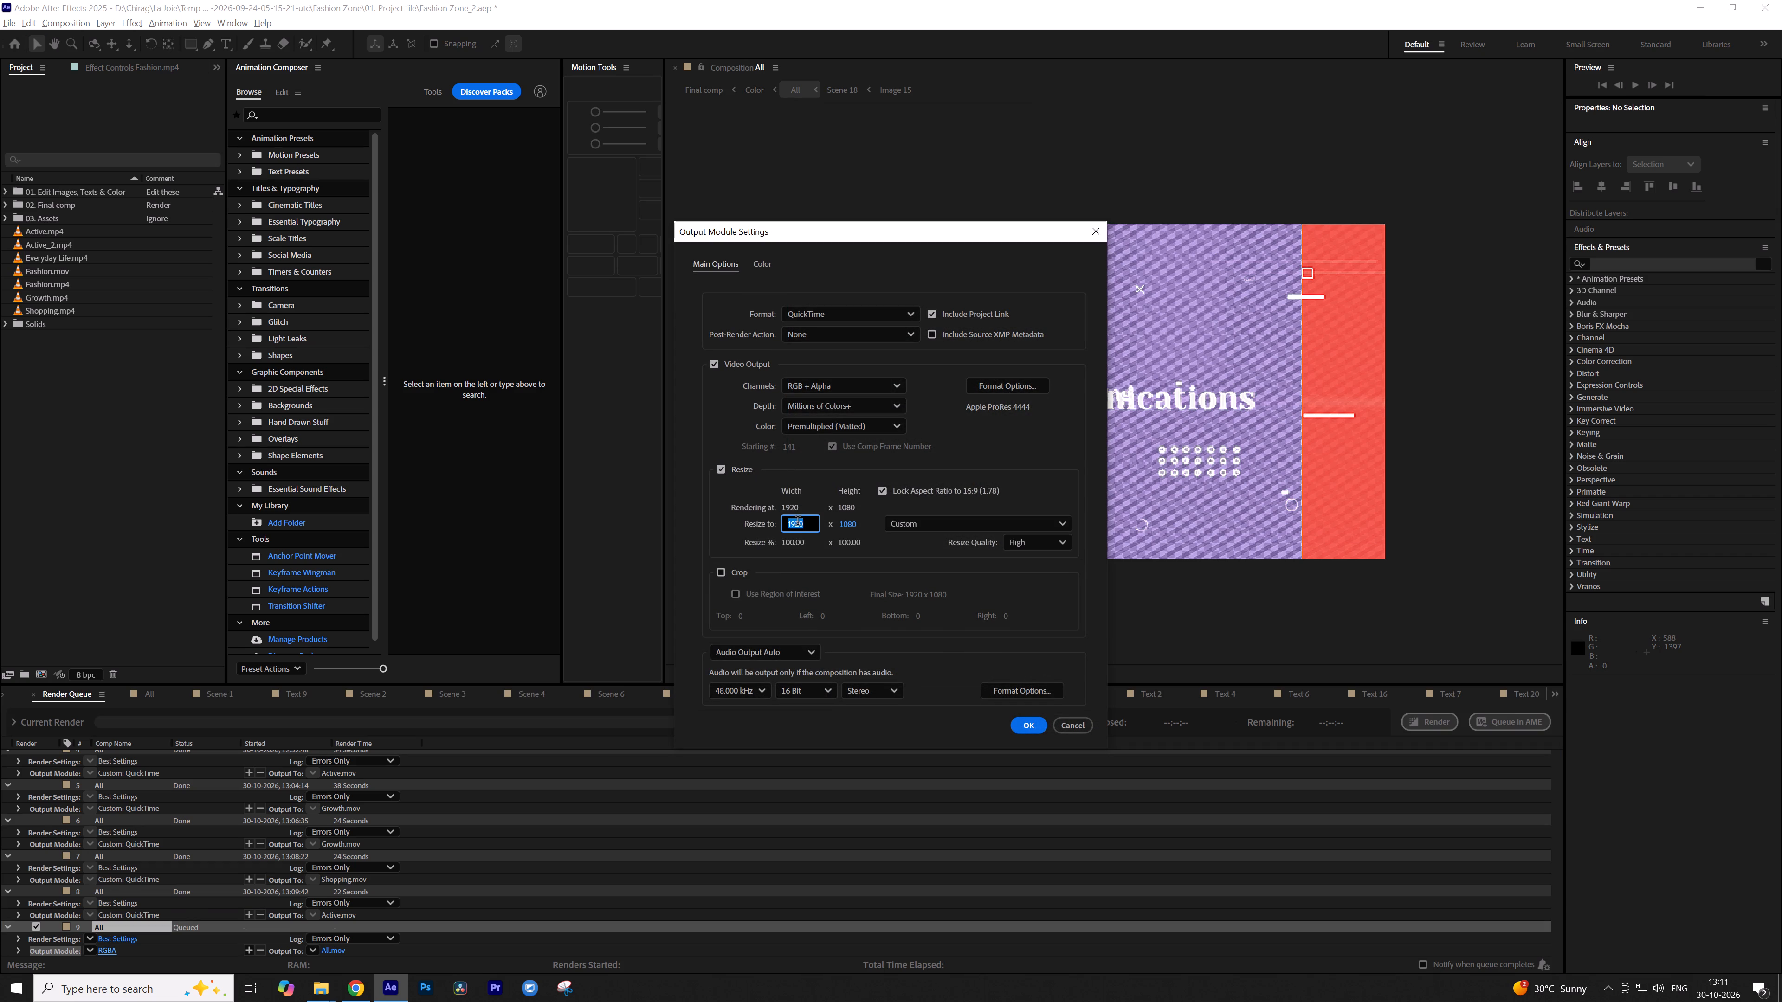
type("3840")
key("Tab")
left_click(949, 572)
left_click(1018, 720)
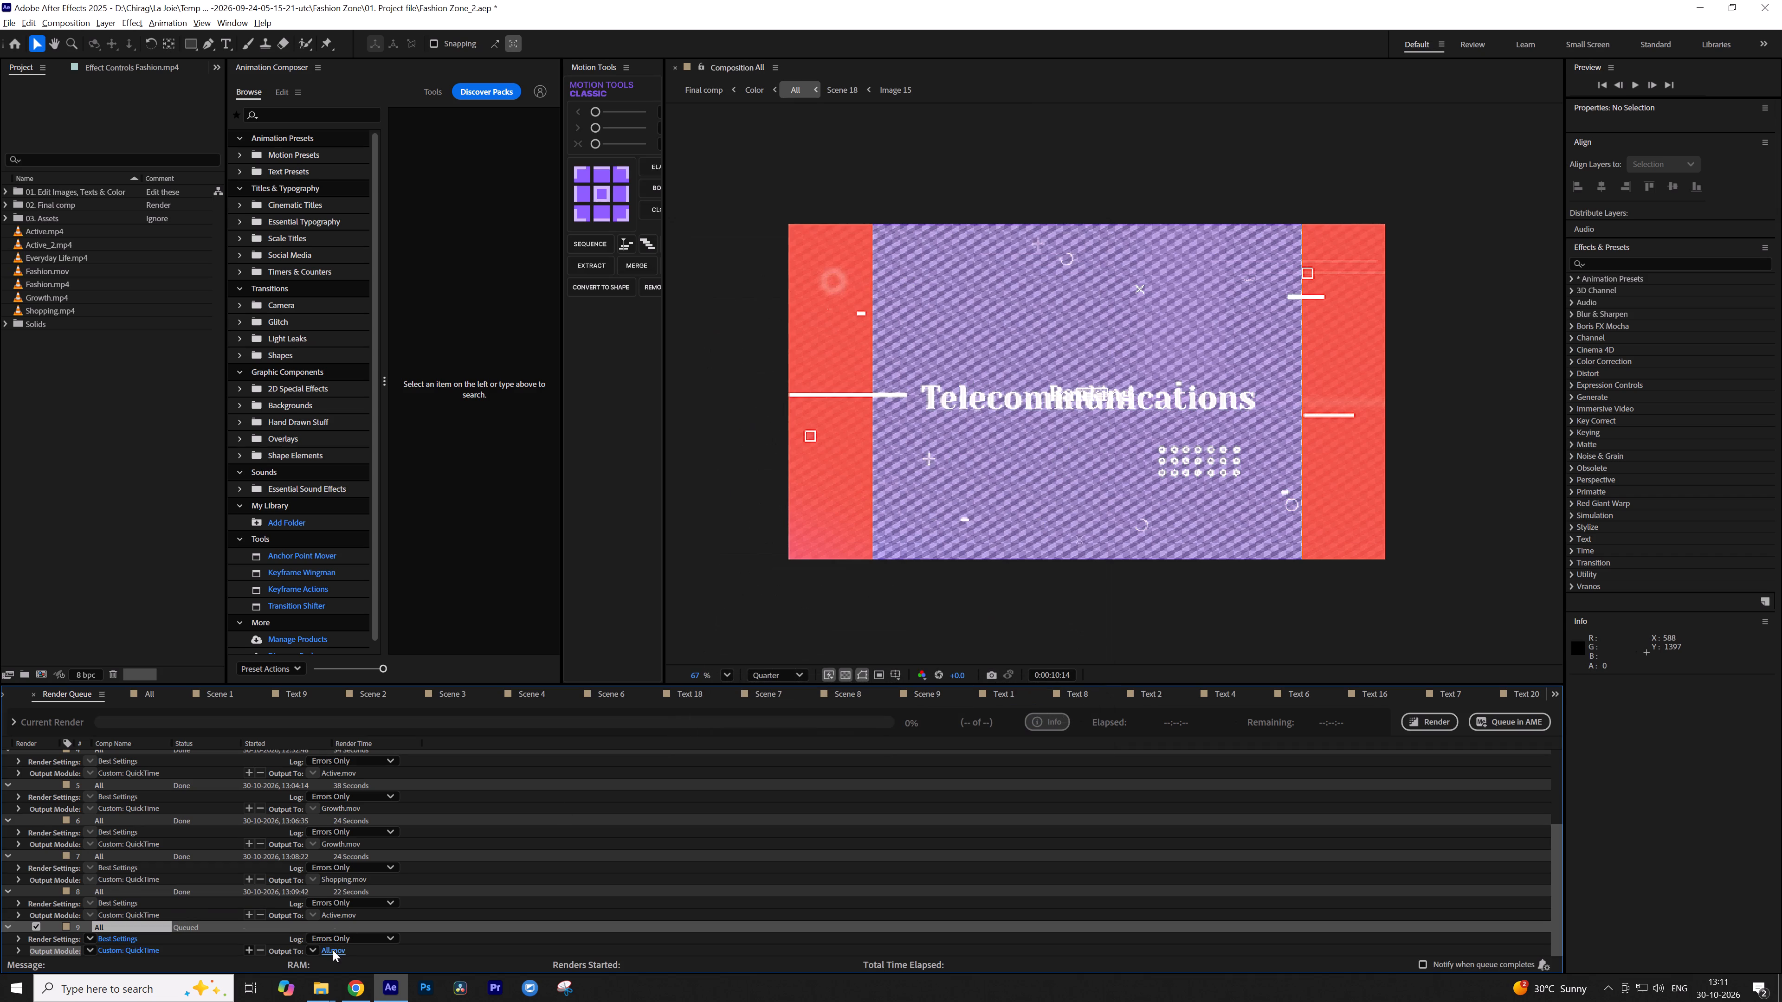
Direct the queued output to Fashion.mov in New folder, replacing the existing file, and render it.
left_click(333, 950)
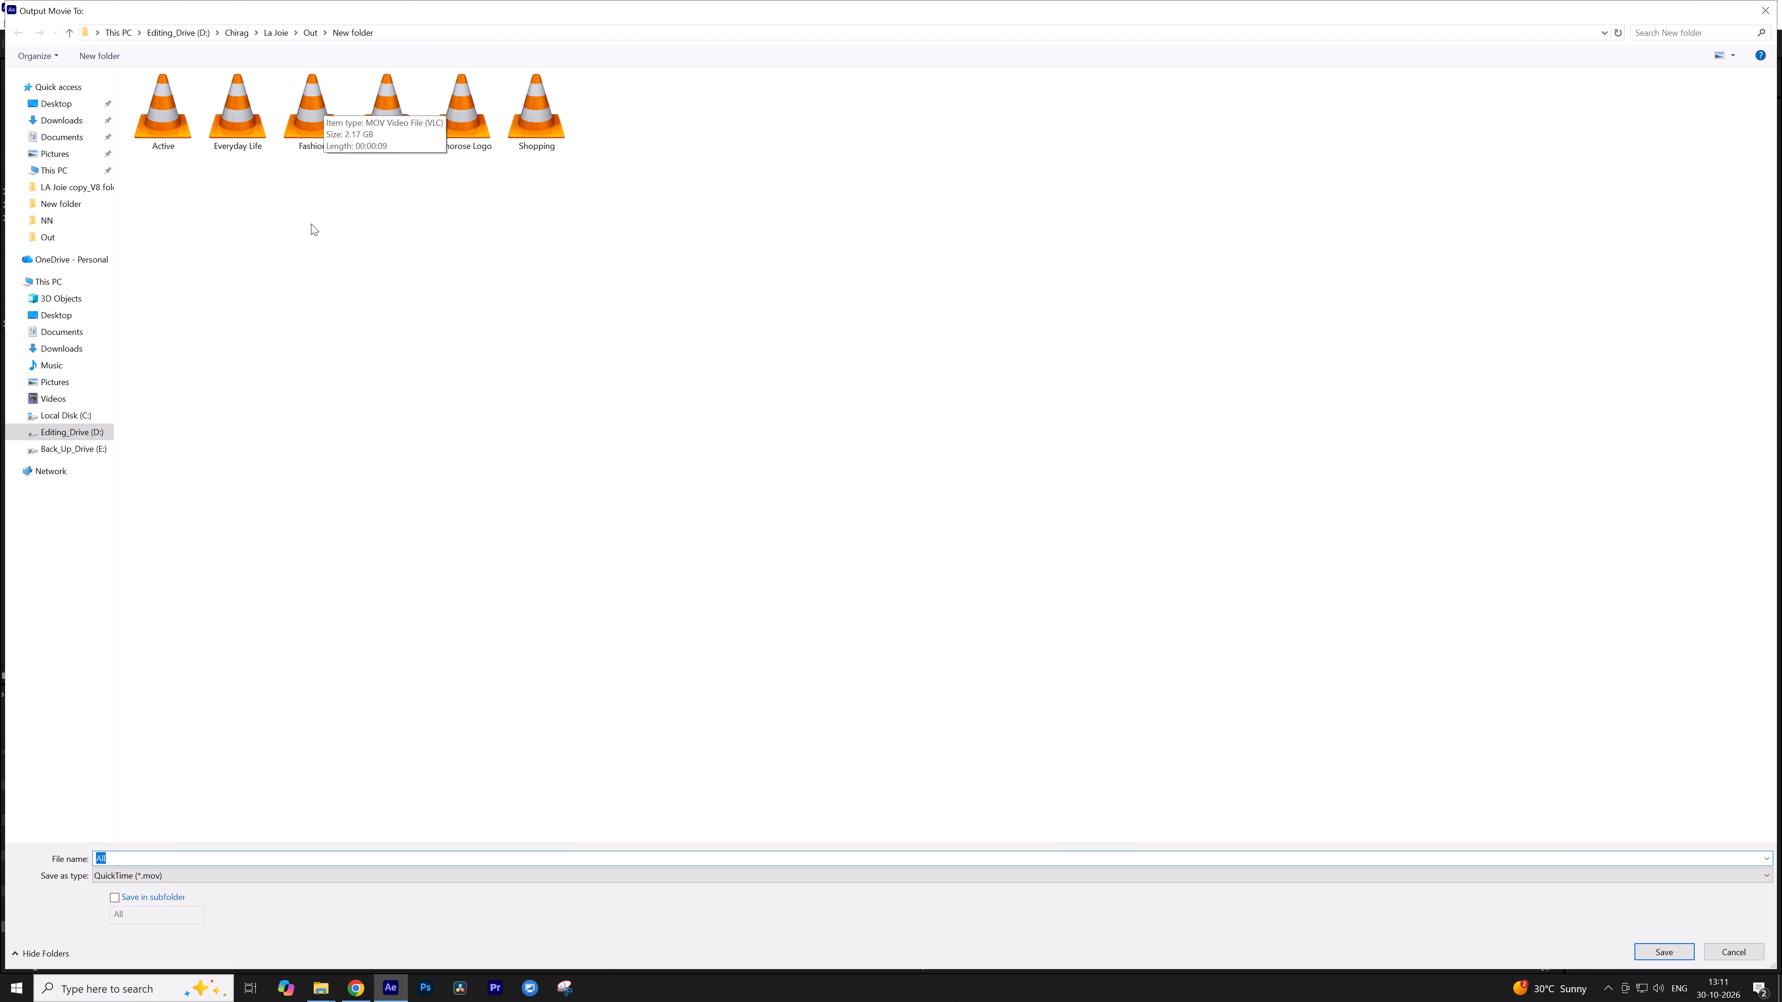
left_click(315, 242)
left_click(315, 242)
double_click(306, 103)
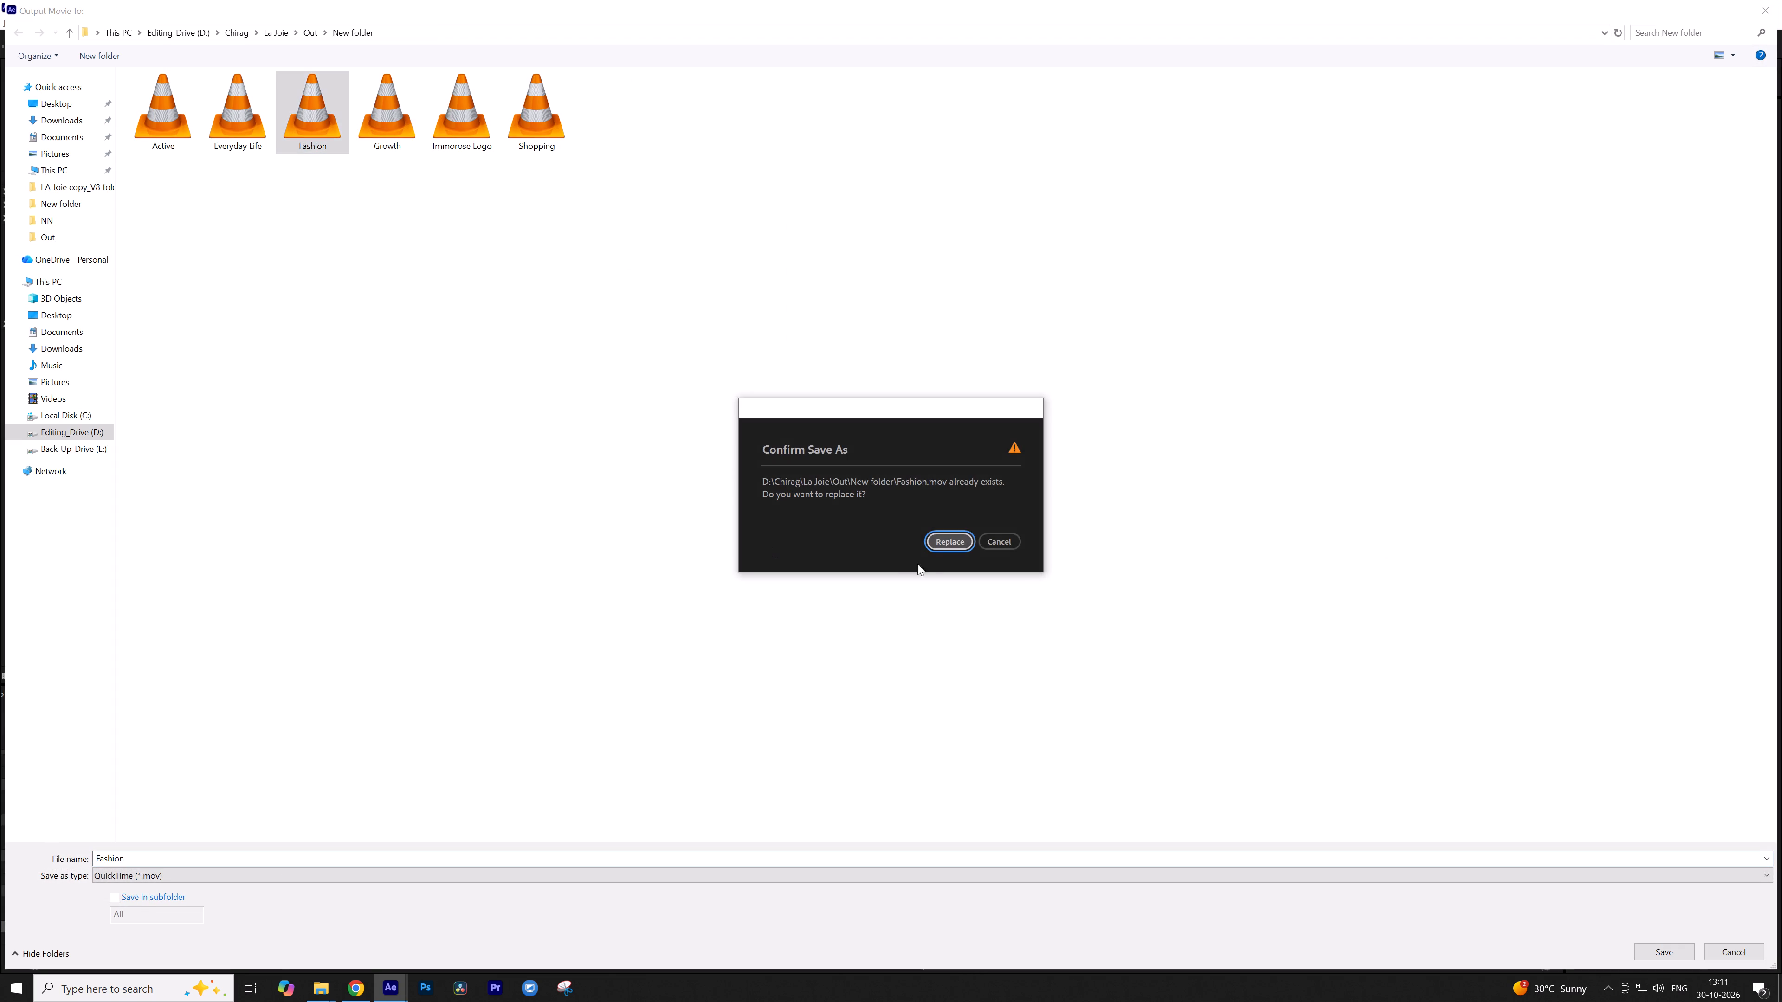
left_click(957, 540)
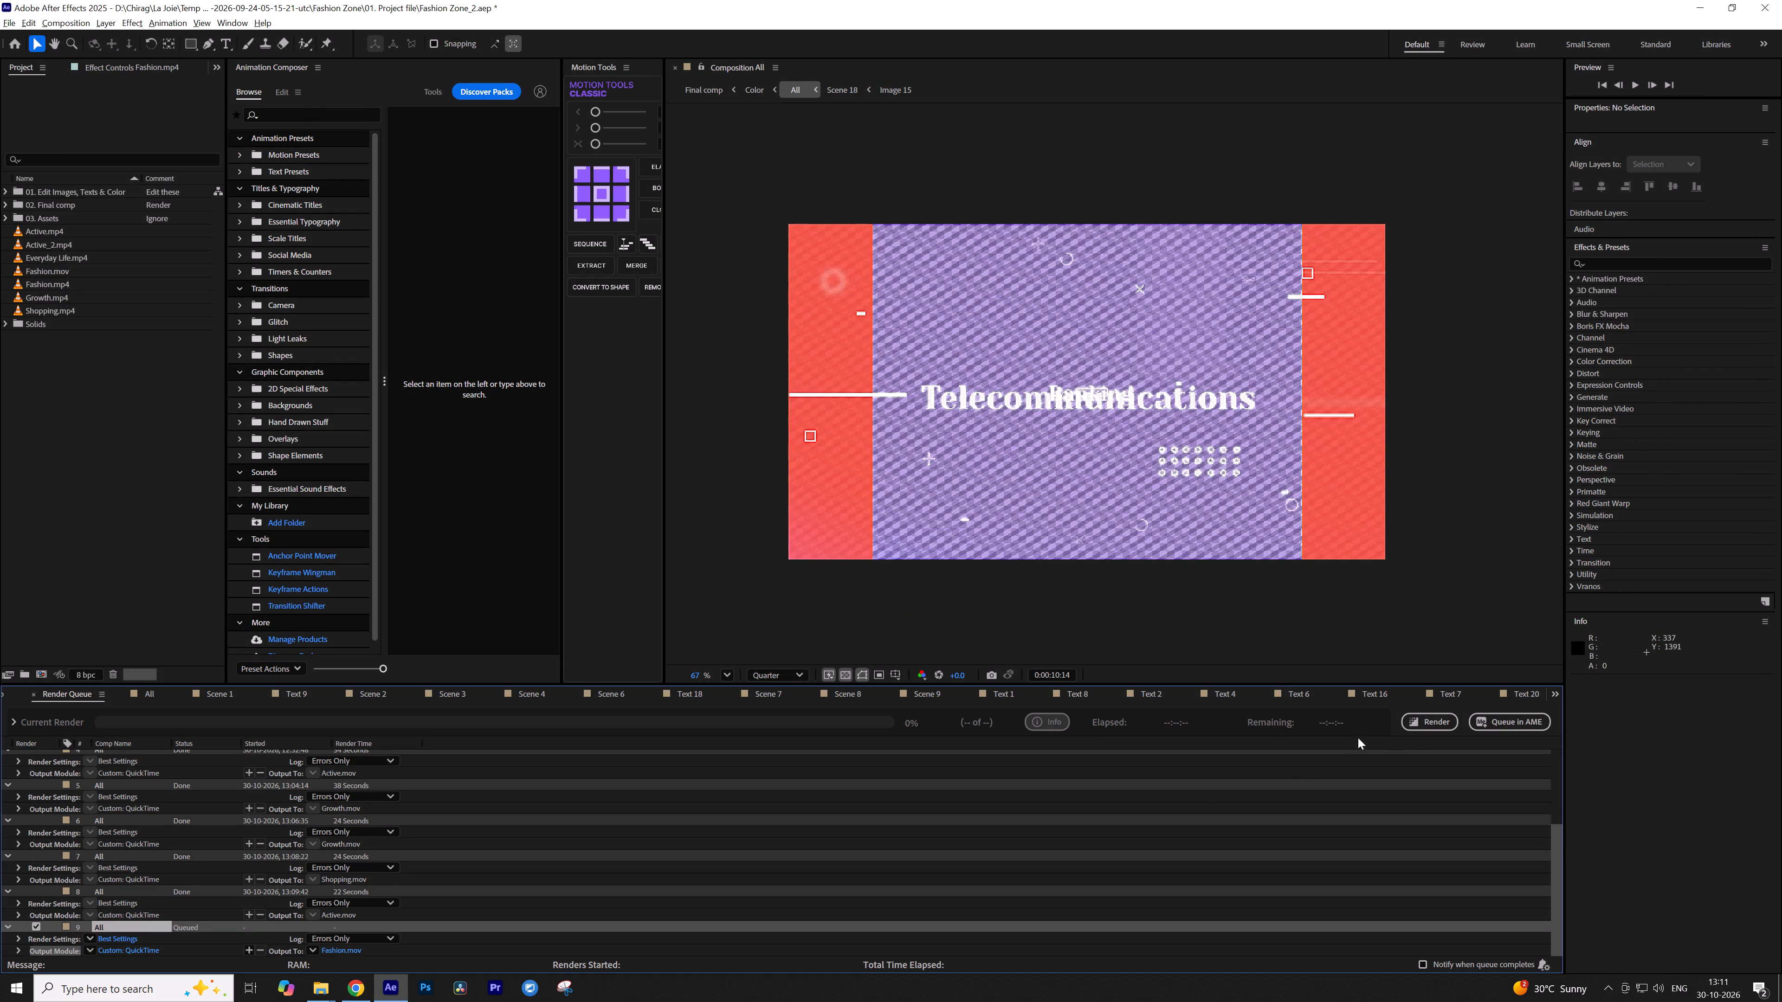
left_click(1424, 726)
left_click(975, 539)
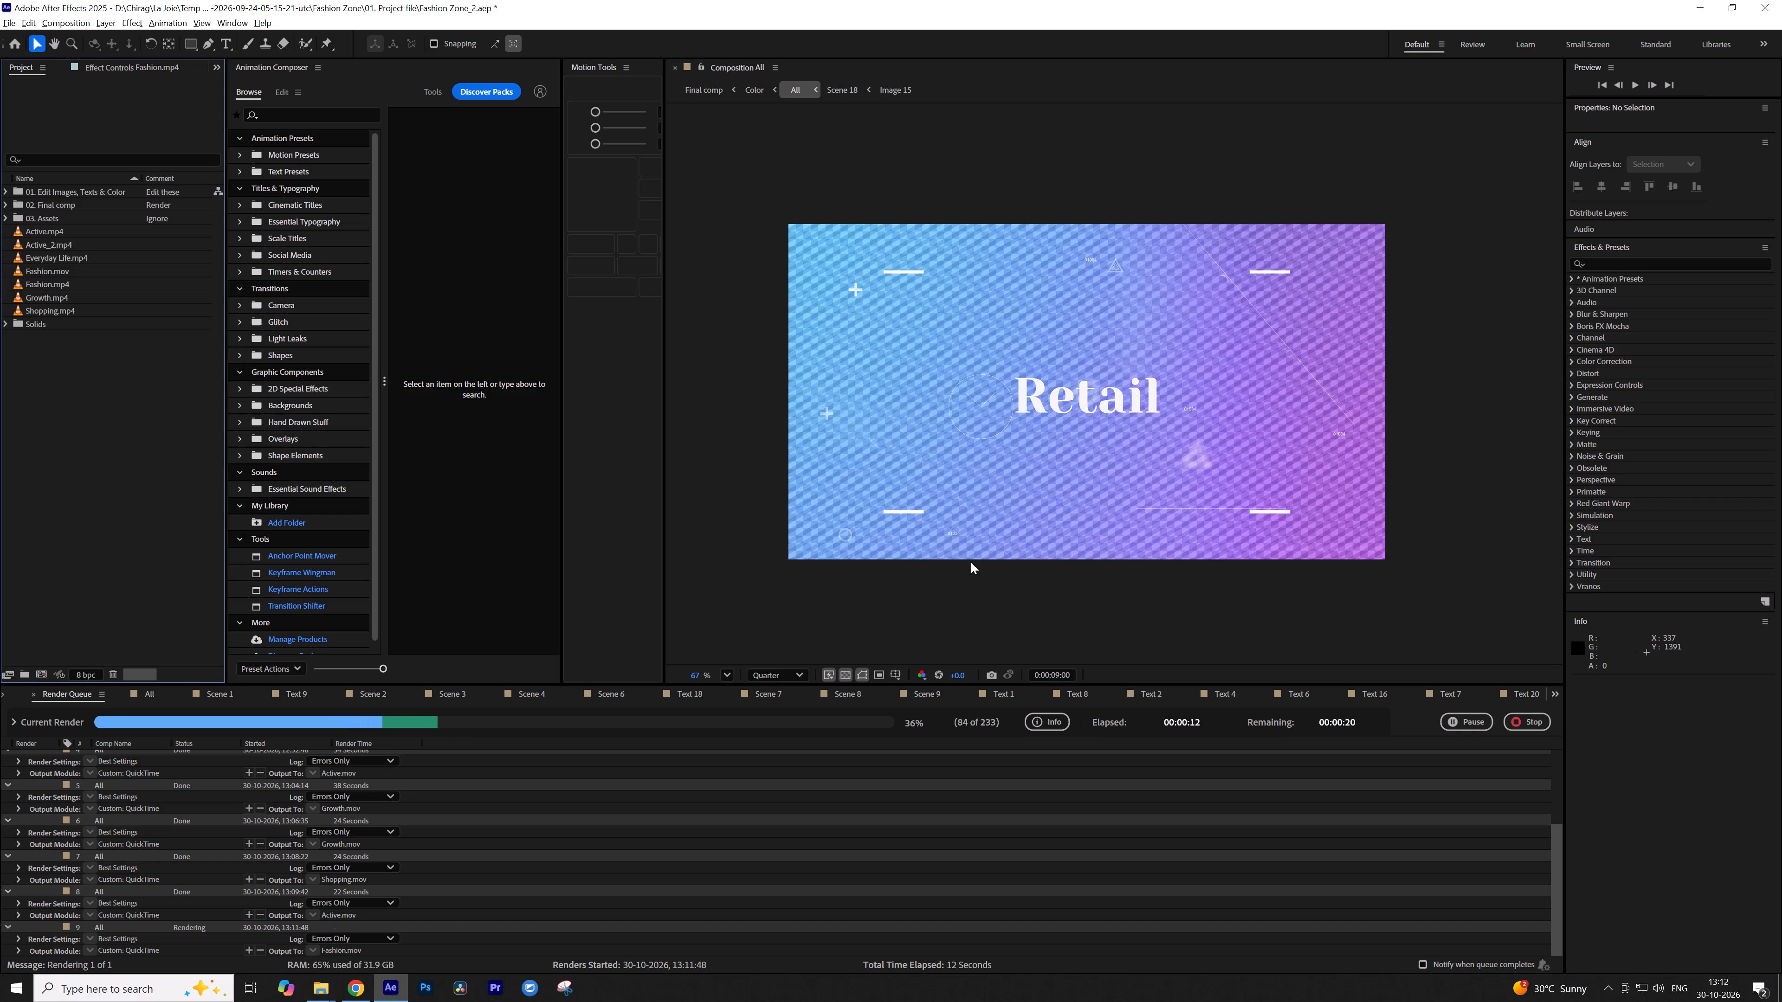
Mute the system sound output.
left_click(1656, 988)
left_click(1555, 962)
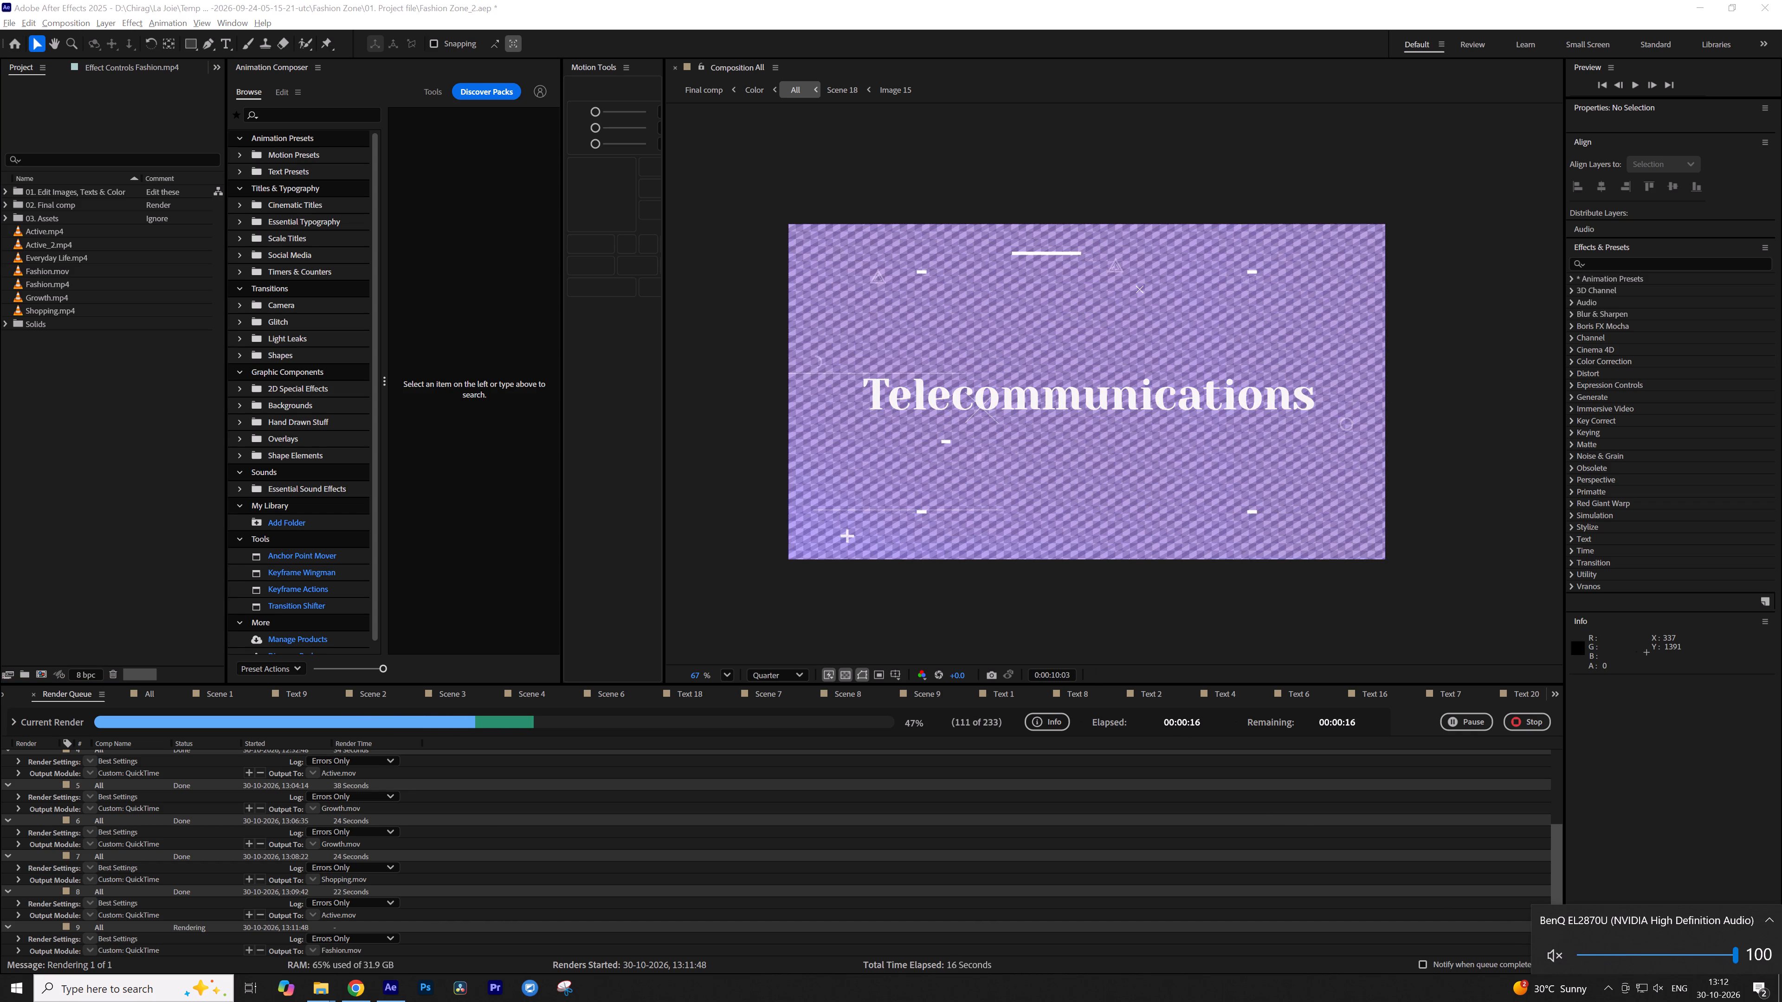
left_click(1453, 1001)
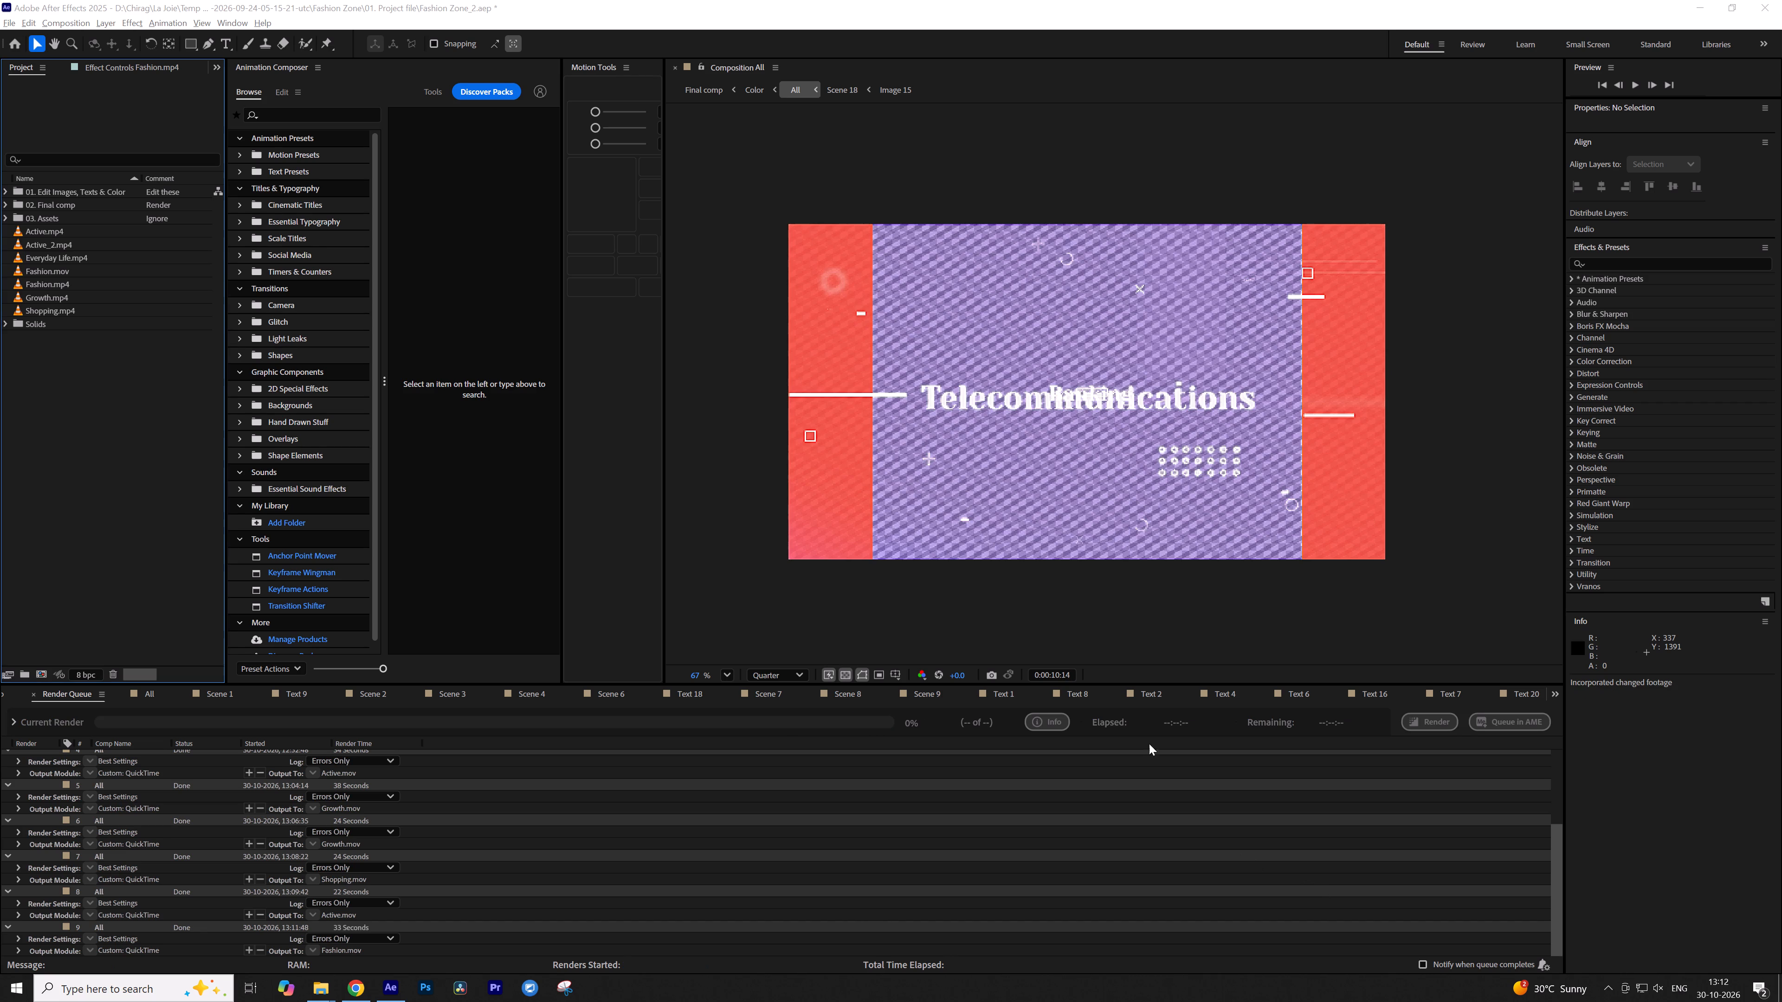
Return to the All composition's timeline.
left_click(1082, 634)
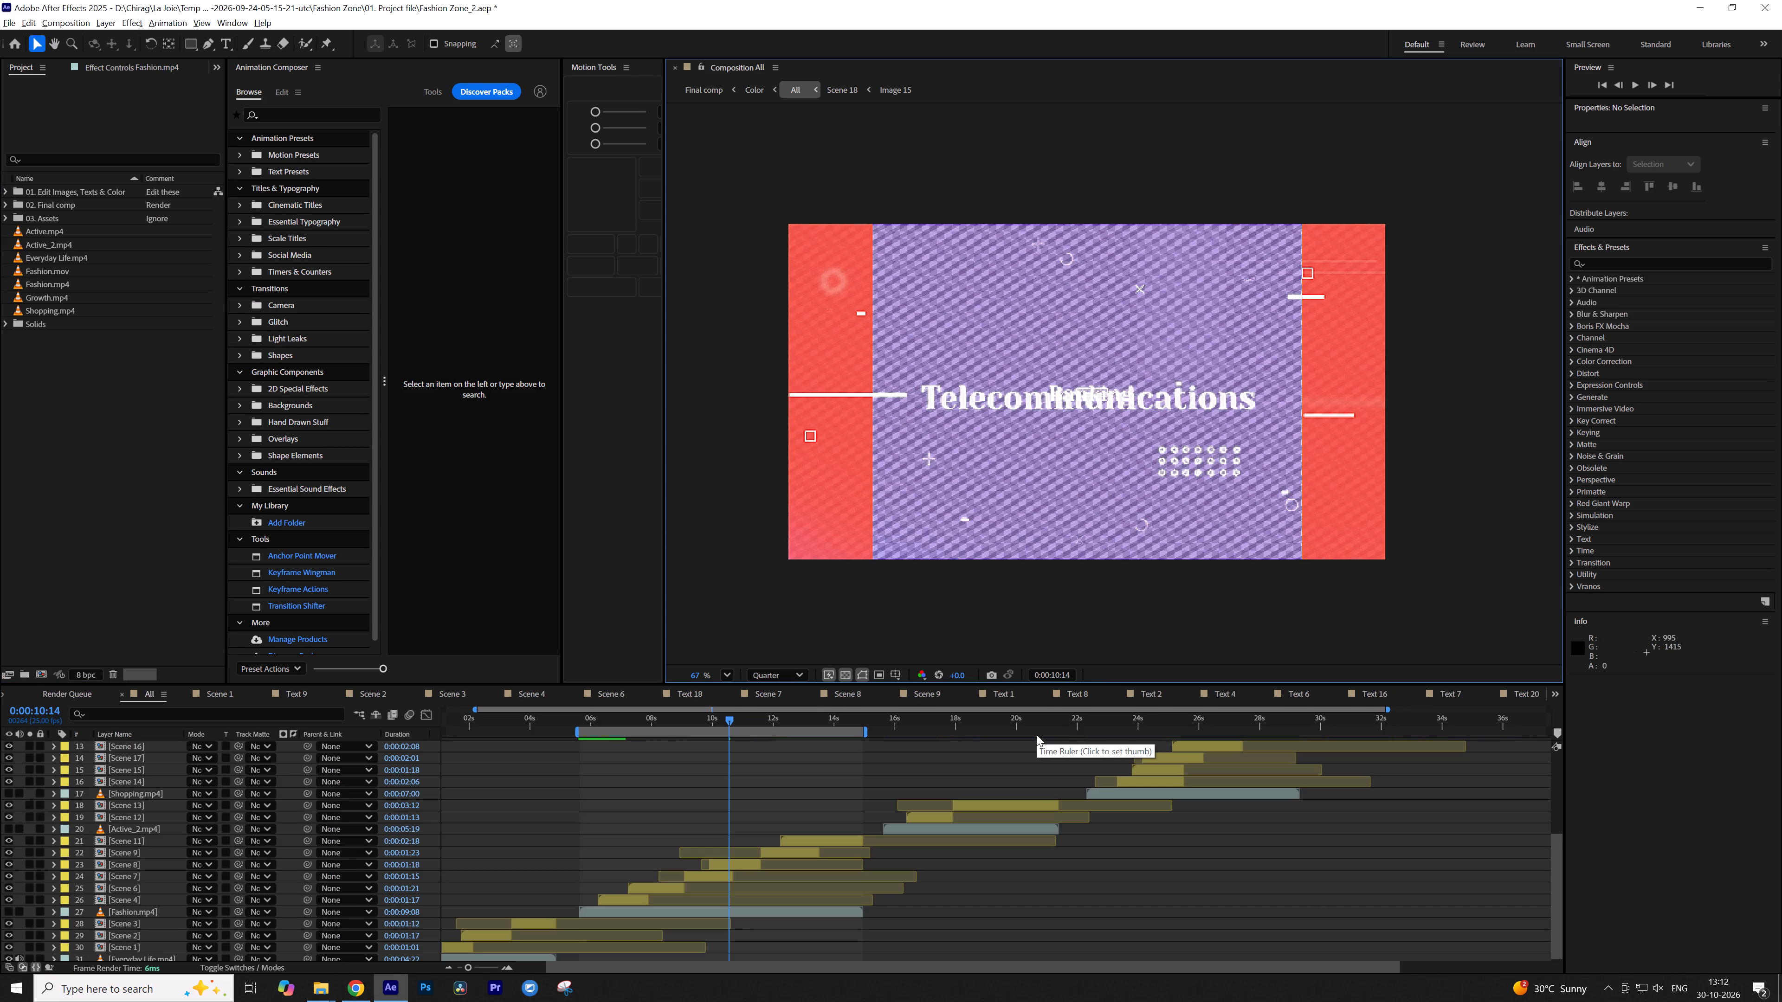